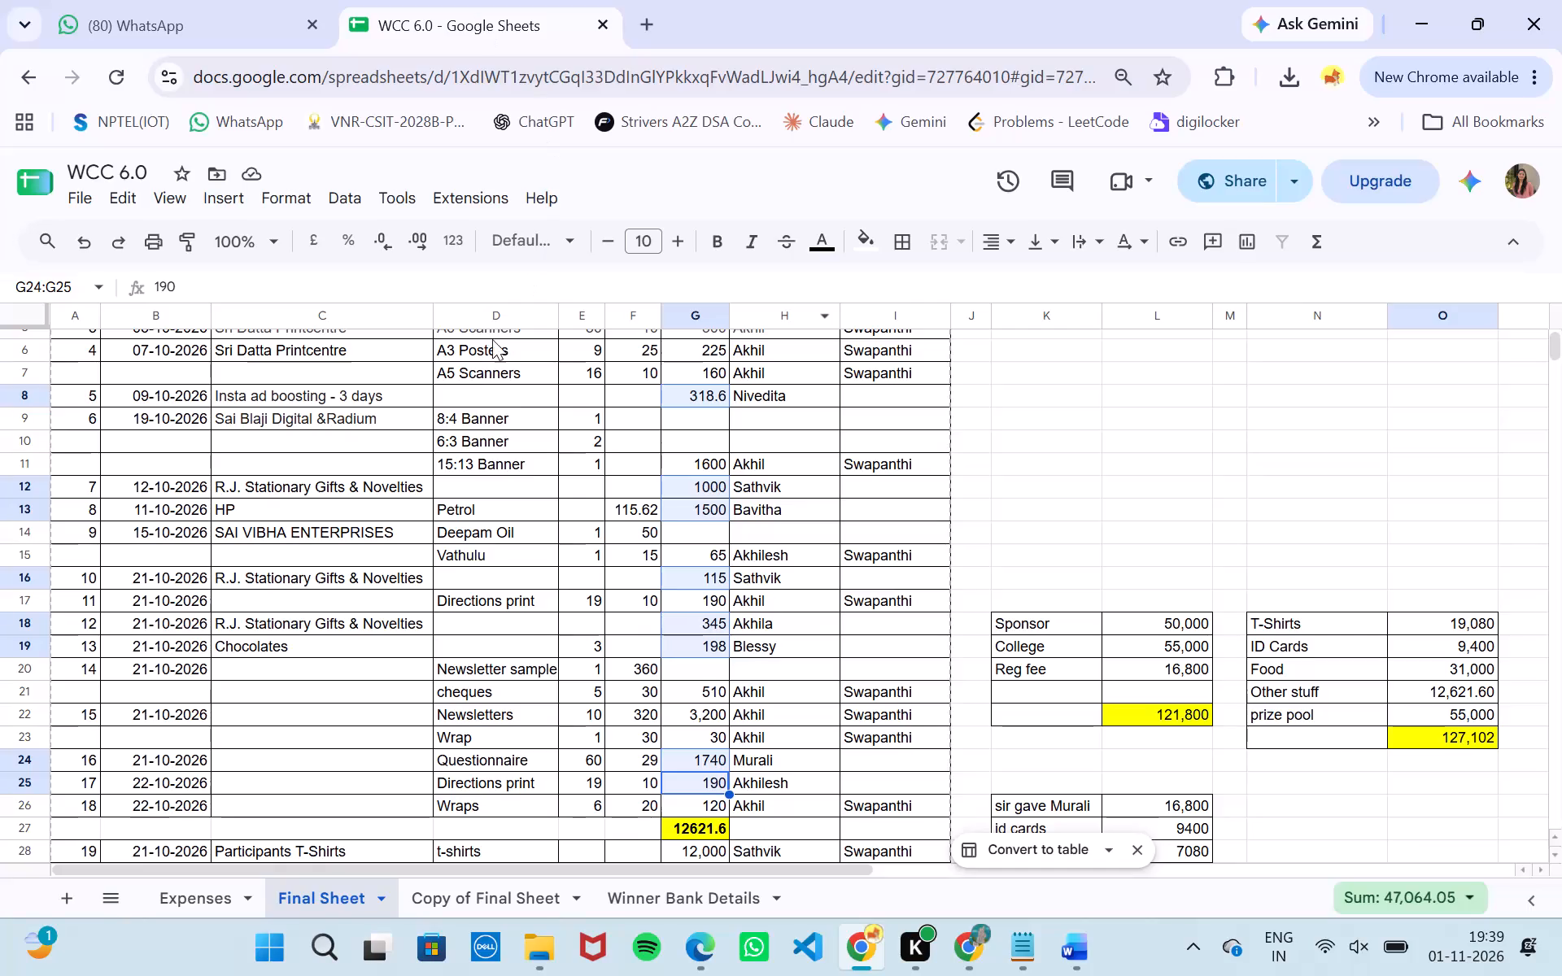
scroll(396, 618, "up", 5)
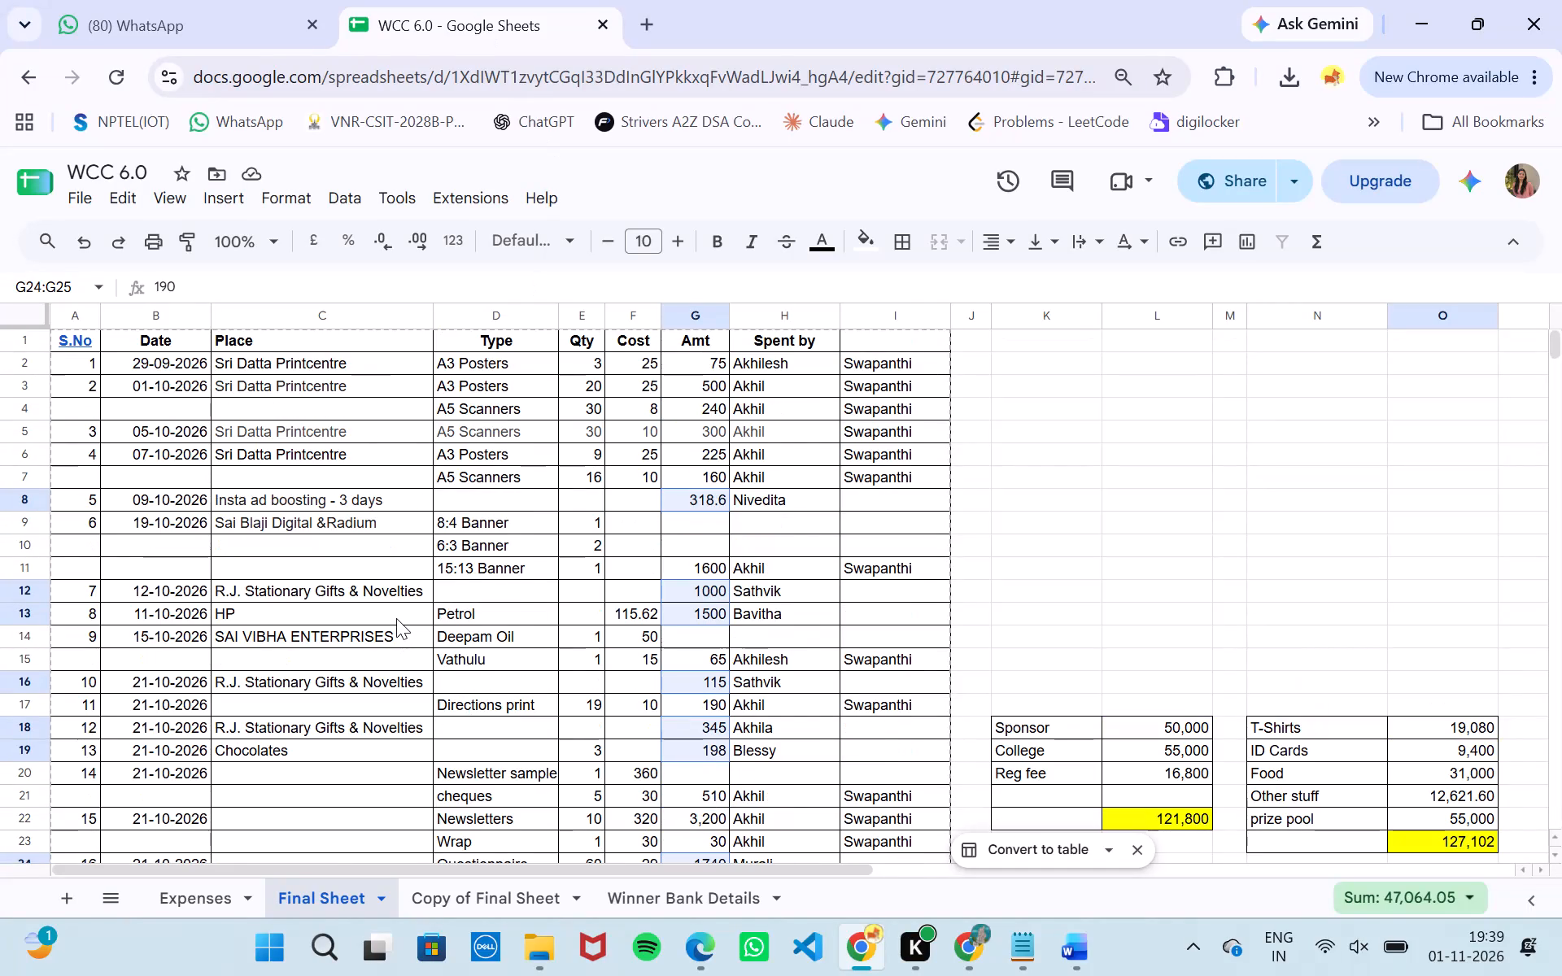
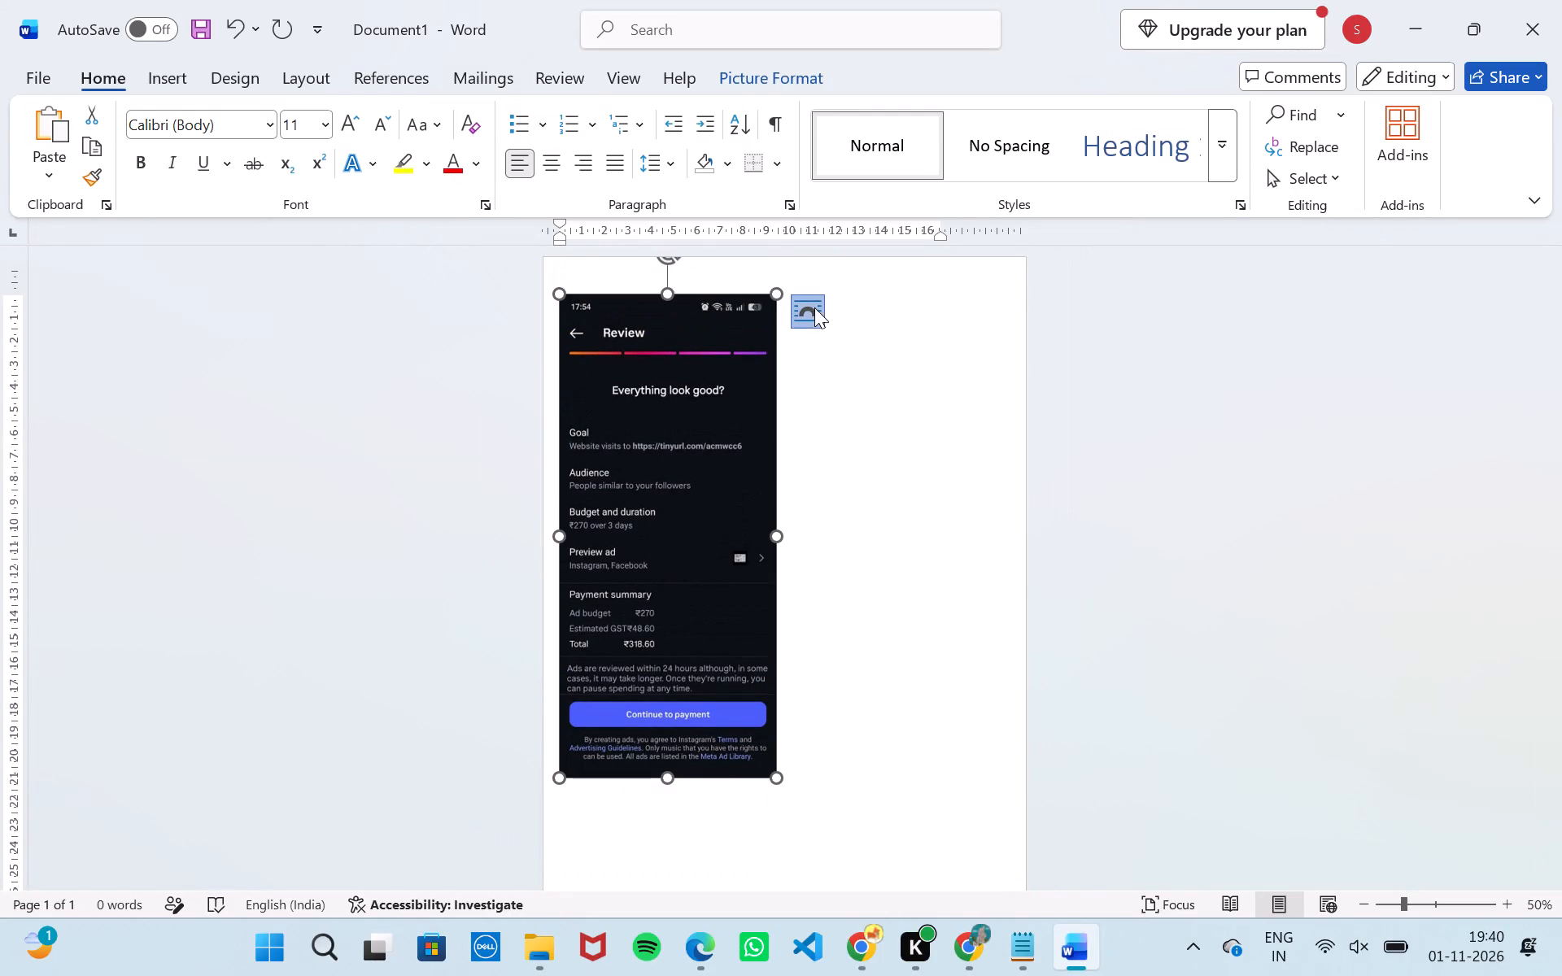
Set the inserted ad review screenshot's text wrapping to In Front of Text.
left_click(989, 528)
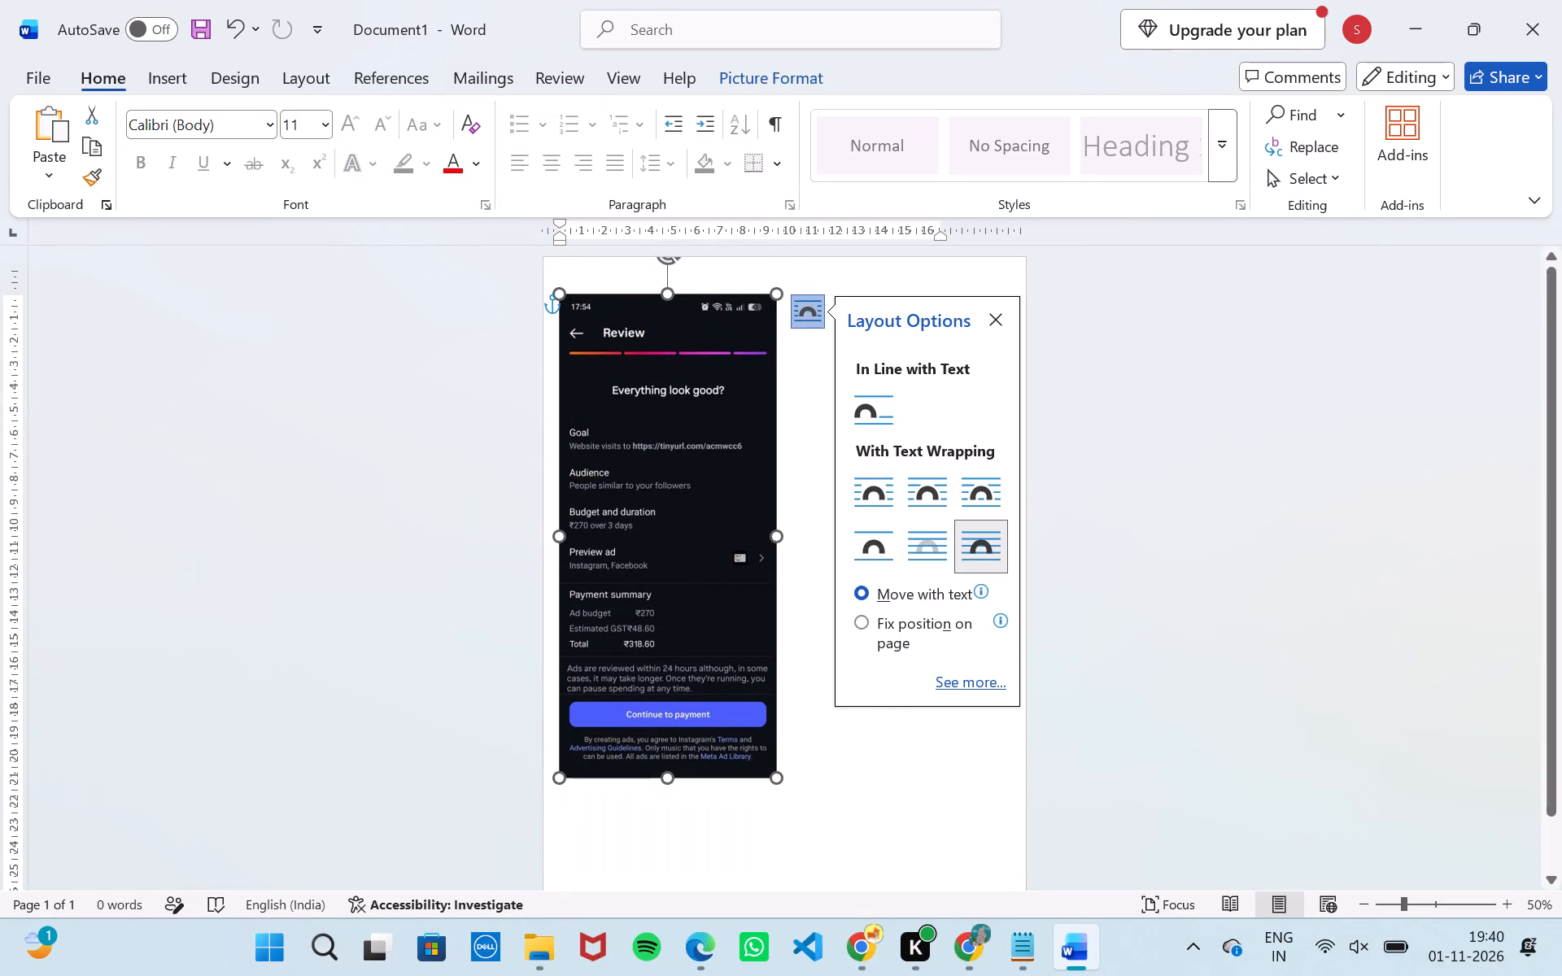
Shrink the ad review screenshot proportionally to about 6 cm wide, keeping its upper-left corner in place, and deselect it.
left_click_drag(775, 785, 701, 605)
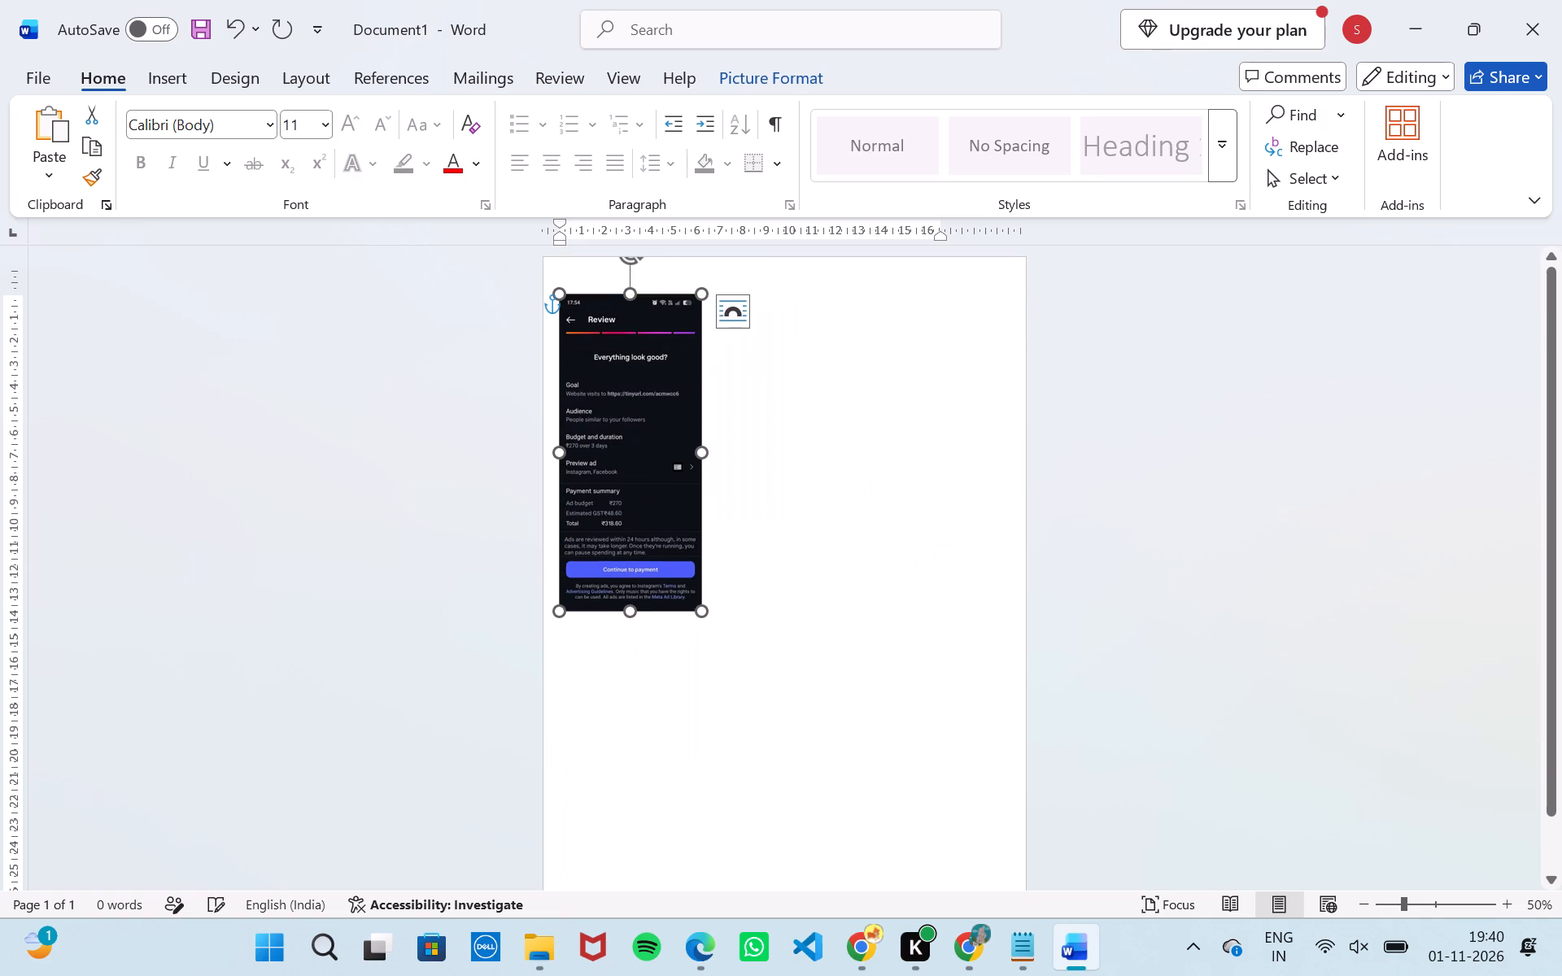
left_click(1208, 580)
scroll(890, 525, "up", 1)
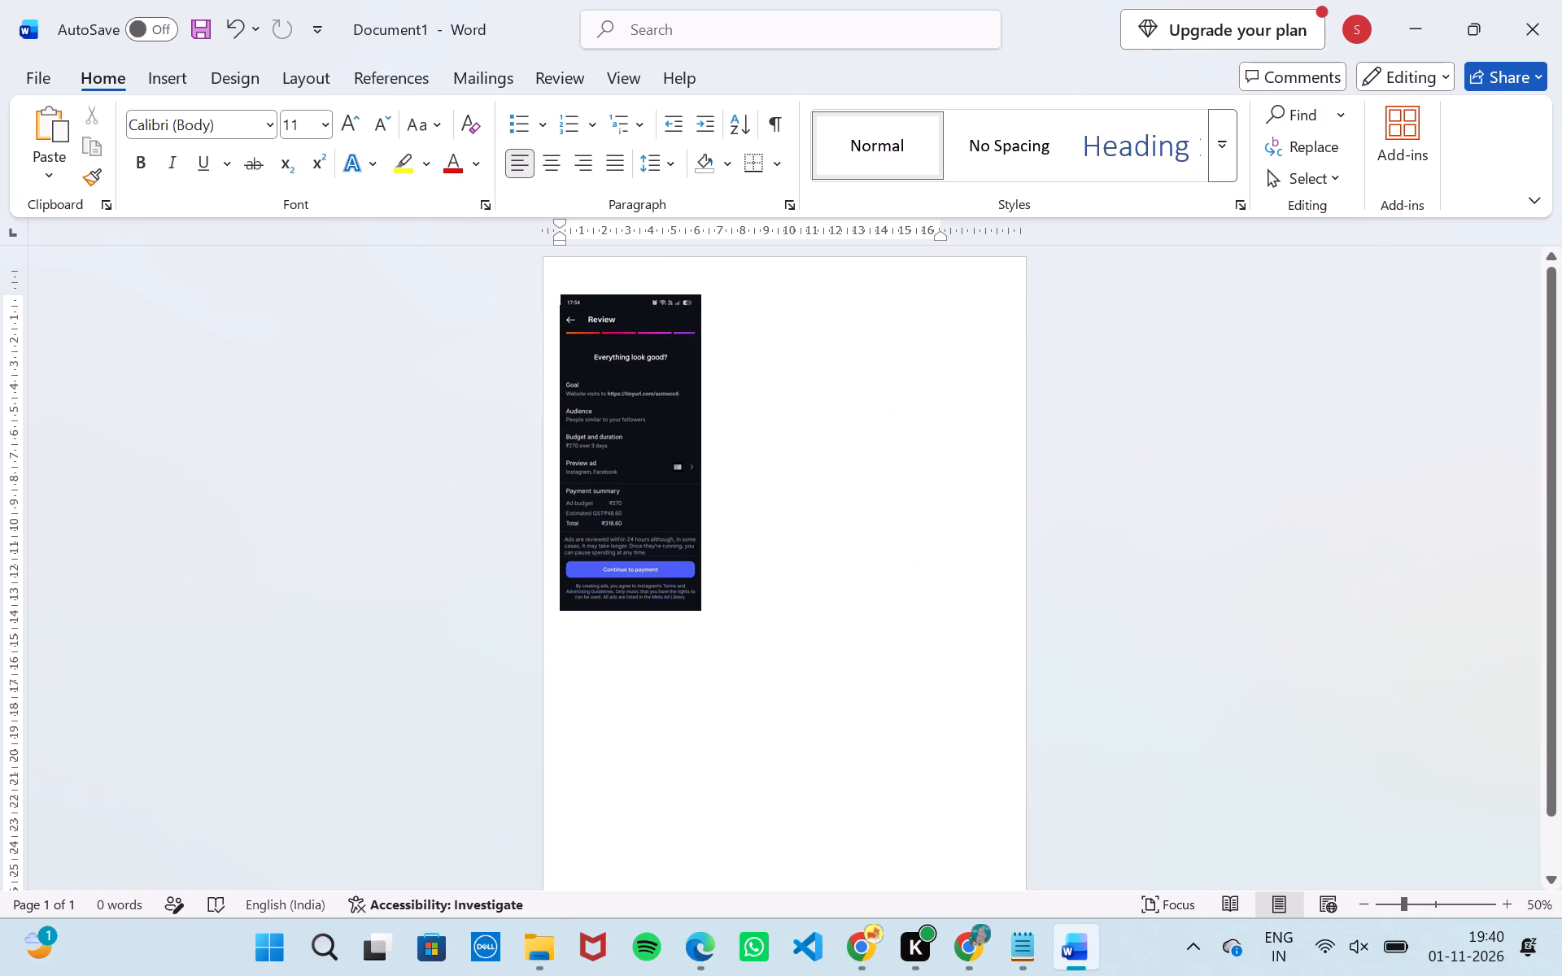
Move the ad review screenshot slightly up toward the top edge of the page, aligned with the left margin.
left_click(627, 455)
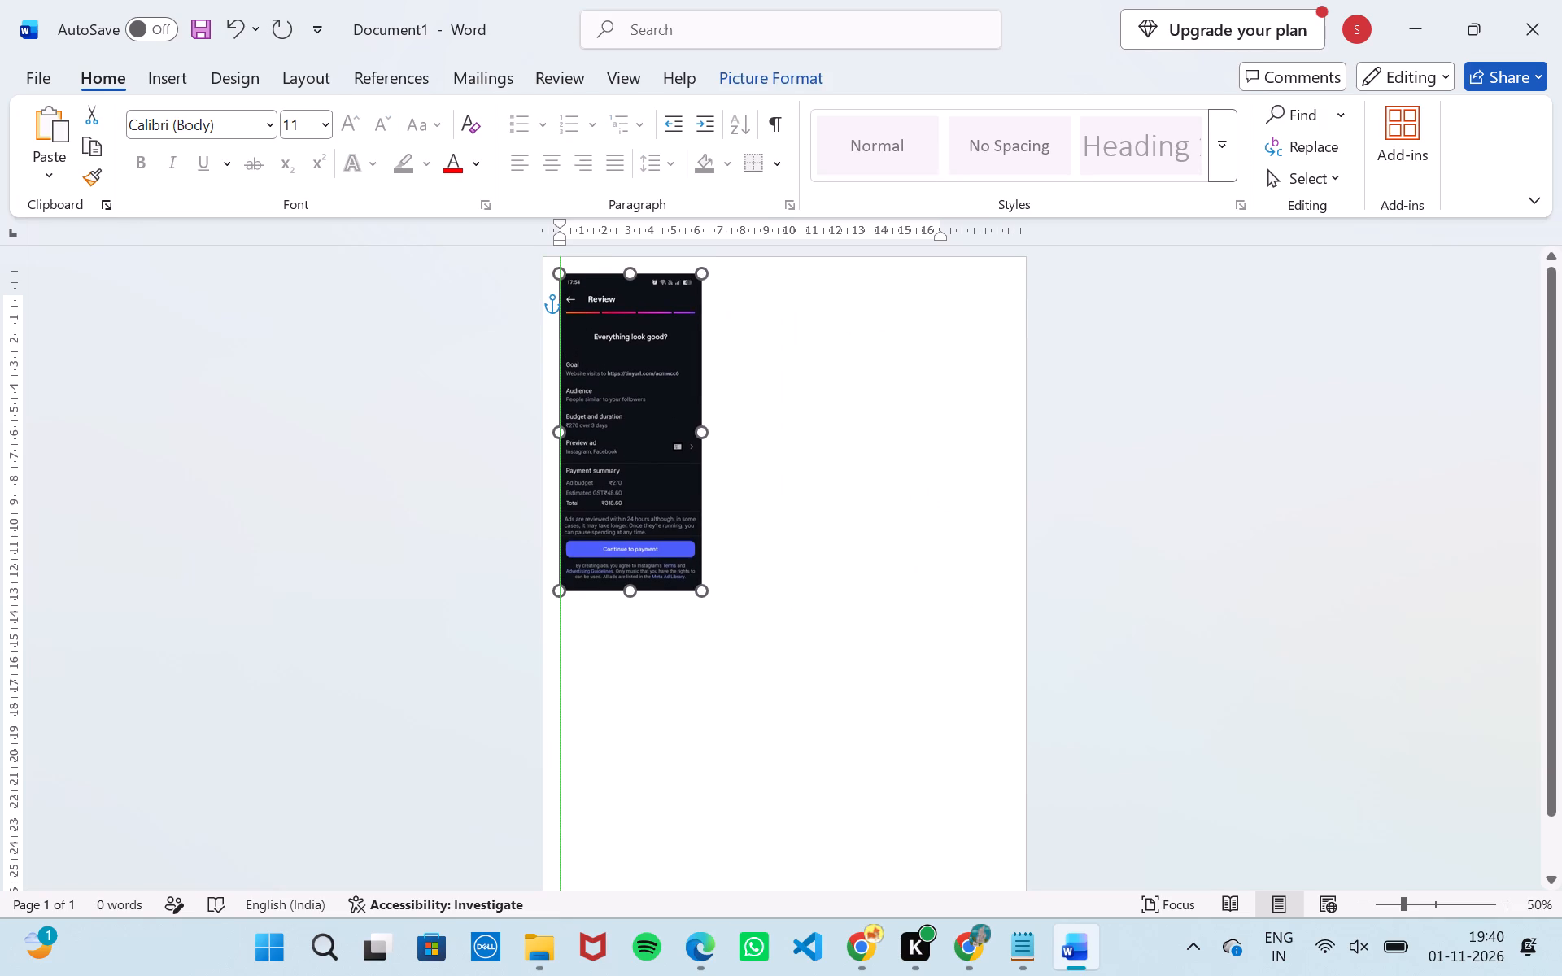
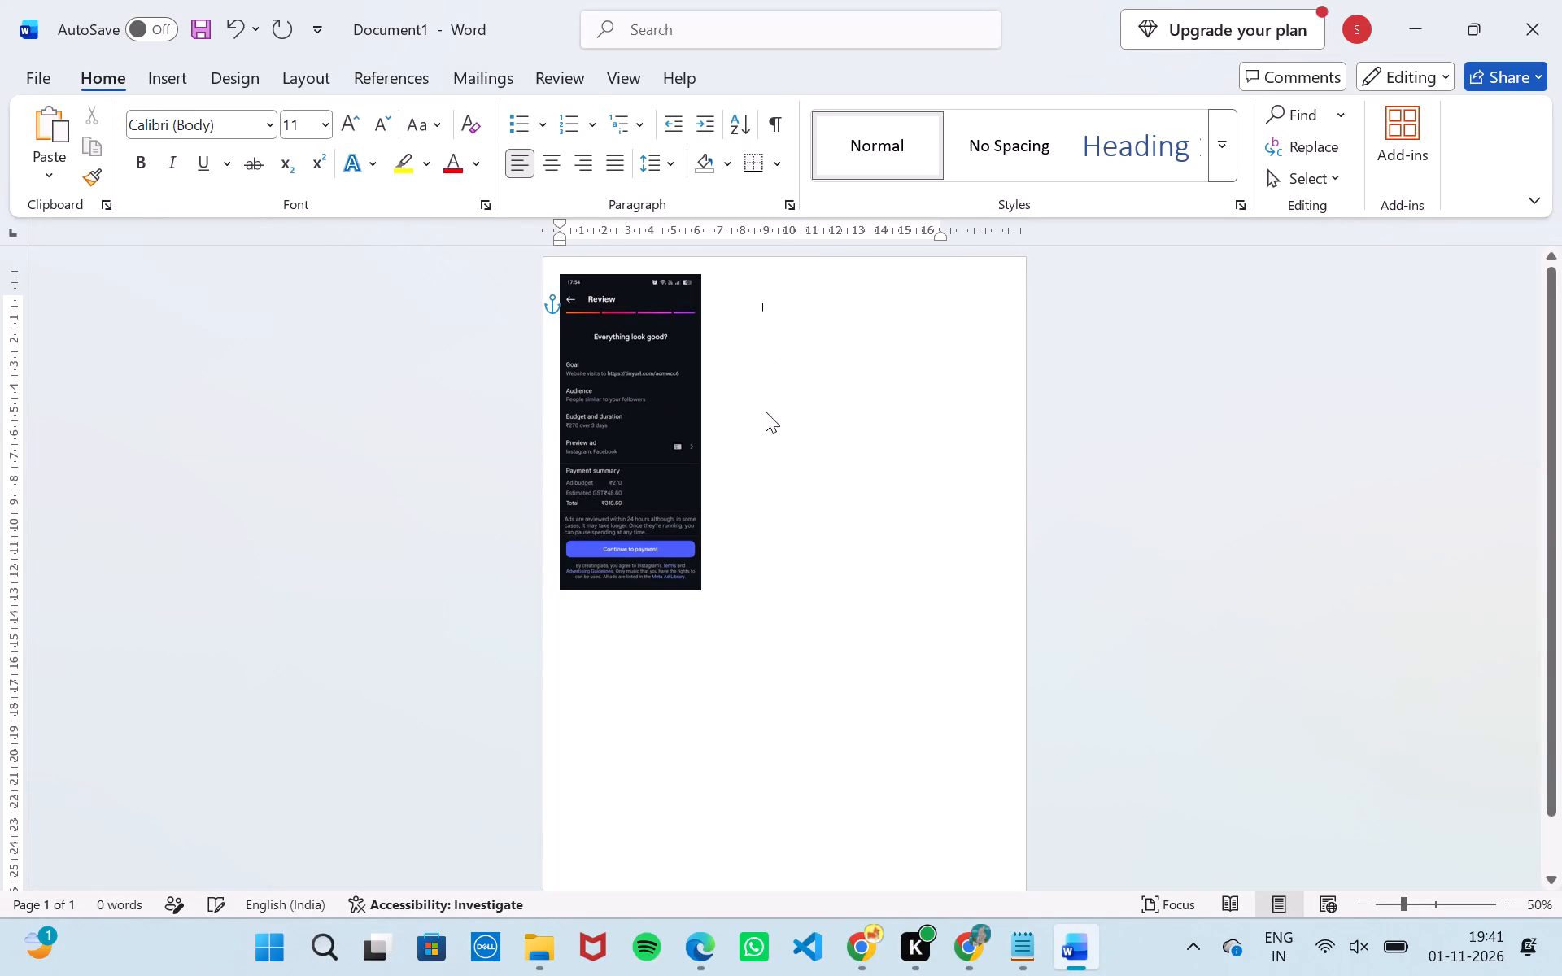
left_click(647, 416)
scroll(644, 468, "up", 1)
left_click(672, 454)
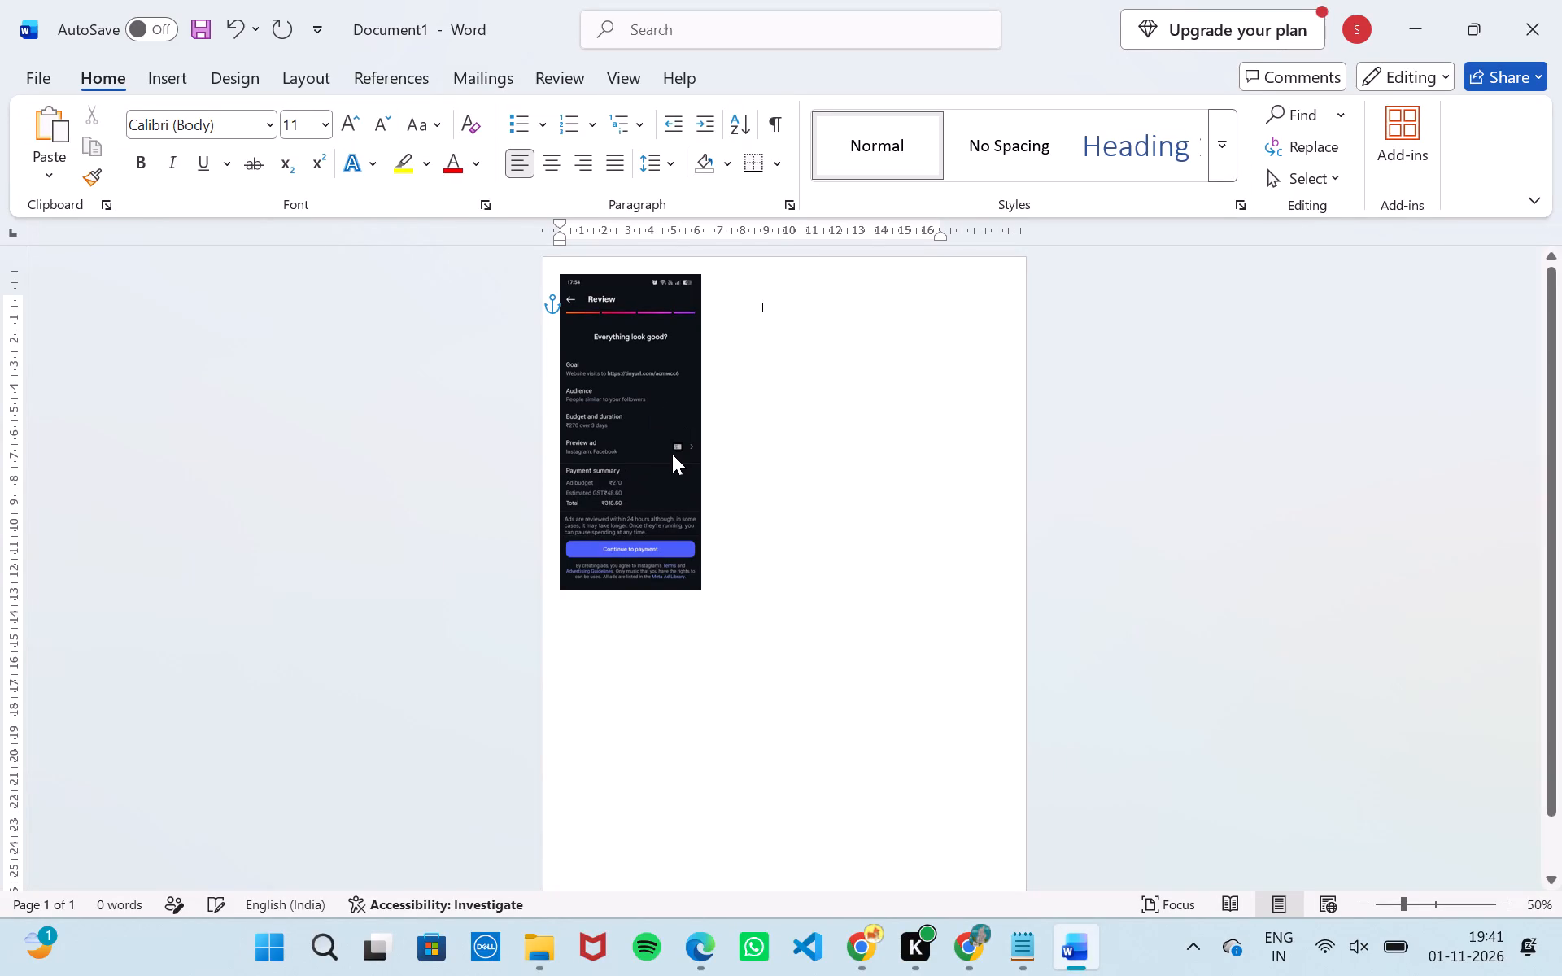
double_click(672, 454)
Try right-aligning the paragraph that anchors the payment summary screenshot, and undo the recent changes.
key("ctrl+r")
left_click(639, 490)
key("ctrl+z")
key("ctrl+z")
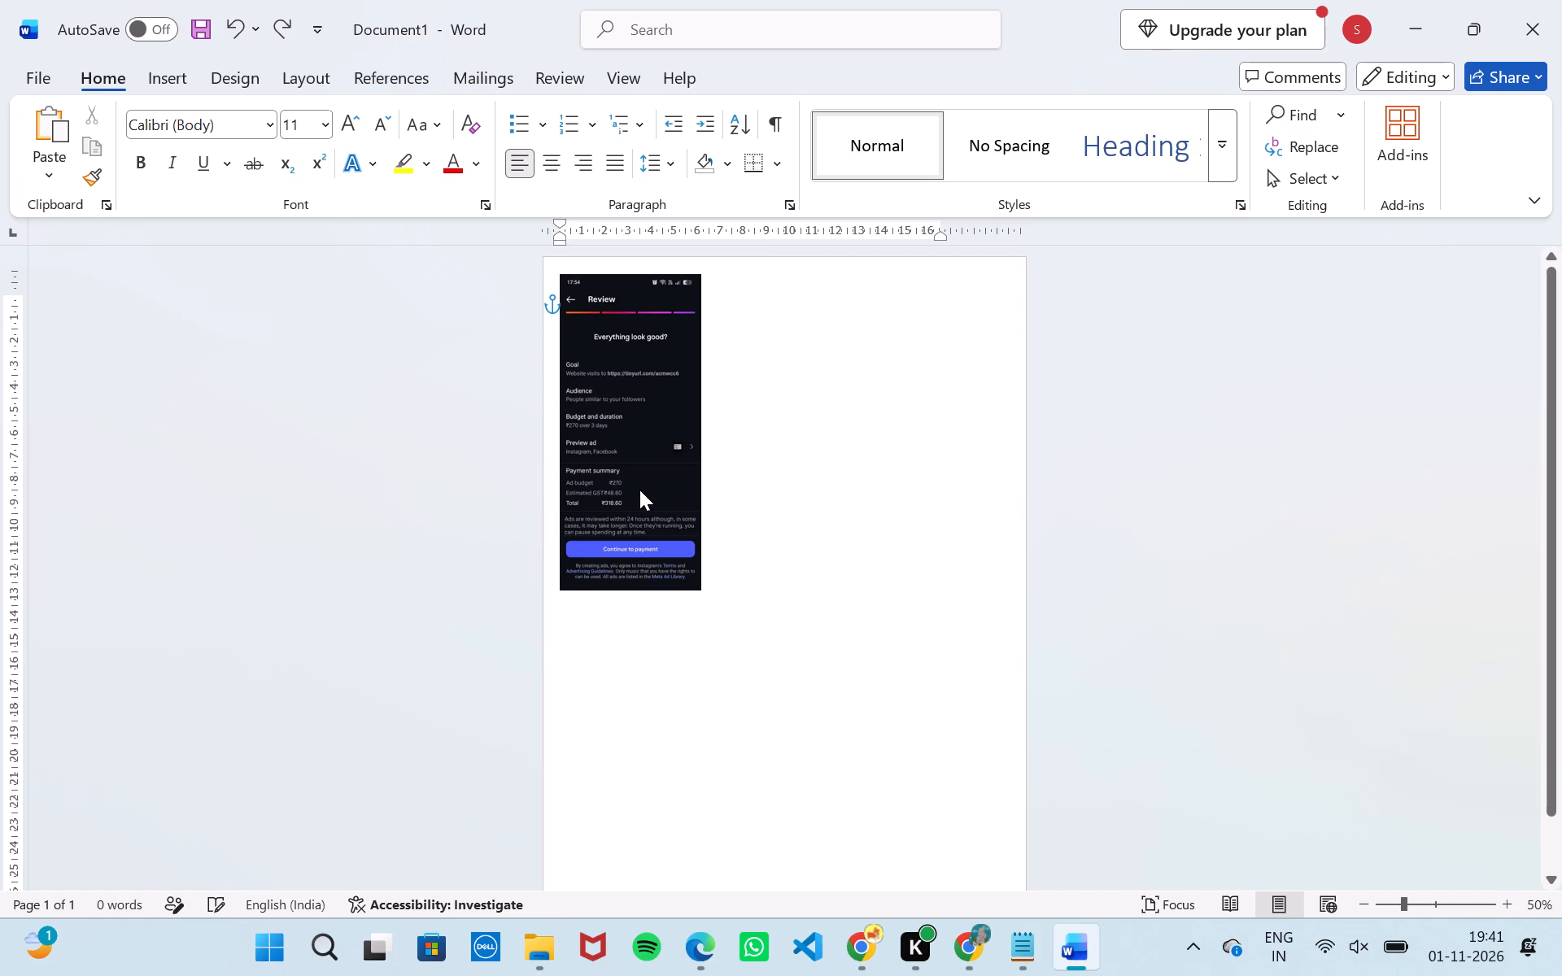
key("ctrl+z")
Deselect the payment summary screenshot and insert a space in the document's empty paragraph.
right_click(639, 490)
left_click(976, 443)
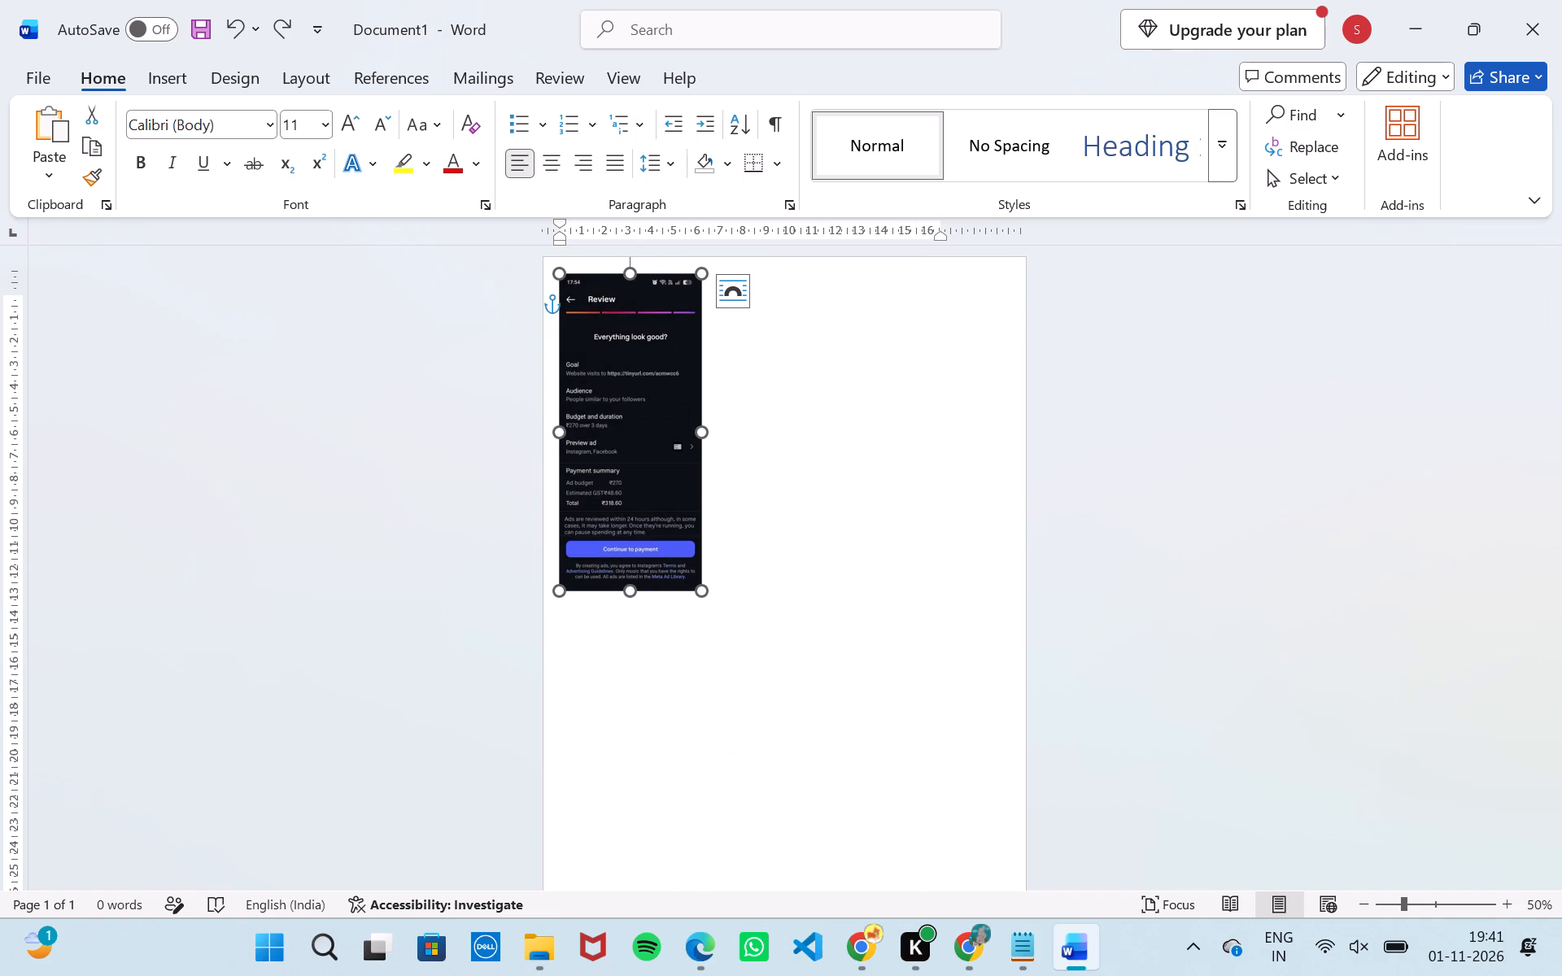
left_click(814, 454)
left_click(814, 454)
key("space")
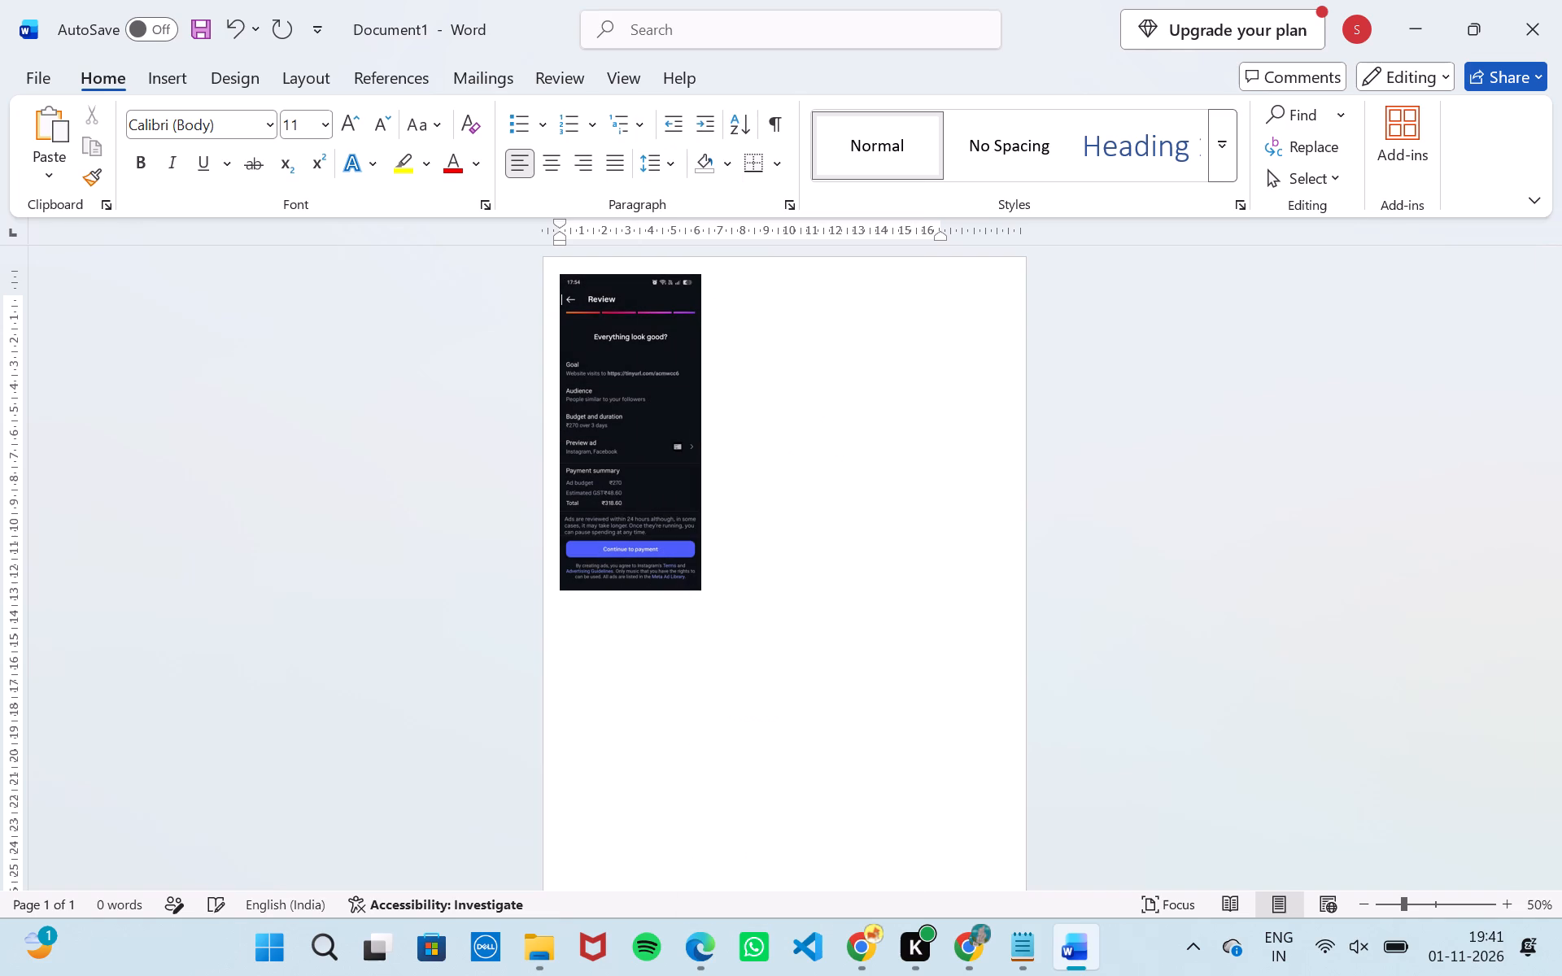
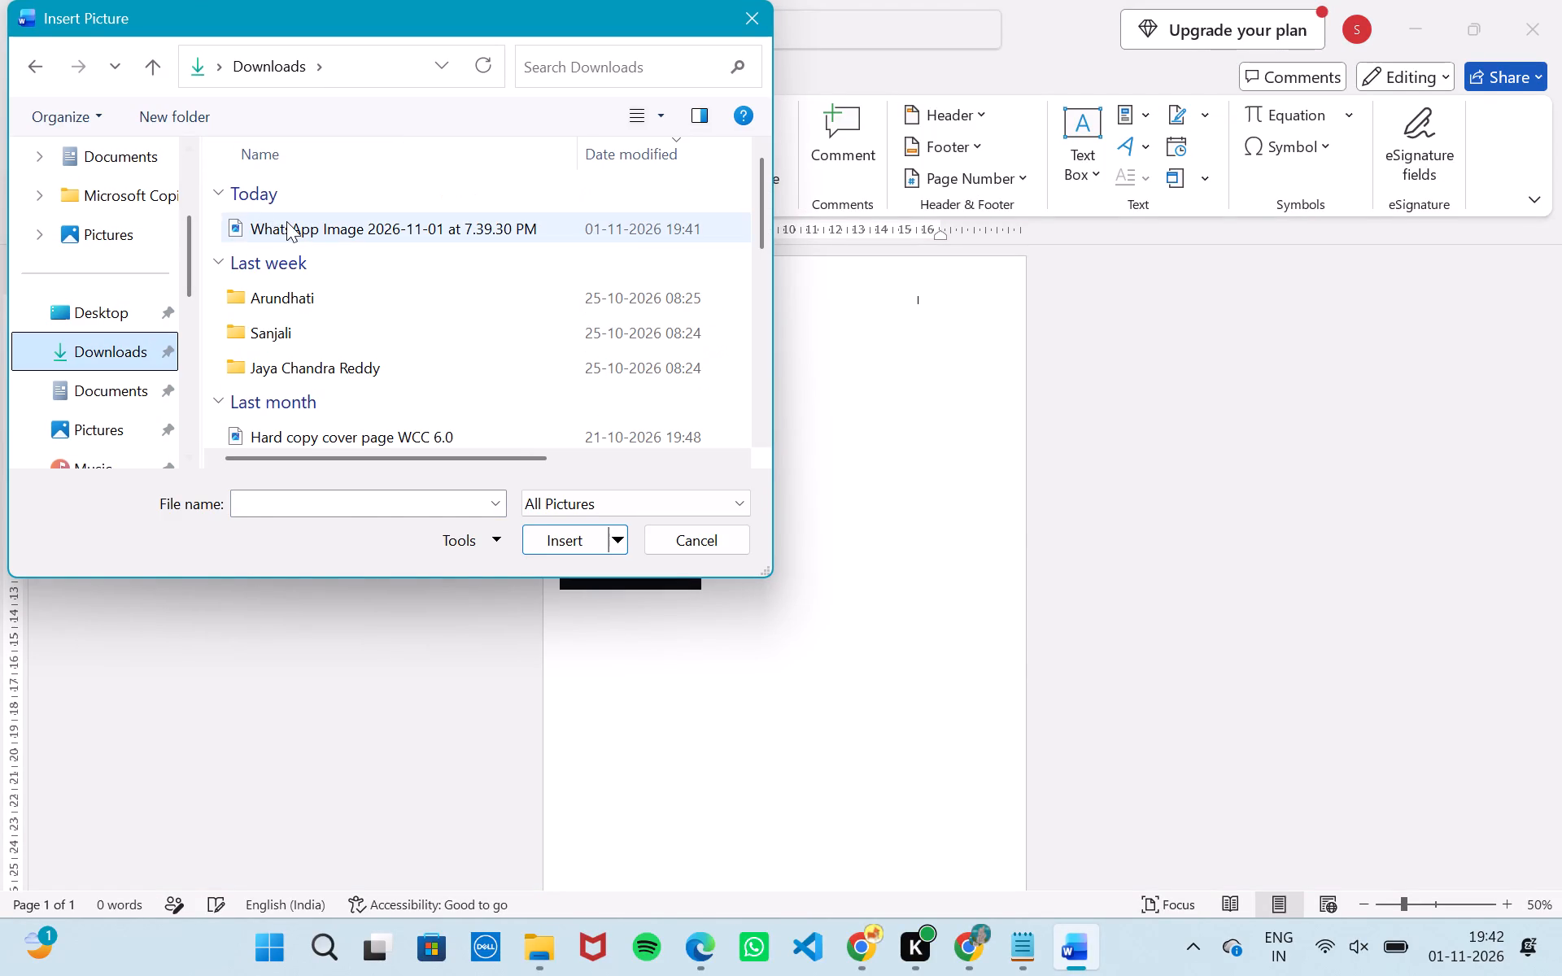
Insert the picture "WhatsApp Image 2026-11-01 at 7.39.30 PM" from the Downloads folder into the document.
left_click(286, 221)
left_click(578, 541)
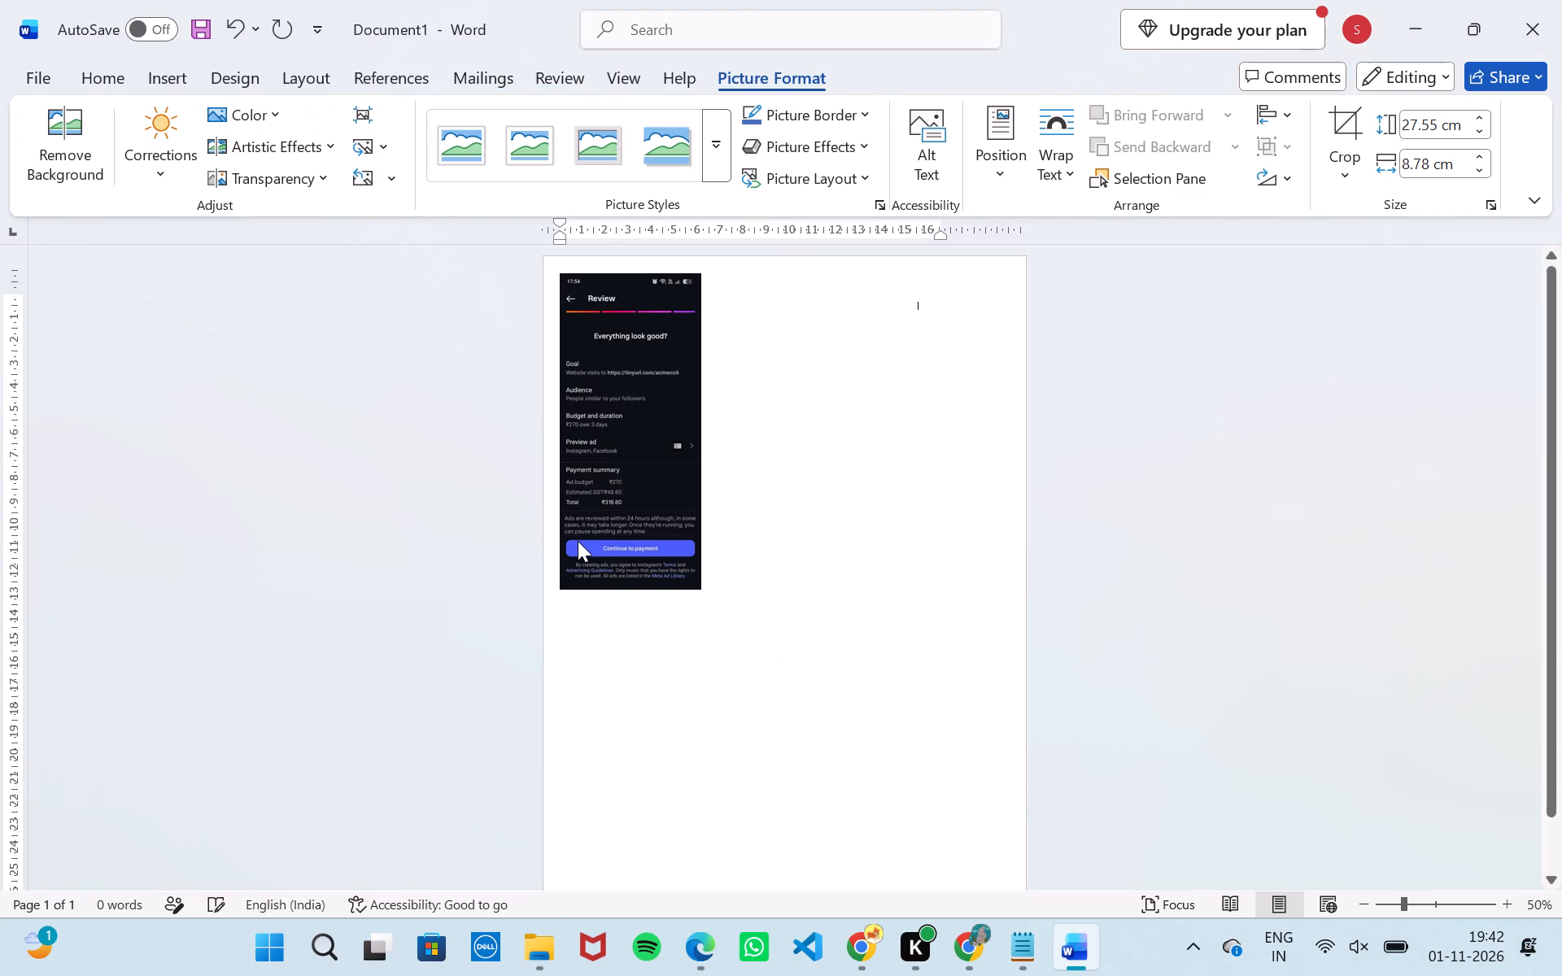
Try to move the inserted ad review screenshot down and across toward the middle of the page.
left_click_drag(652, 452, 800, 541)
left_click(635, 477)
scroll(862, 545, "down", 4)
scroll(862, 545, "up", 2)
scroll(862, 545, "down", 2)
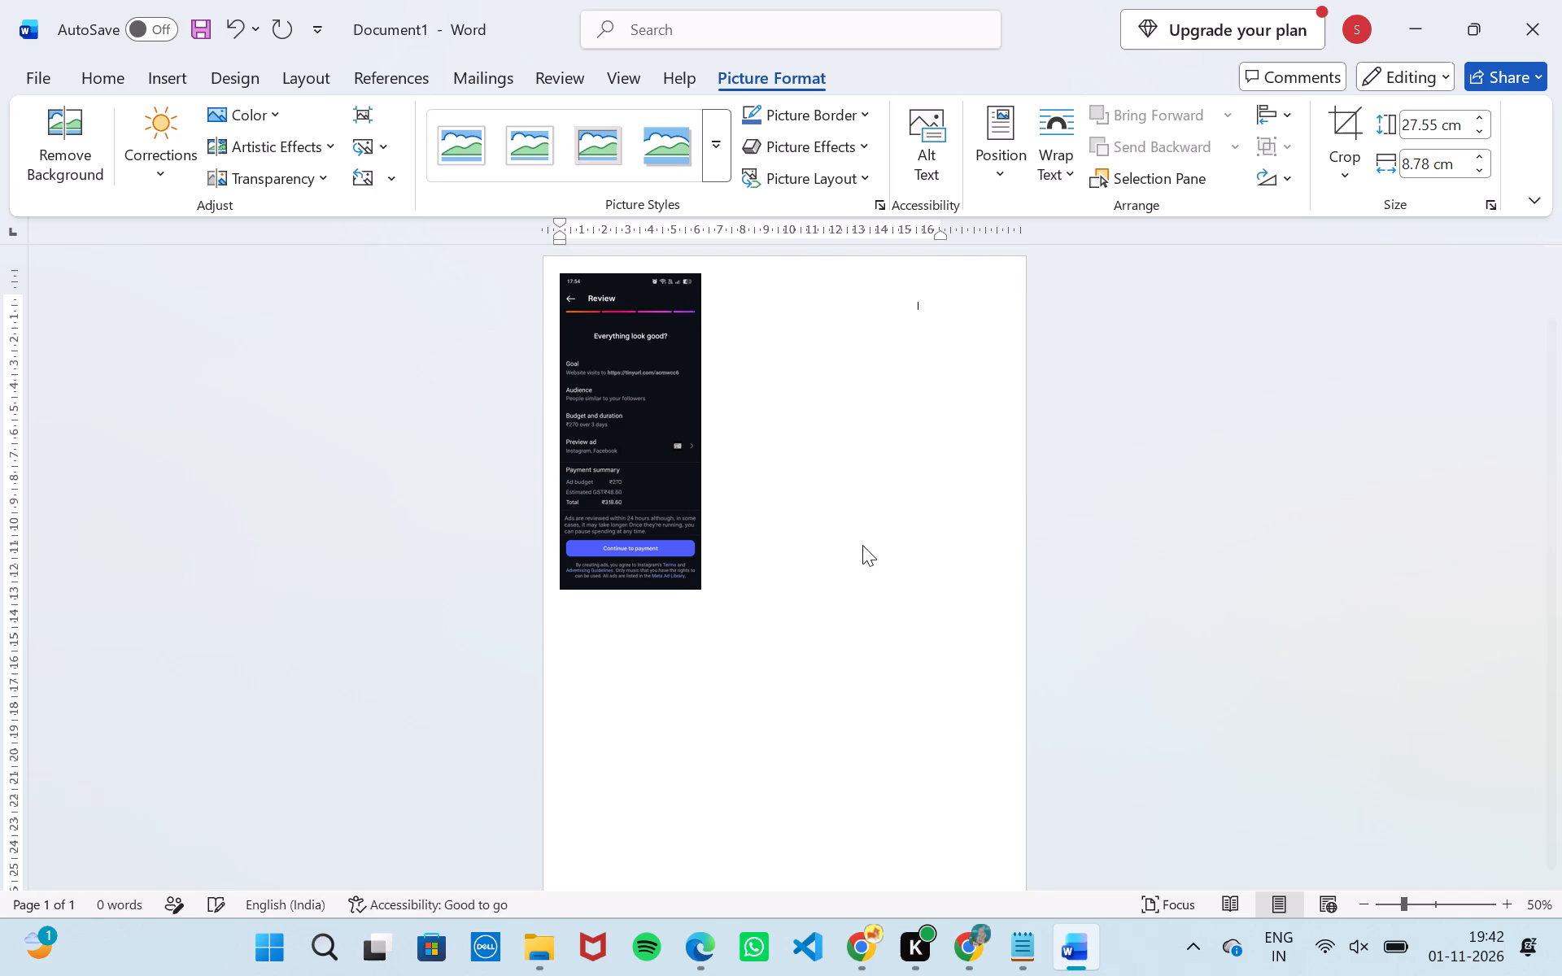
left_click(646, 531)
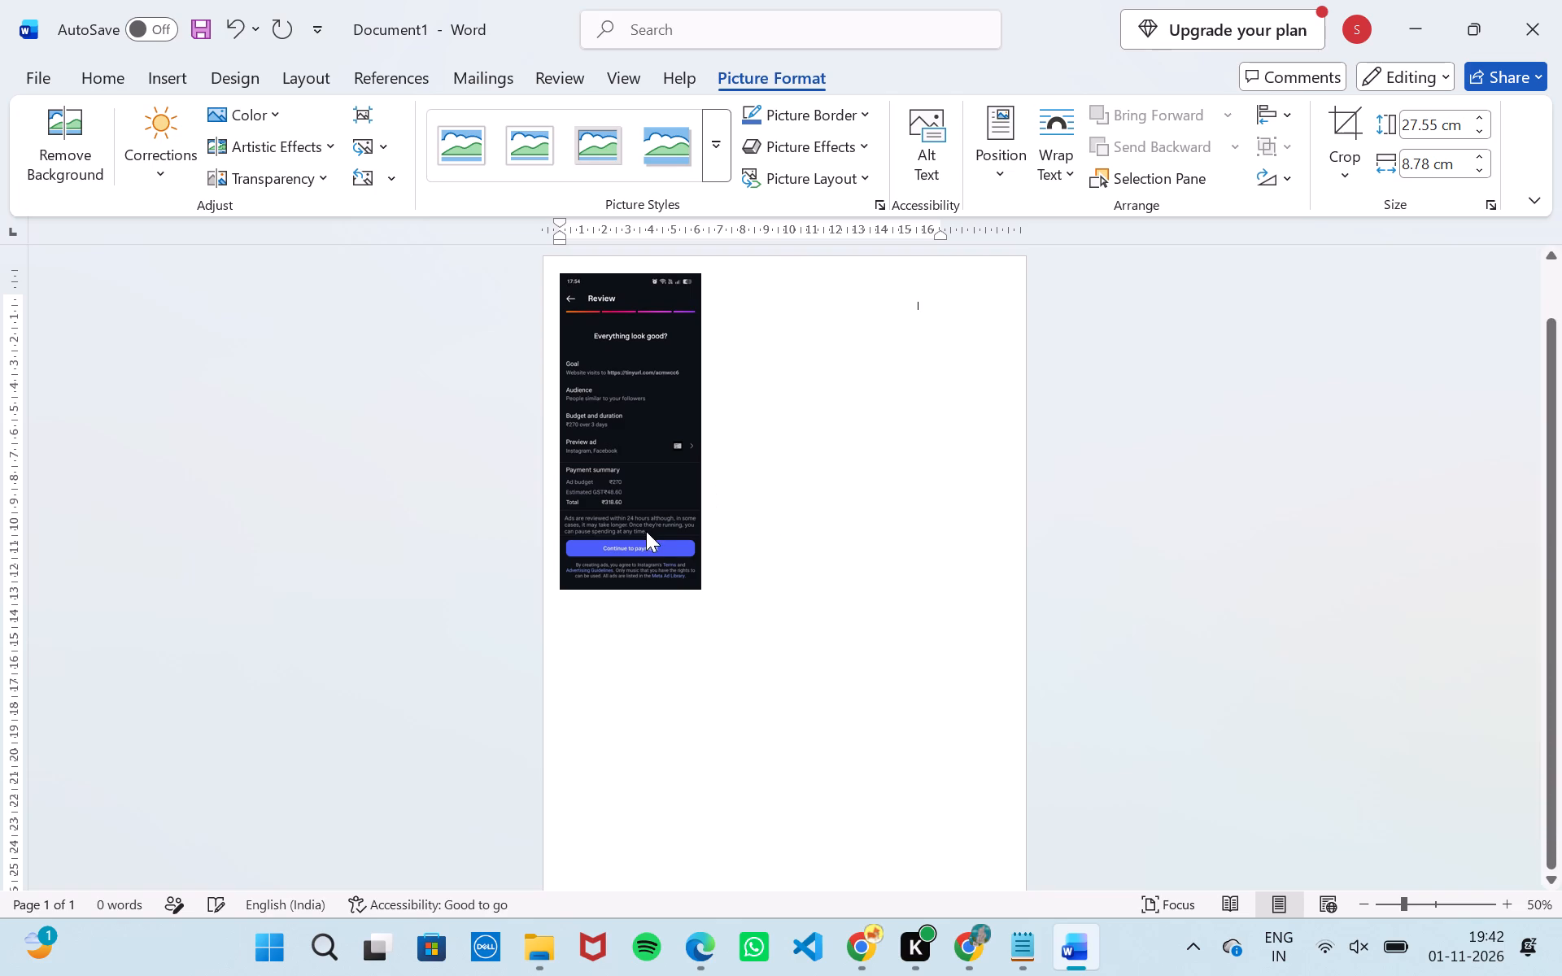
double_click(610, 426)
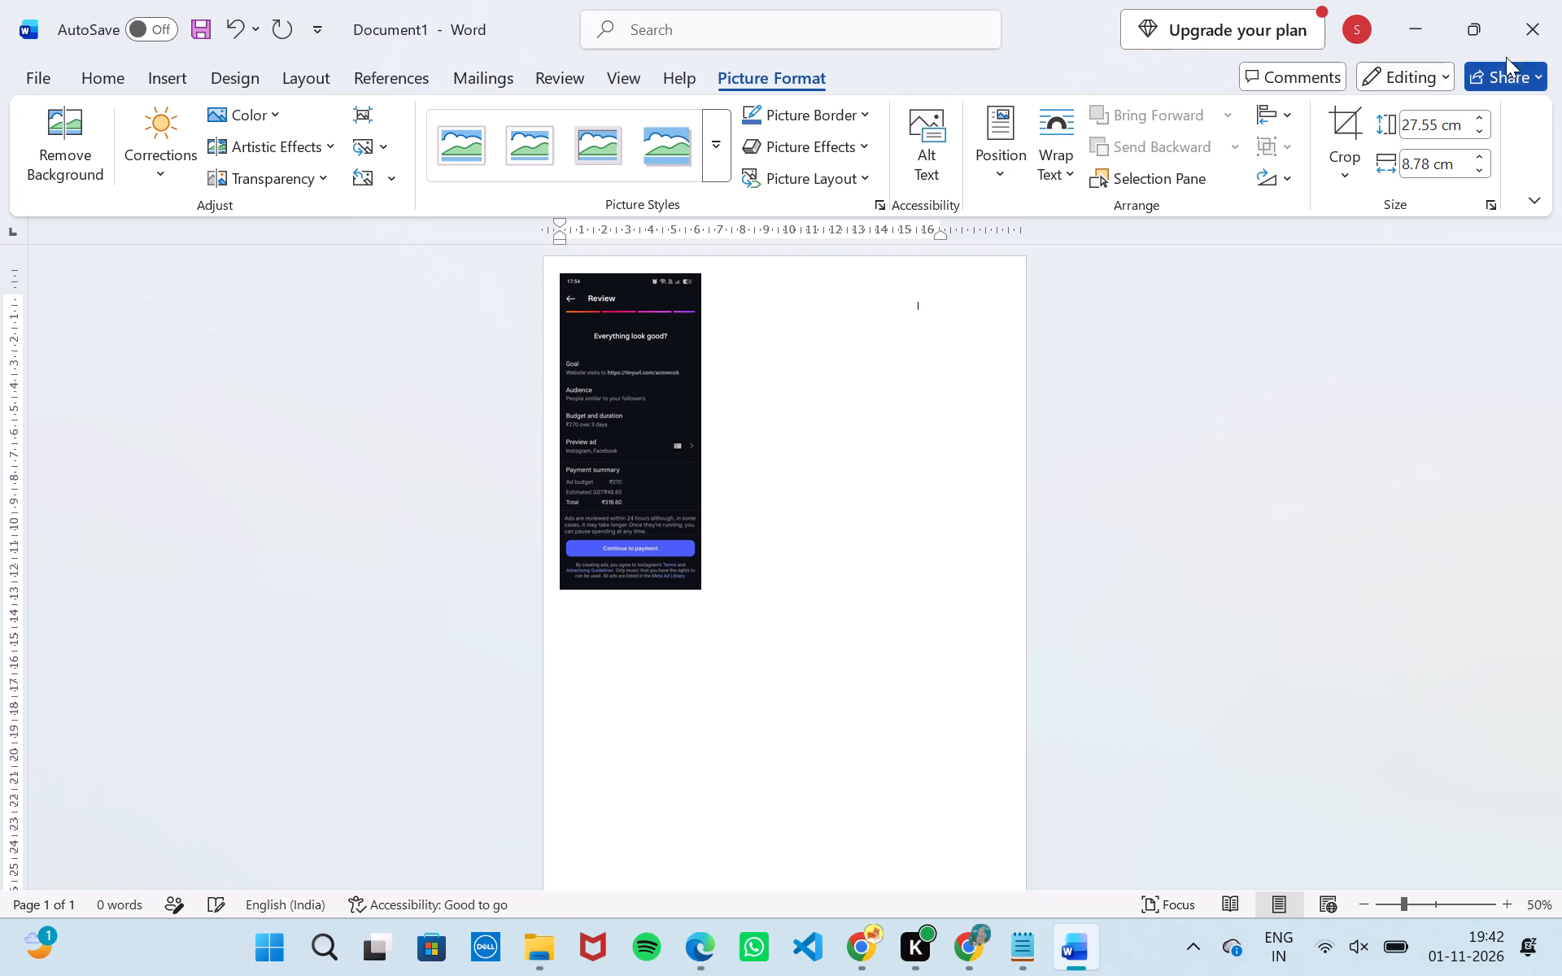
Close the Word document that holds the payment summary screenshot, bringing up the choice of whether to save it.
left_click(1525, 37)
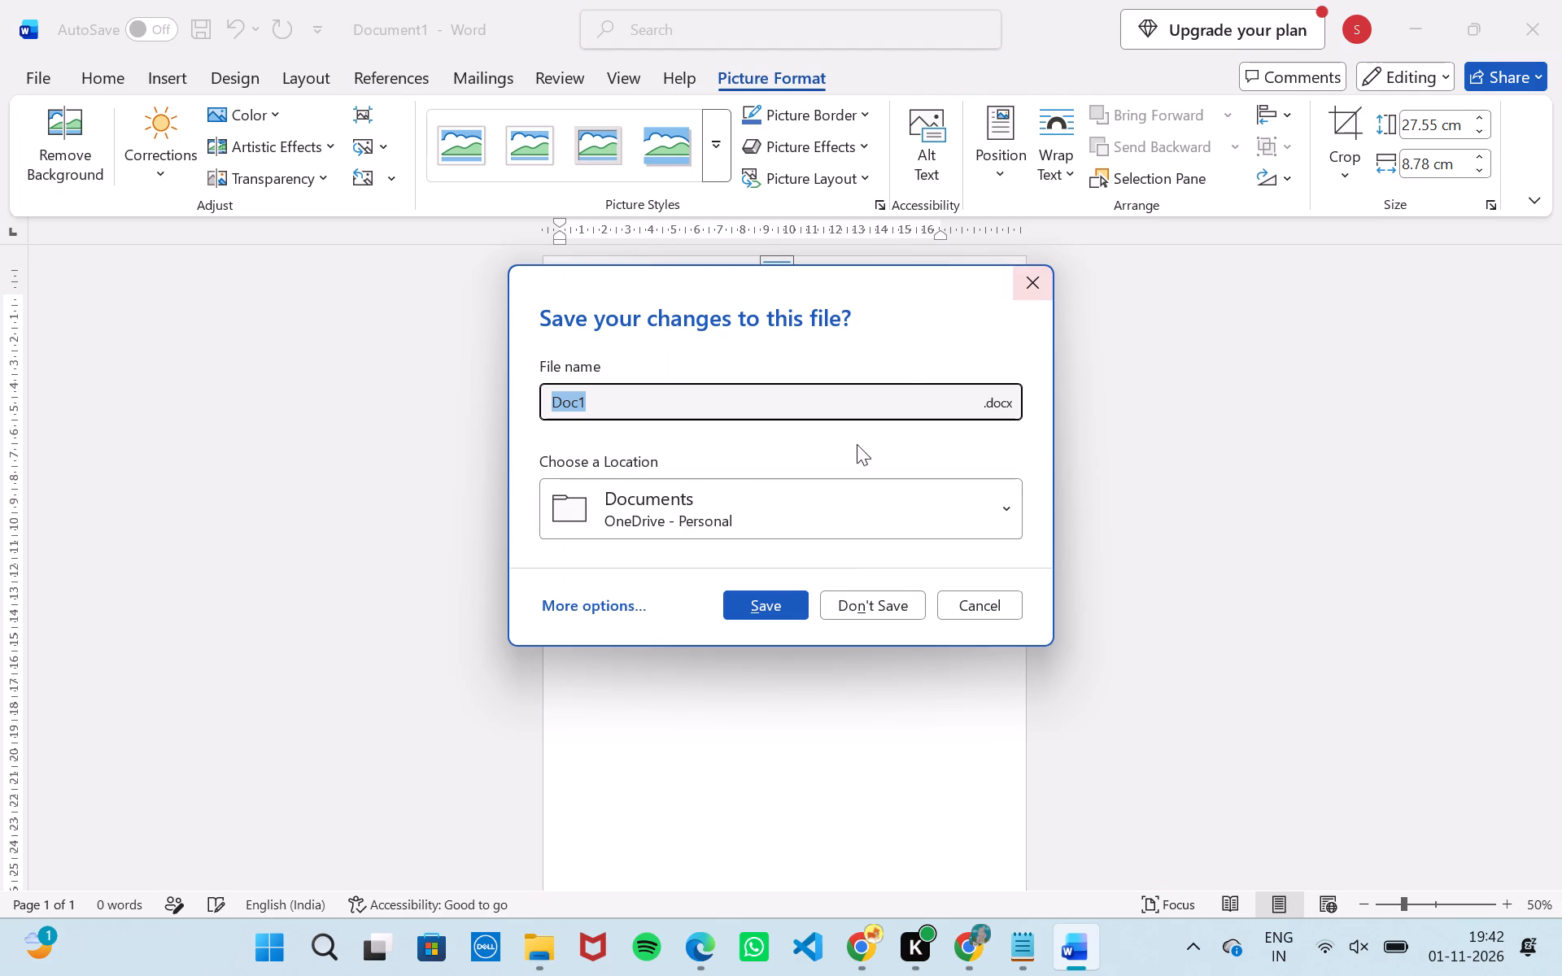
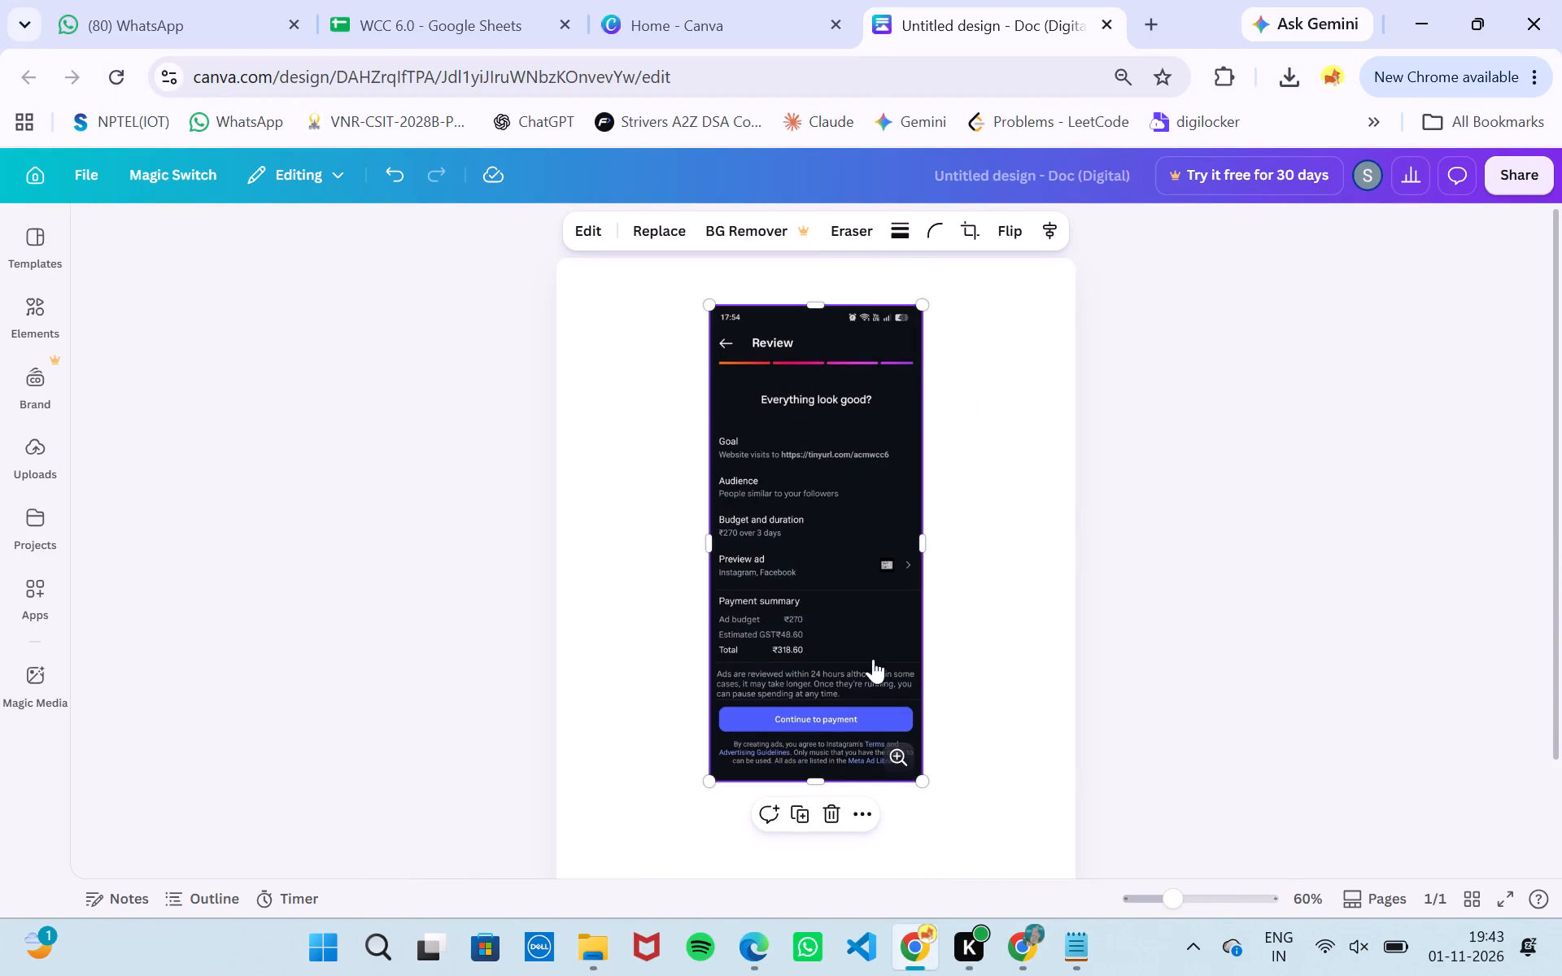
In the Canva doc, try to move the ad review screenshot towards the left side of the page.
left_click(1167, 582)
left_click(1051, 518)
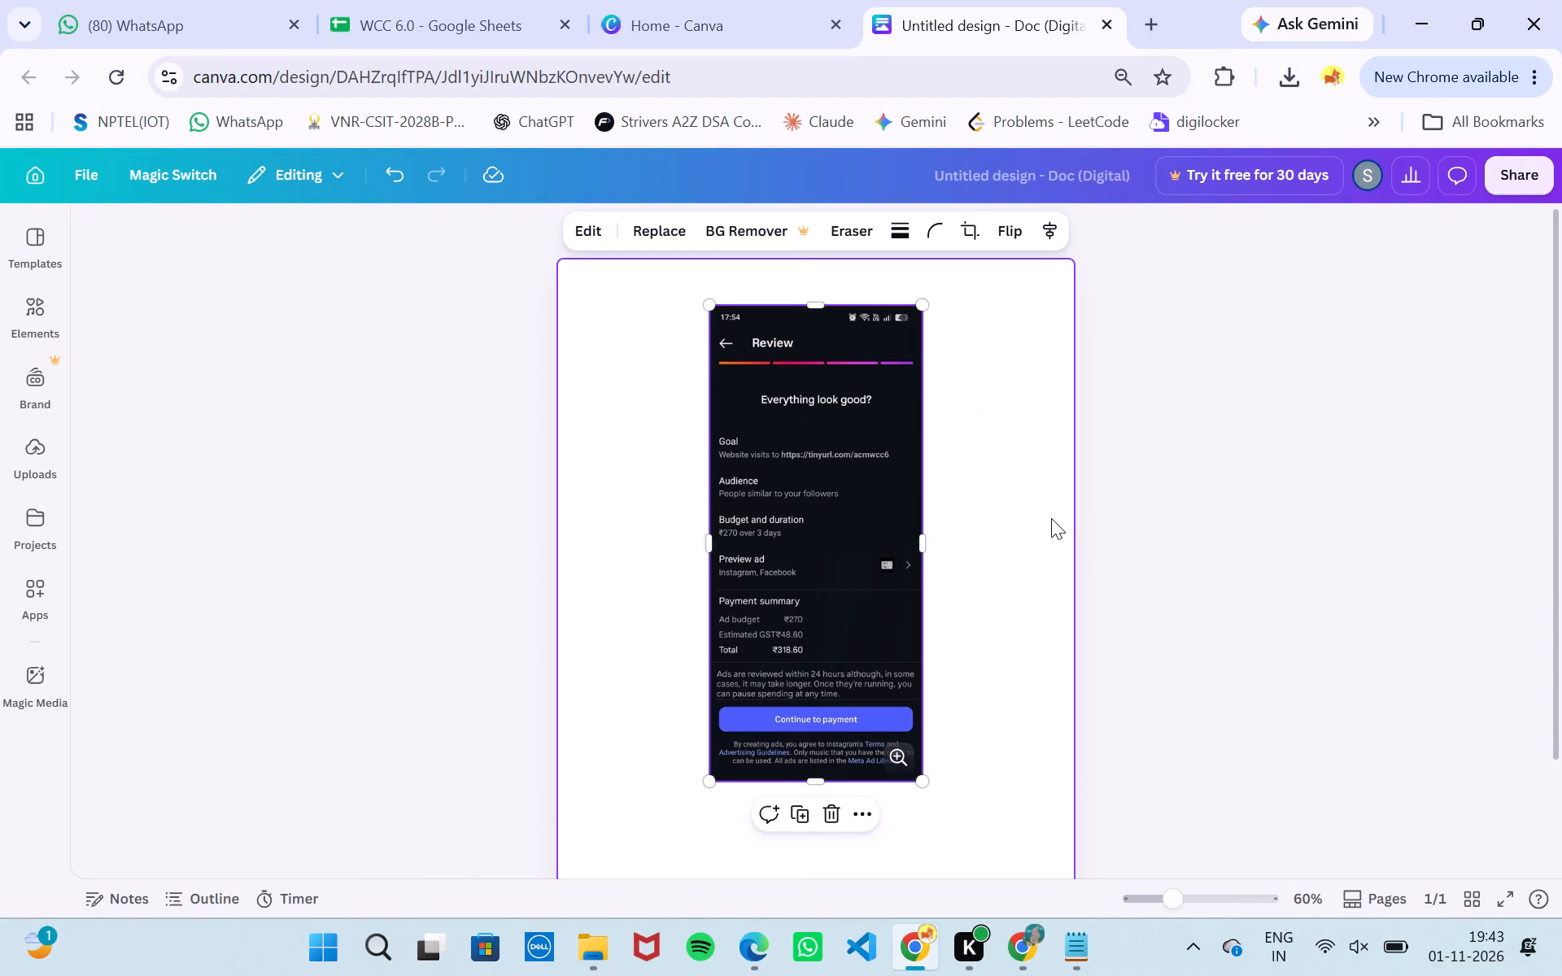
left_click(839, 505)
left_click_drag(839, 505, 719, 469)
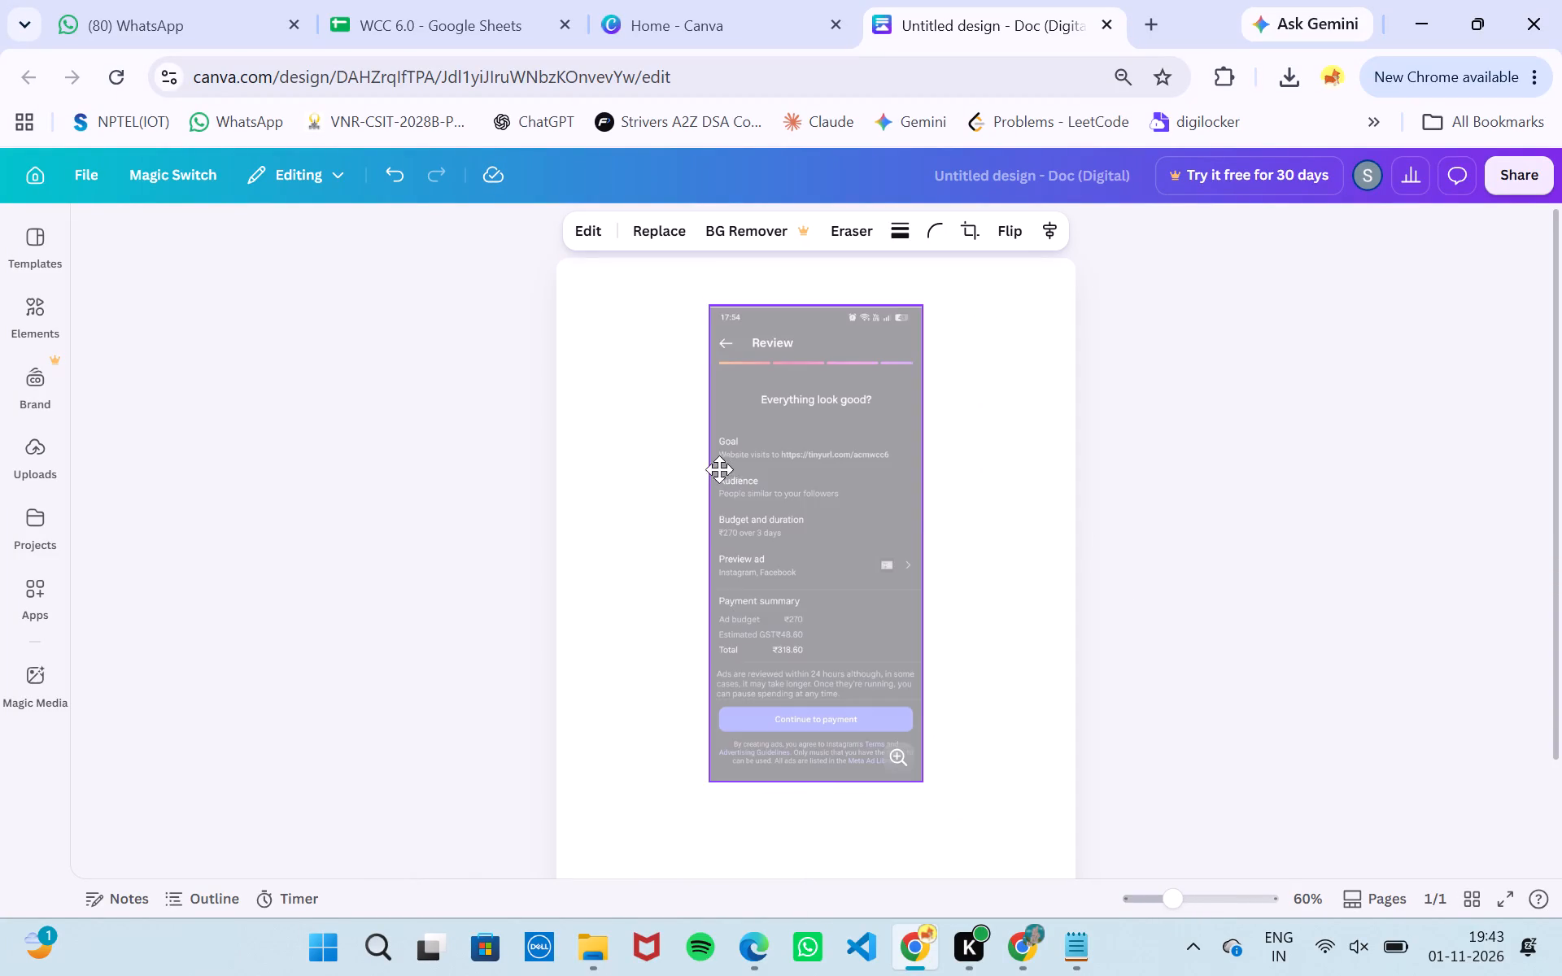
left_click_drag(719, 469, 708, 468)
Shrink the ad review screenshot proportionally to a little over half its size on the page.
left_click_drag(923, 783, 807, 600)
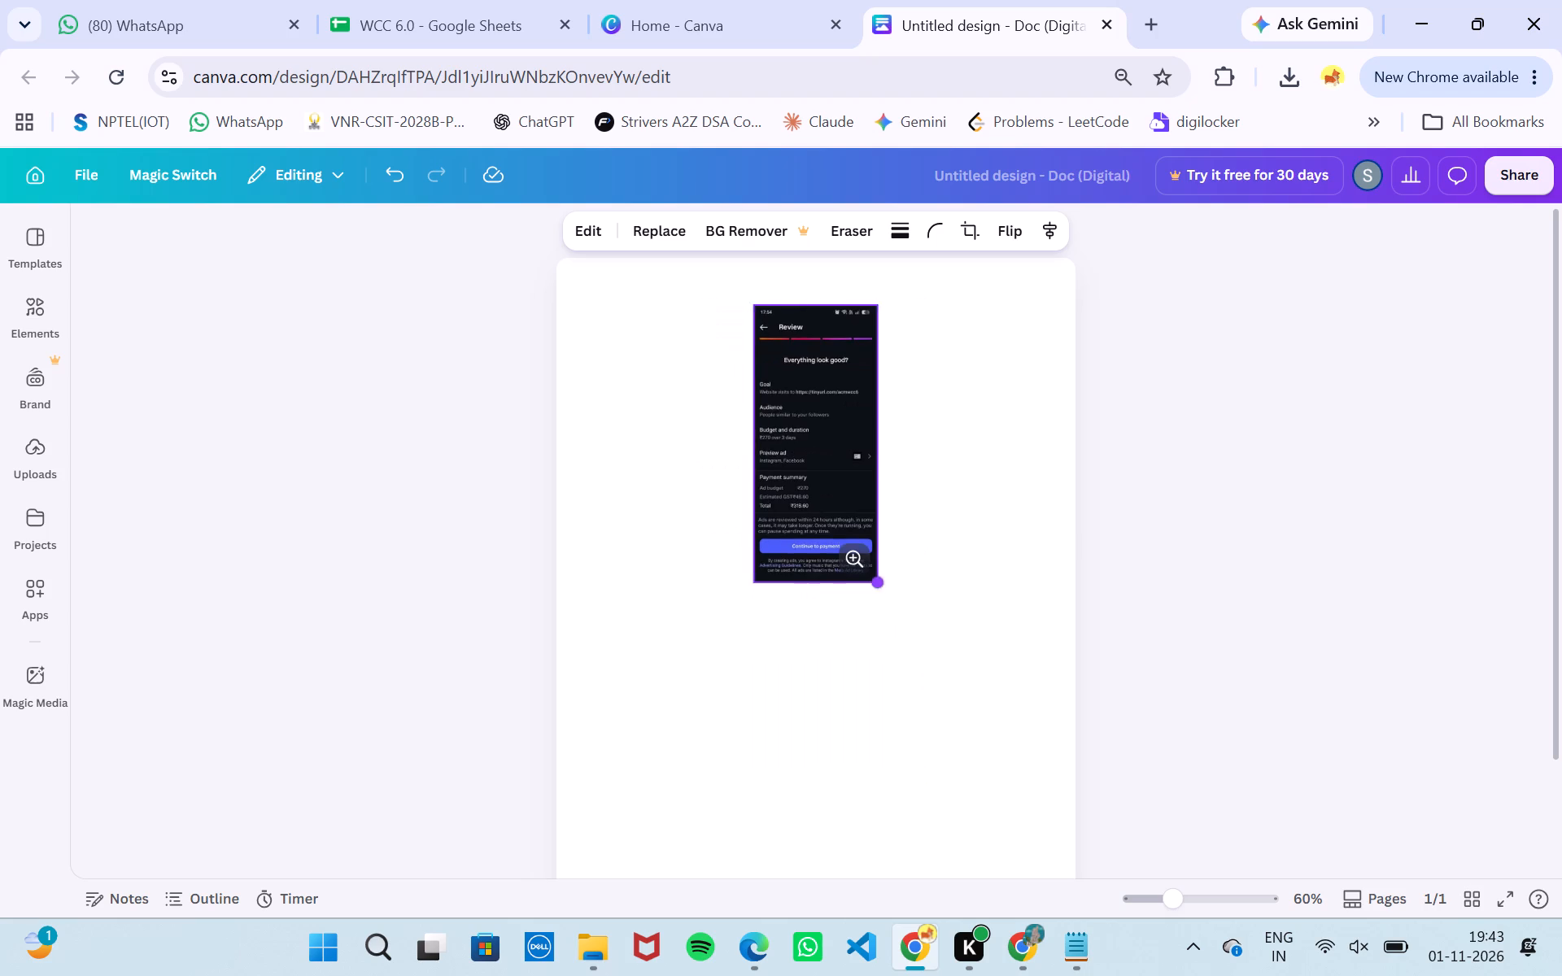
Try to move the reduced ad review screenshot towards the left side of the page.
left_click_drag(814, 442, 696, 420)
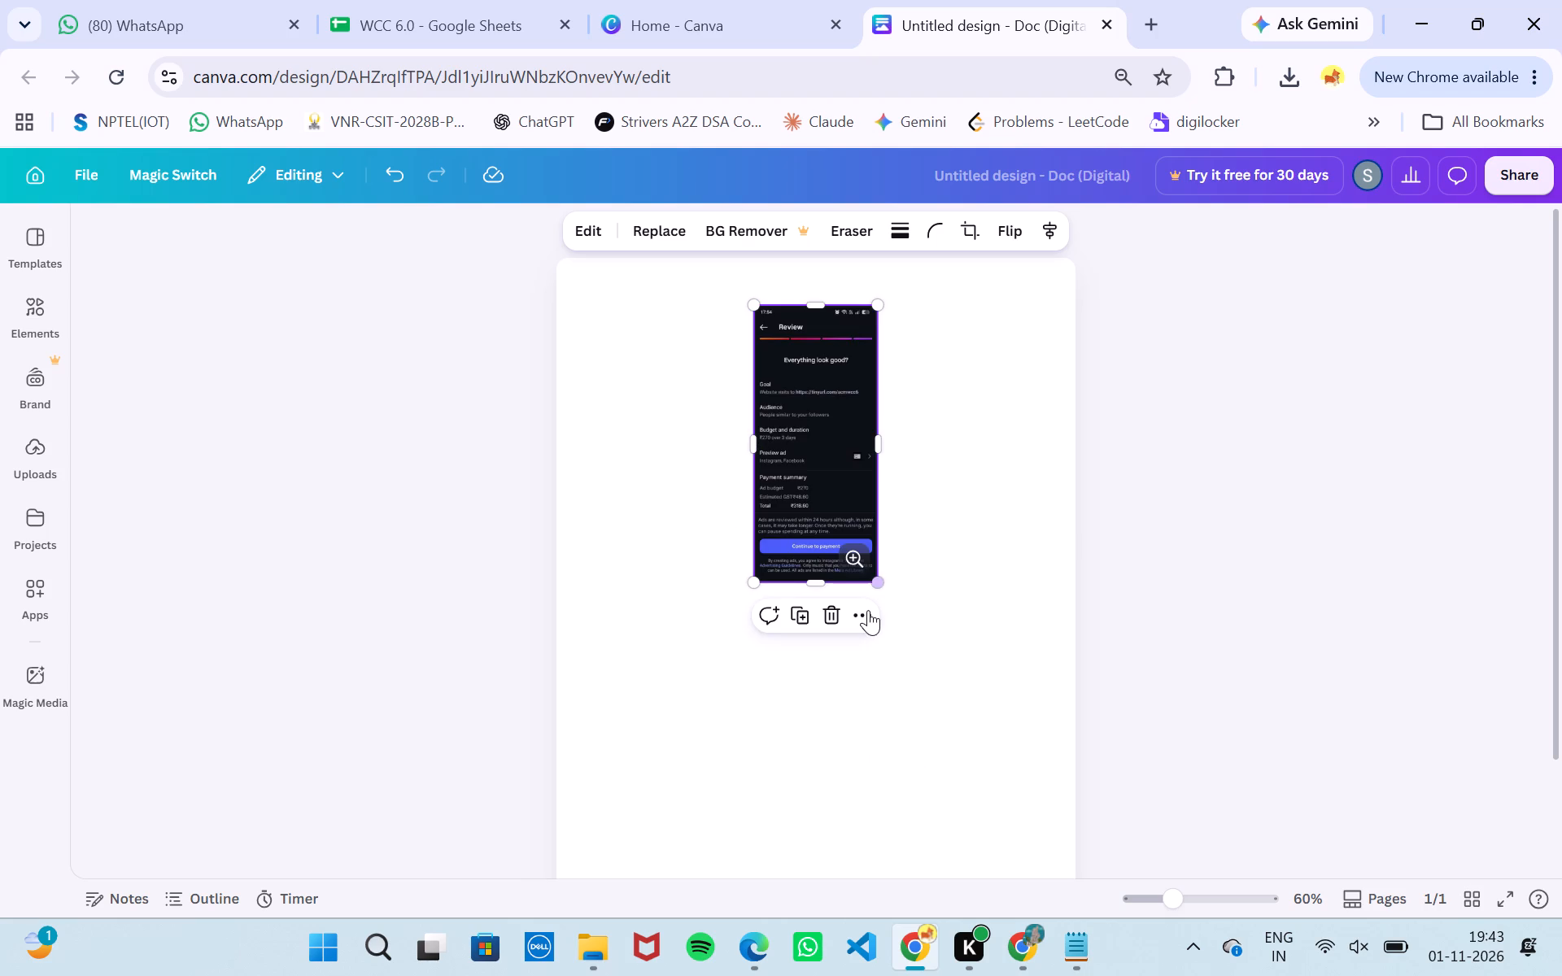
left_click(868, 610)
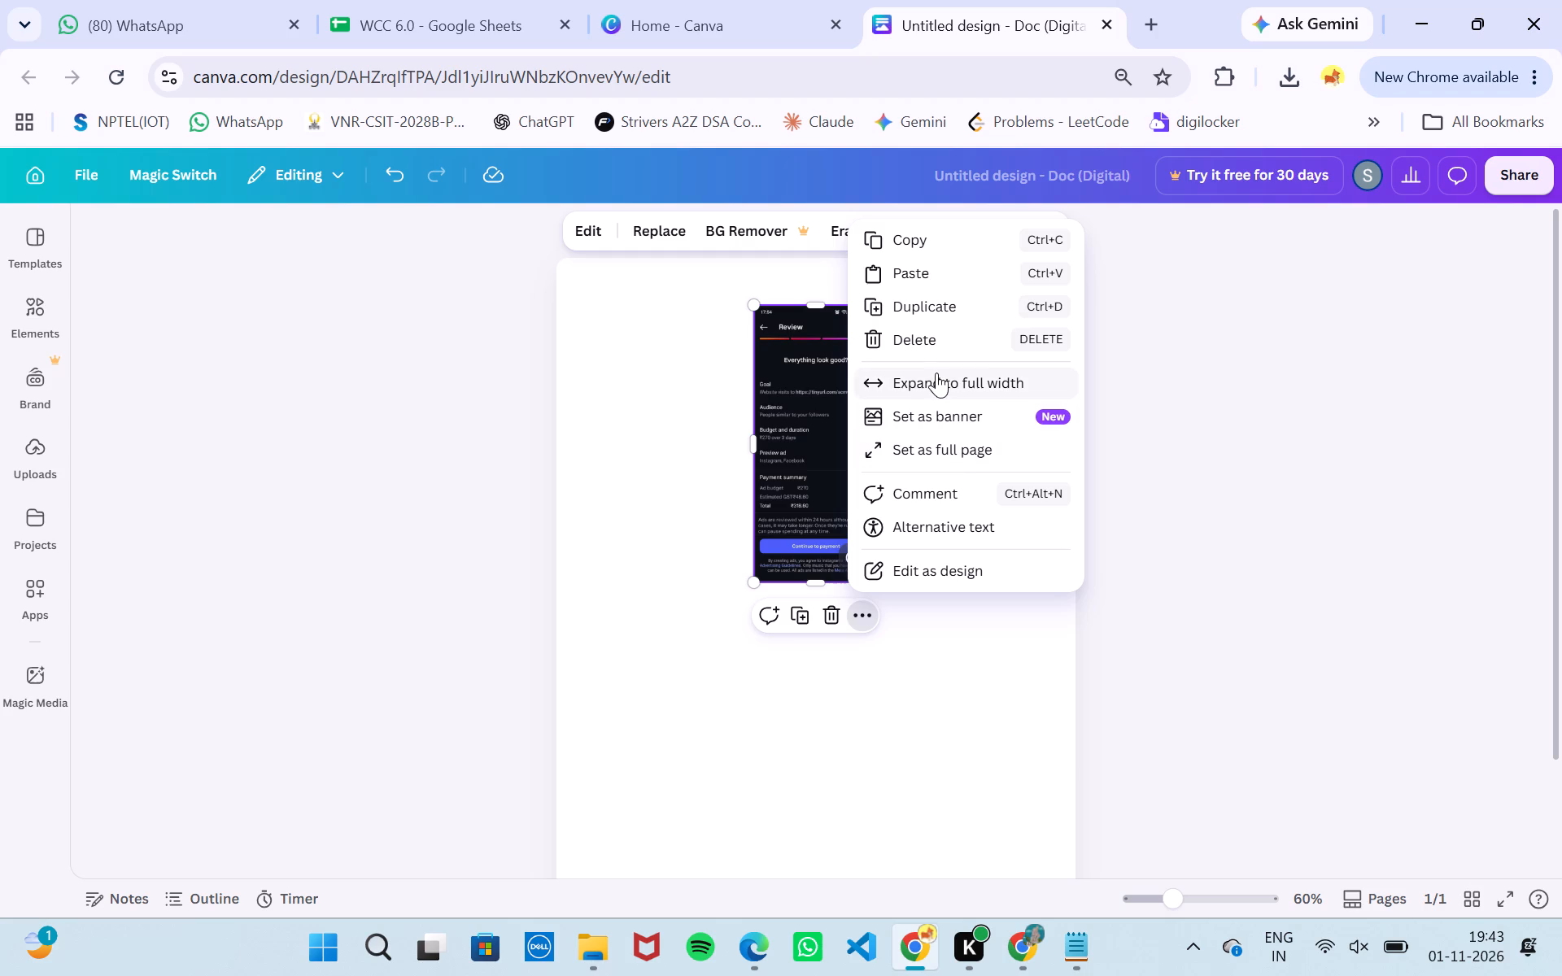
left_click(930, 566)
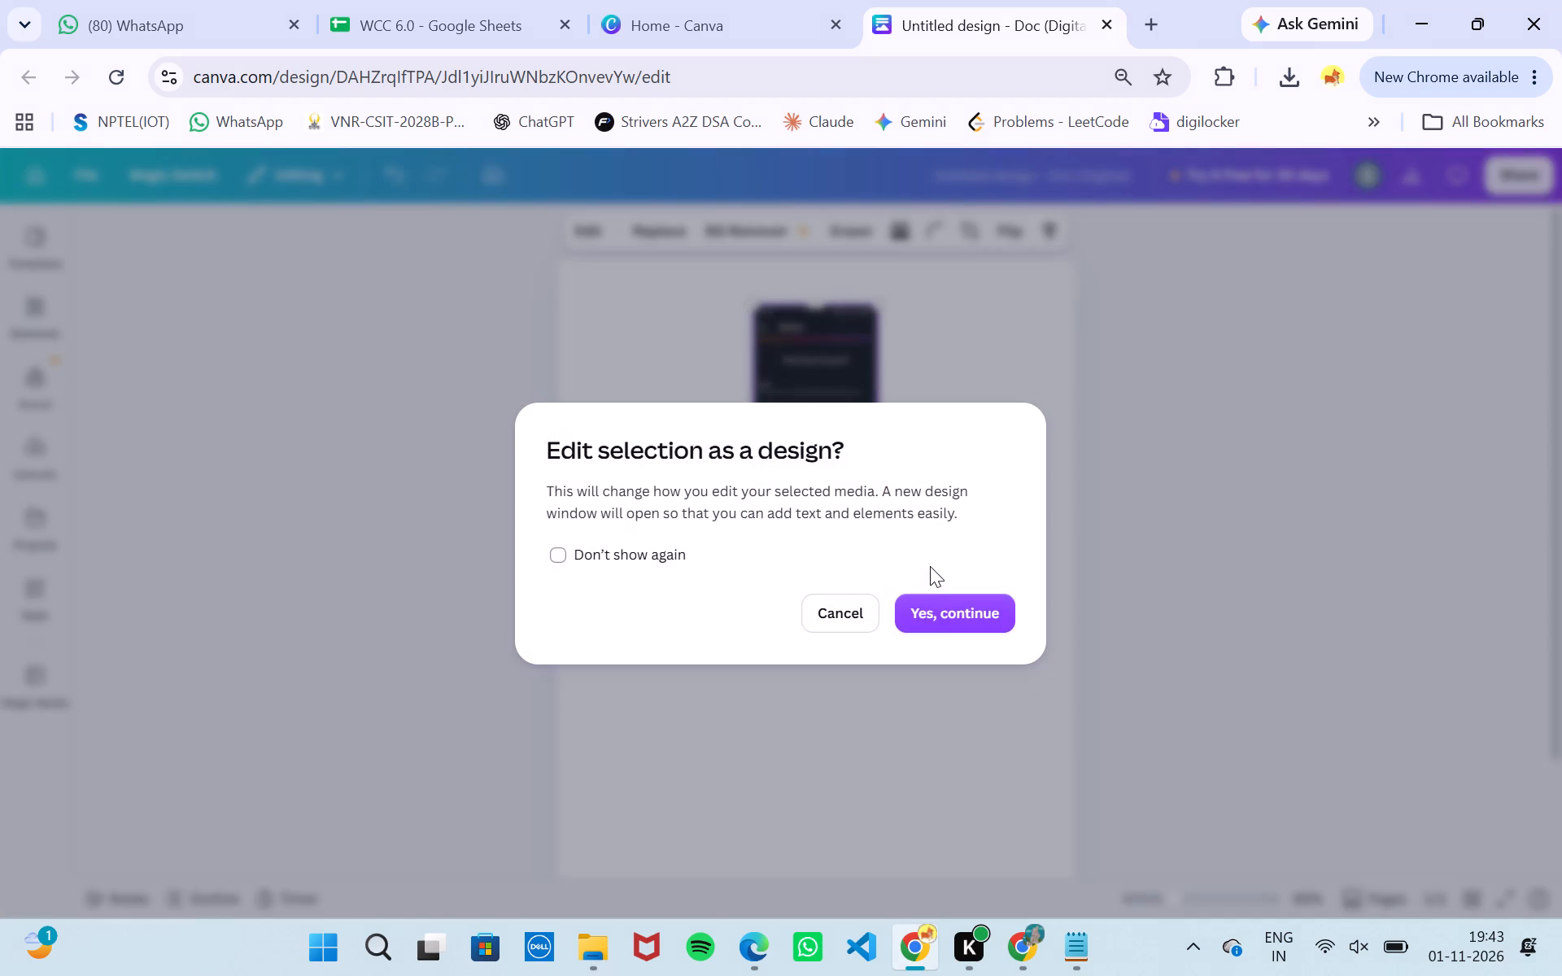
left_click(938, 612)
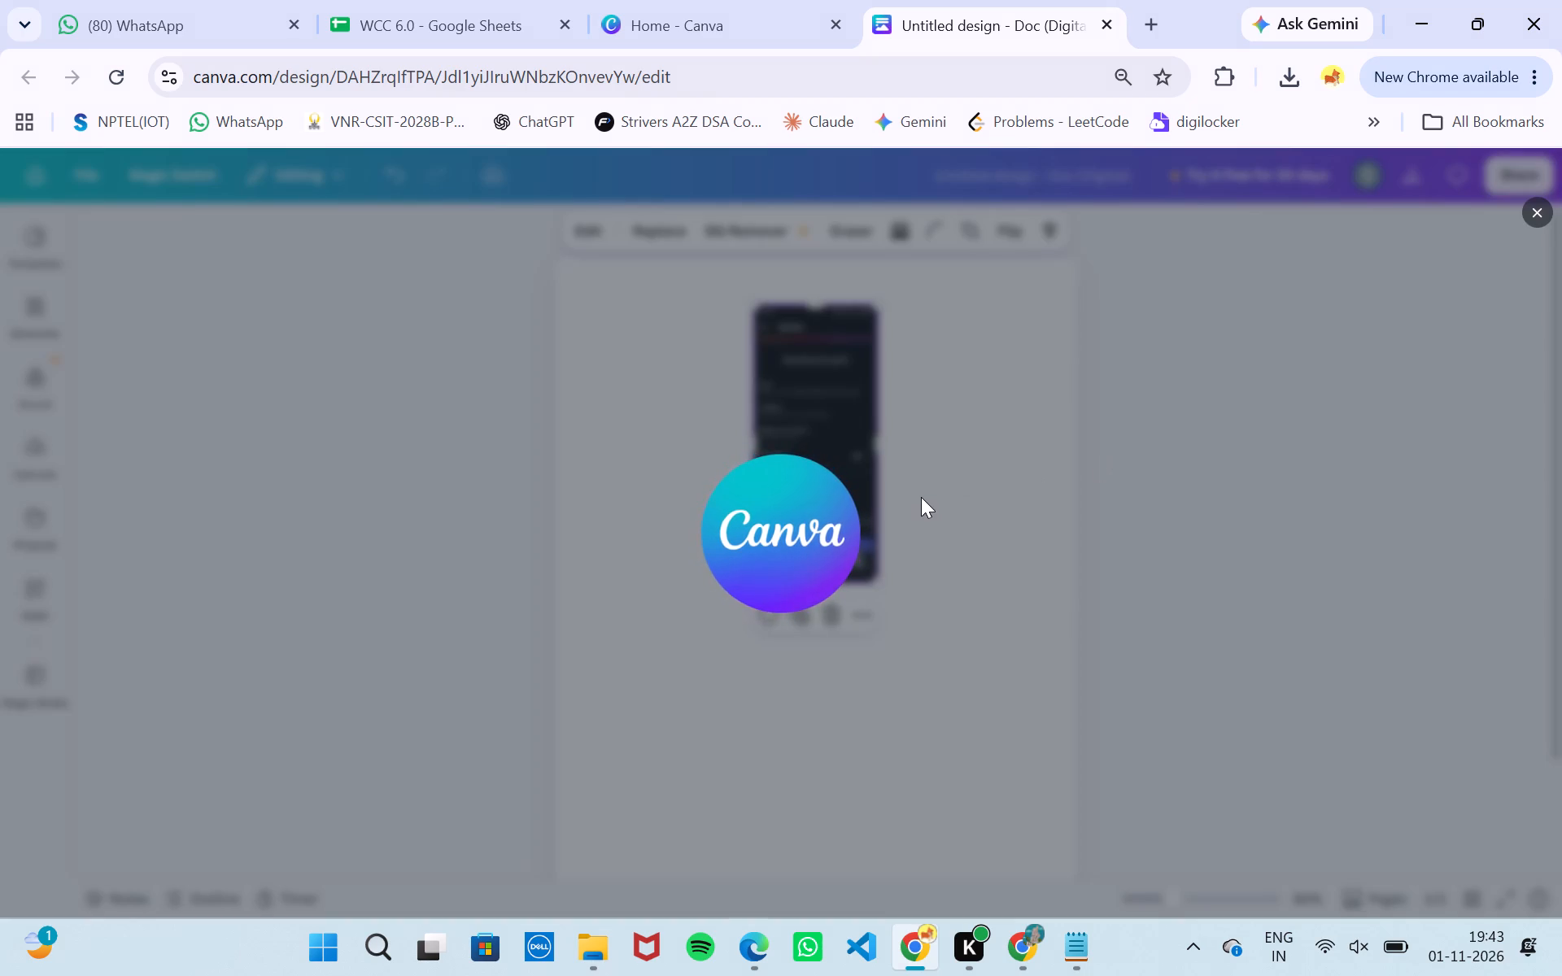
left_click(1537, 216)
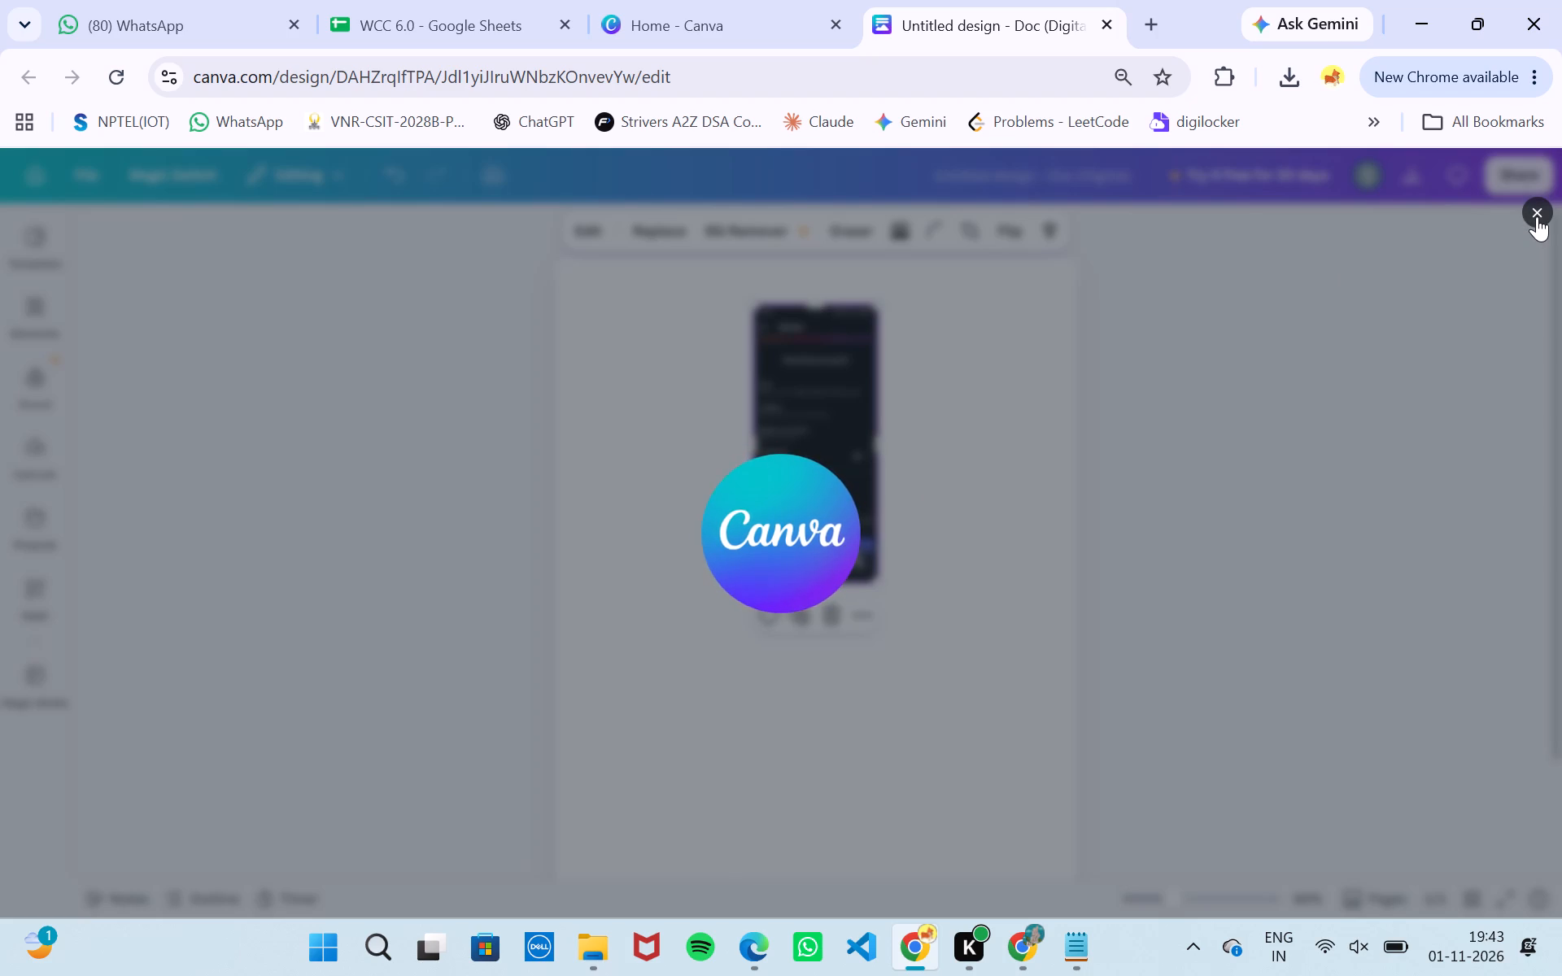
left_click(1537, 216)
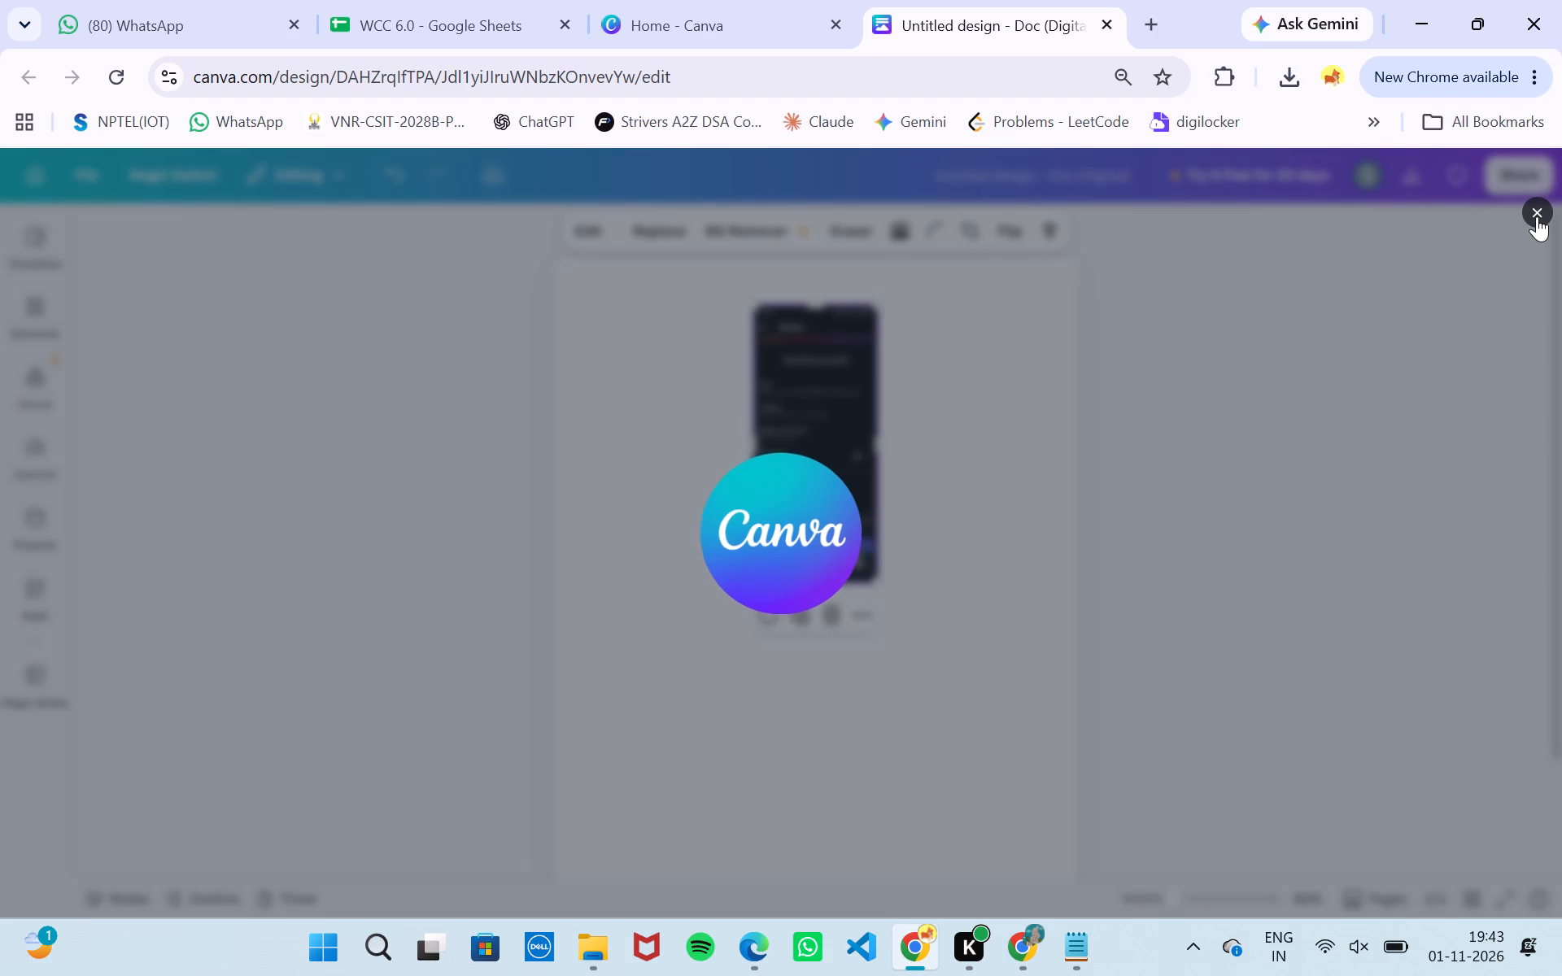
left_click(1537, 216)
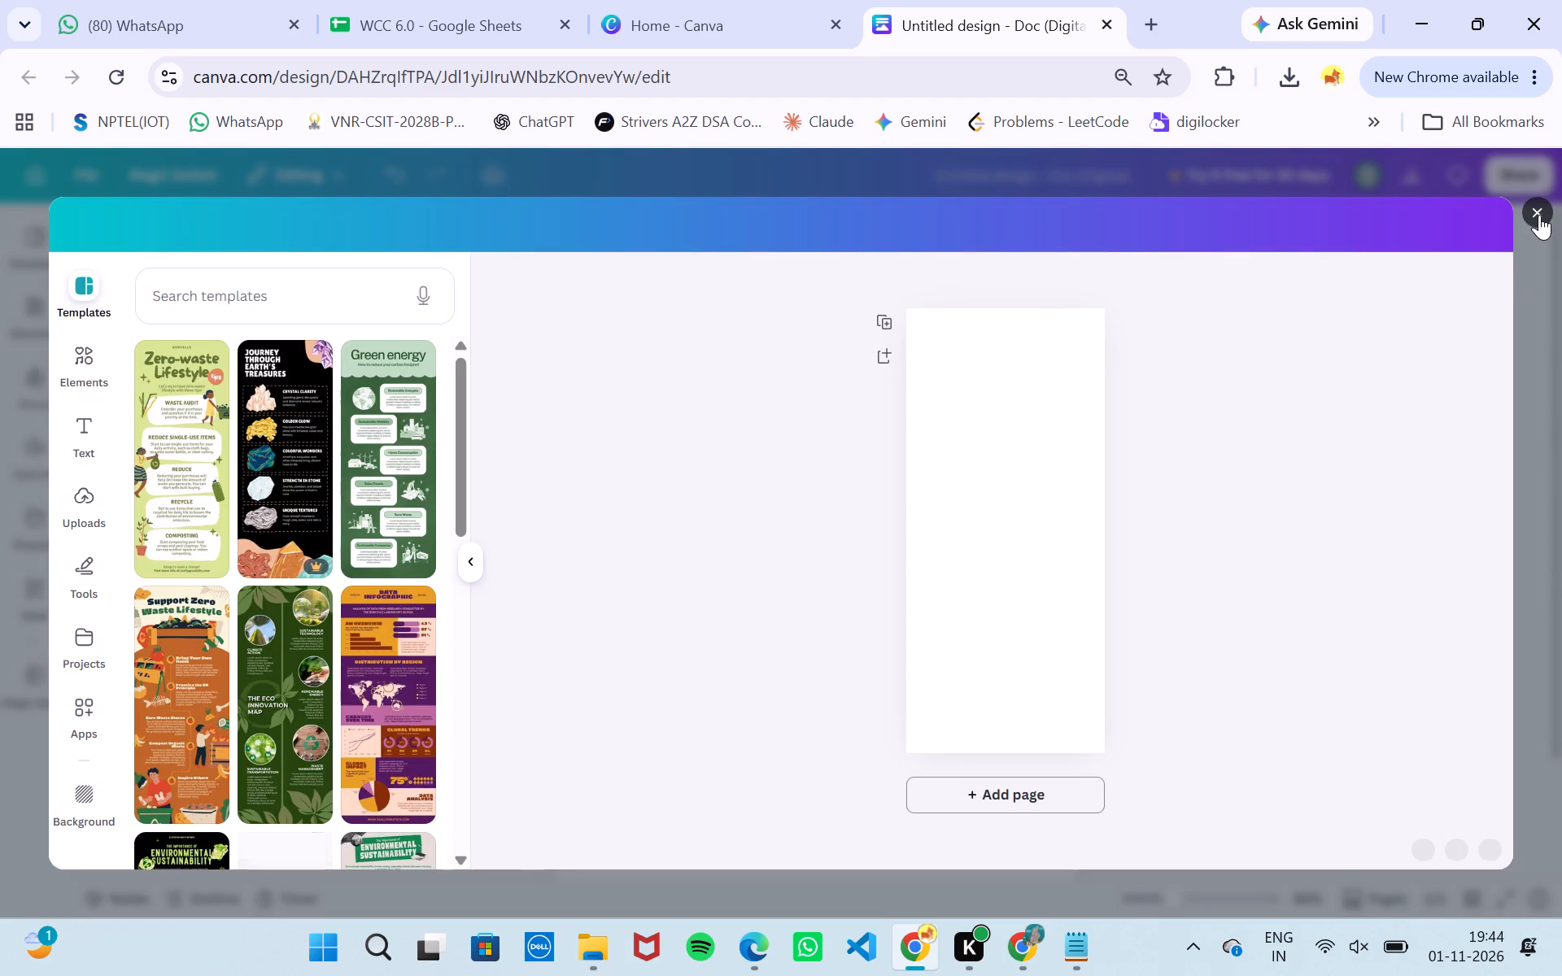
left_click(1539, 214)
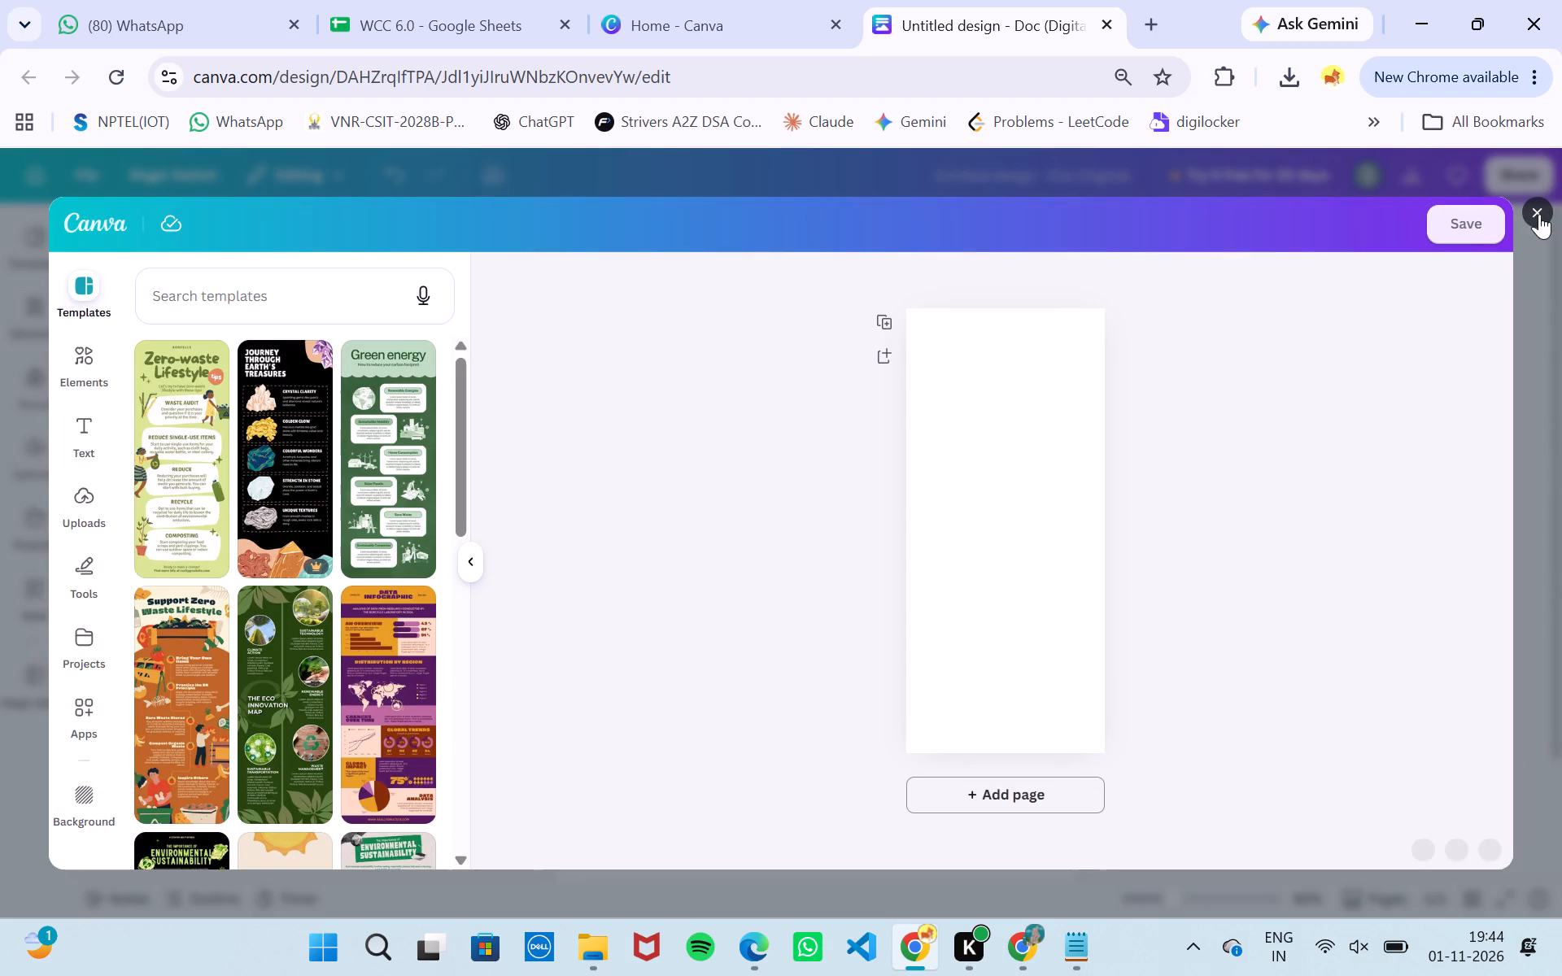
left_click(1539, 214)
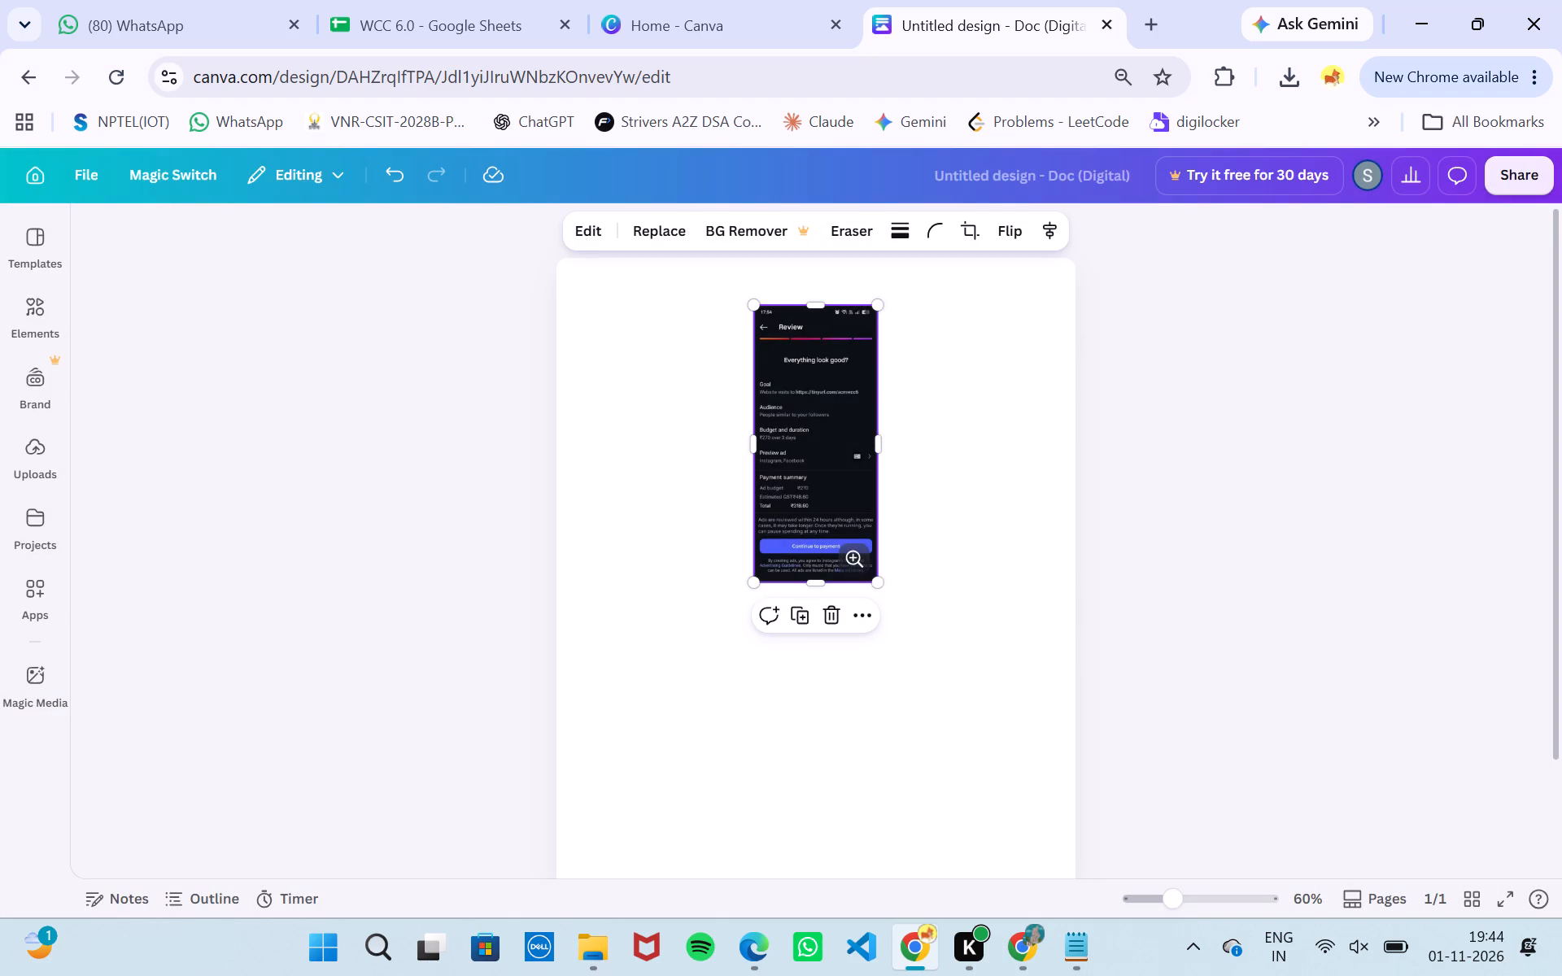
Delete the payment summary screenshot from the untitled Canva doc and close both Canva tabs.
key("Delete")
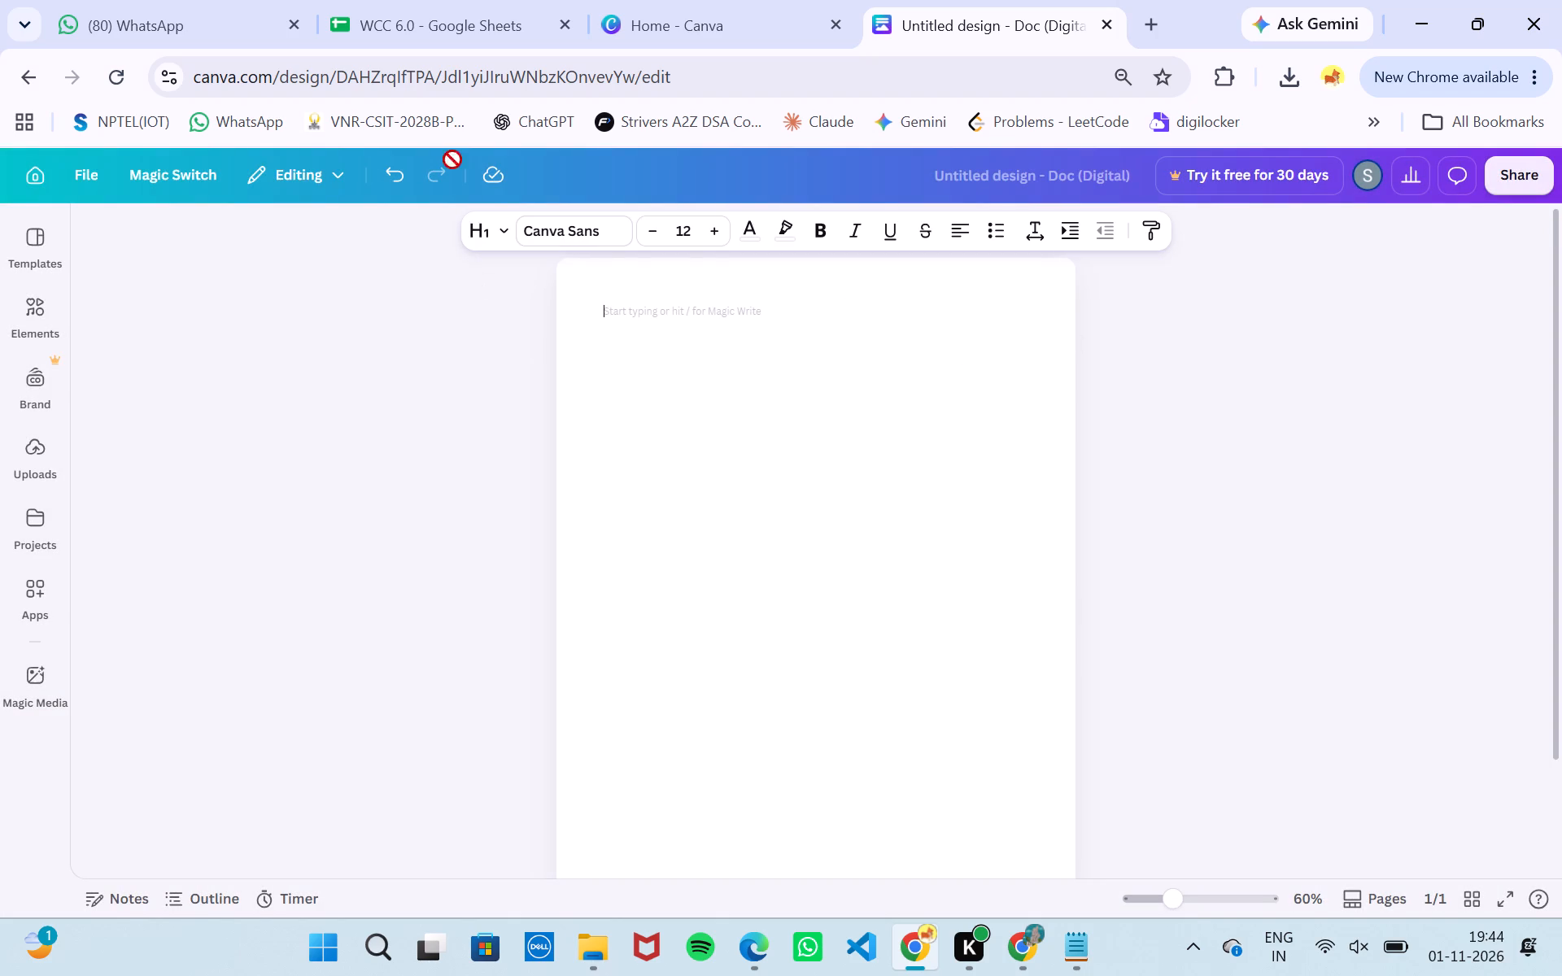
left_click(915, 80)
key("BackSpace")
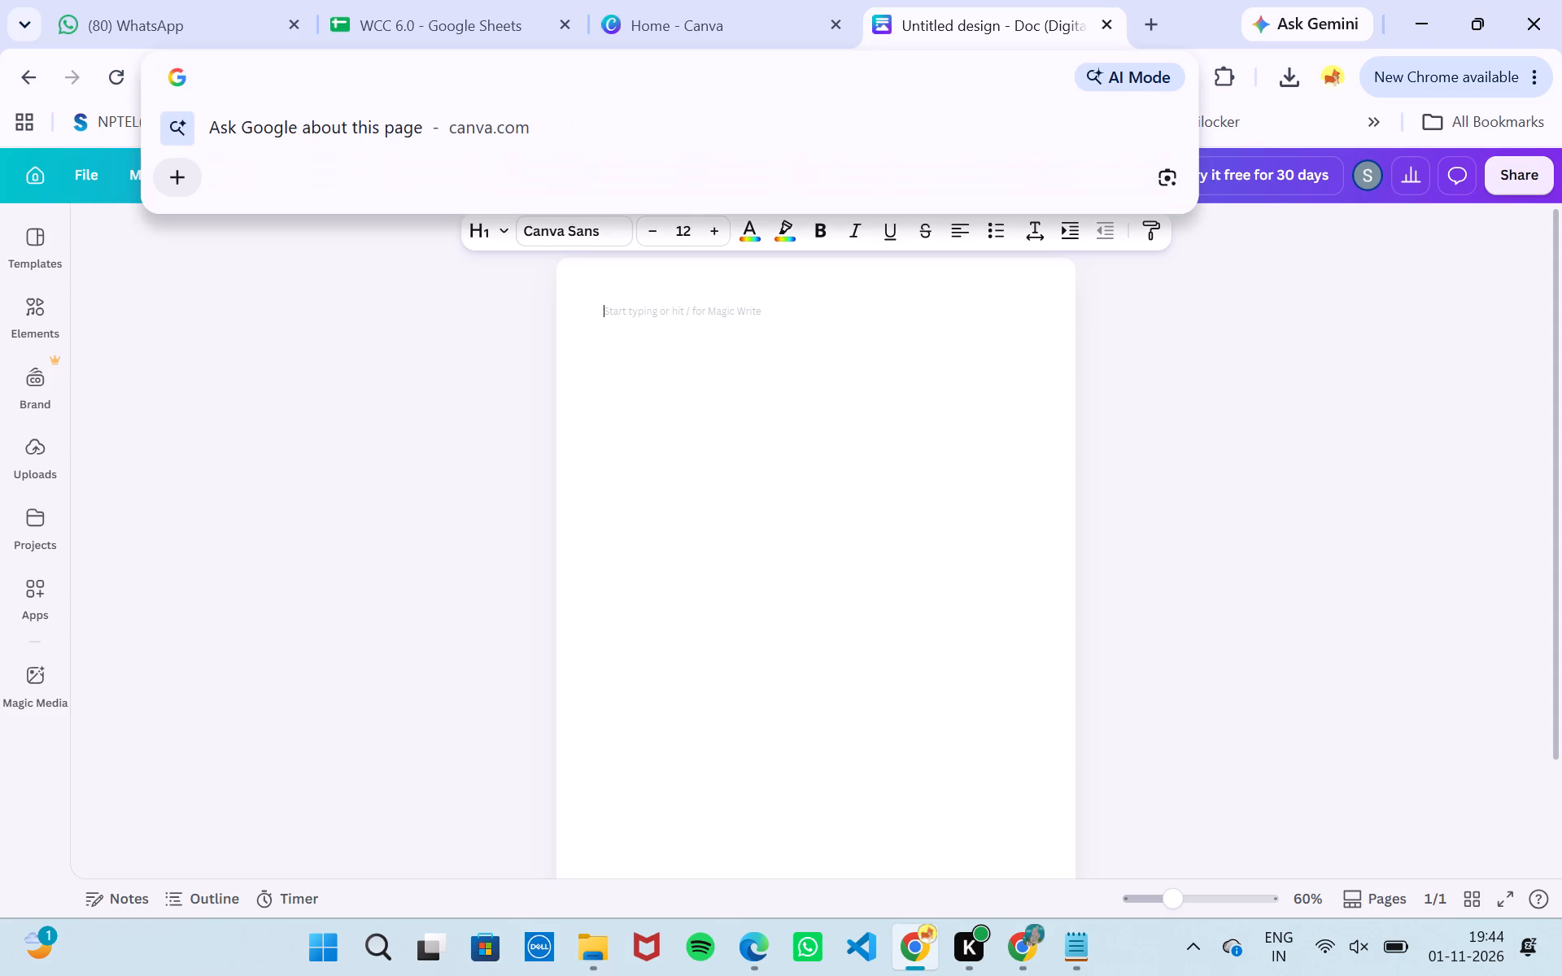
left_click(178, 68)
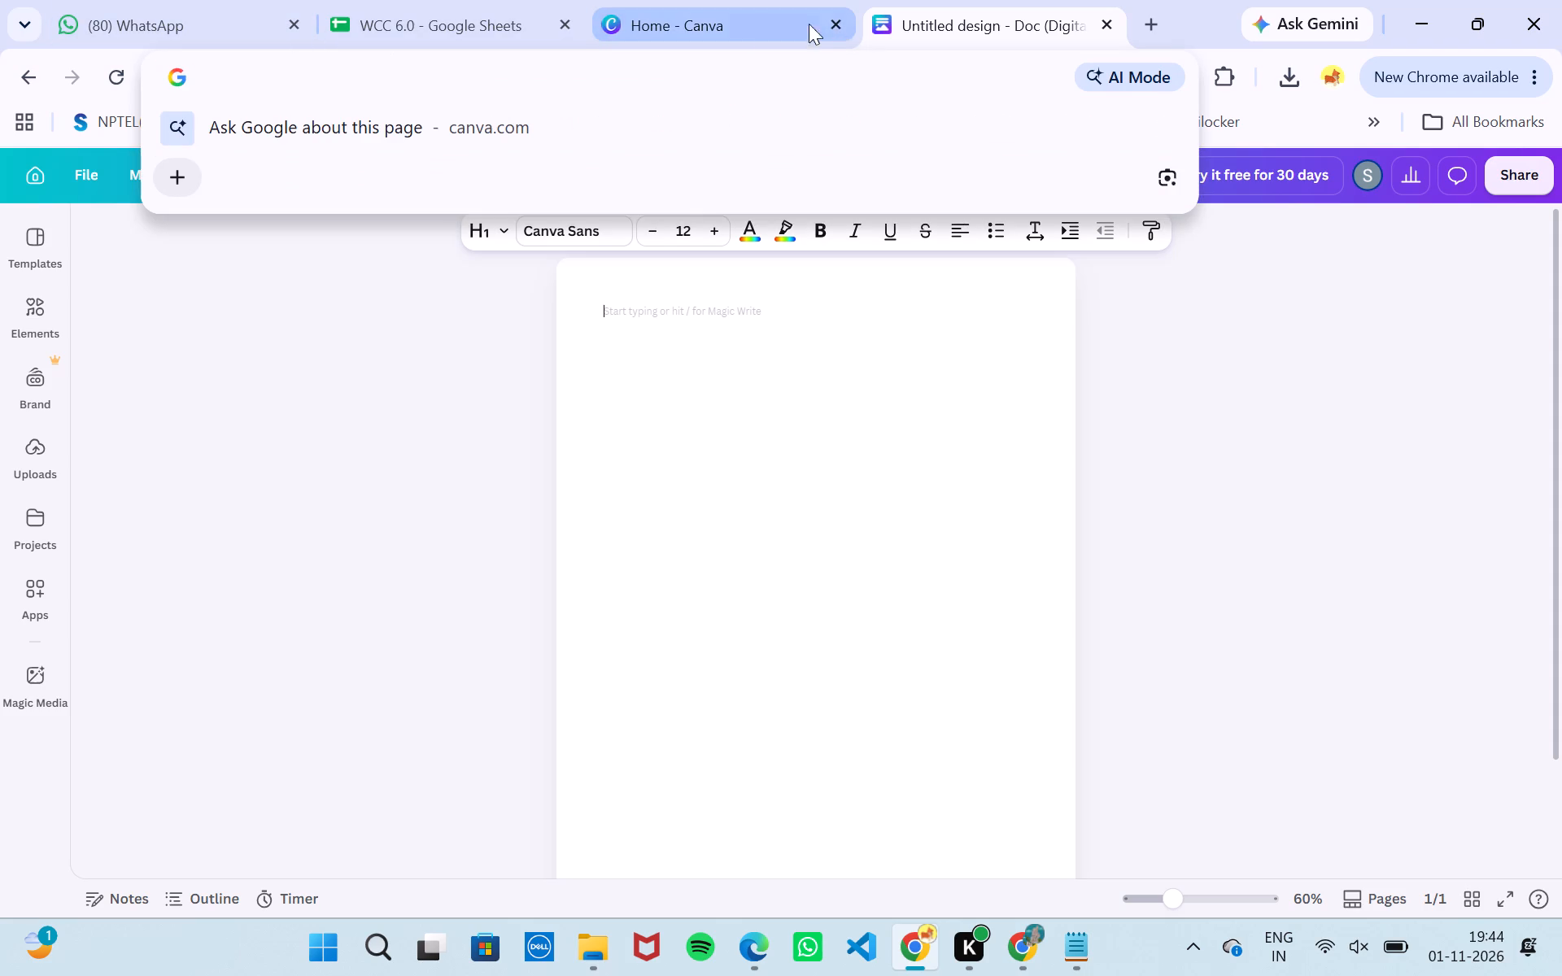
left_click(834, 27)
left_click(834, 27)
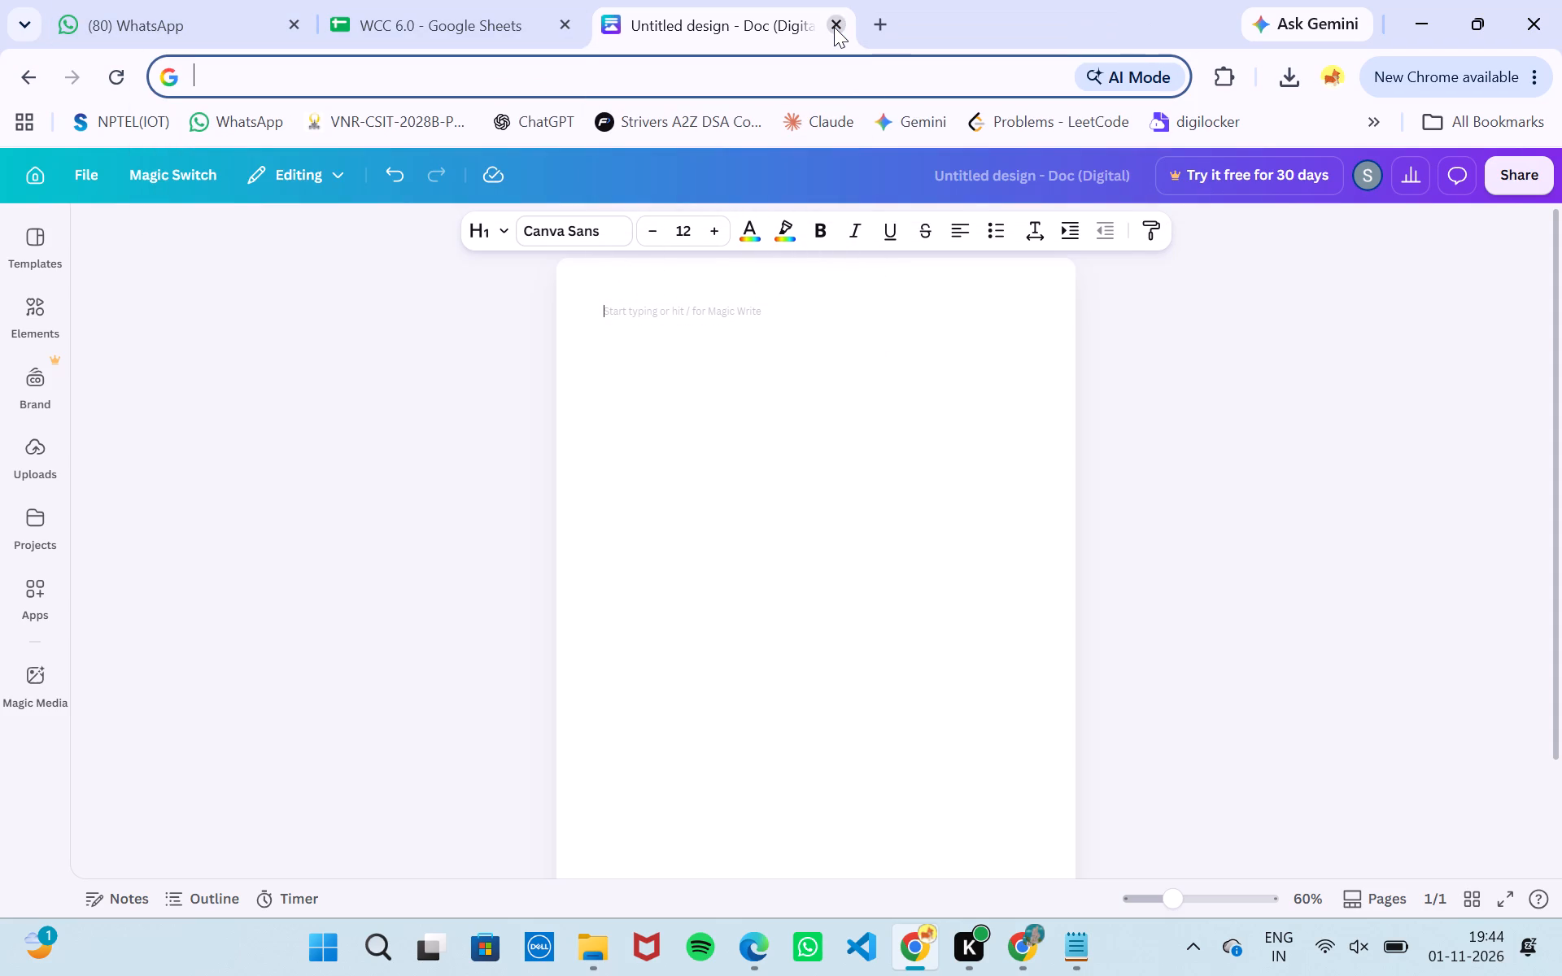
Open Google Docs in a new browser tab and create a blank document.
left_click(654, 23)
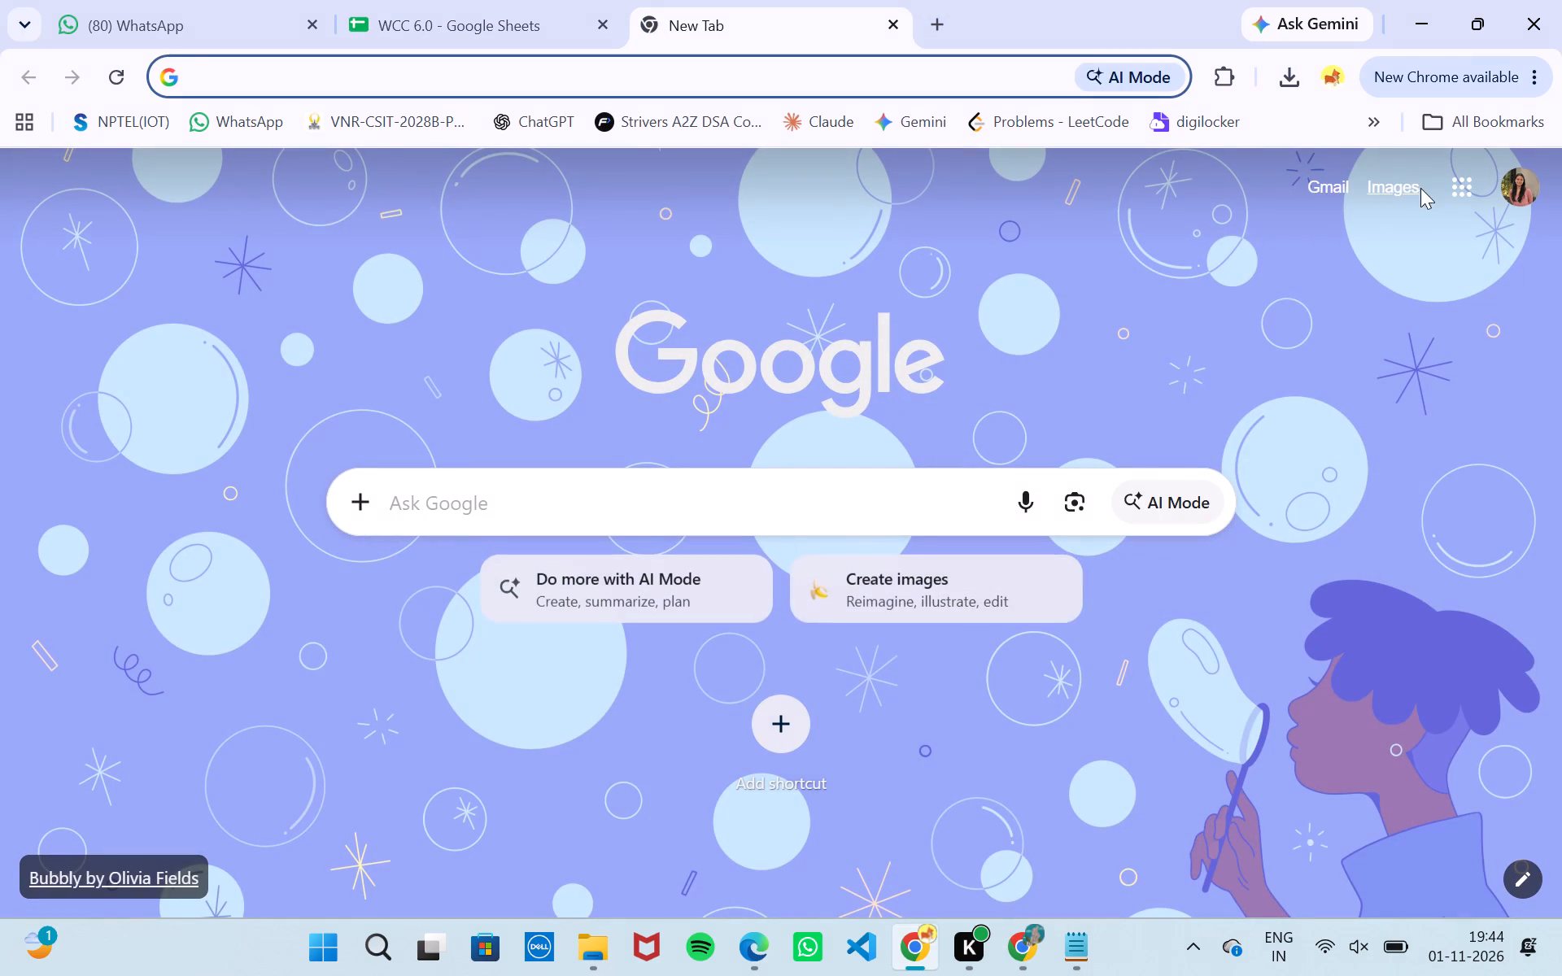
left_click(1470, 194)
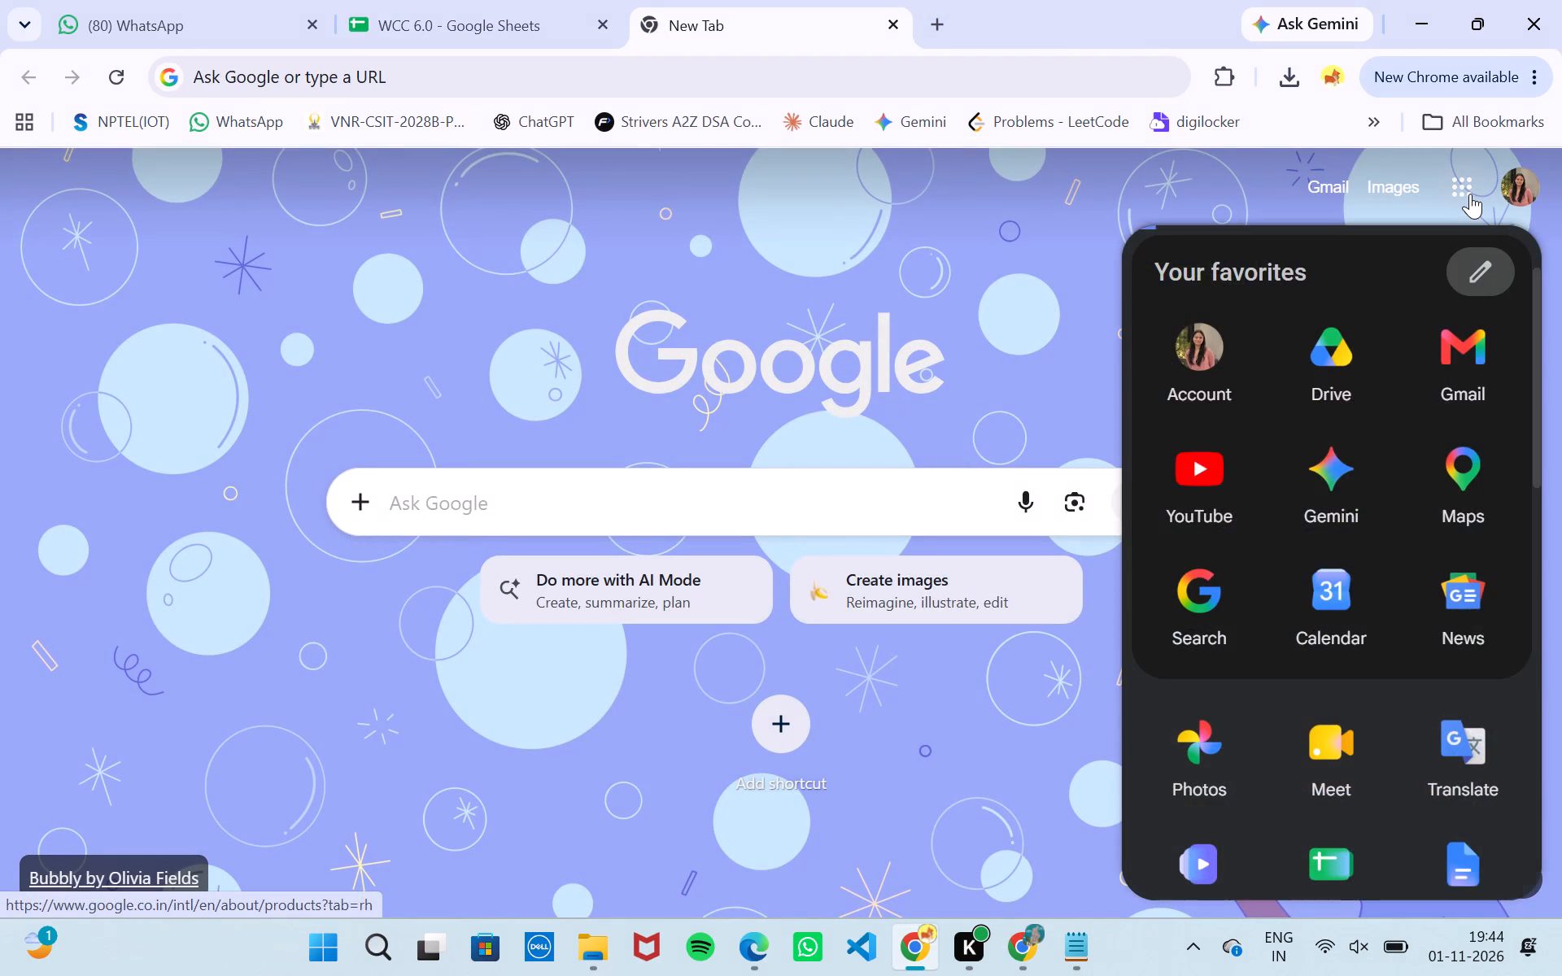
scroll(1385, 725, "down", 2)
left_click(1450, 693)
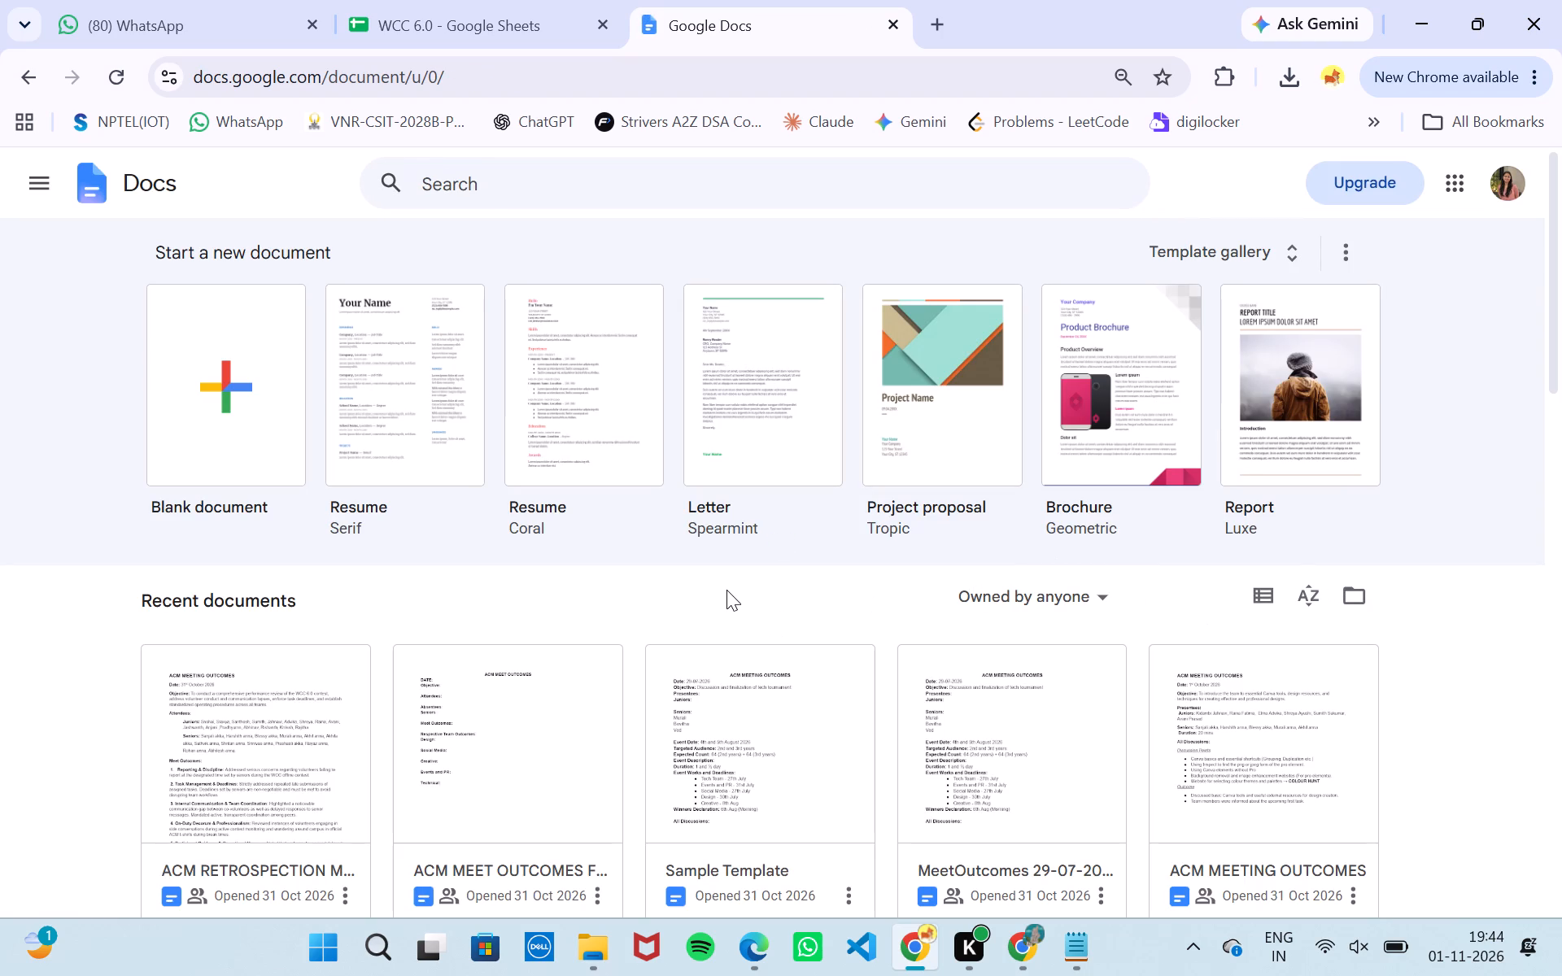
left_click(246, 394)
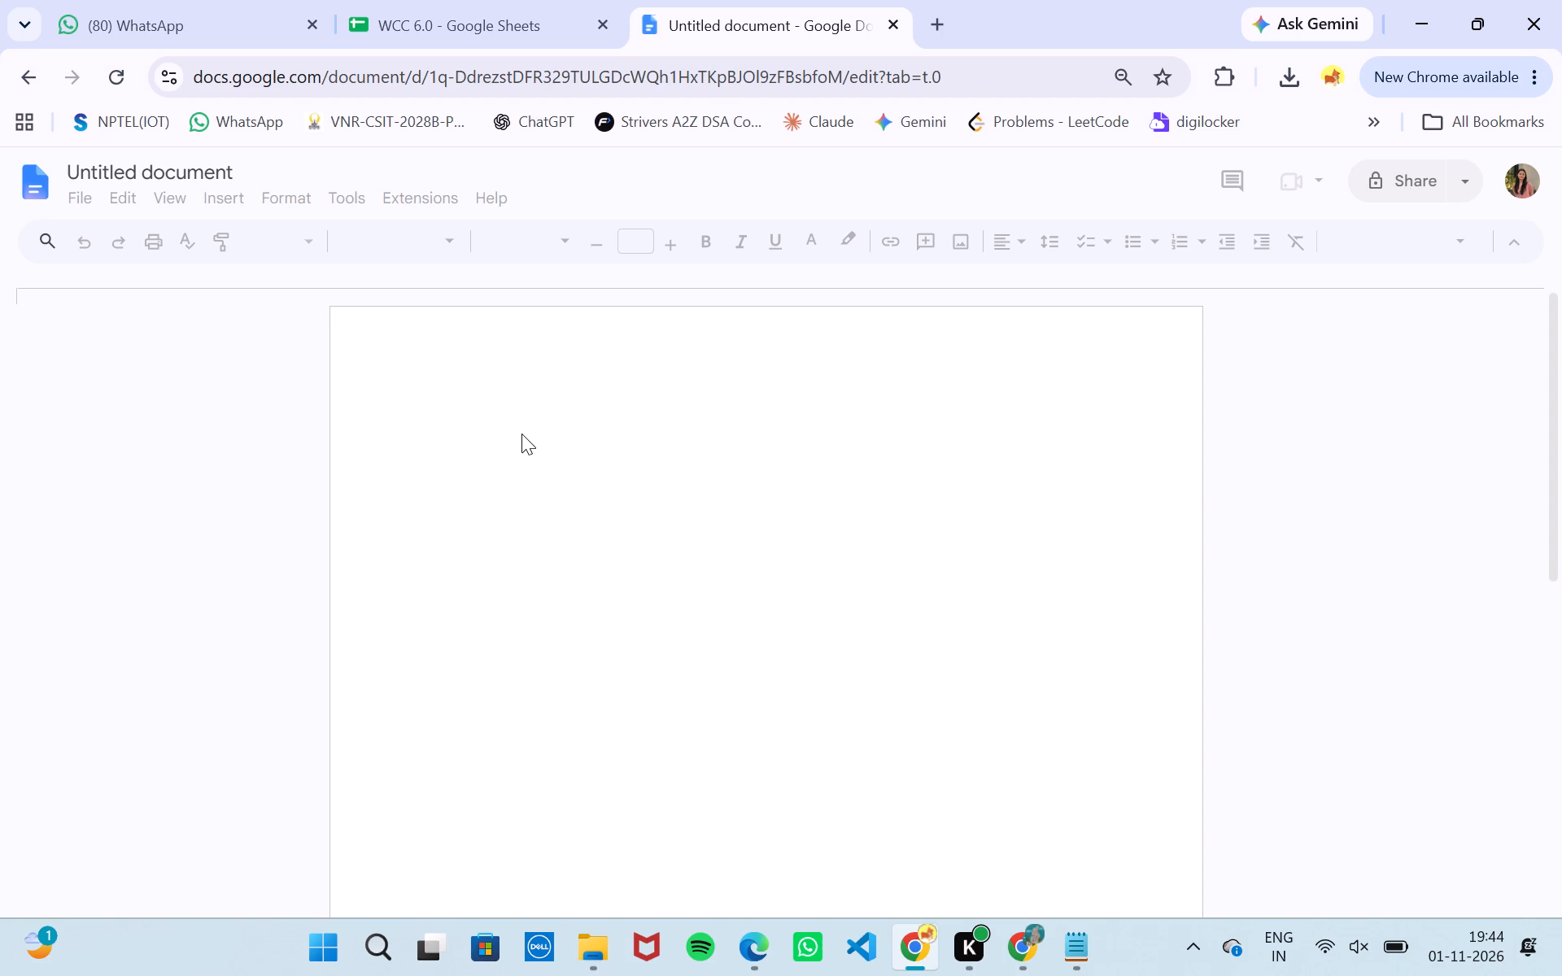
Paste the copied ad payment summary screenshot into the blank Google Docs document.
key("ctrl+v")
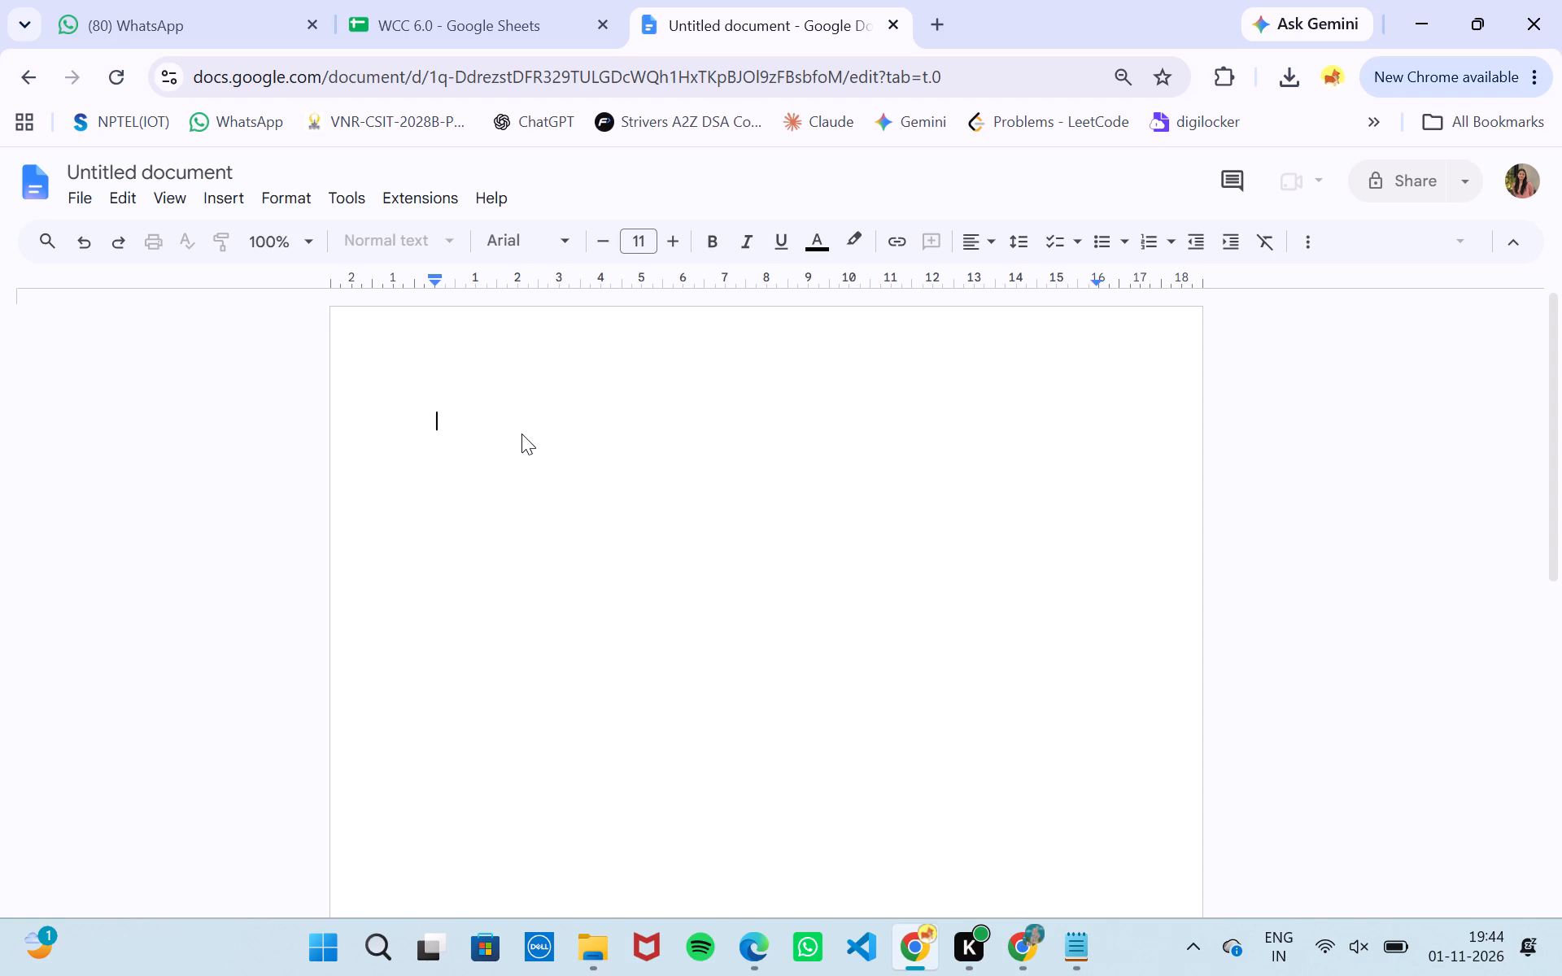
right_click(521, 434)
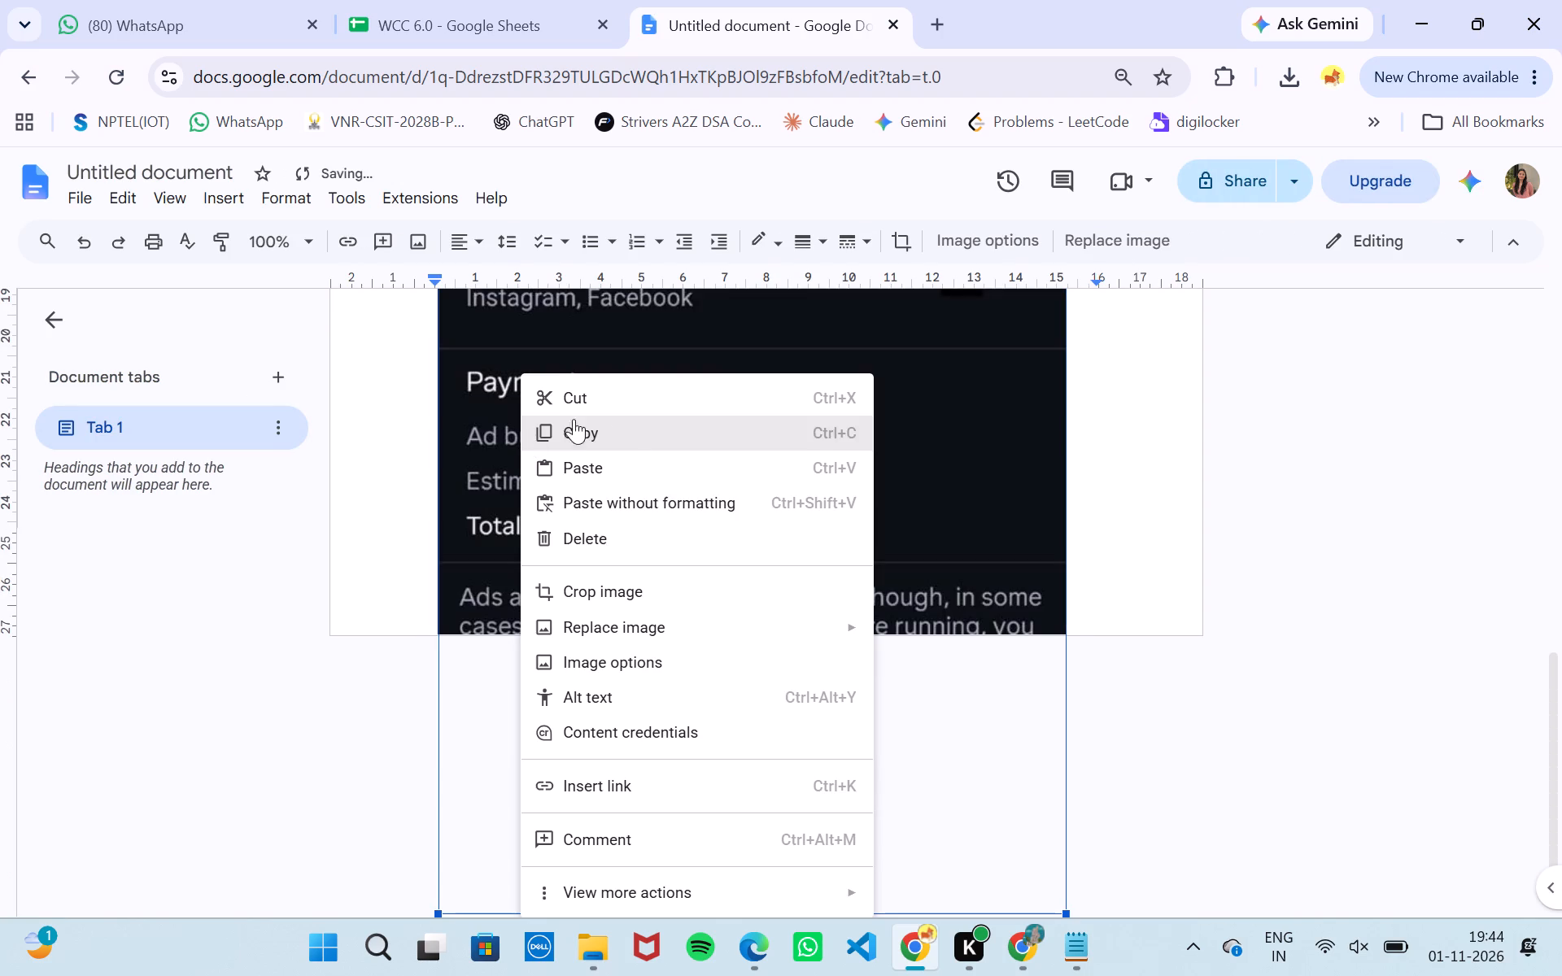
left_click(1289, 618)
scroll(1289, 618, "up", 1)
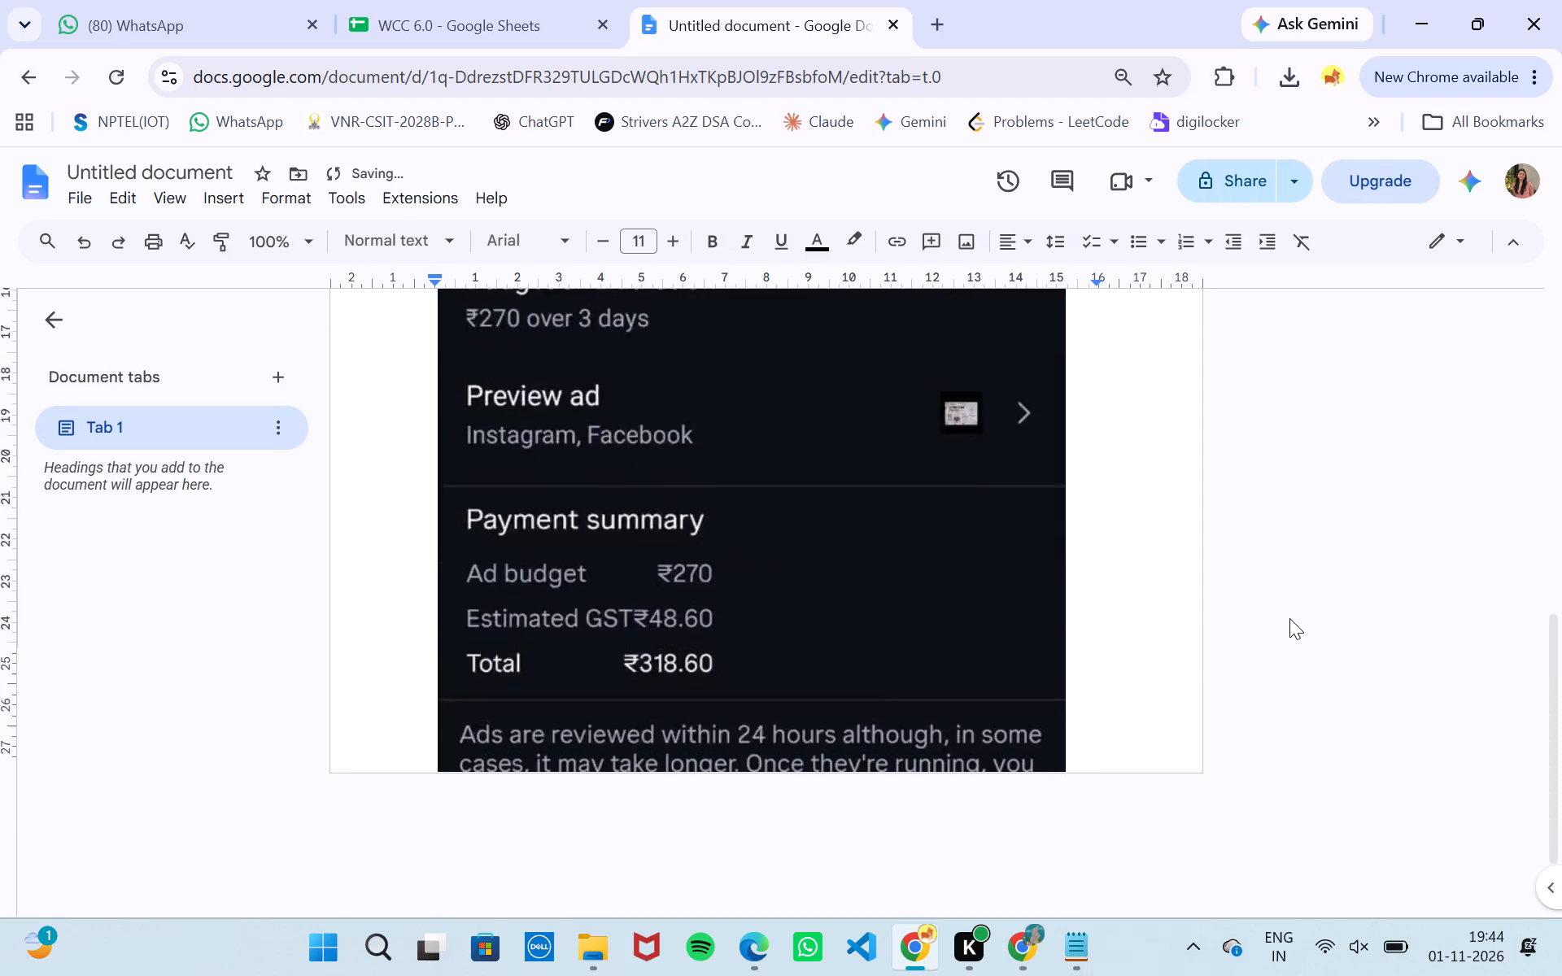
scroll(1289, 618, "up", 1)
key("ctrl+minus")
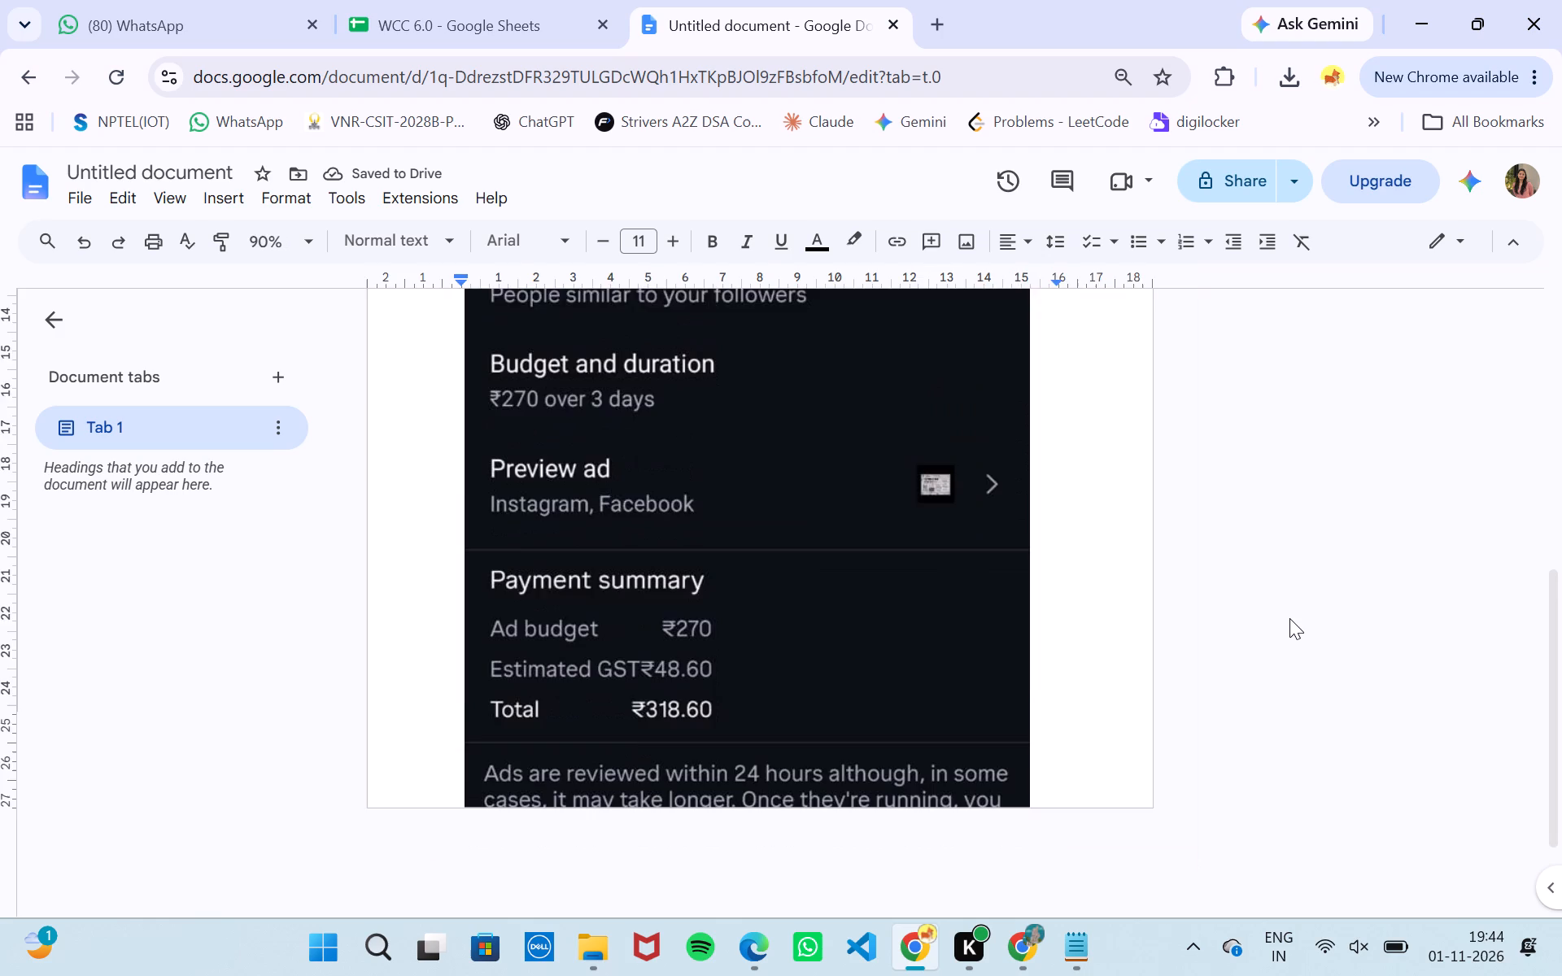
key("ctrl+minus")
key("ctrl+minus")
key("ctrl+minus")
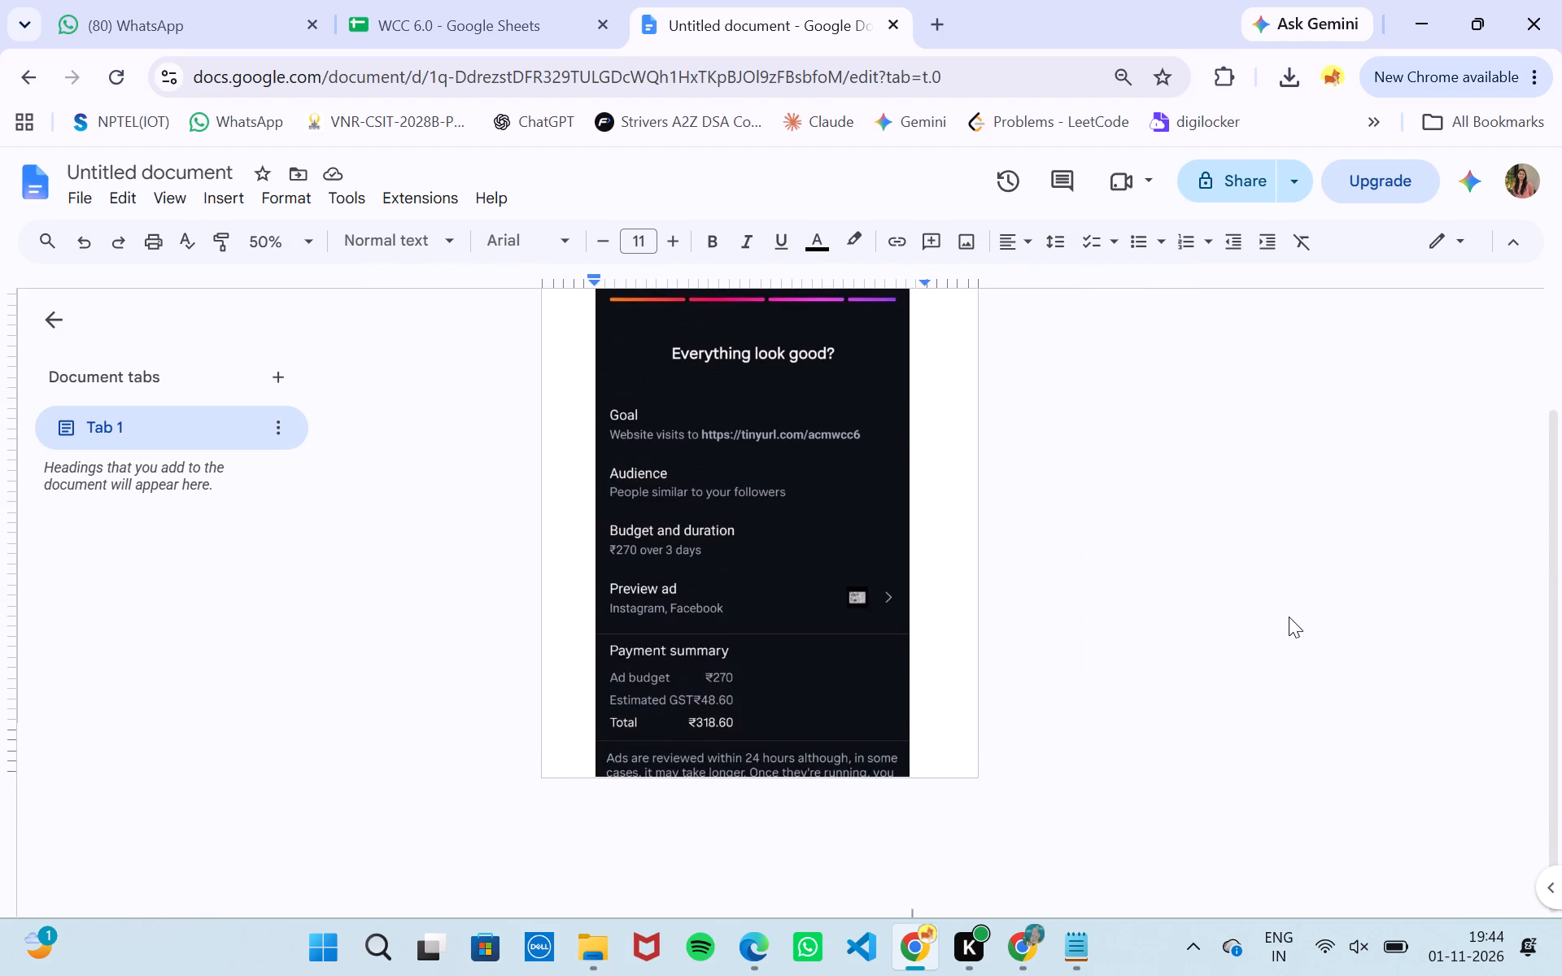
Widen the layout area around the review screenshot by moving the left indent, right indent and top margin close to the page edges.
scroll(1289, 617, "up", 3)
left_click(841, 597)
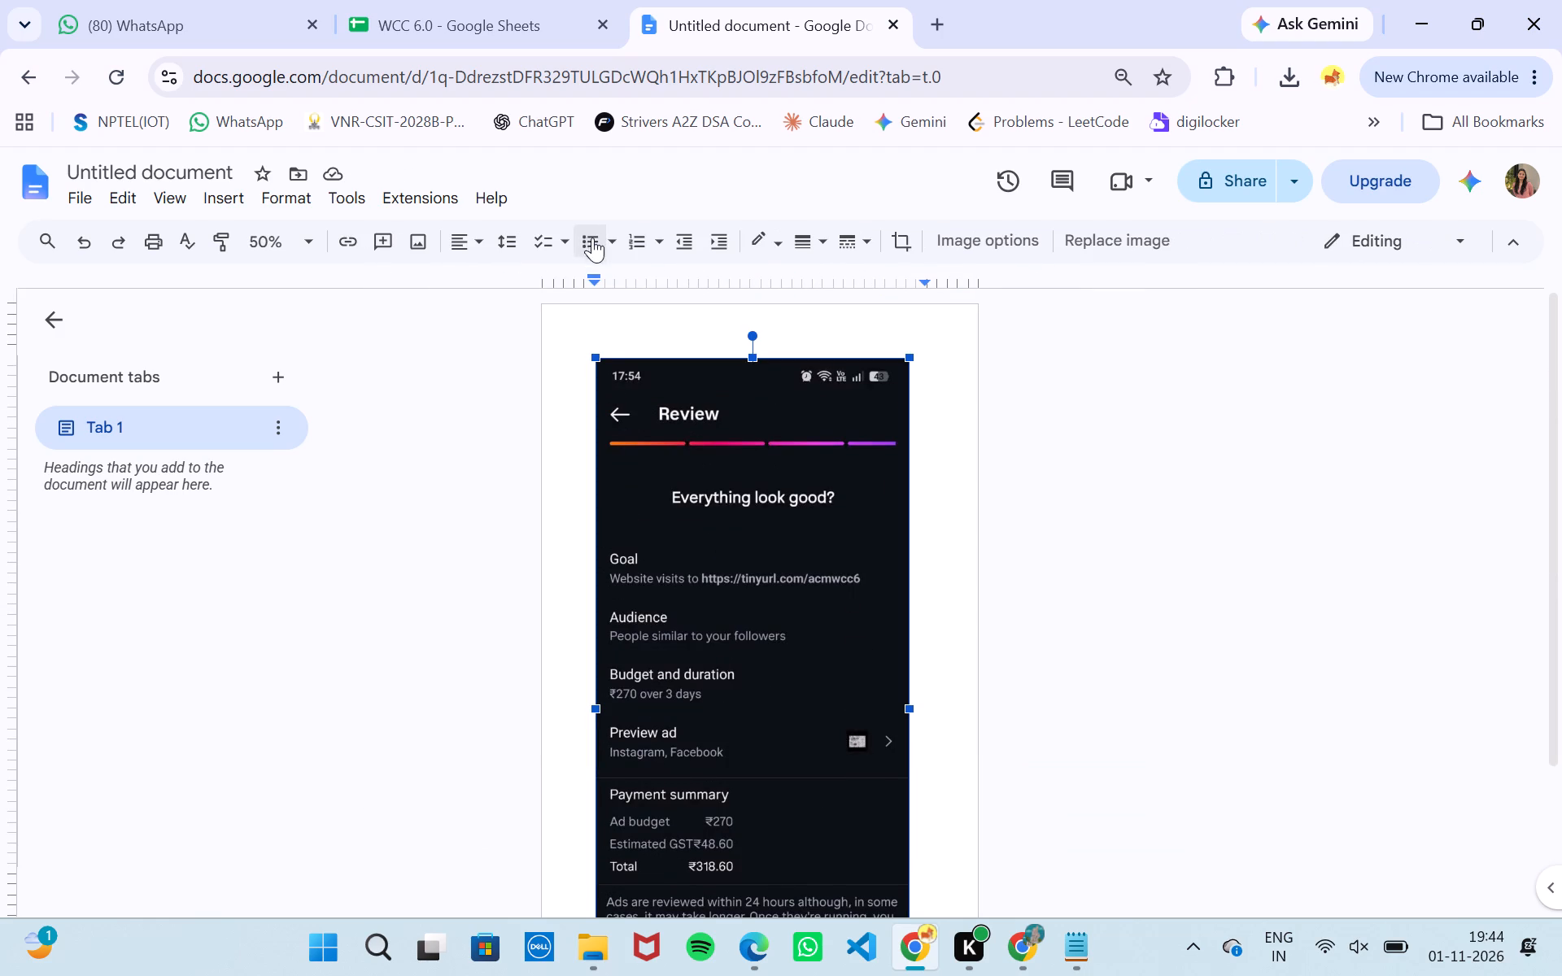
left_click_drag(596, 279, 555, 281)
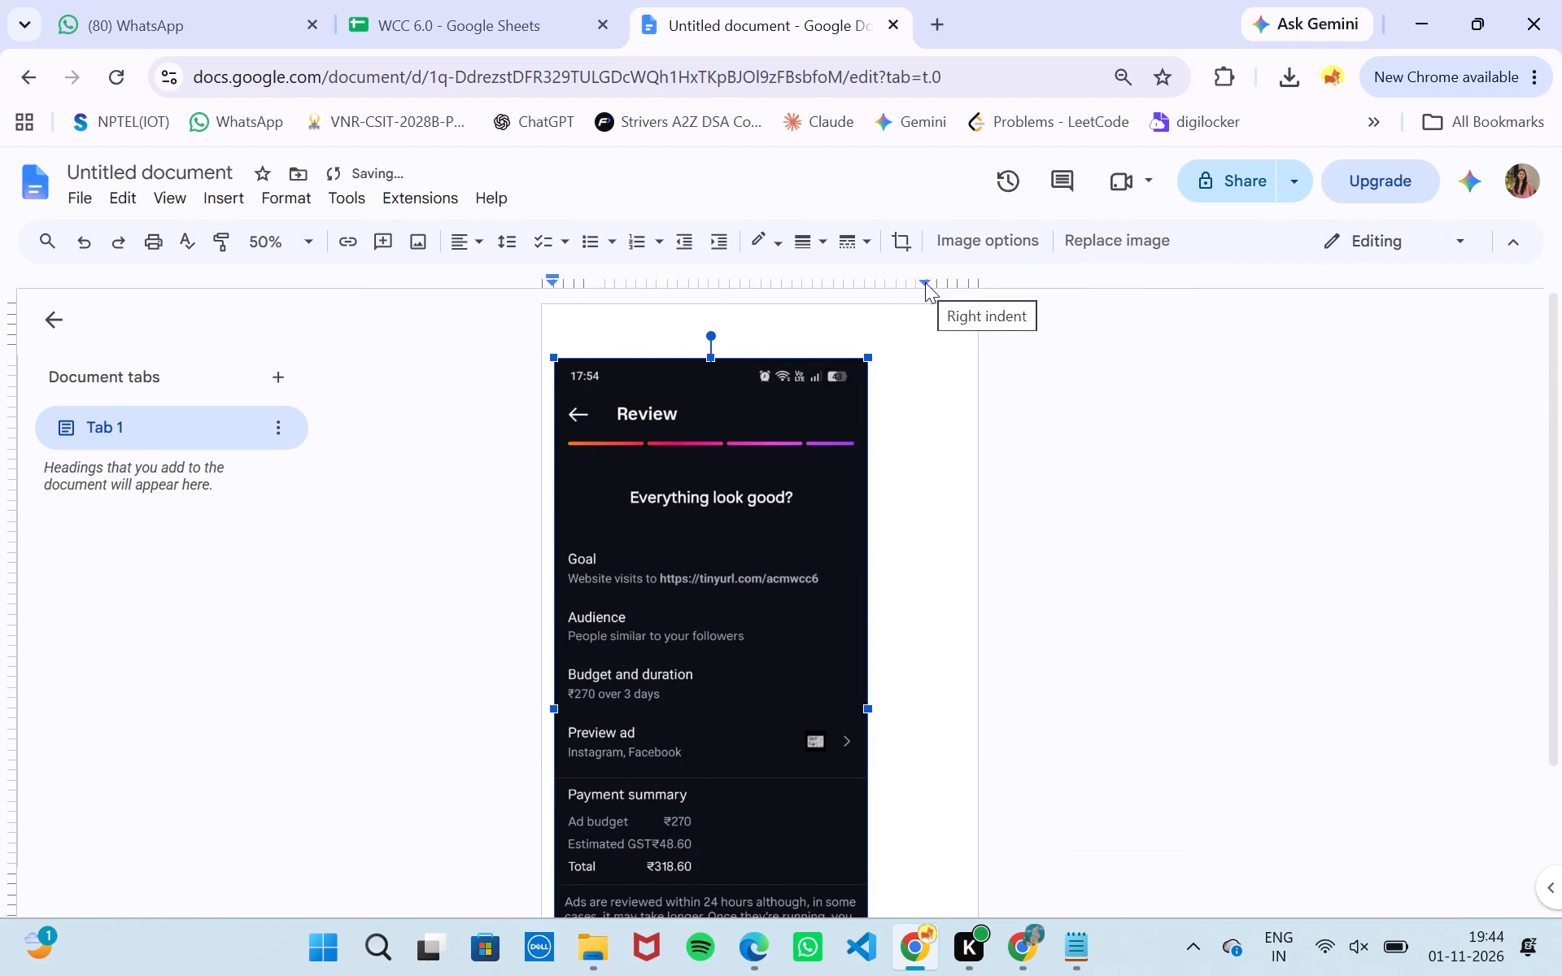
left_click_drag(925, 282, 967, 295)
left_click_drag(11, 355, 14, 316)
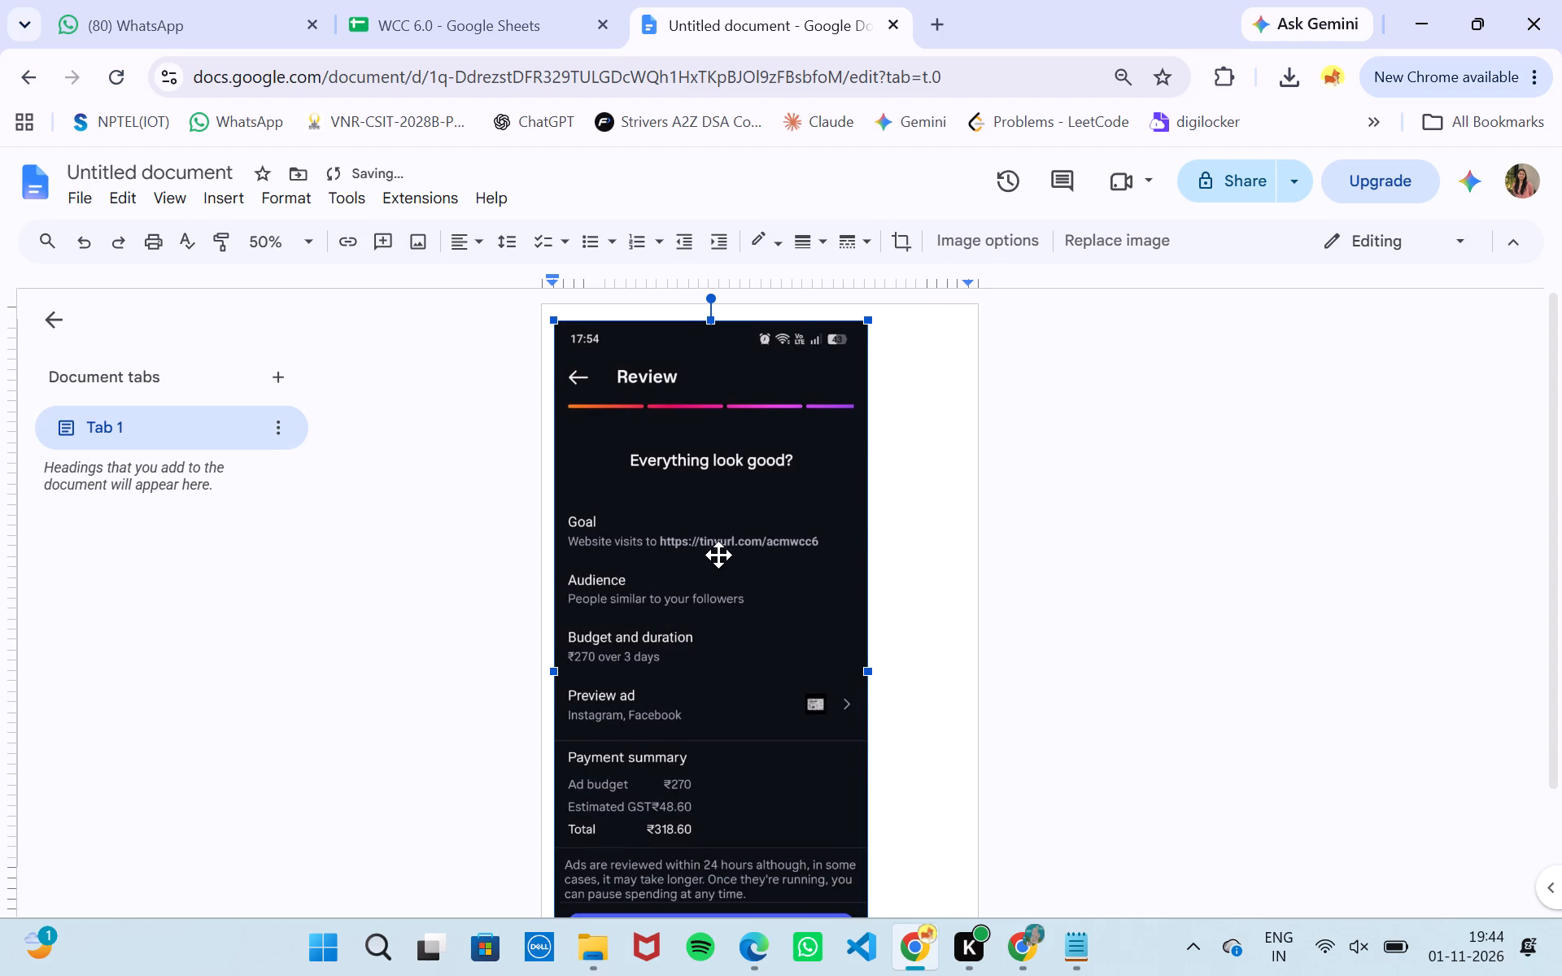
Shrink the review screenshot proportionally to about half its size, keeping it at the page's upper-left corner.
scroll(810, 695, "down", 1)
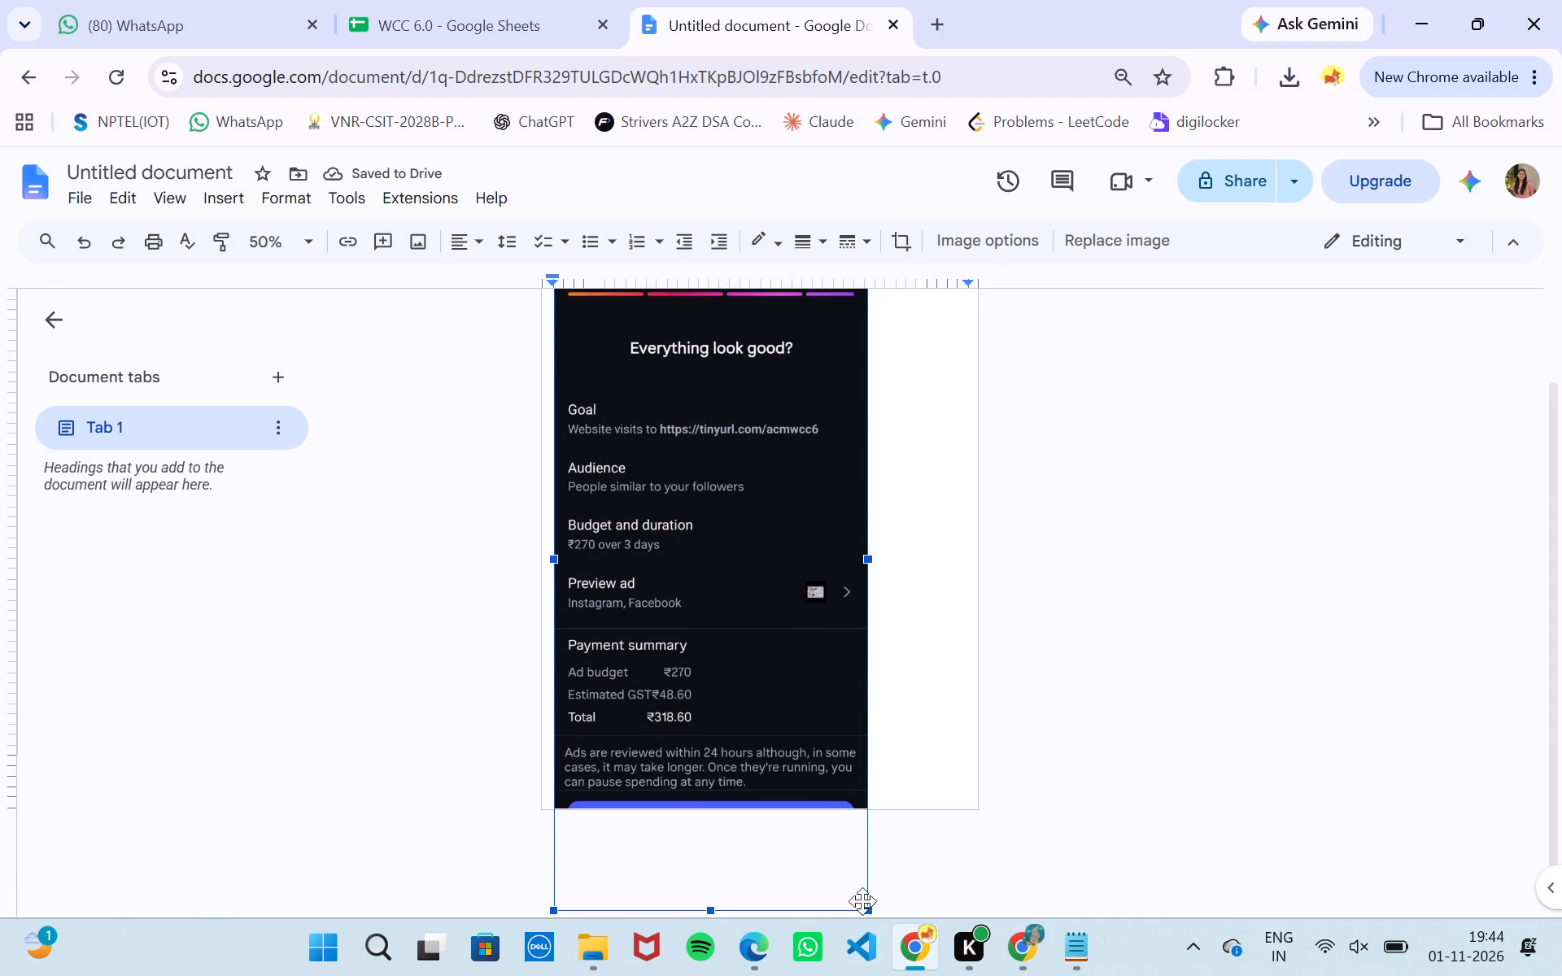
left_click_drag(866, 908, 721, 492)
left_click(1099, 607)
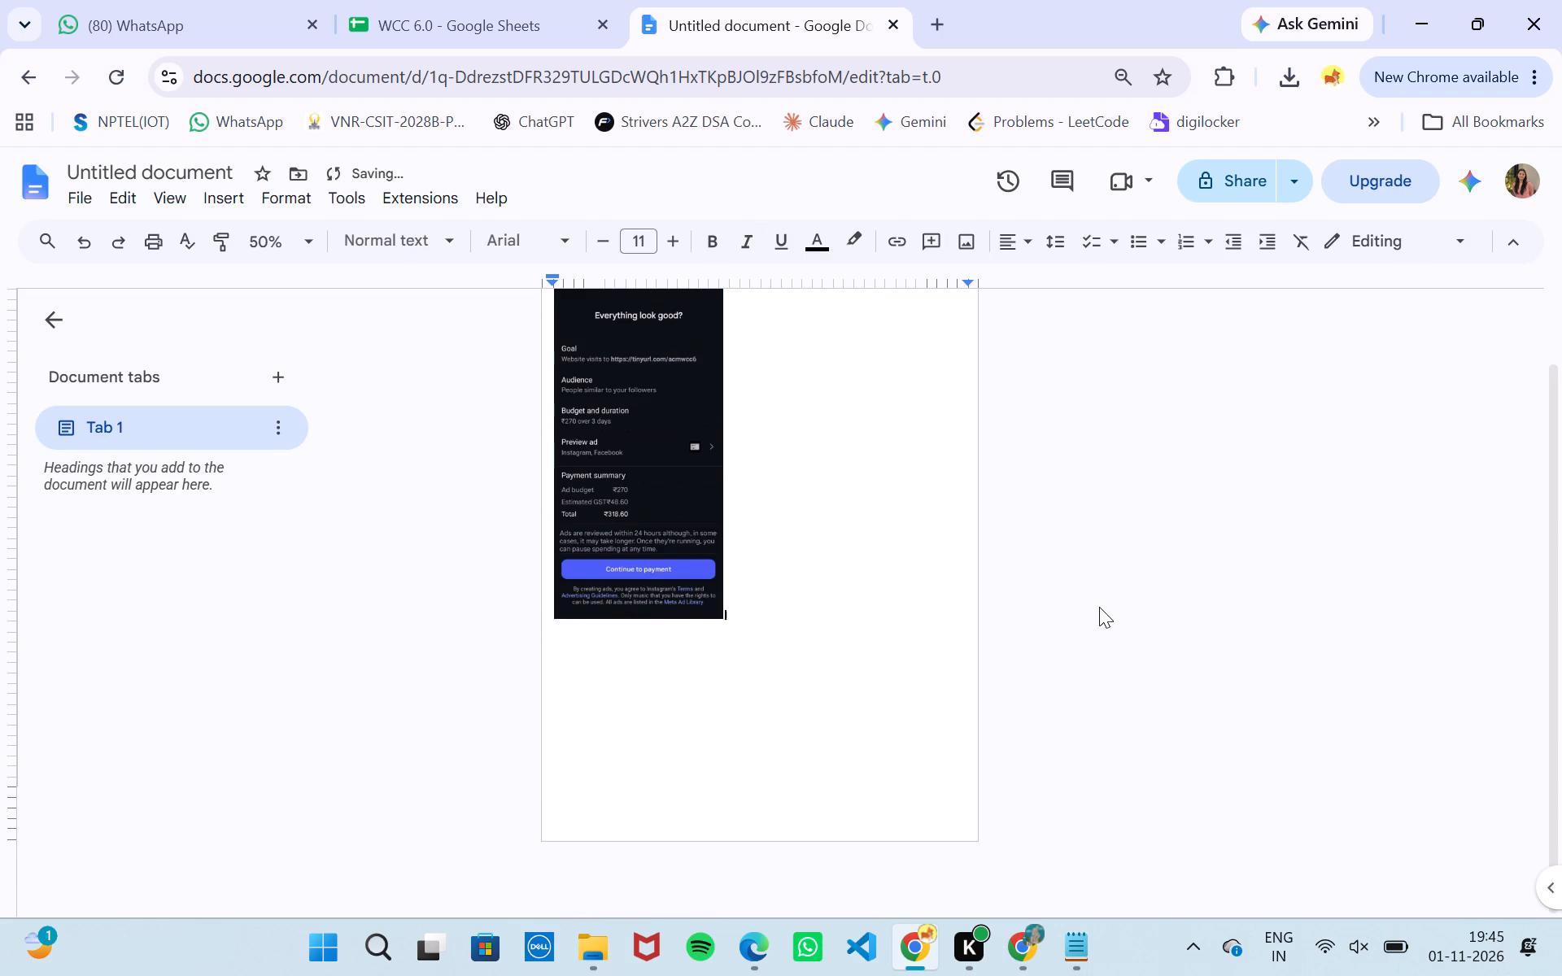
scroll(1099, 607, "up", 2)
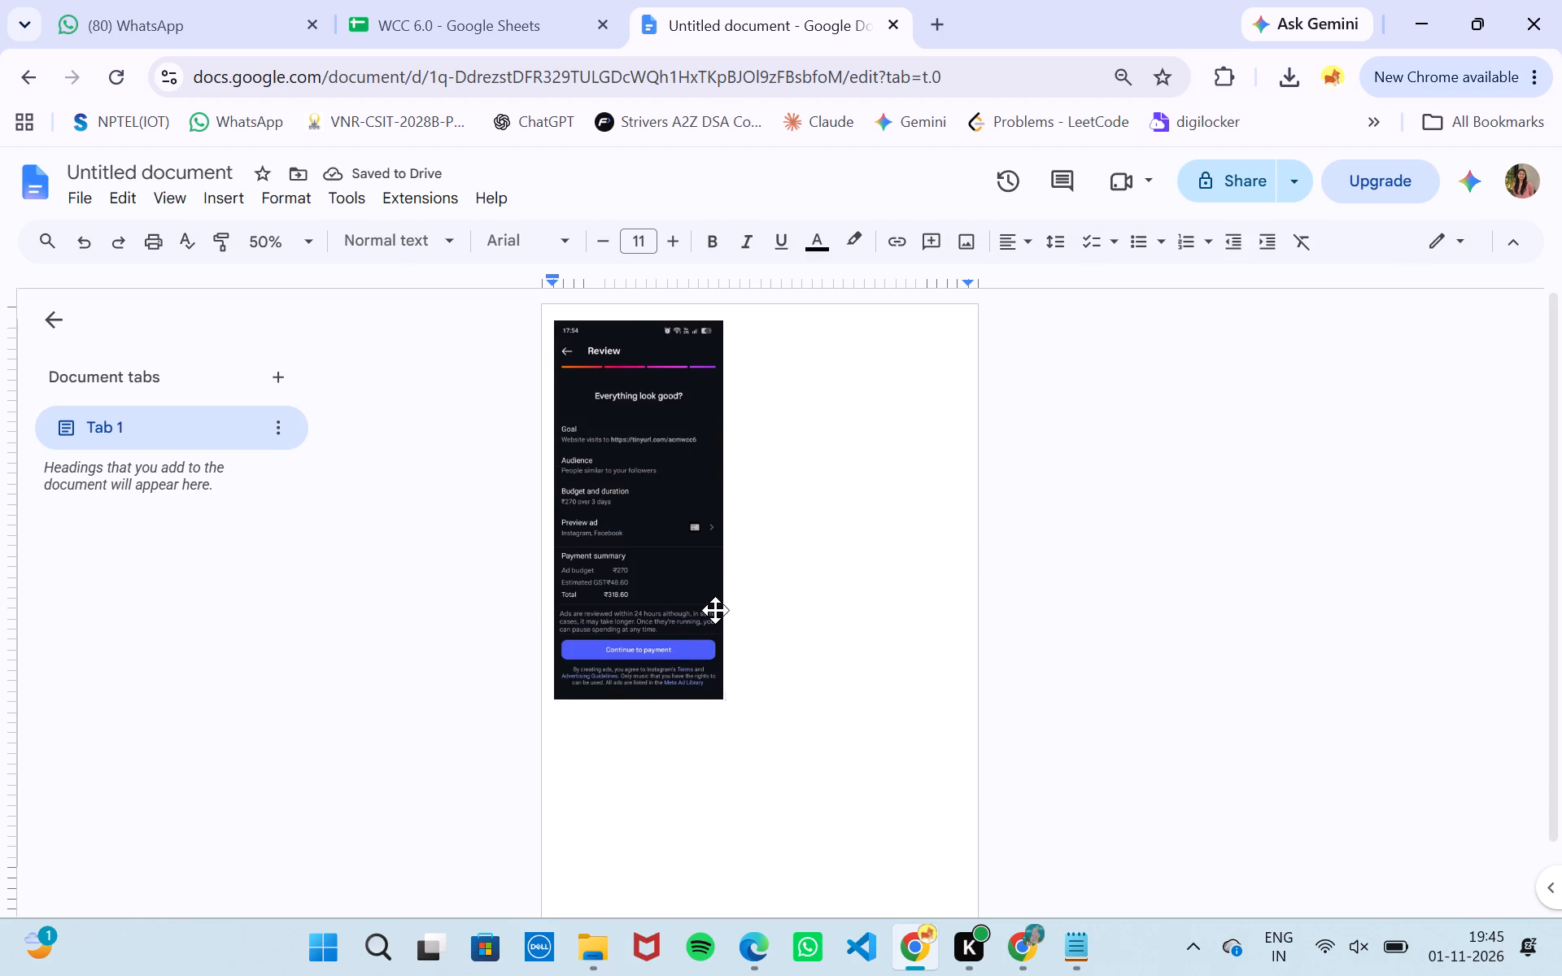
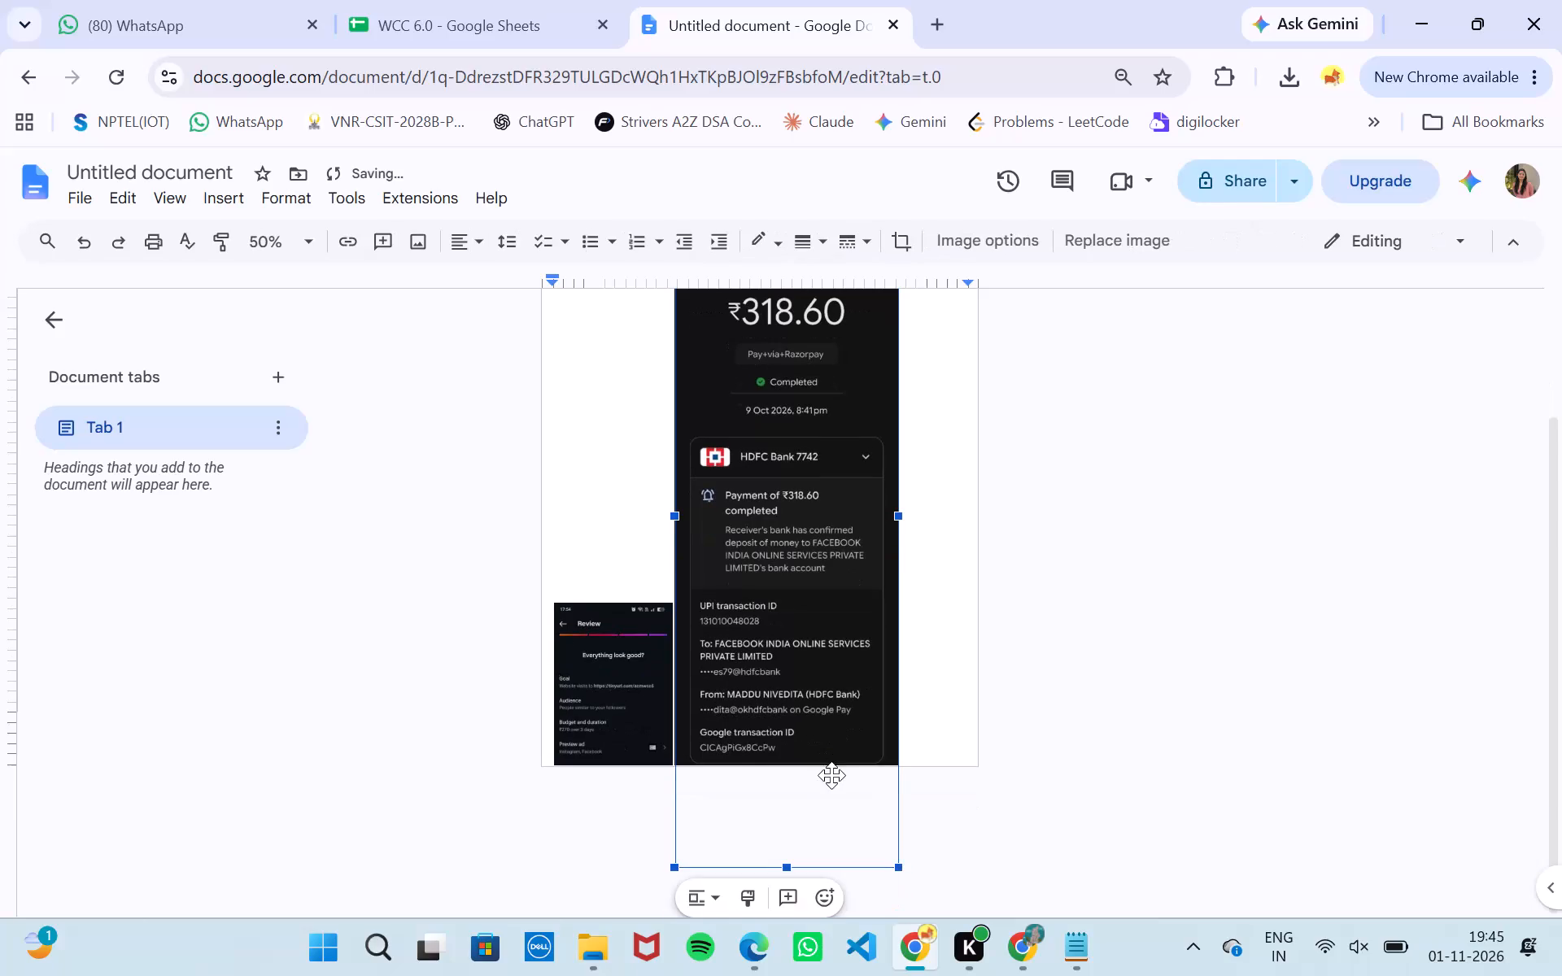
Shrink the ₹318.60 Google Pay receipt image proportionally so it sits beside the ad review screenshot at about the same height.
left_click_drag(677, 867, 795, 531)
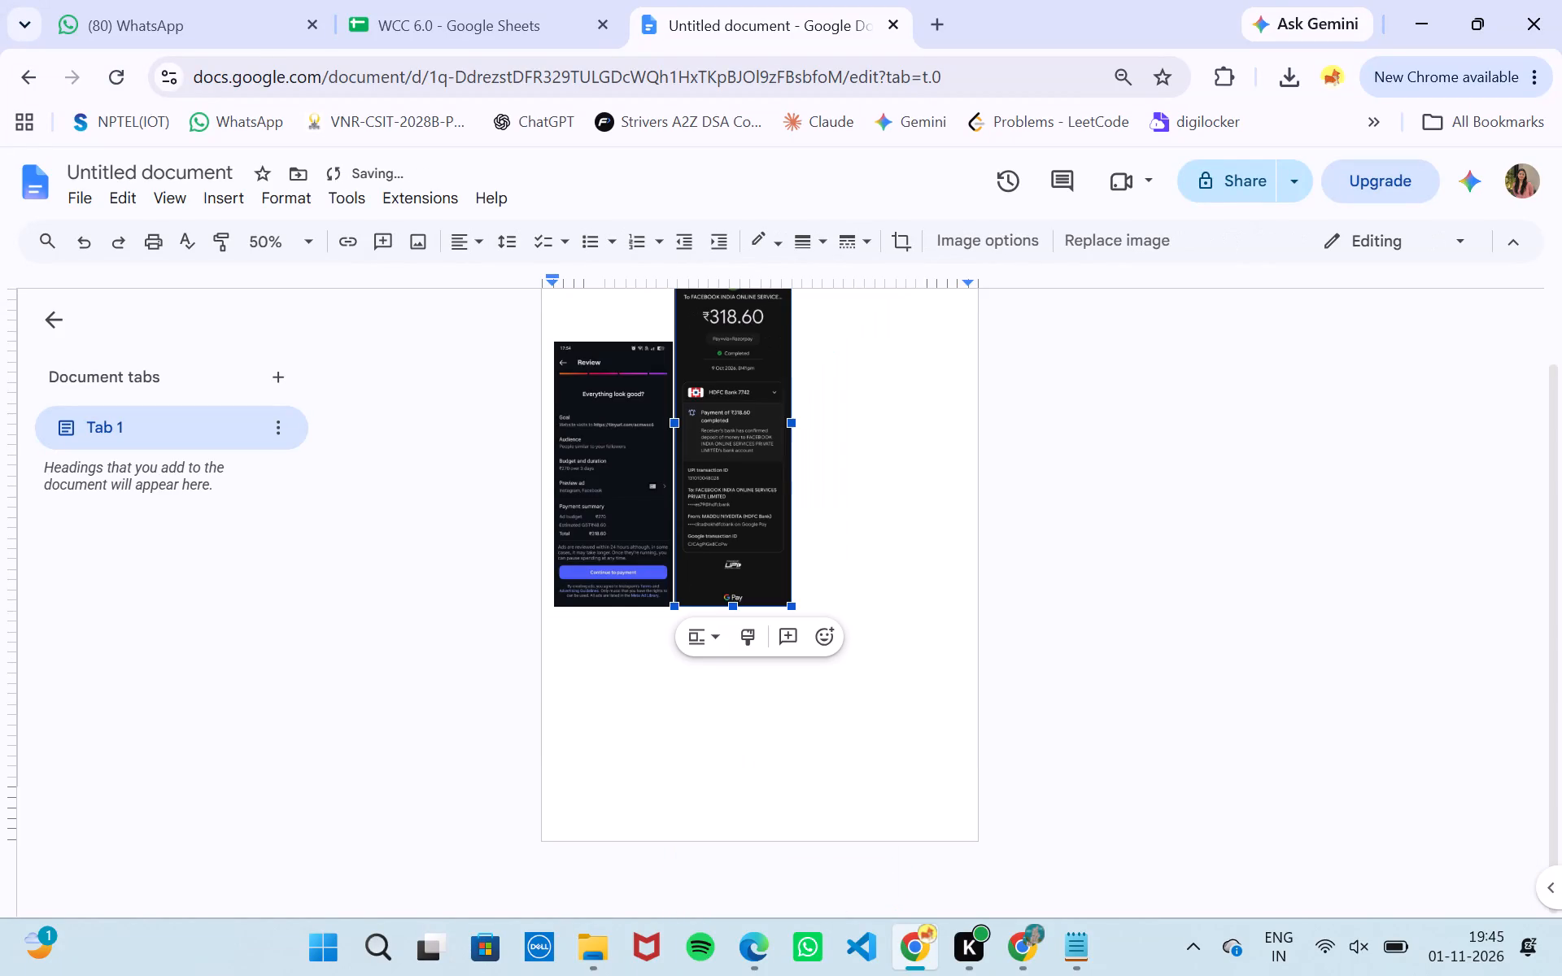
scroll(899, 590, "up", 2)
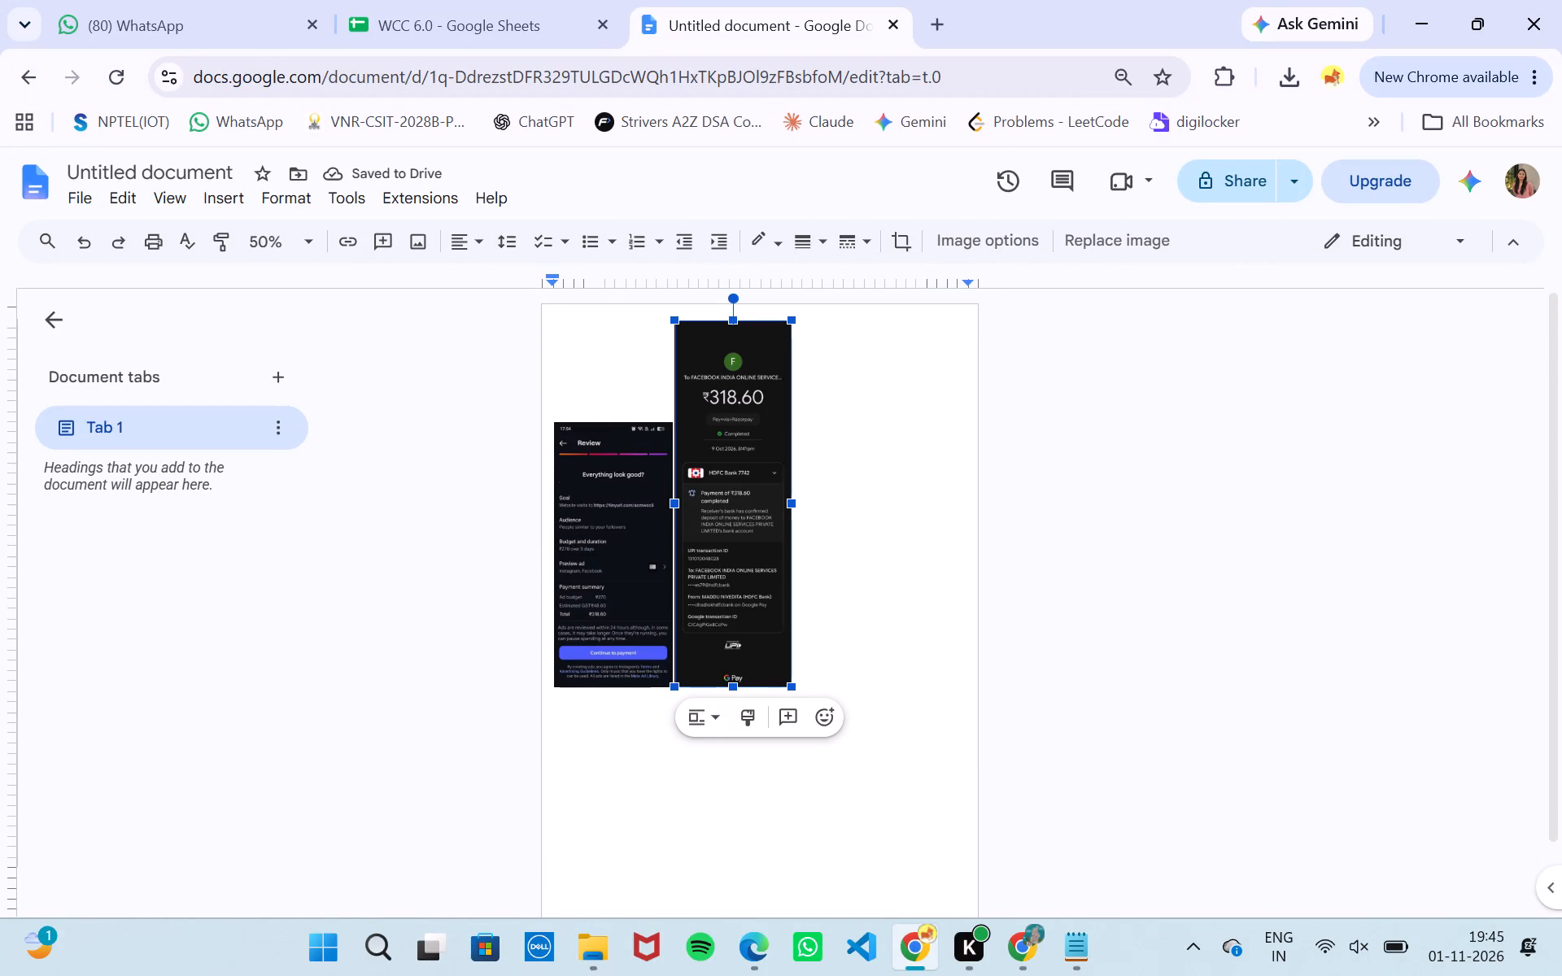
left_click_drag(789, 688, 739, 579)
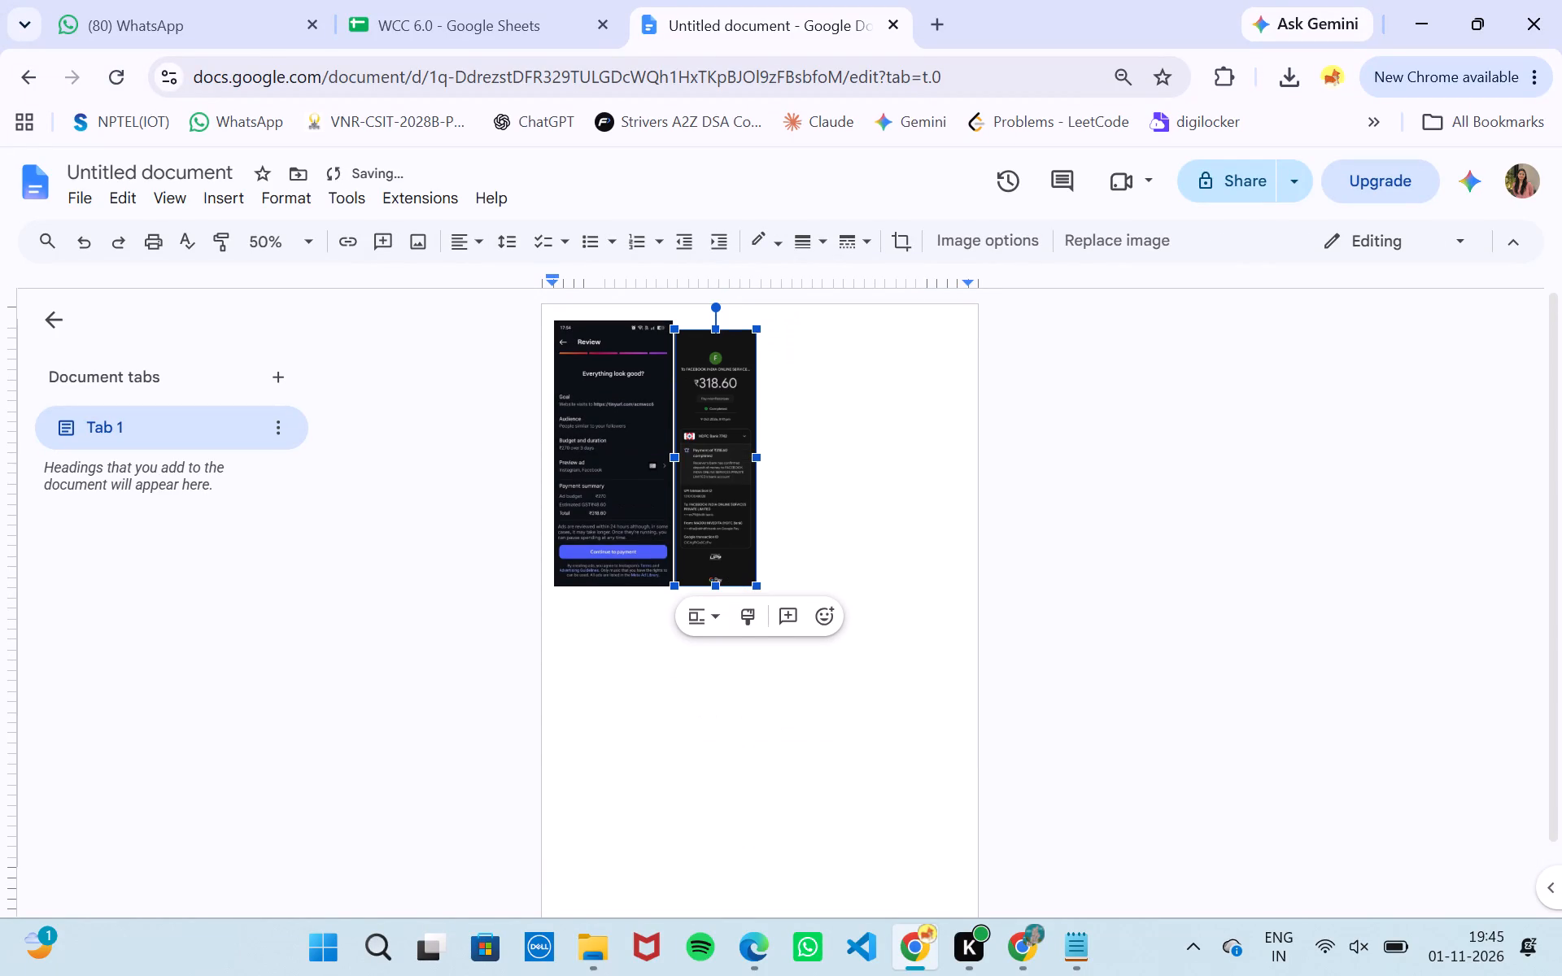
left_click(760, 326)
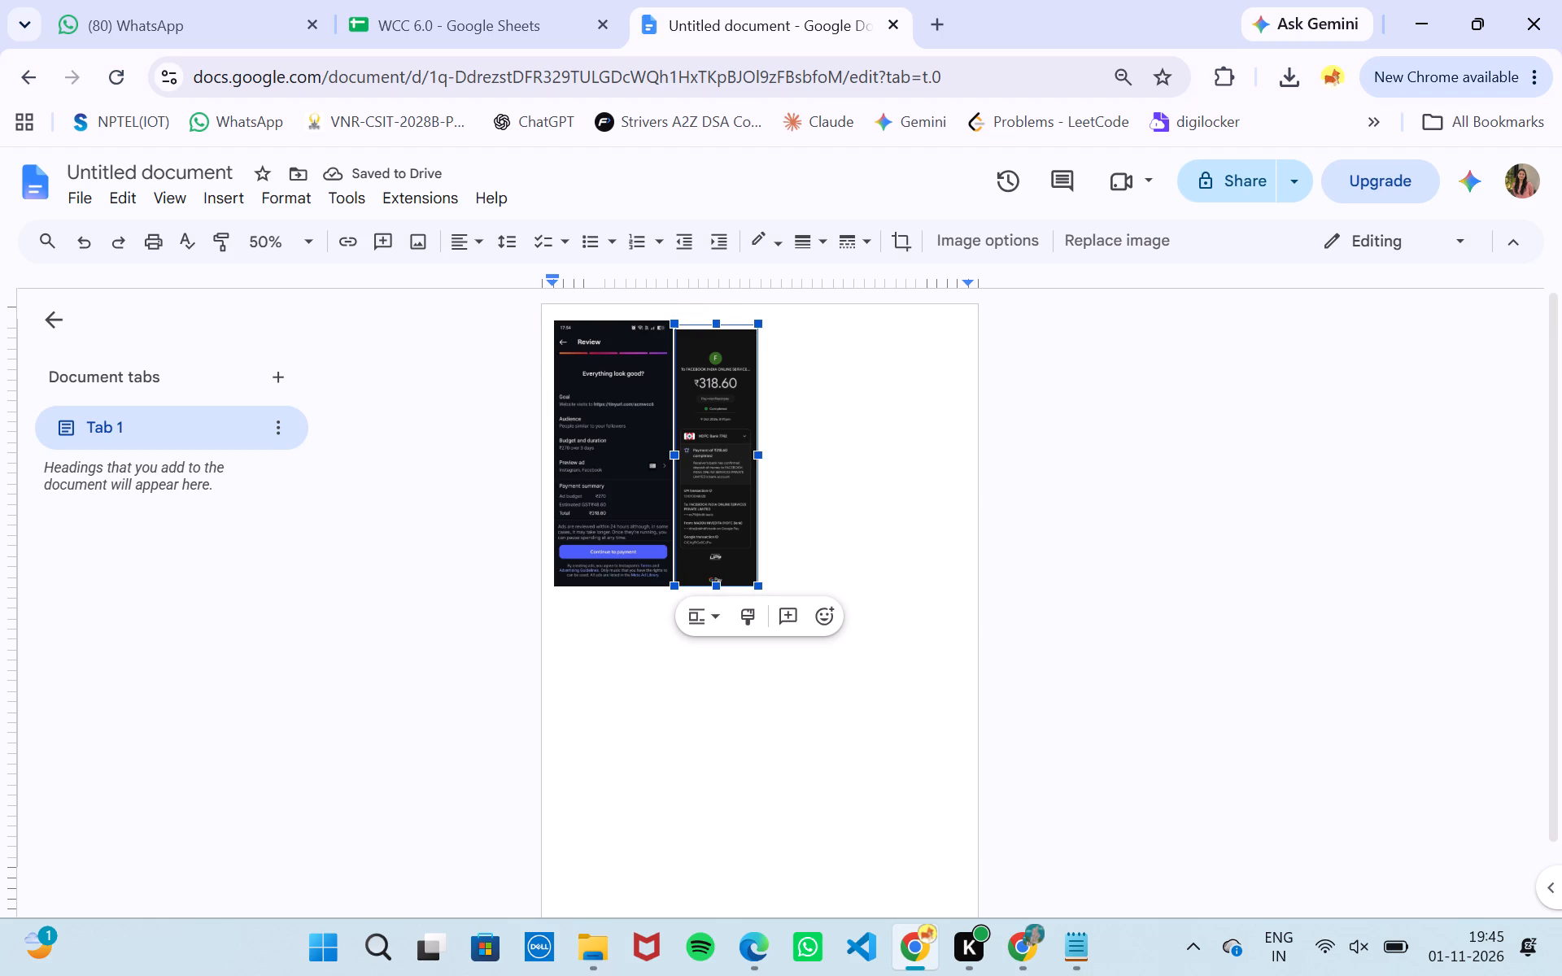
Return to the WCC 6.0 spreadsheet and check the Sai Blaji Digital & Radium expense in Final Sheet and Copy of Final Sheet.
left_click(938, 497)
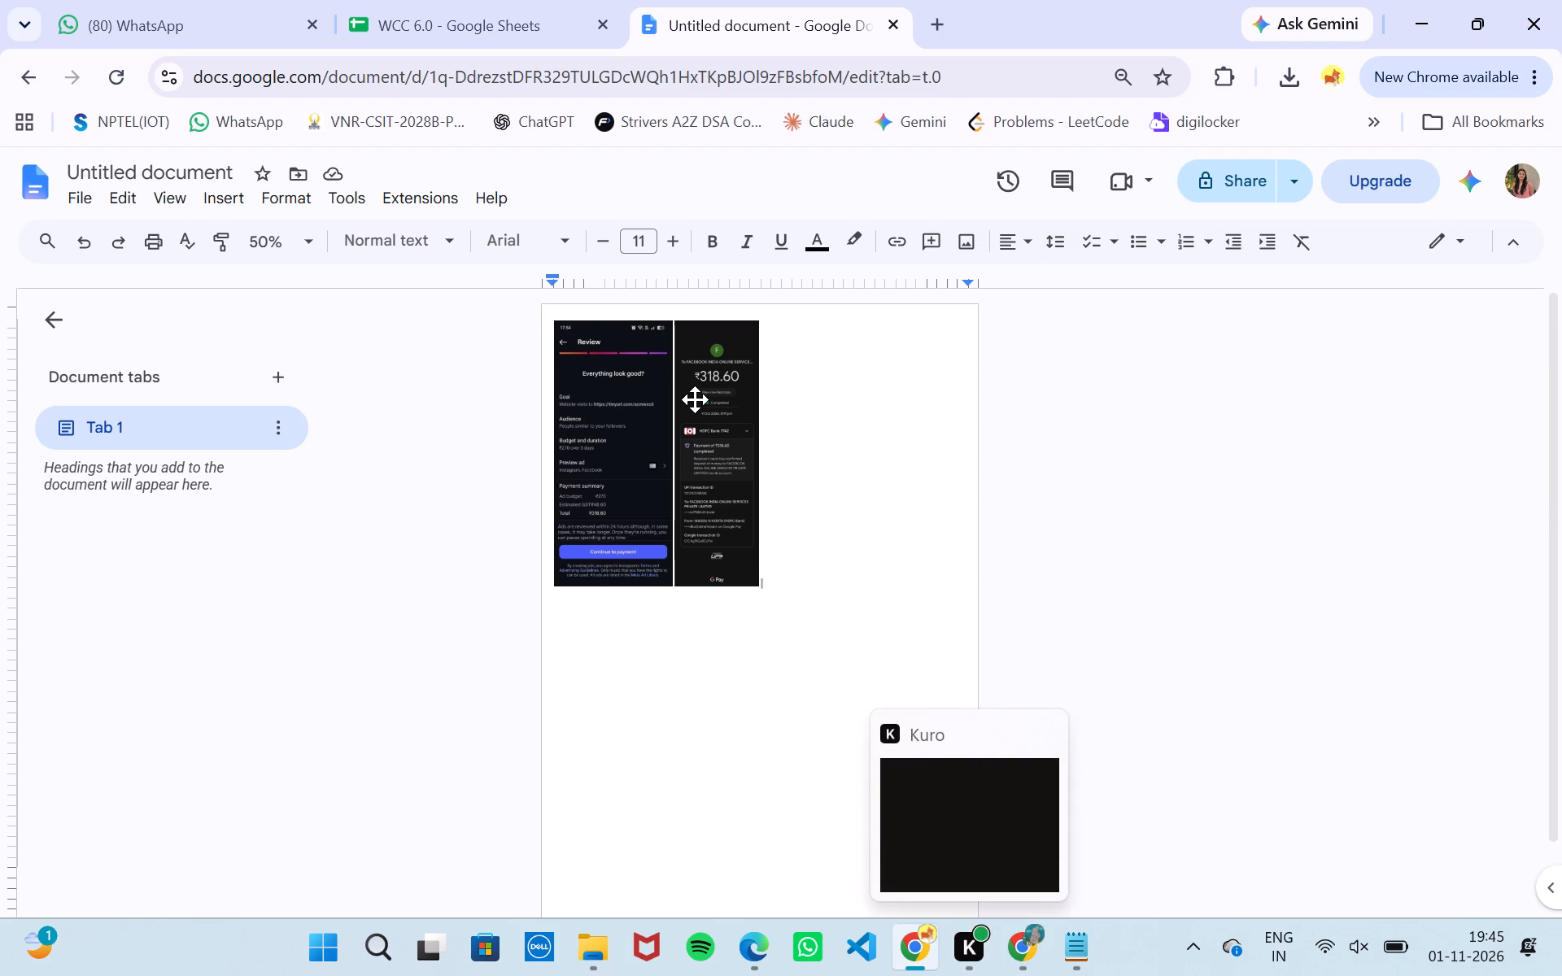
left_click(517, 32)
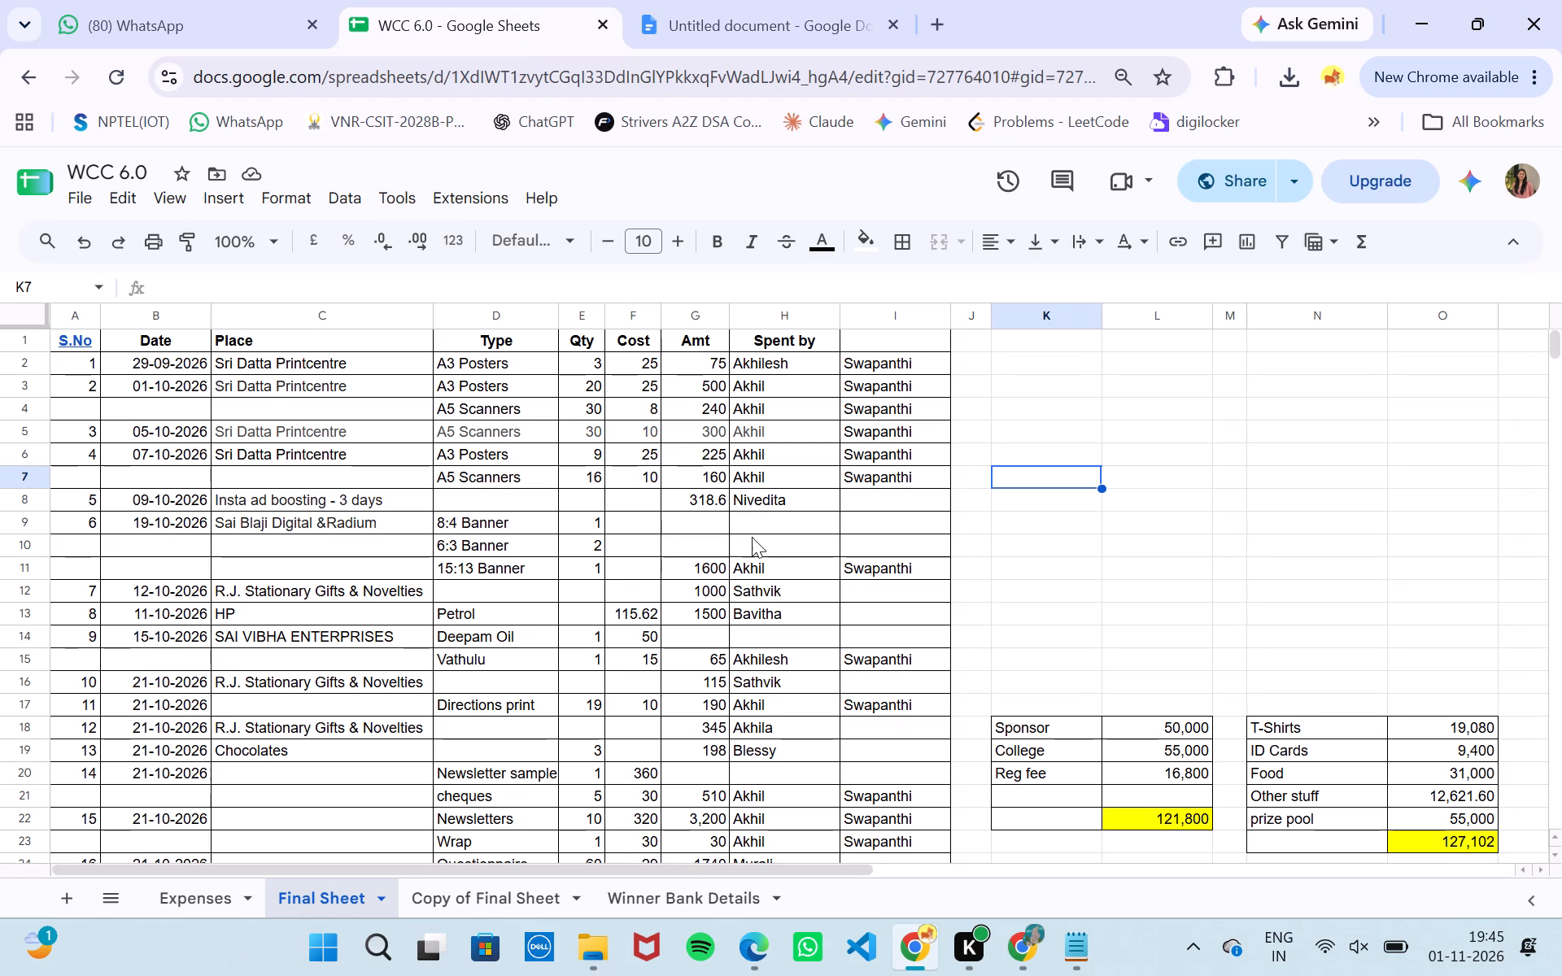
left_click(705, 571)
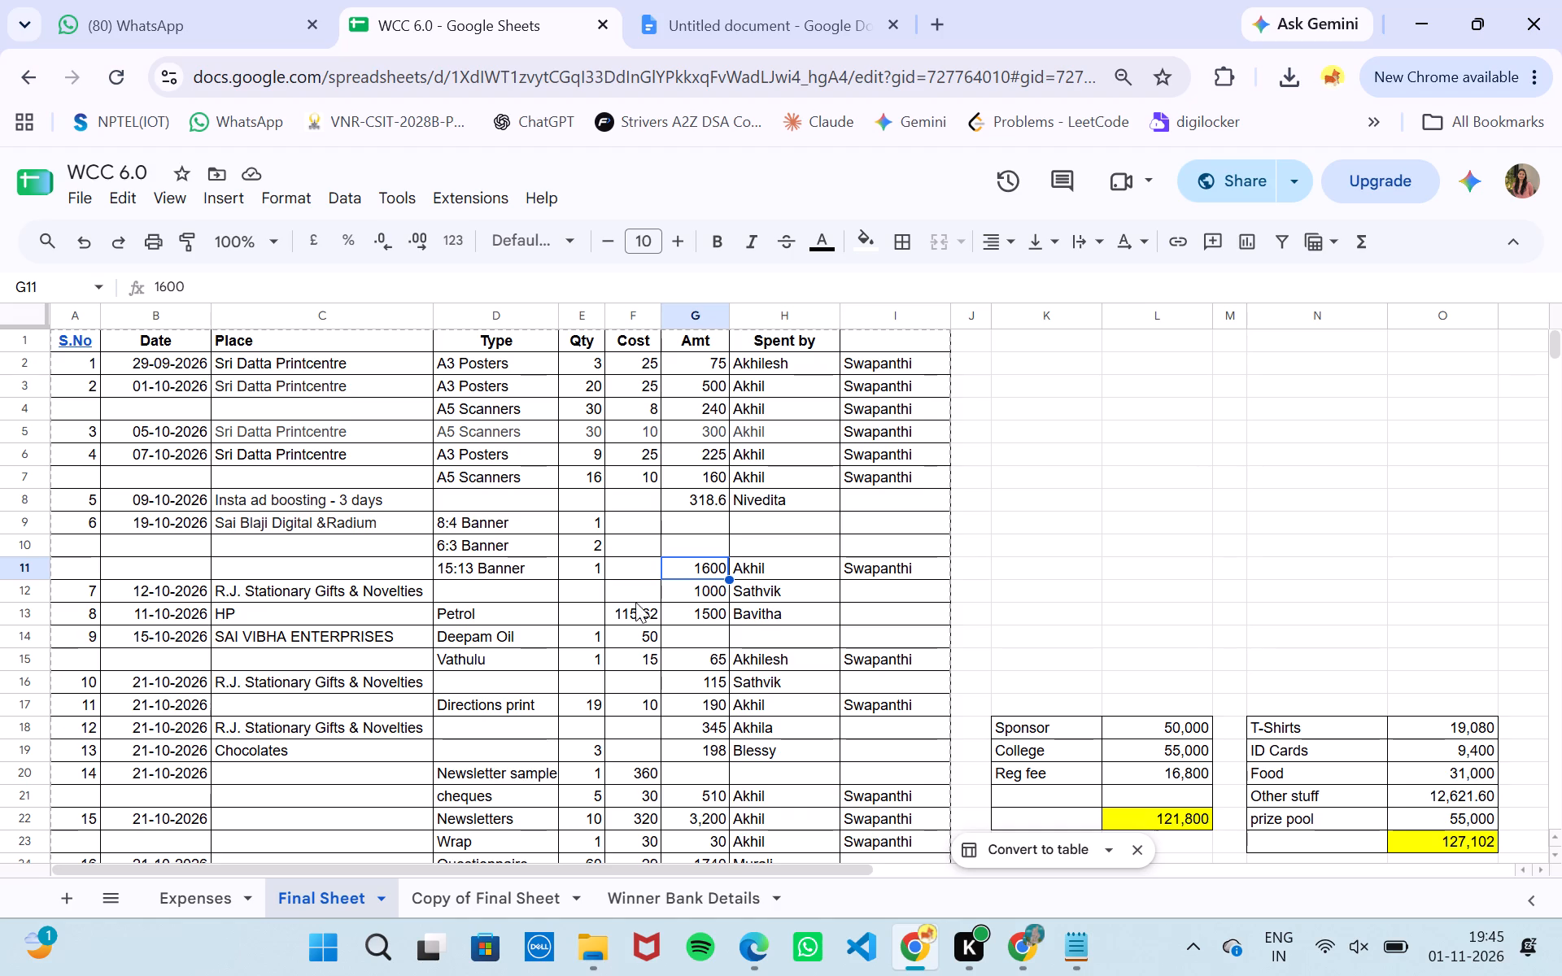
left_click(504, 896)
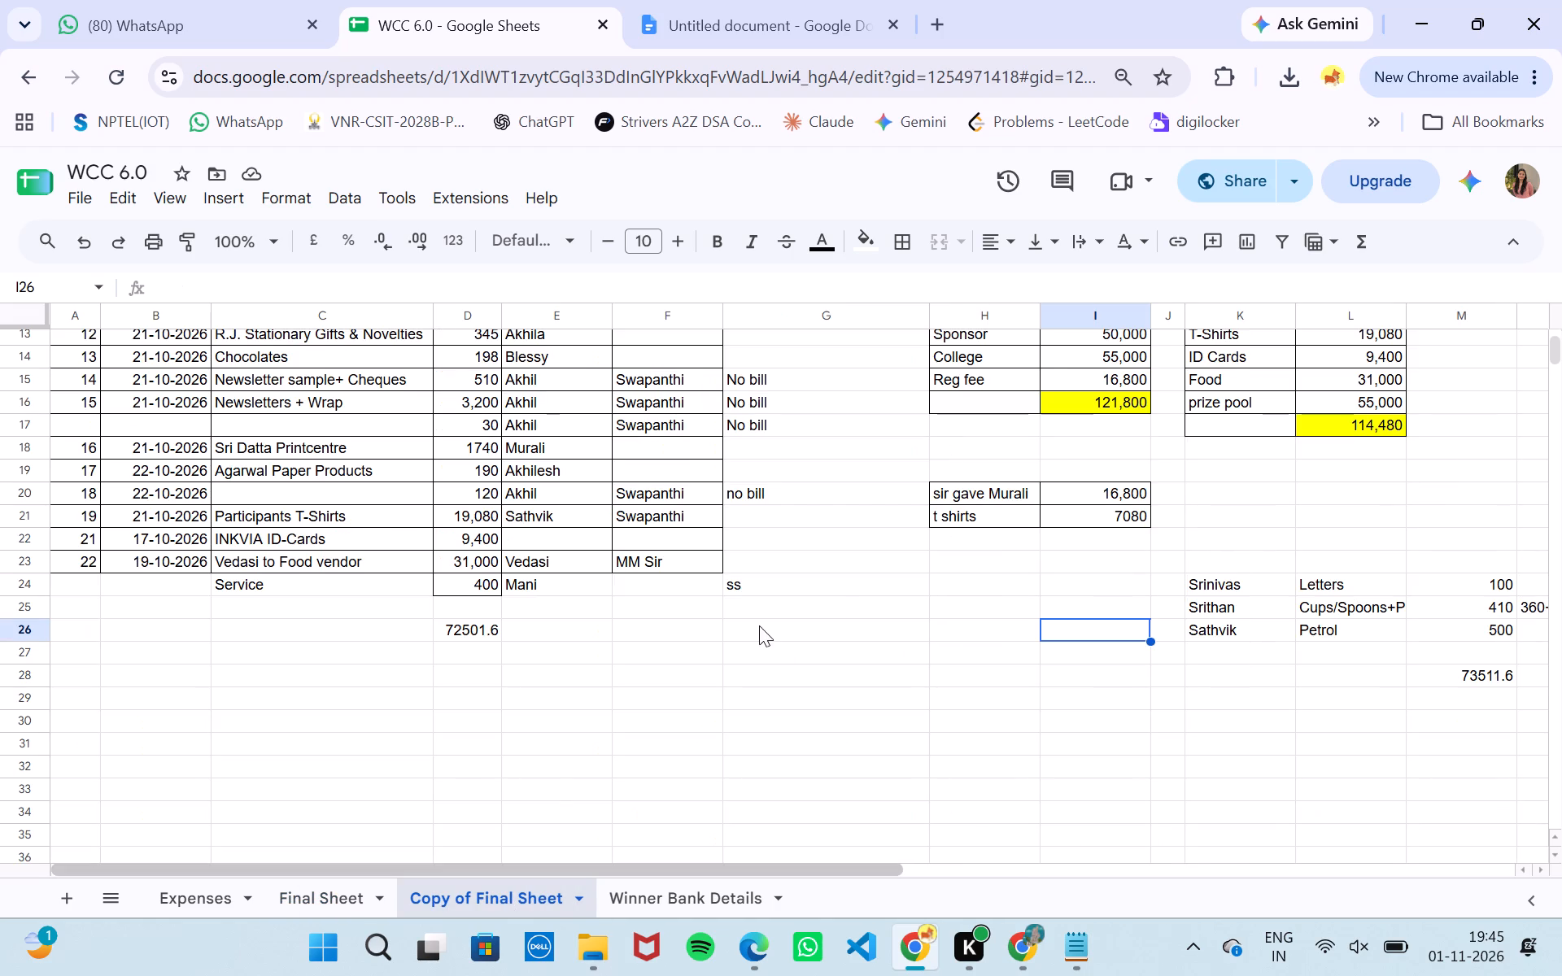
scroll(983, 557, "up", 6)
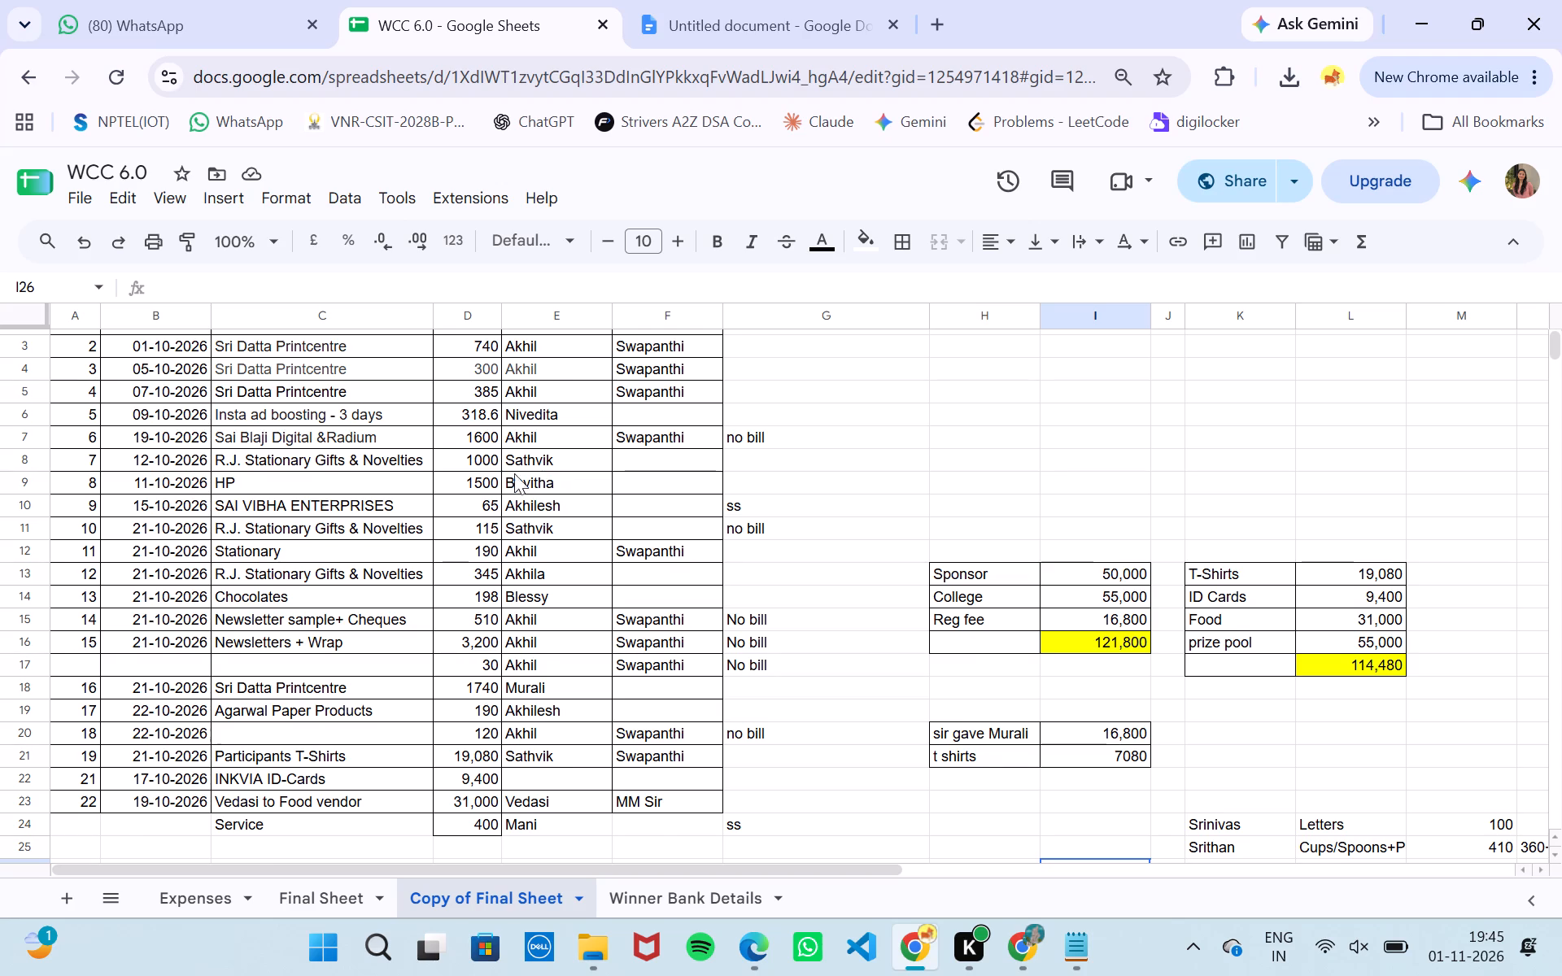
left_click(499, 478)
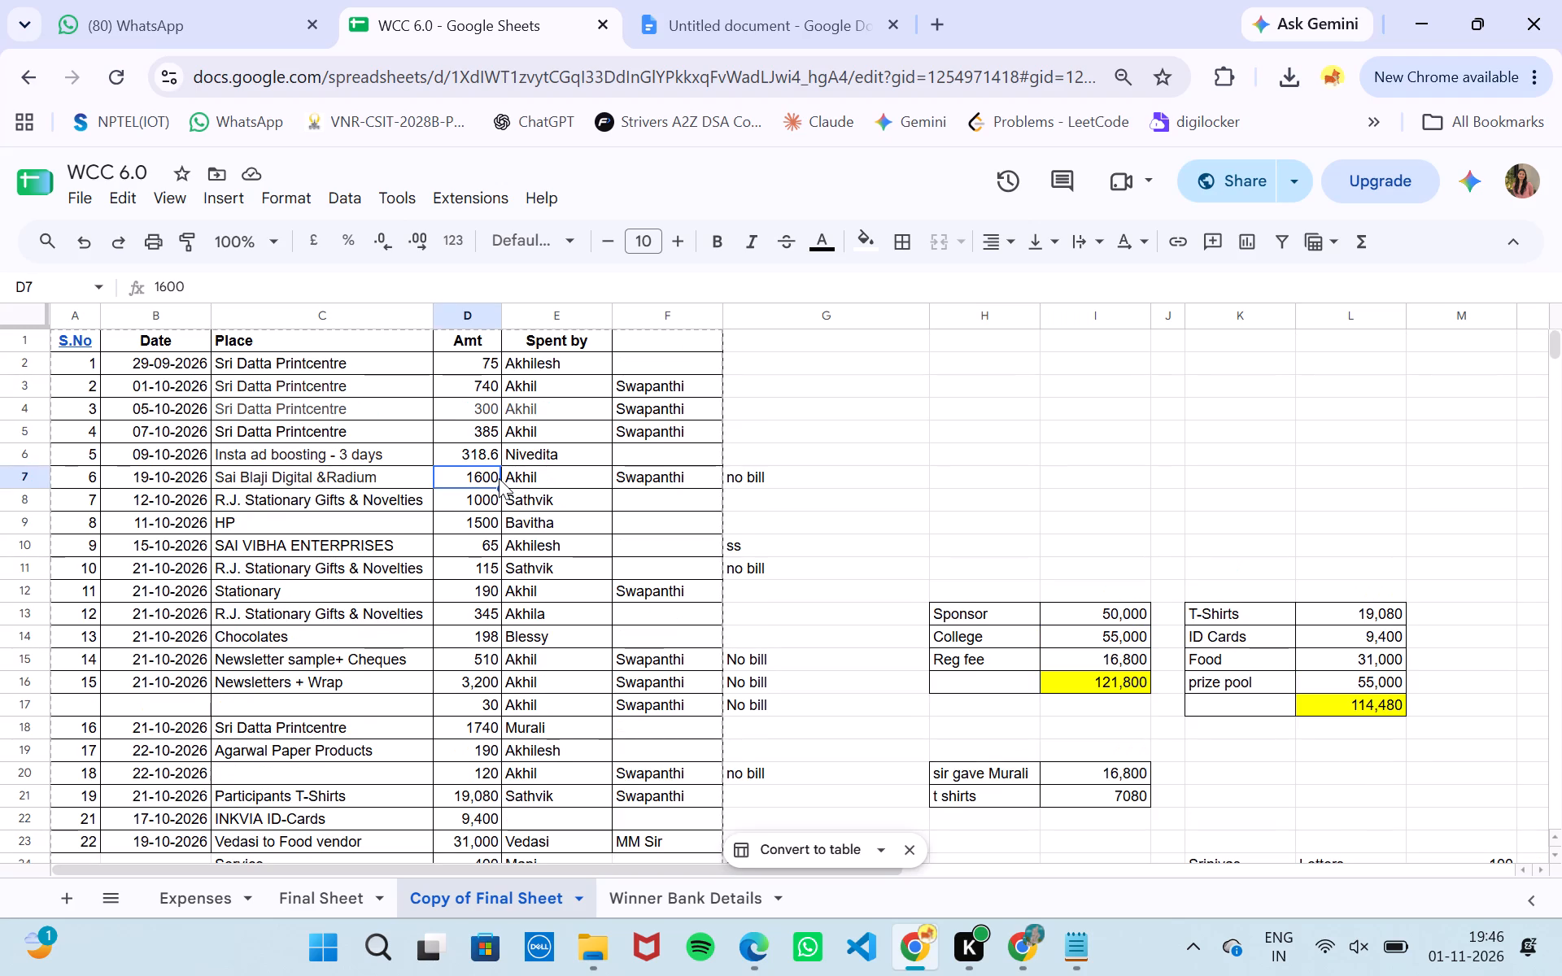
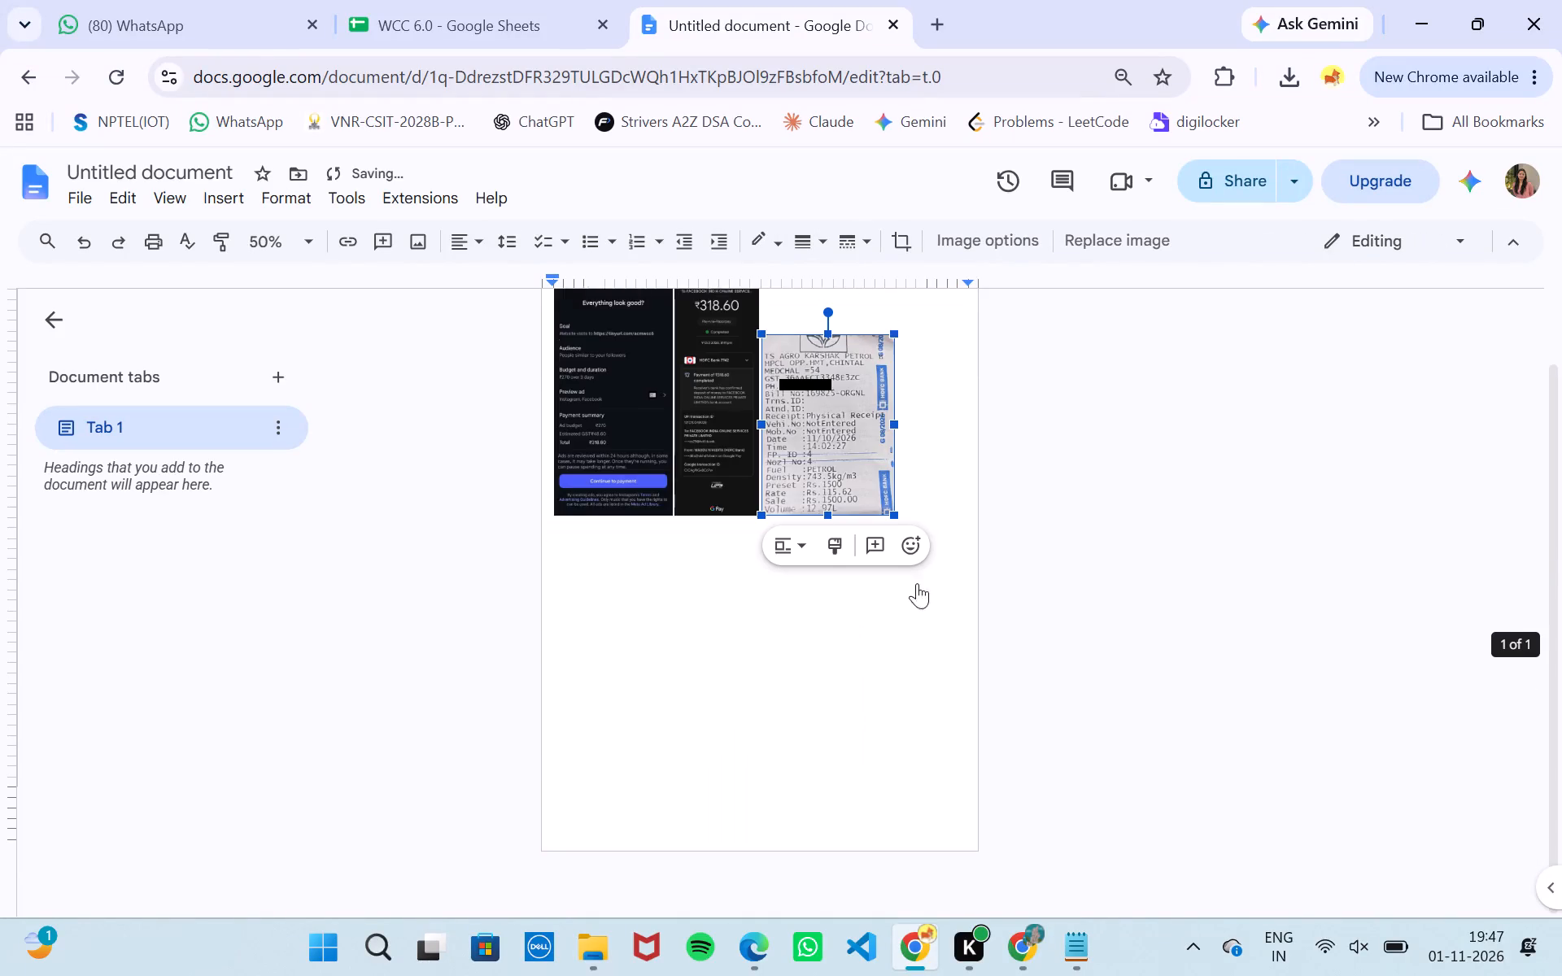
Shrink the petrol receipt image proportionally so it sits smaller beside the ₹318.60 payment screenshot.
scroll(917, 583, "up", 1)
left_click_drag(894, 585, 879, 564)
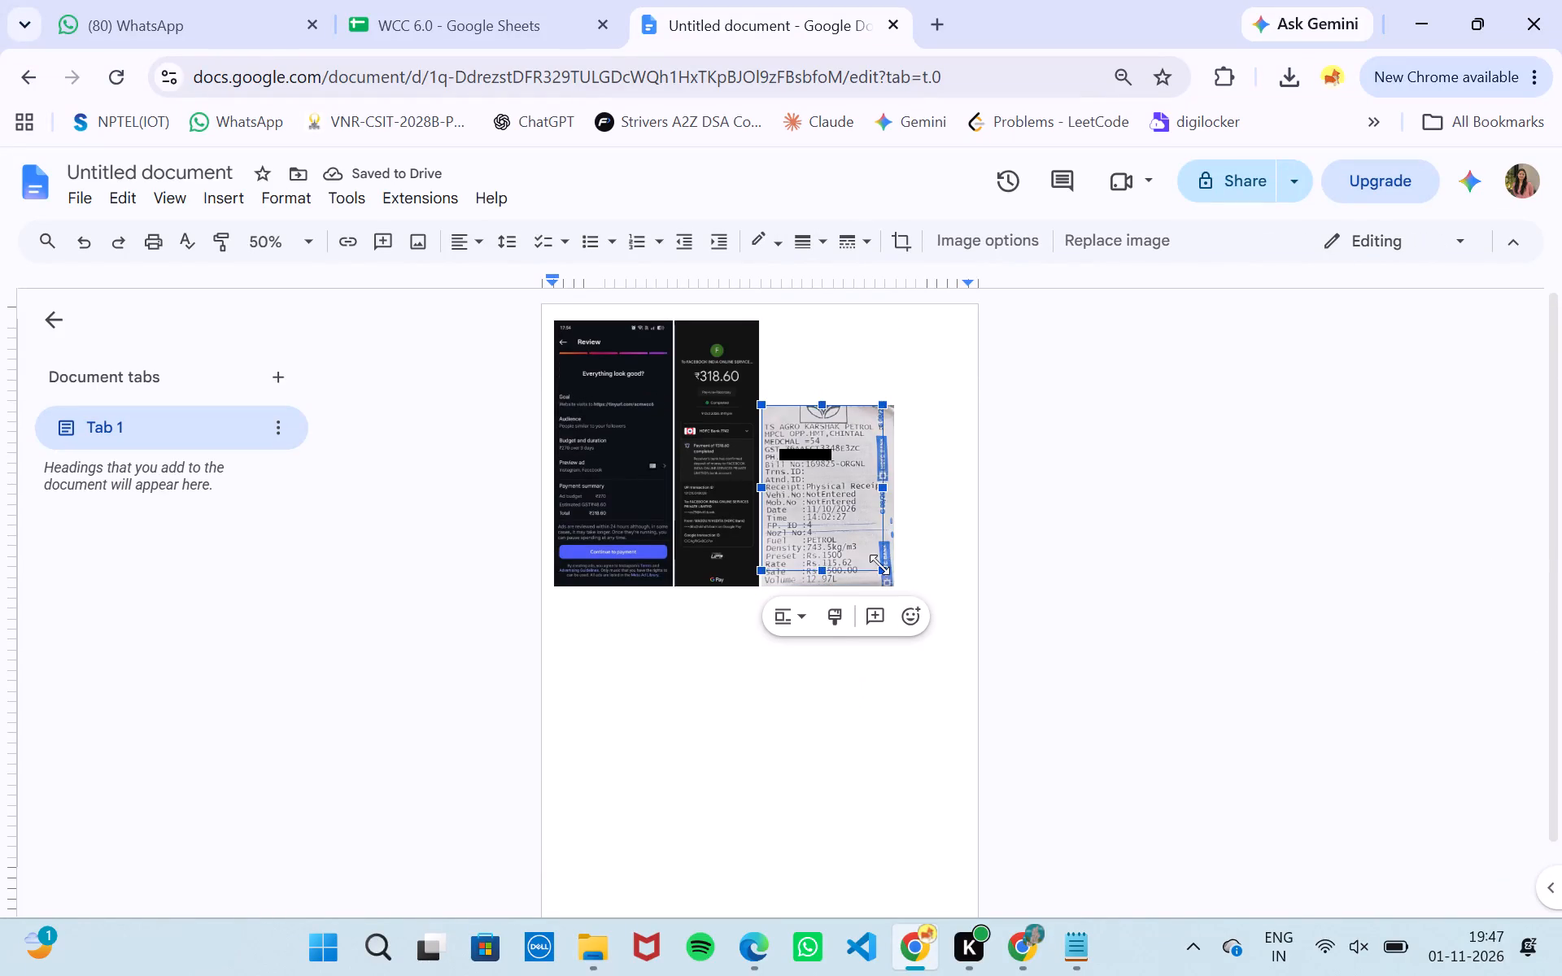
left_click_drag(879, 564, 875, 559)
left_click_drag(815, 531, 847, 472)
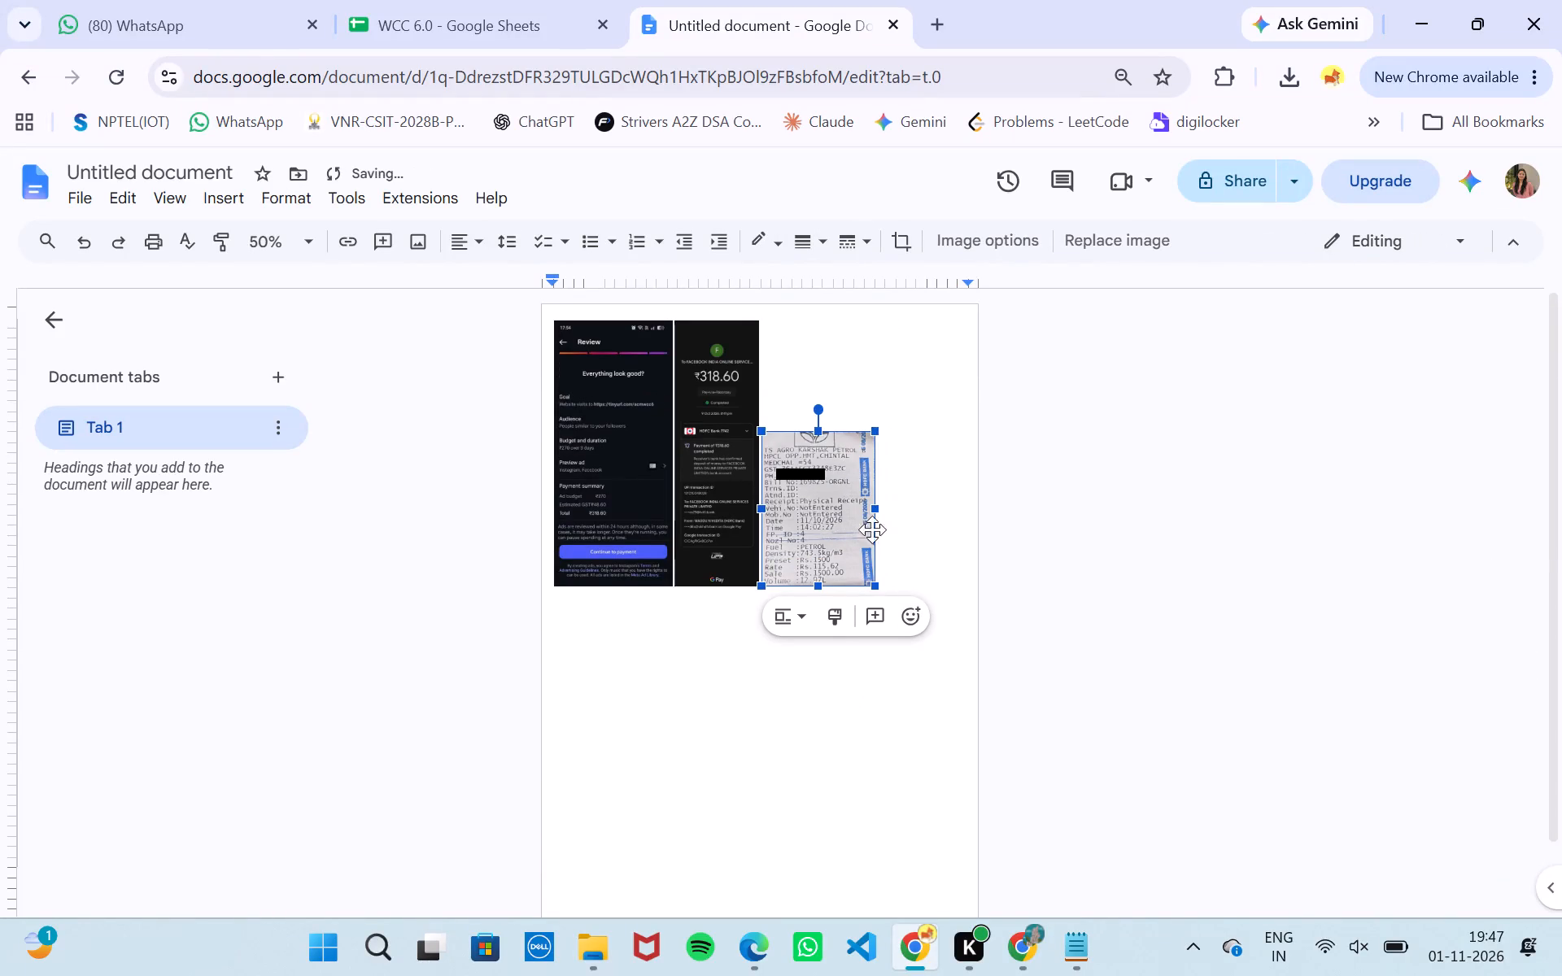
left_click(995, 507)
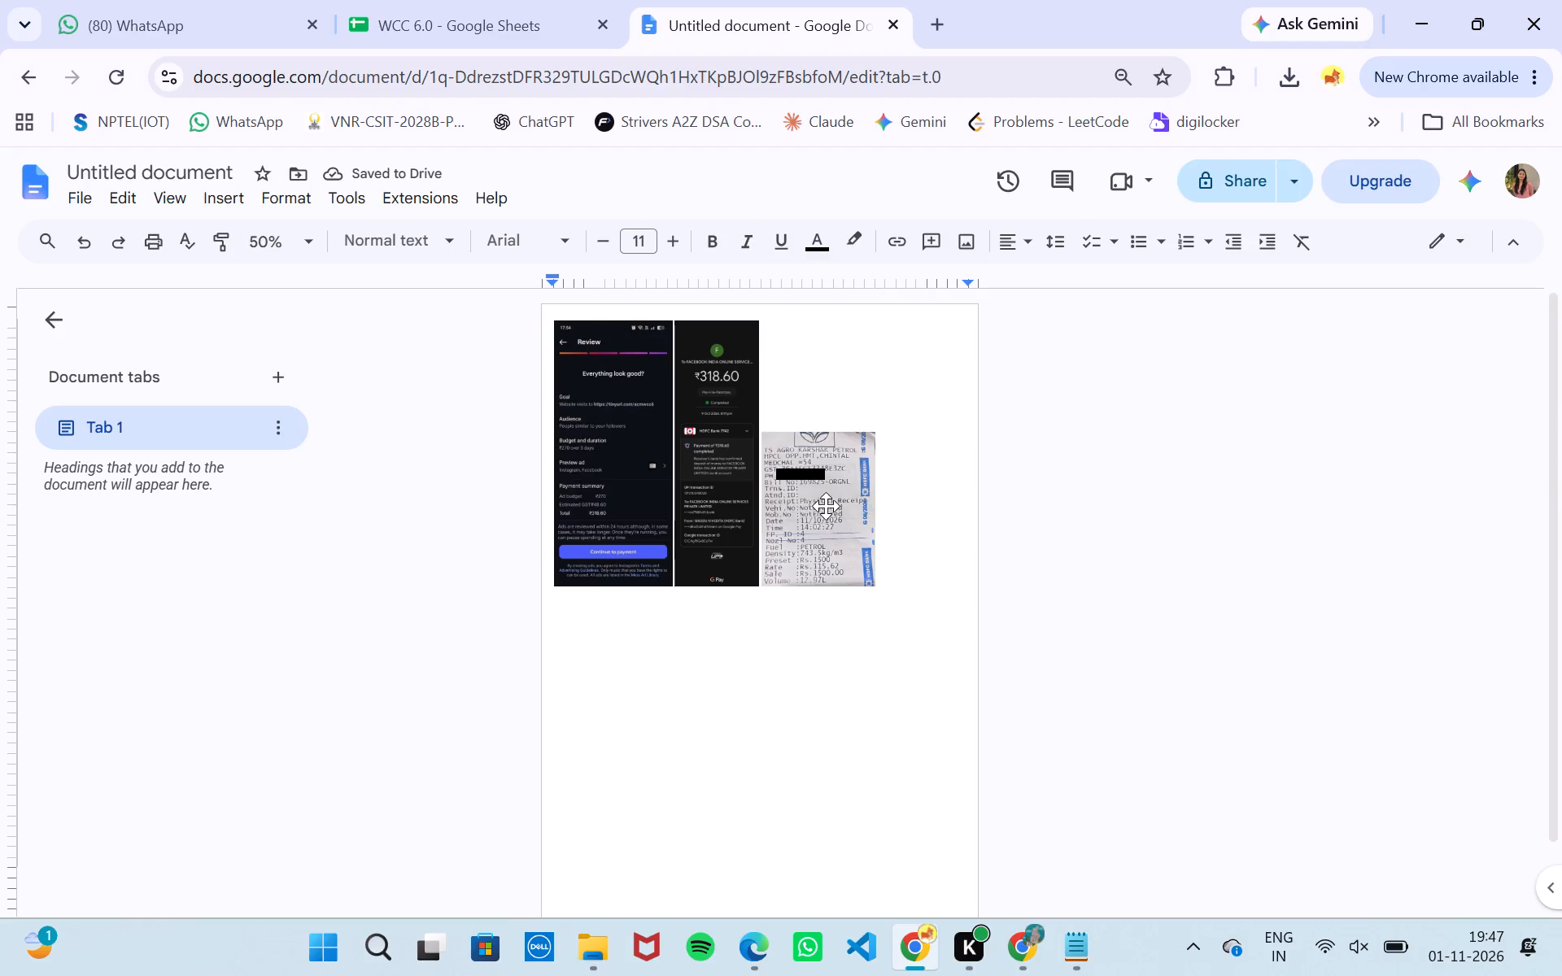
Insert nine spaces before the petrol receipt image to separate it from the ₹318.60 payment screenshot.
left_click(826, 504)
key("Left")
key("space")
key("space")
key("space")
key("space")
key("space")
key("space")
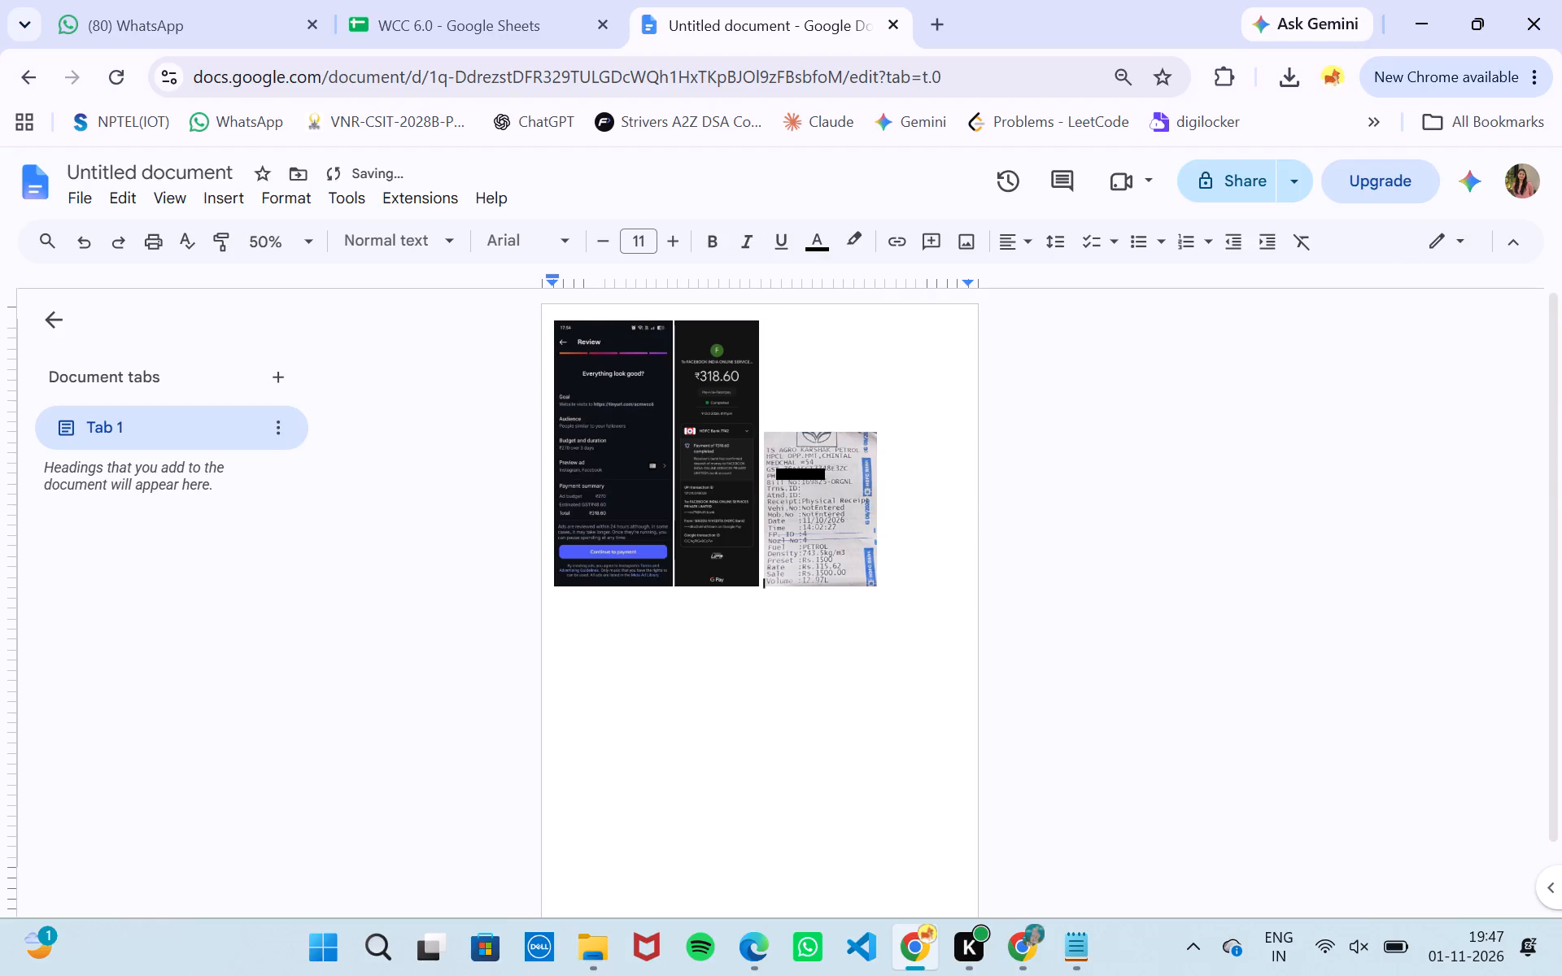
key("space")
key("space")
key("space")
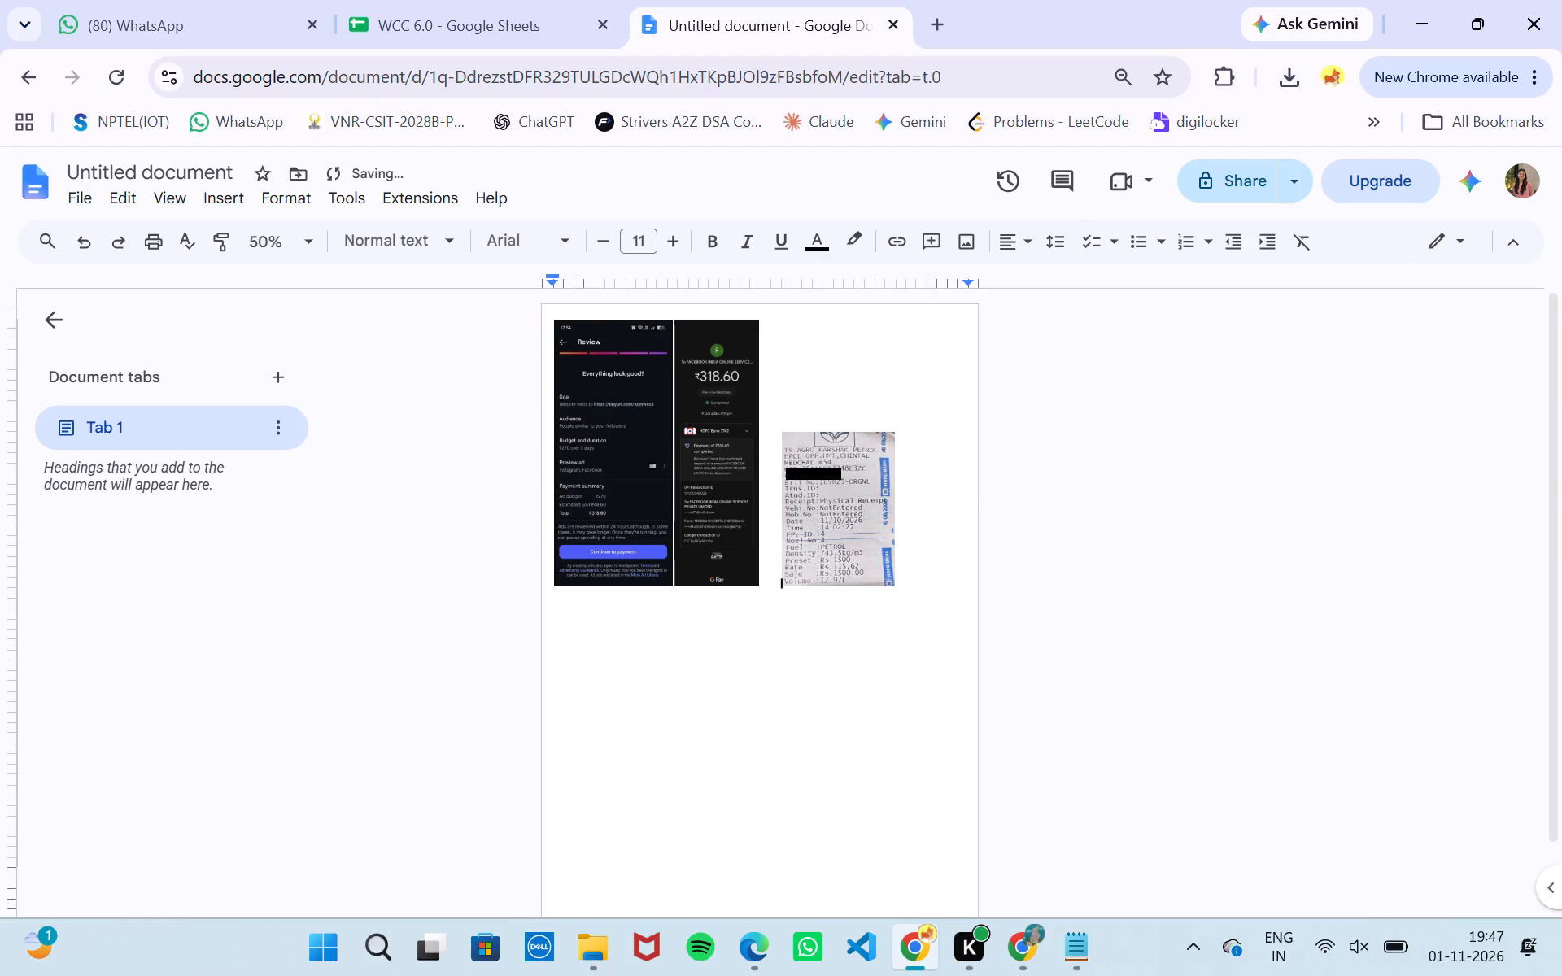
Set the petrol receipt image to In front of text and move it up, aligning its top edge with the payment screenshots.
left_click(860, 541)
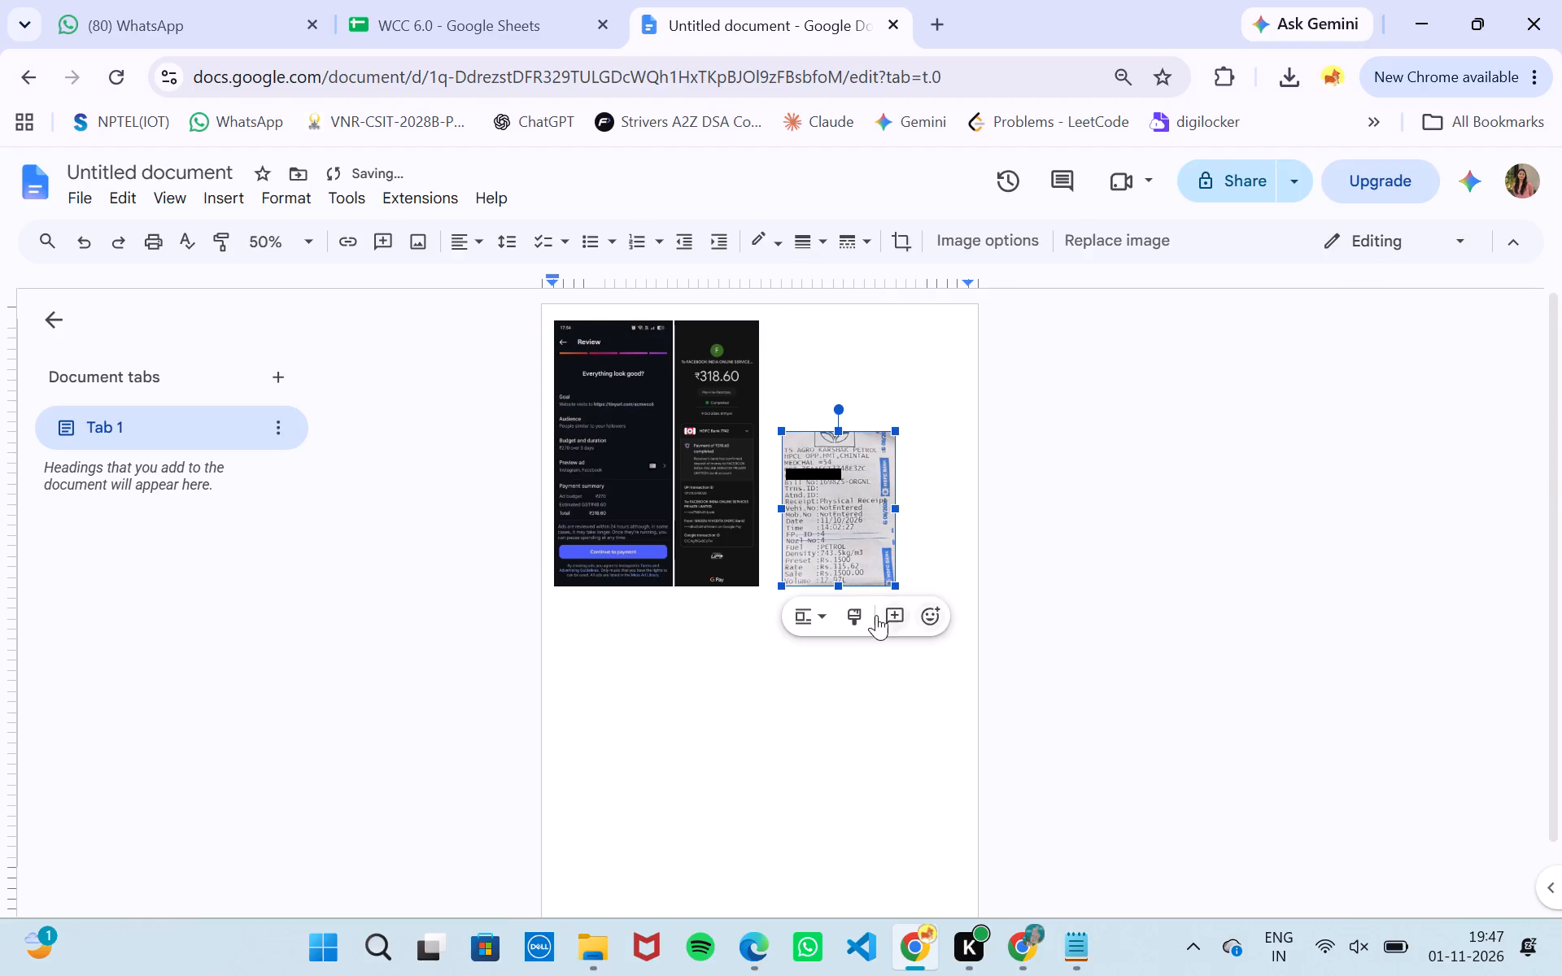
left_click(816, 614)
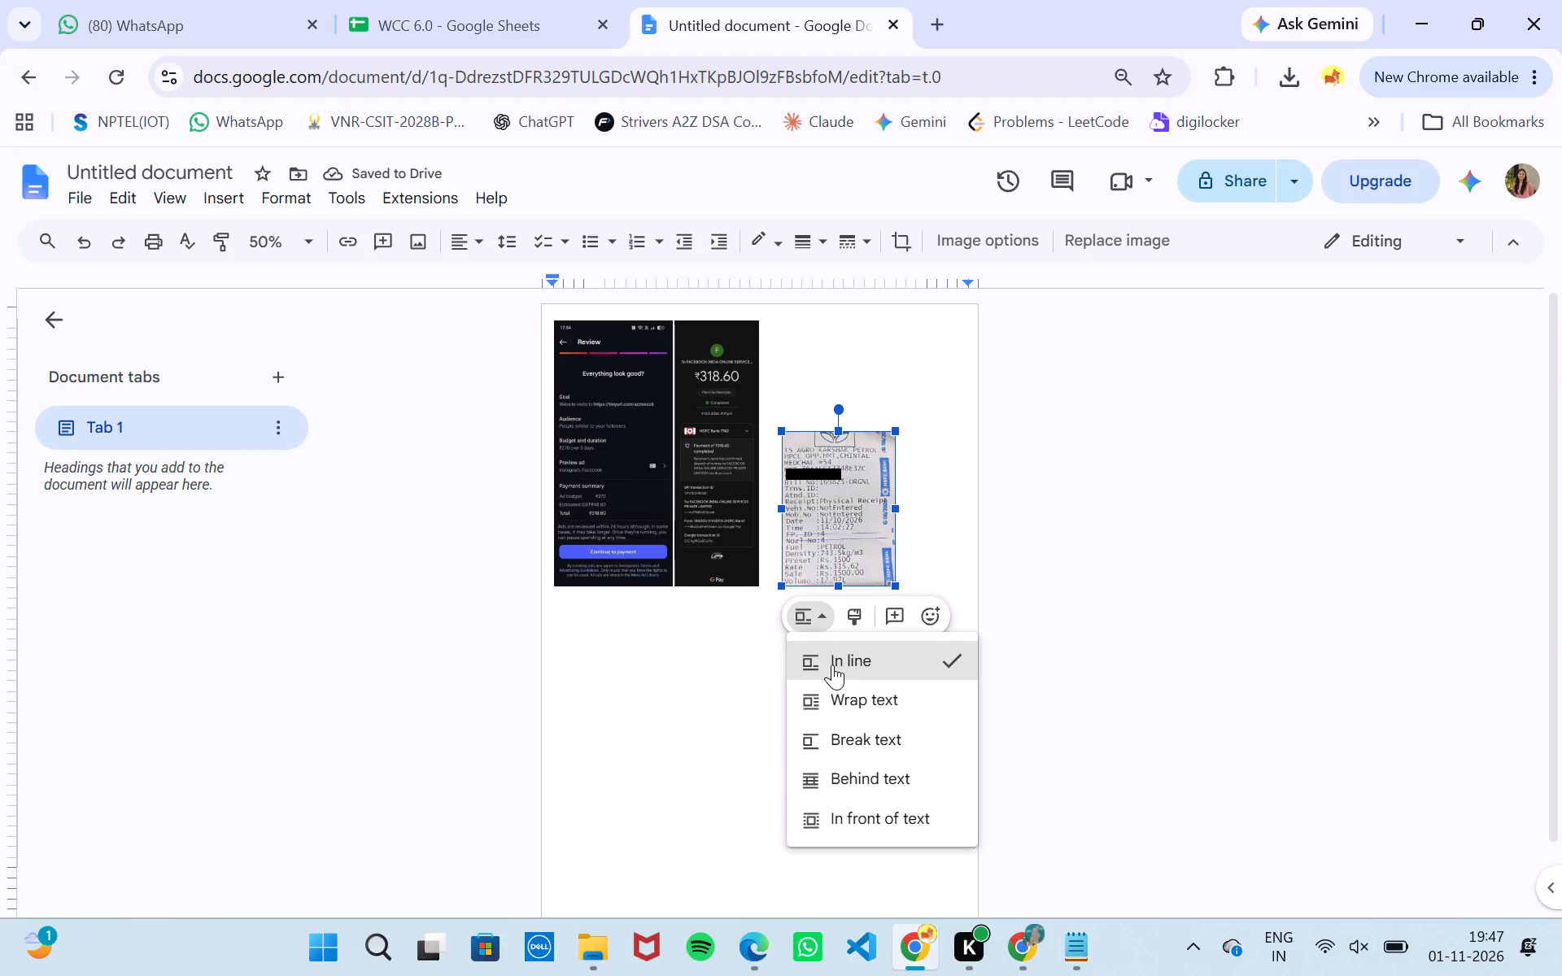
left_click(866, 817)
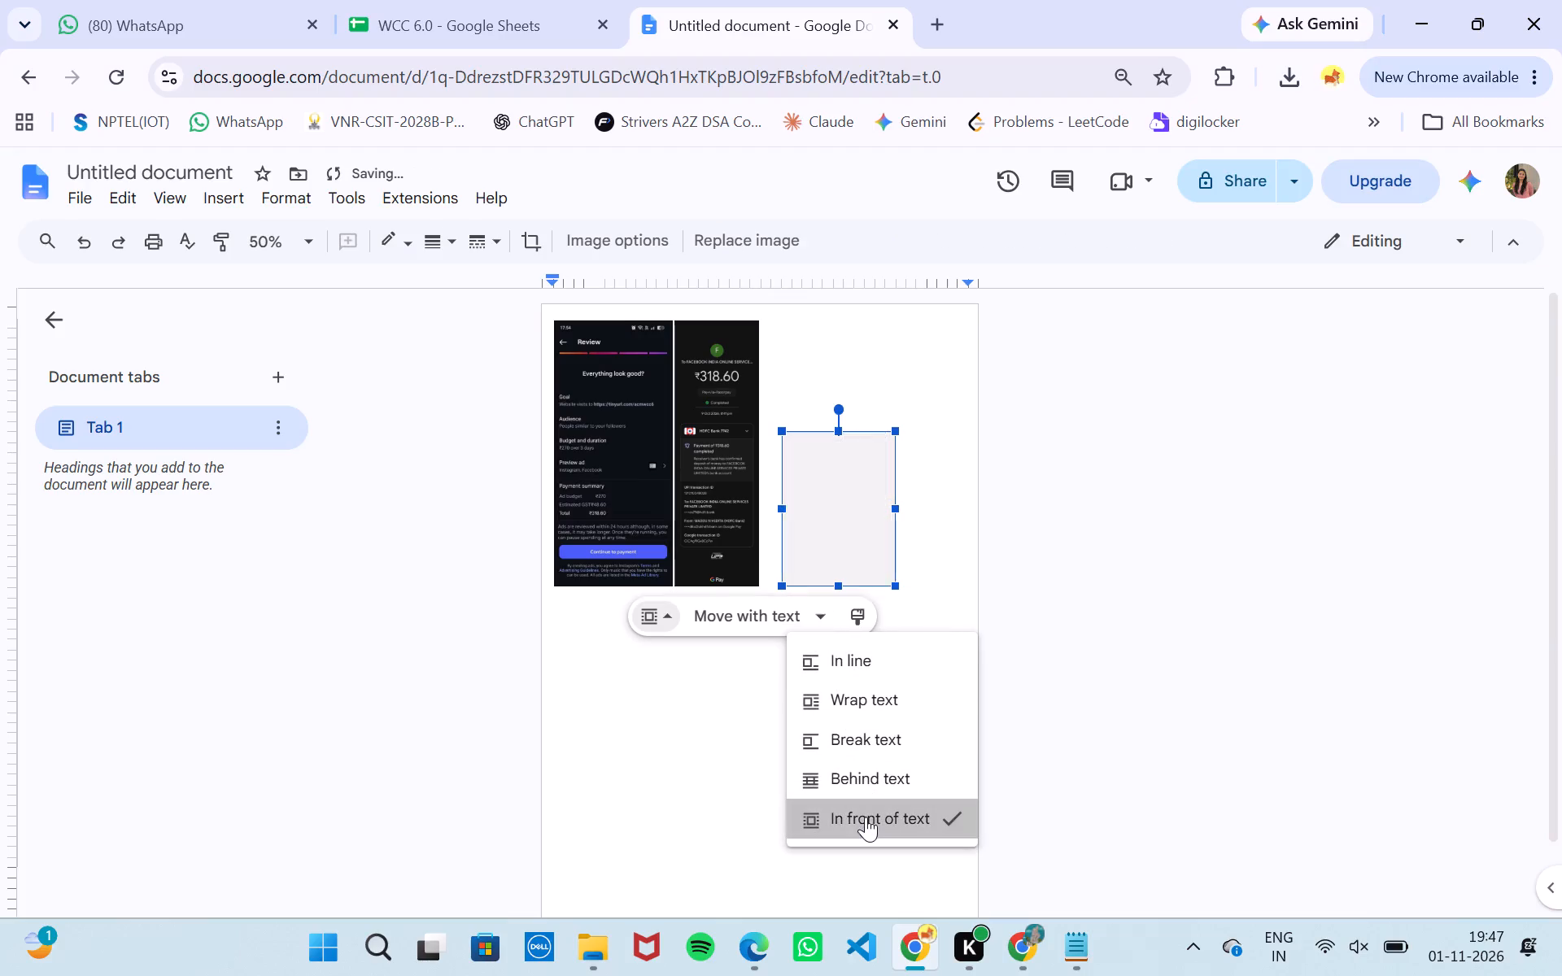
left_click_drag(834, 495, 827, 383)
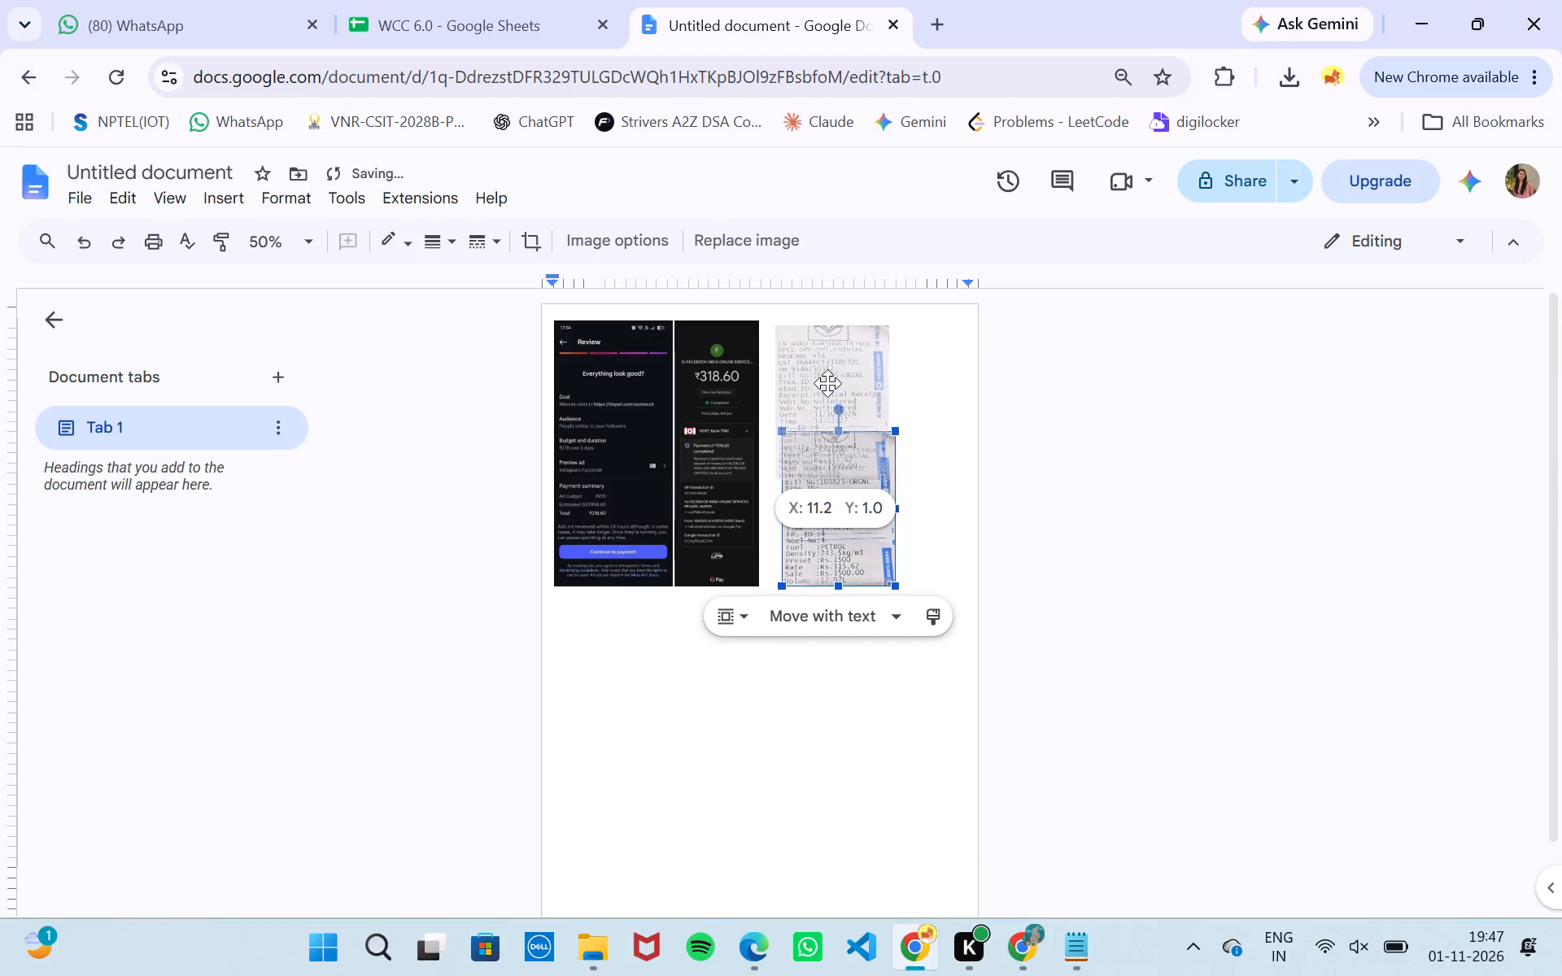
left_click_drag(827, 383, 837, 379)
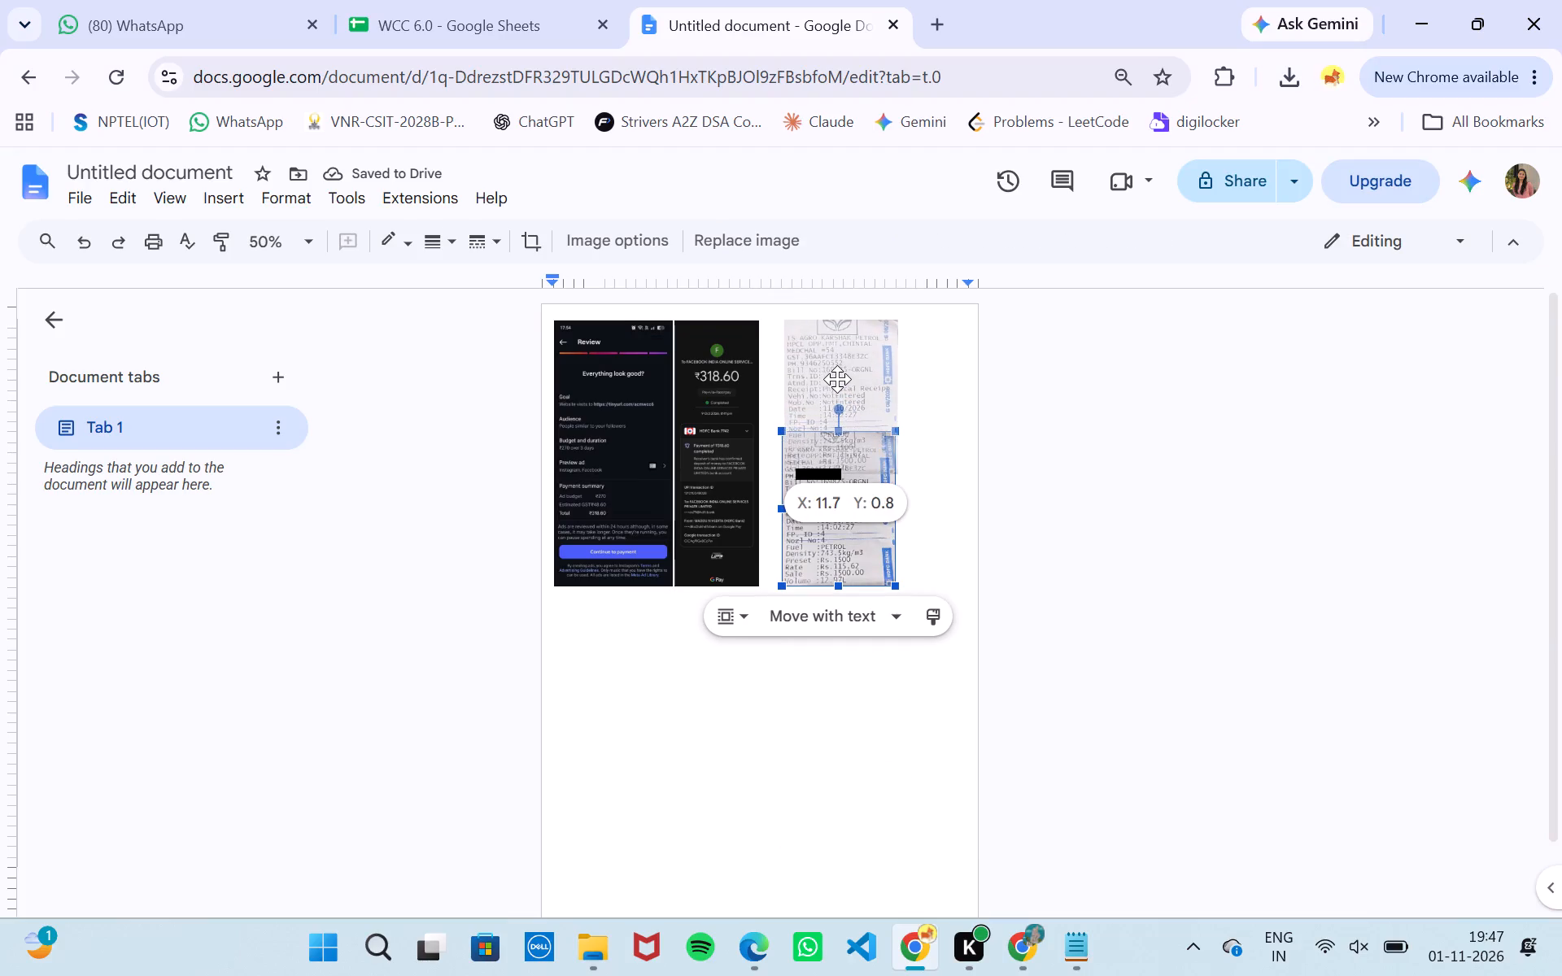
left_click_drag(837, 379, 834, 378)
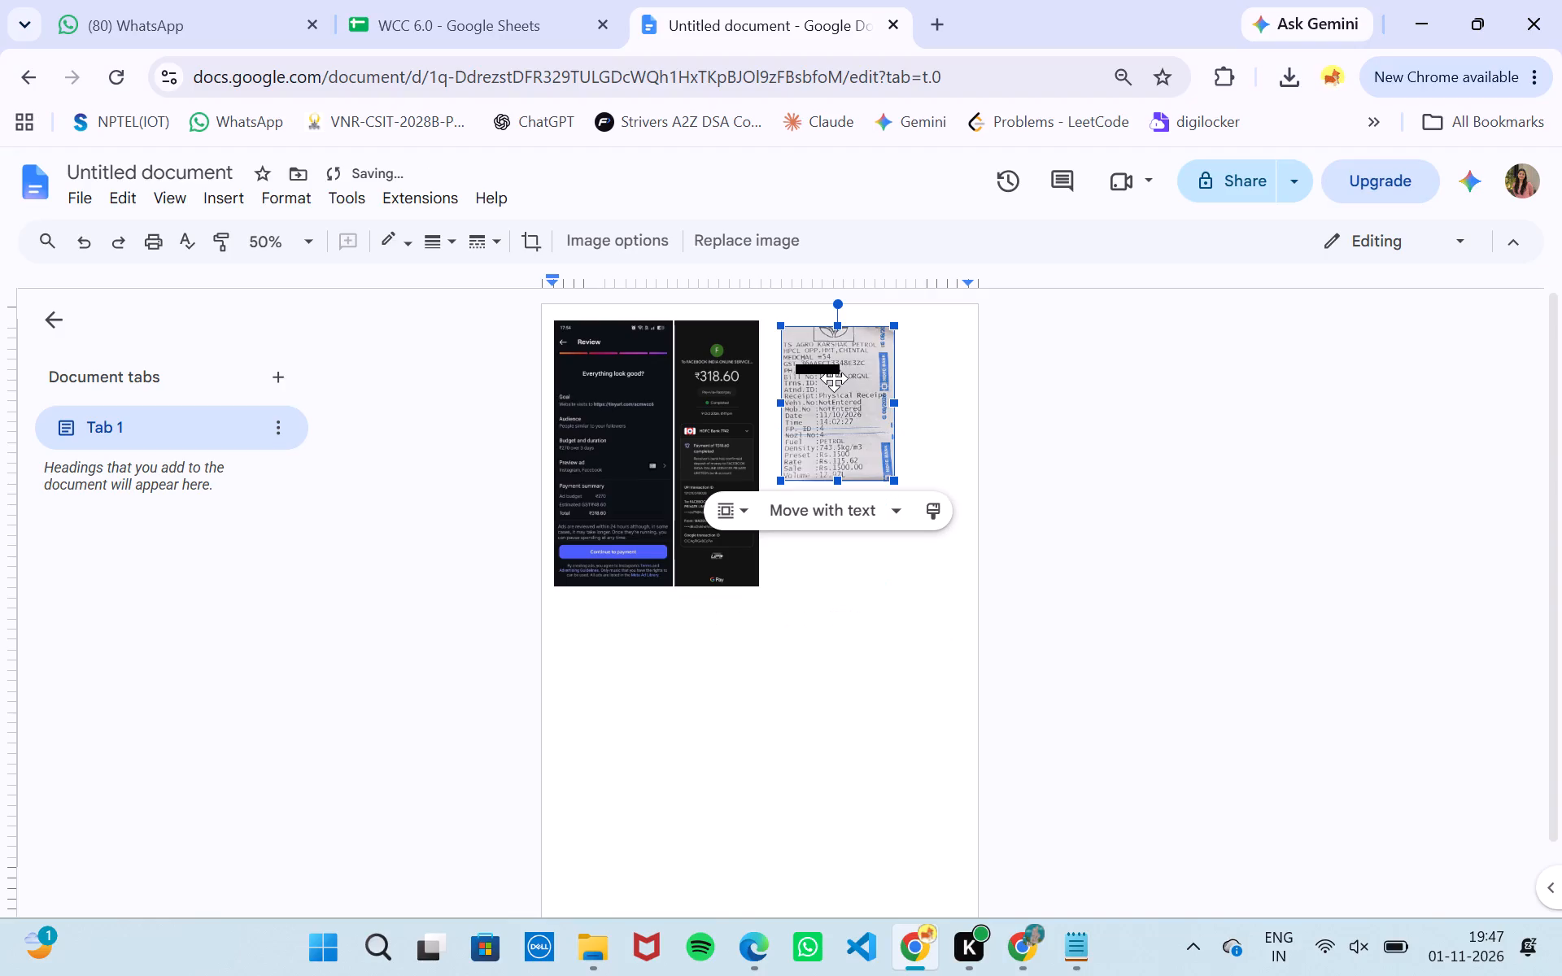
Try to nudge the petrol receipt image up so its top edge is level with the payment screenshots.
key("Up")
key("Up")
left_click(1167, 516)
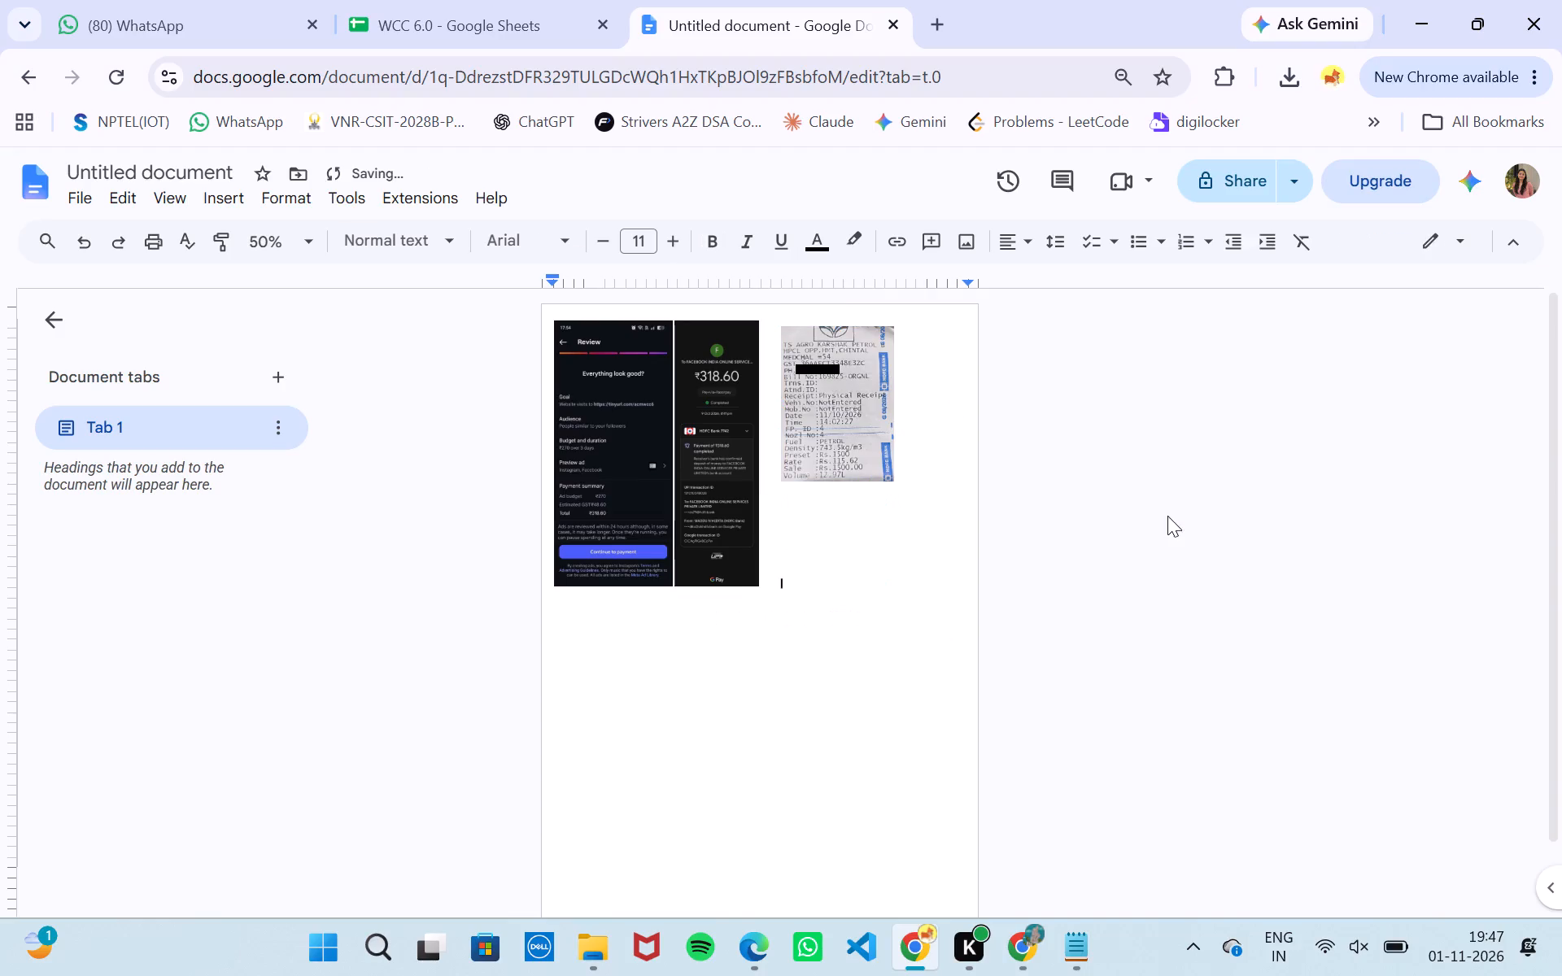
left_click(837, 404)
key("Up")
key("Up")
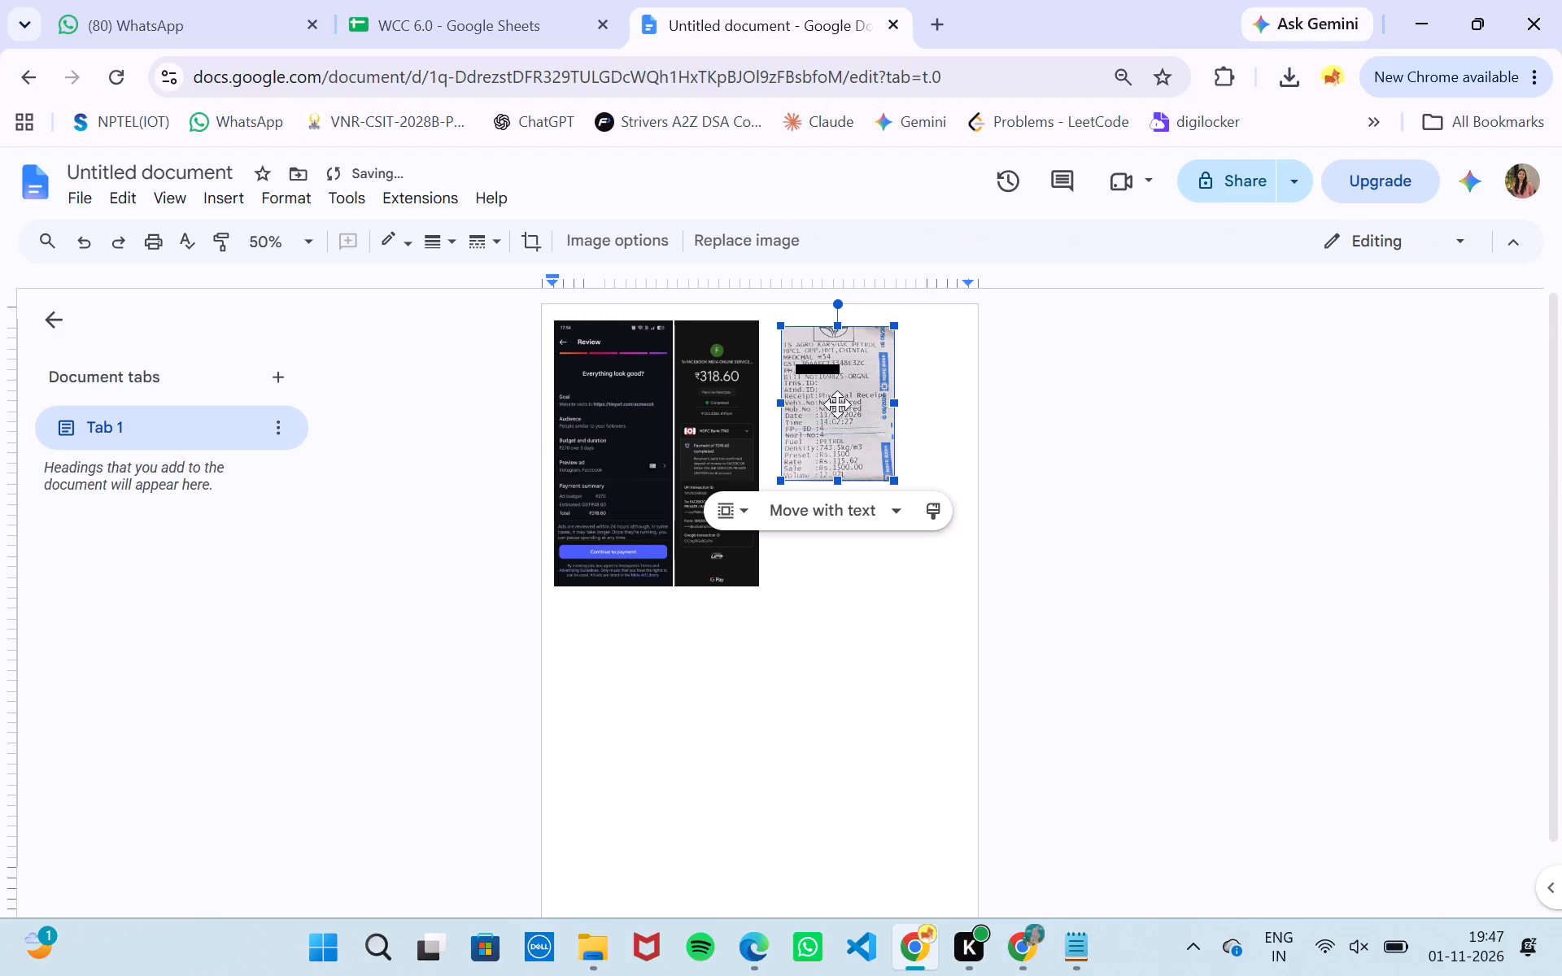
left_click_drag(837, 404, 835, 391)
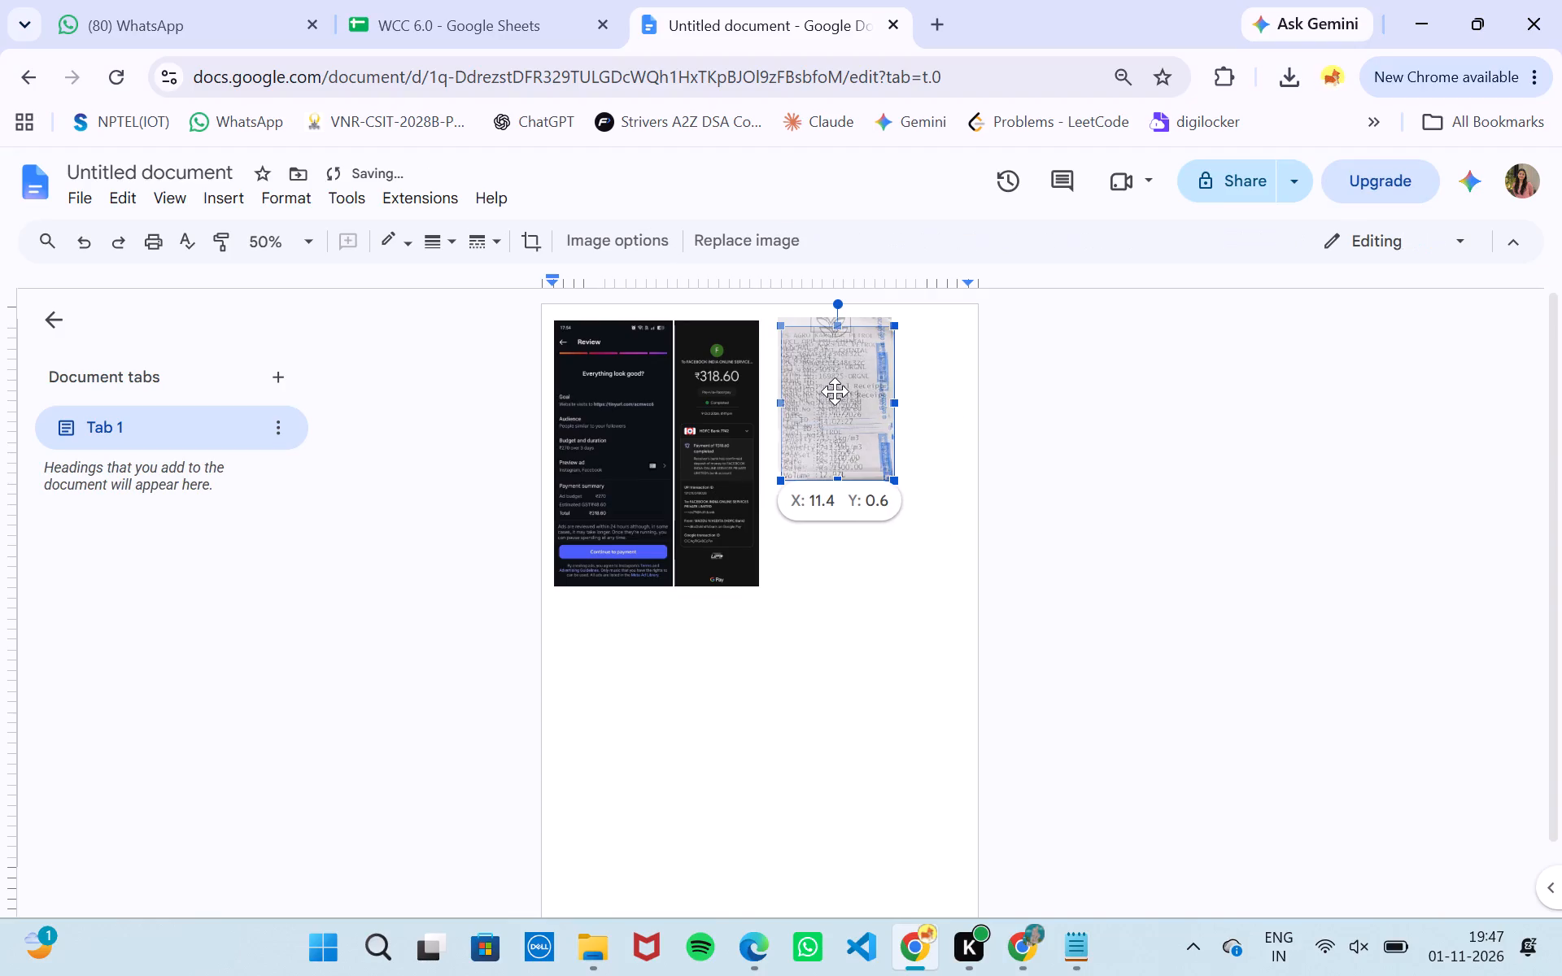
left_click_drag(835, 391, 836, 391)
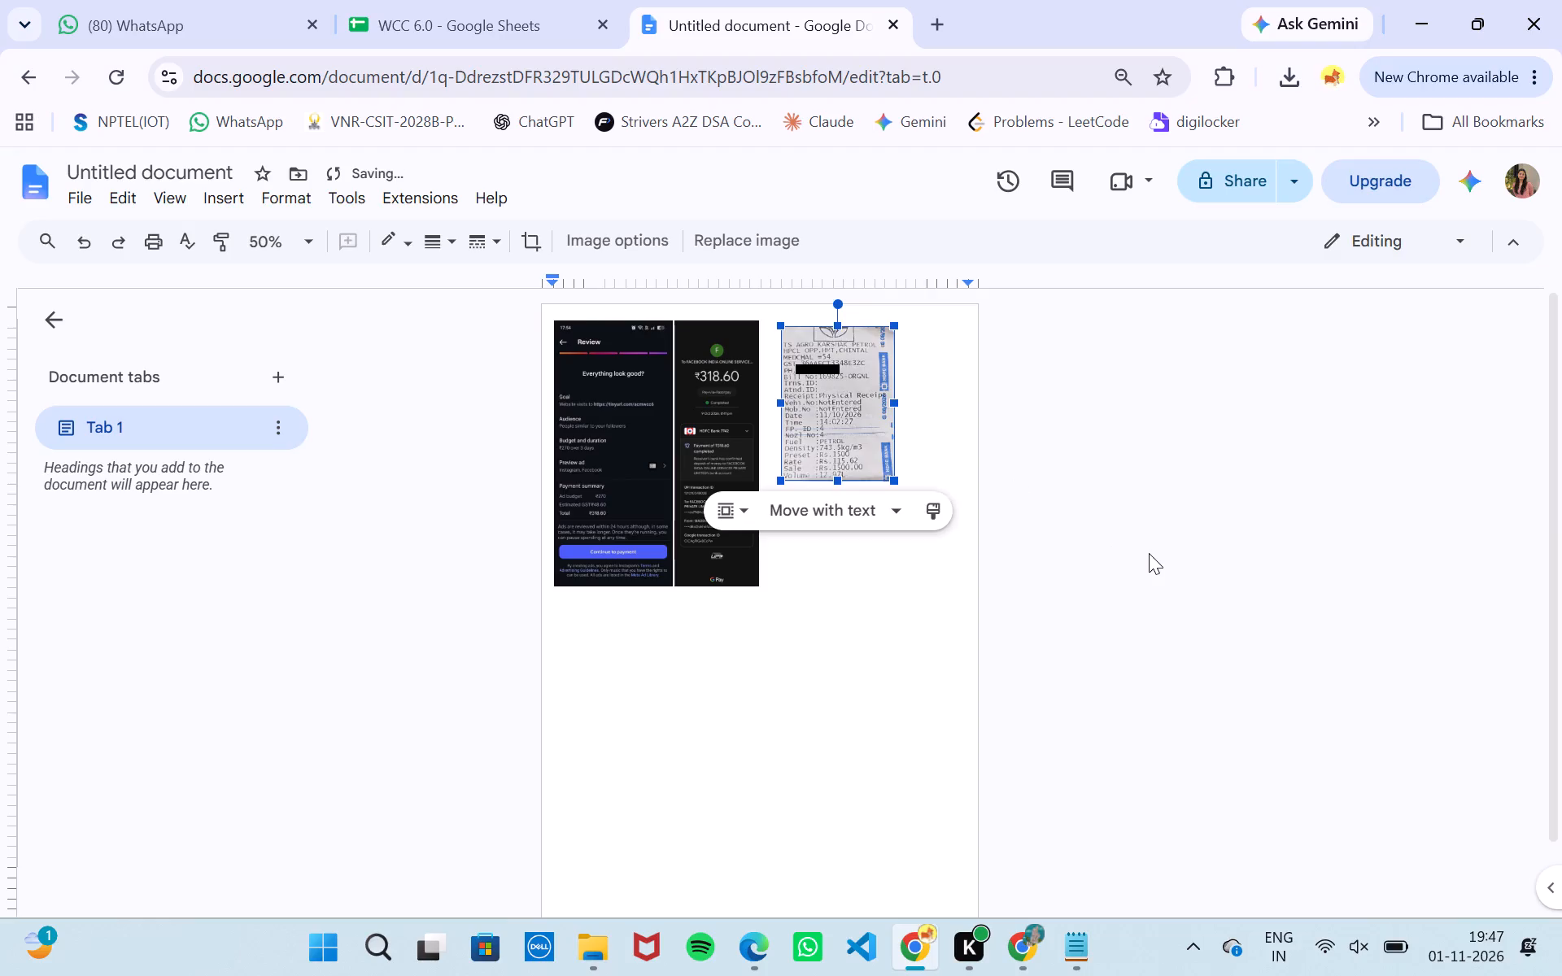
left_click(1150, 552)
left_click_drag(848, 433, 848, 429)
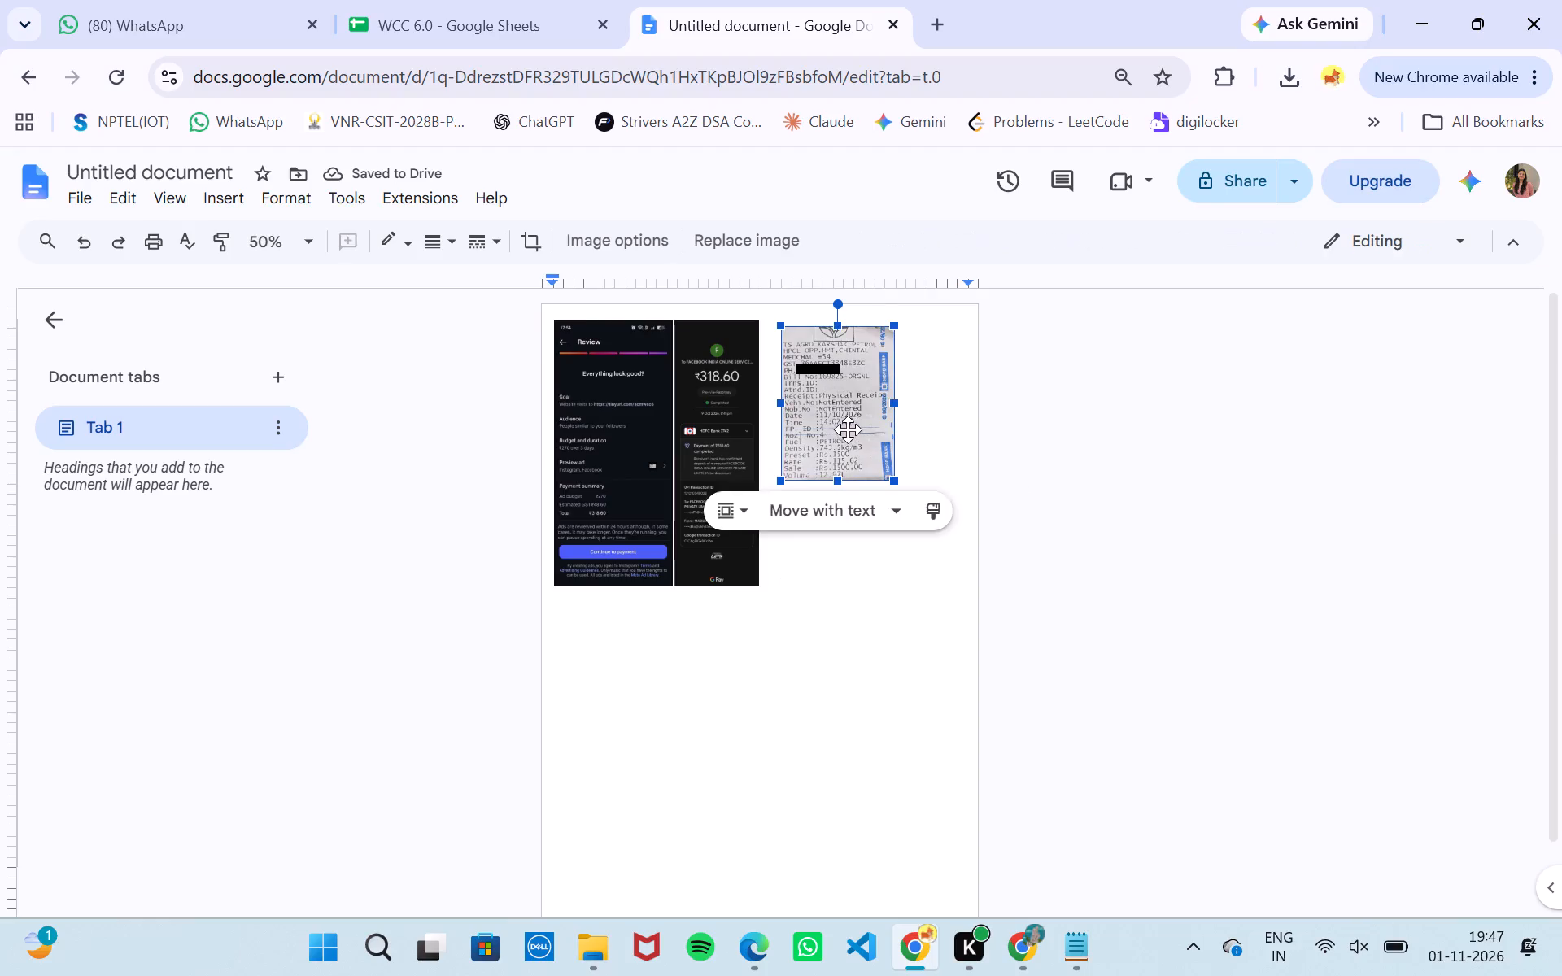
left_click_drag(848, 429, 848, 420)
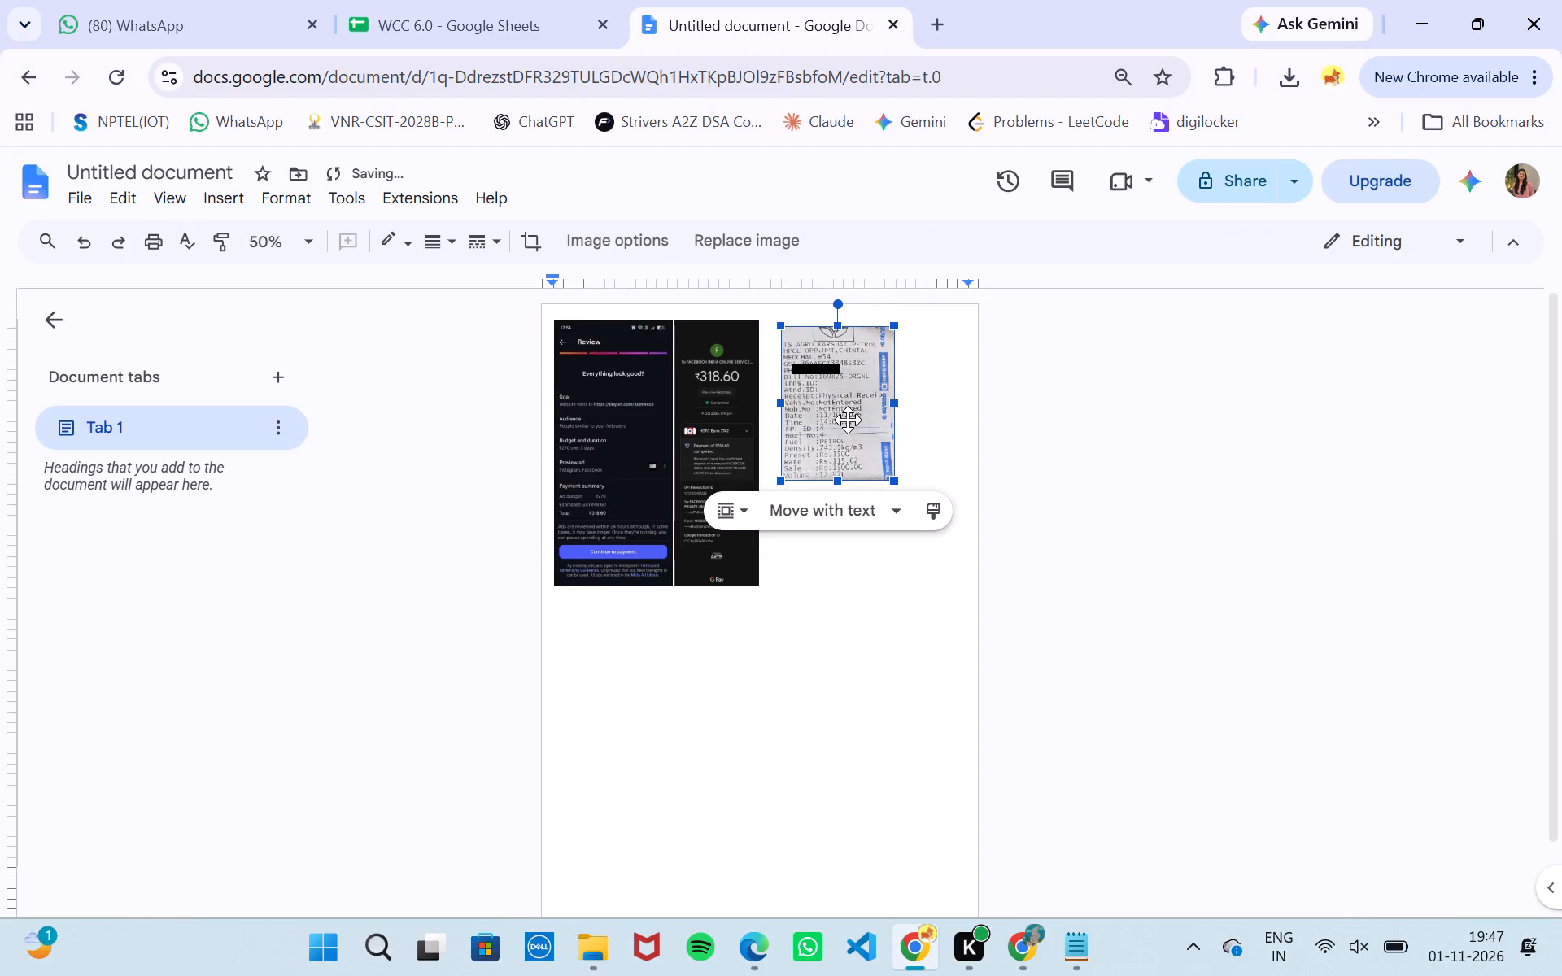
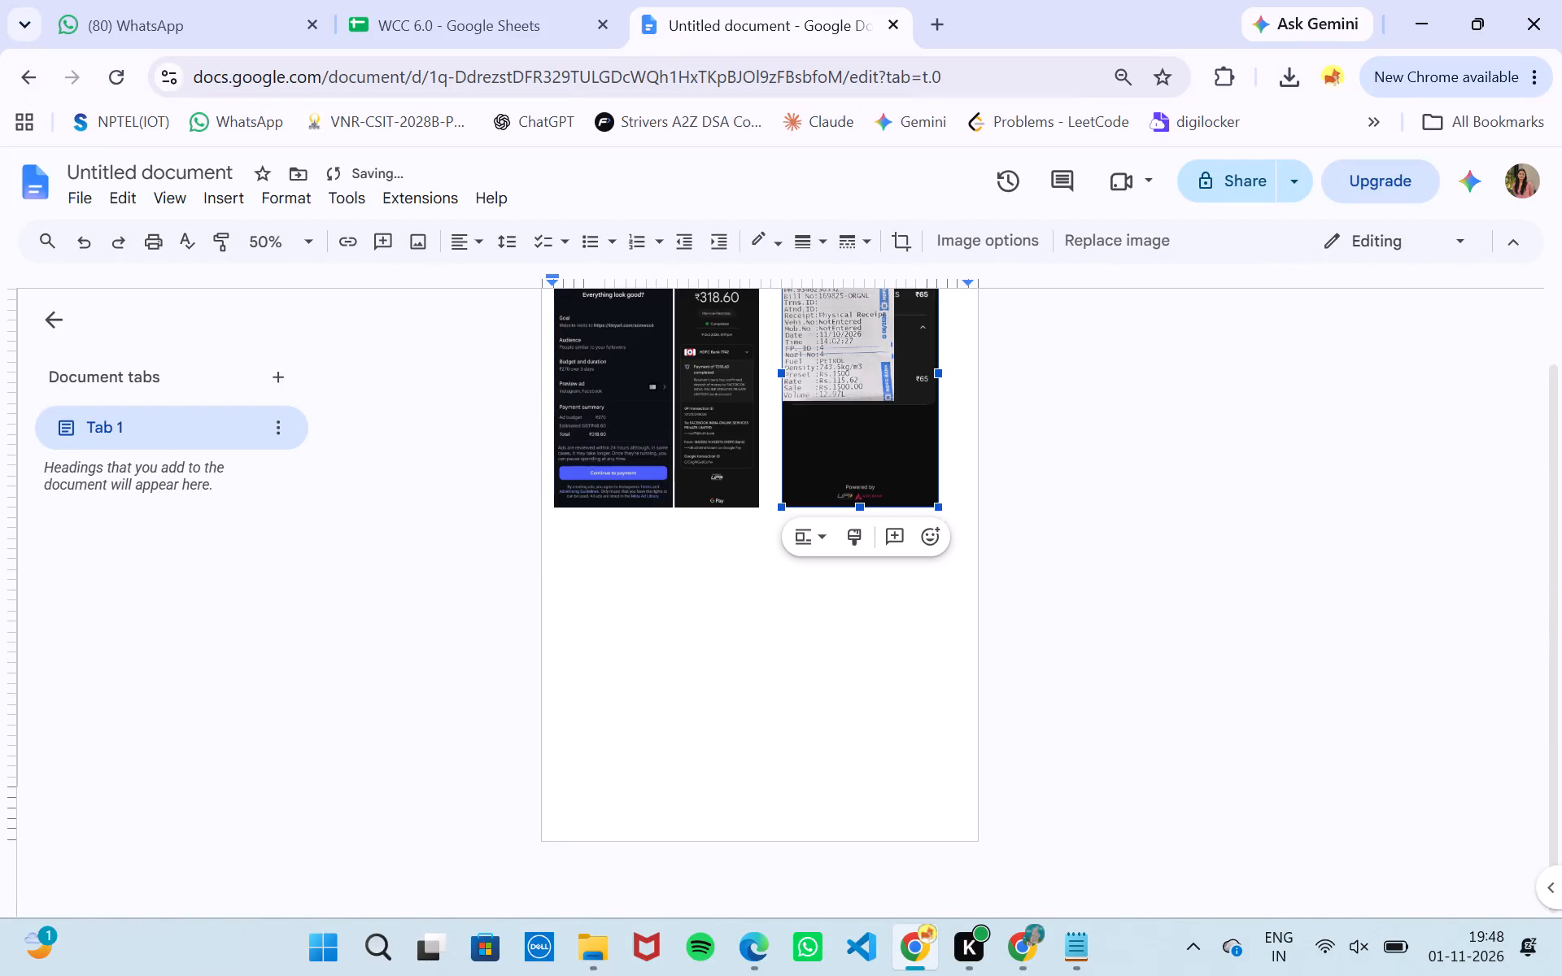
Move the petrol receipt image off the ₹65 payment screenshot to just below the ad Review screenshot, aligned with its left edge.
scroll(816, 621, "up", 2)
left_click_drag(853, 407, 826, 487)
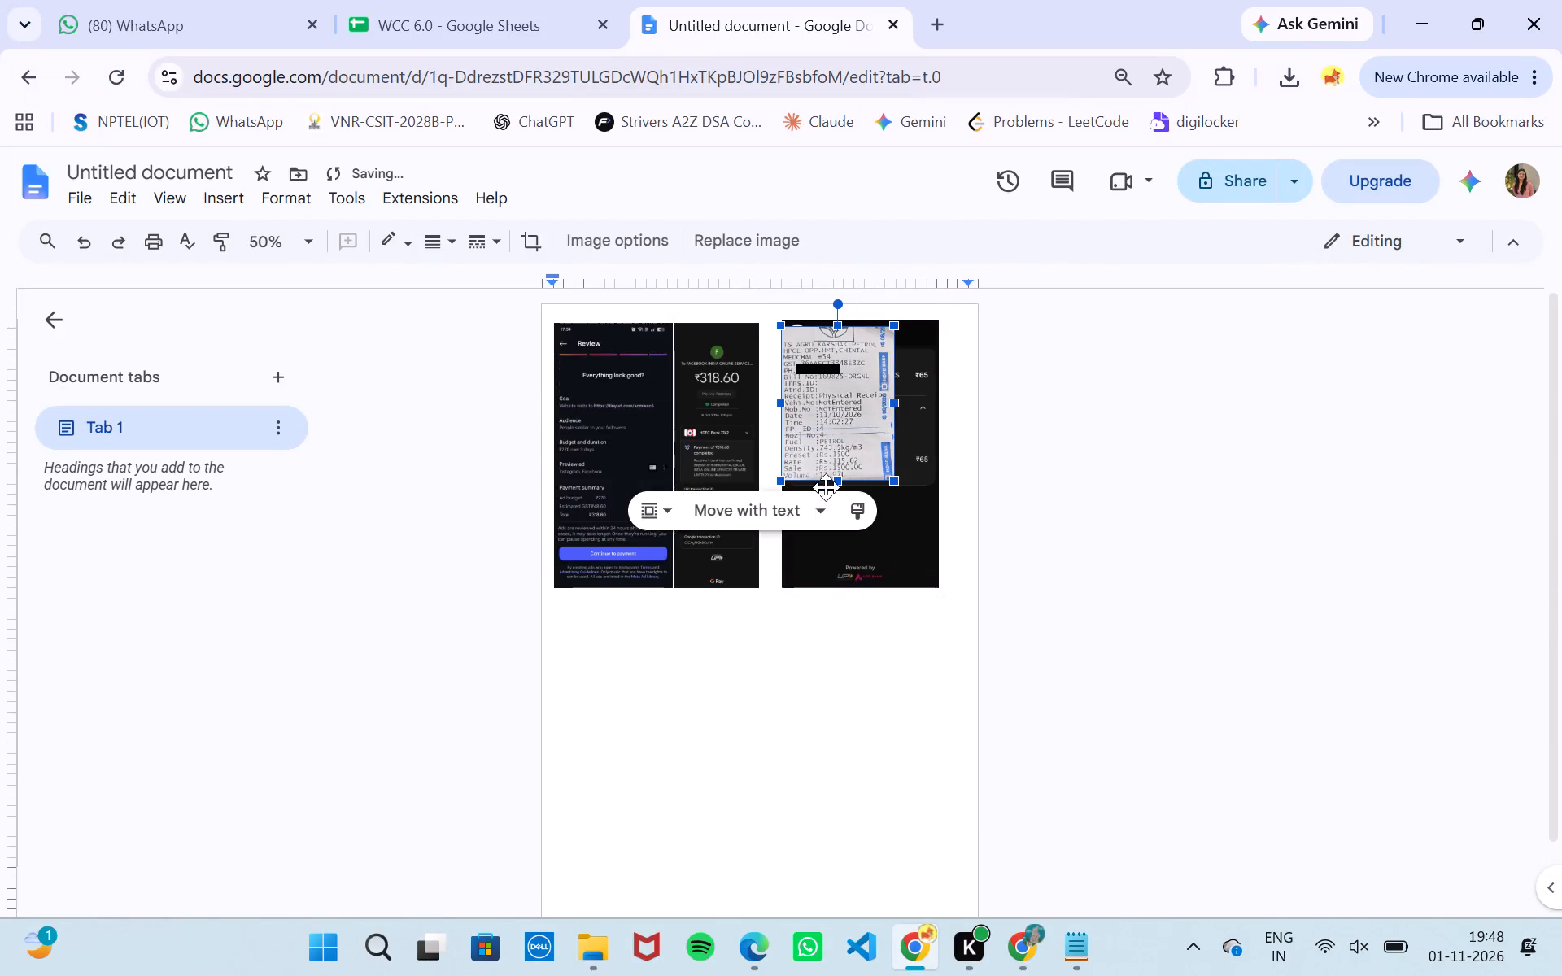
left_click_drag(826, 487, 626, 682)
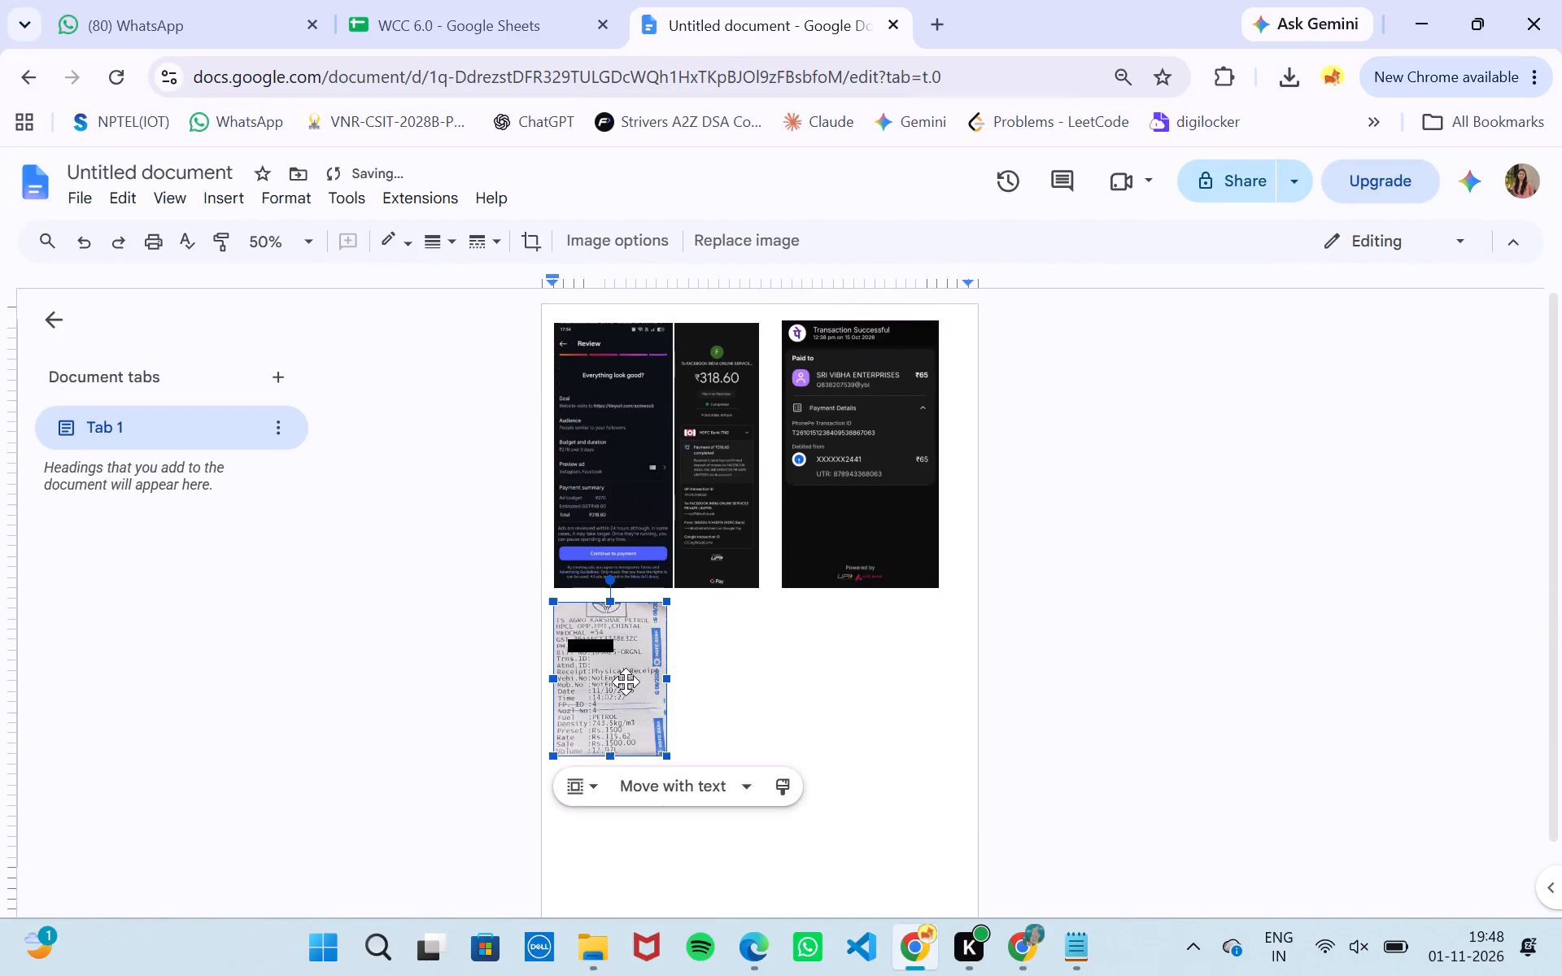
Shrink the ₹65 Transaction Successful payment screenshot proportionally so it takes up less of the image row.
left_click(844, 508)
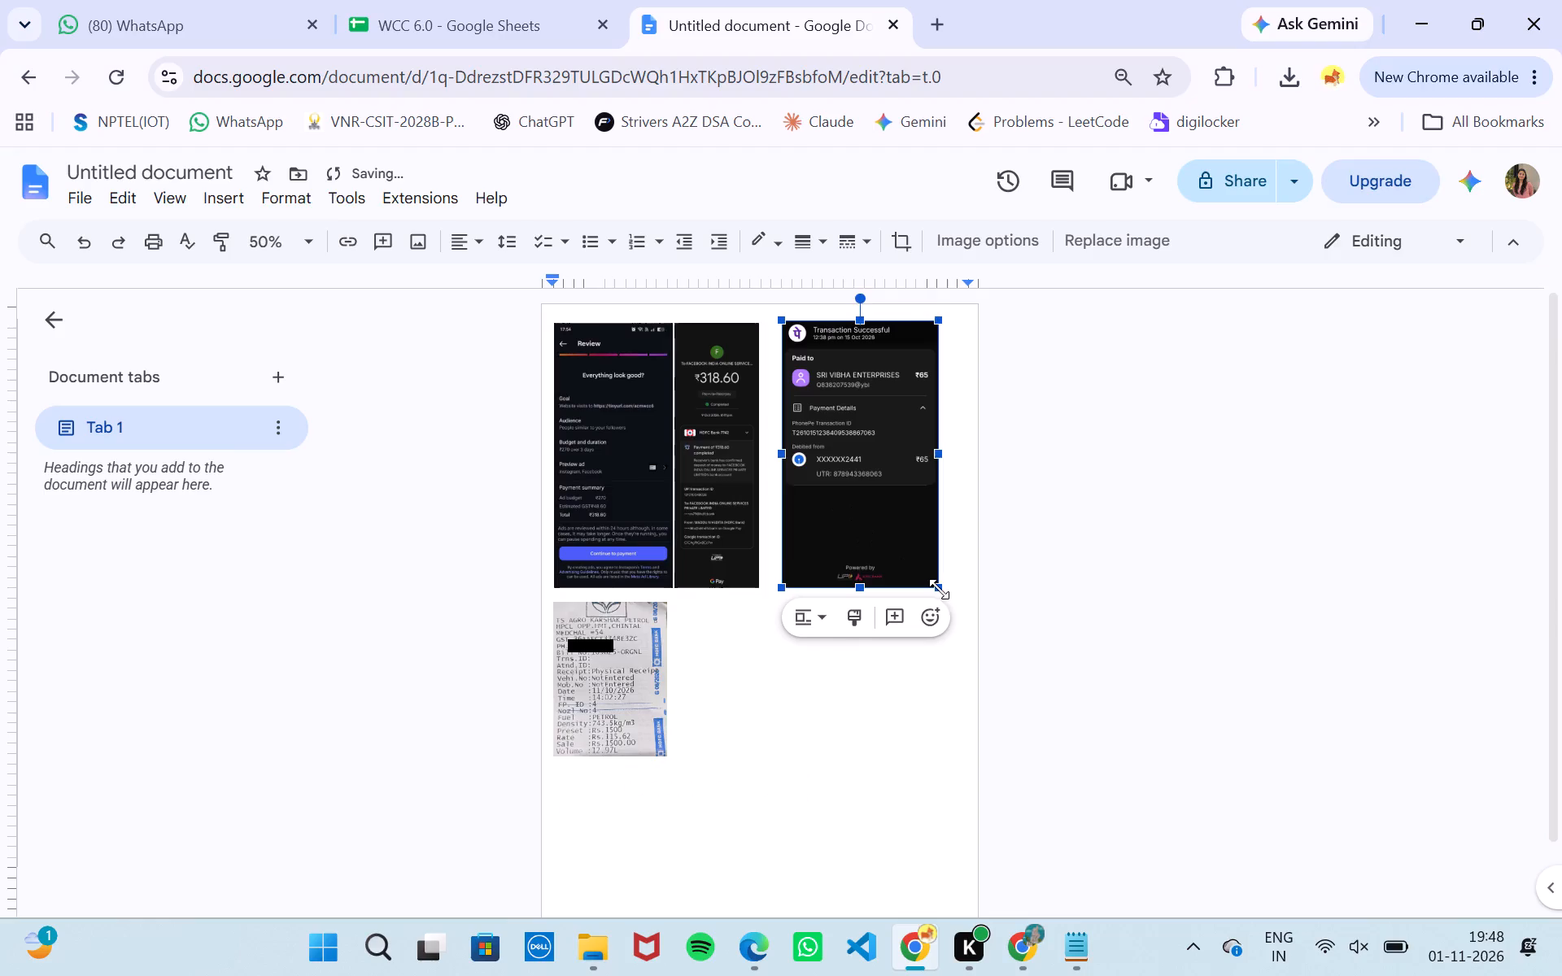
left_click_drag(939, 589, 899, 546)
left_click(899, 546)
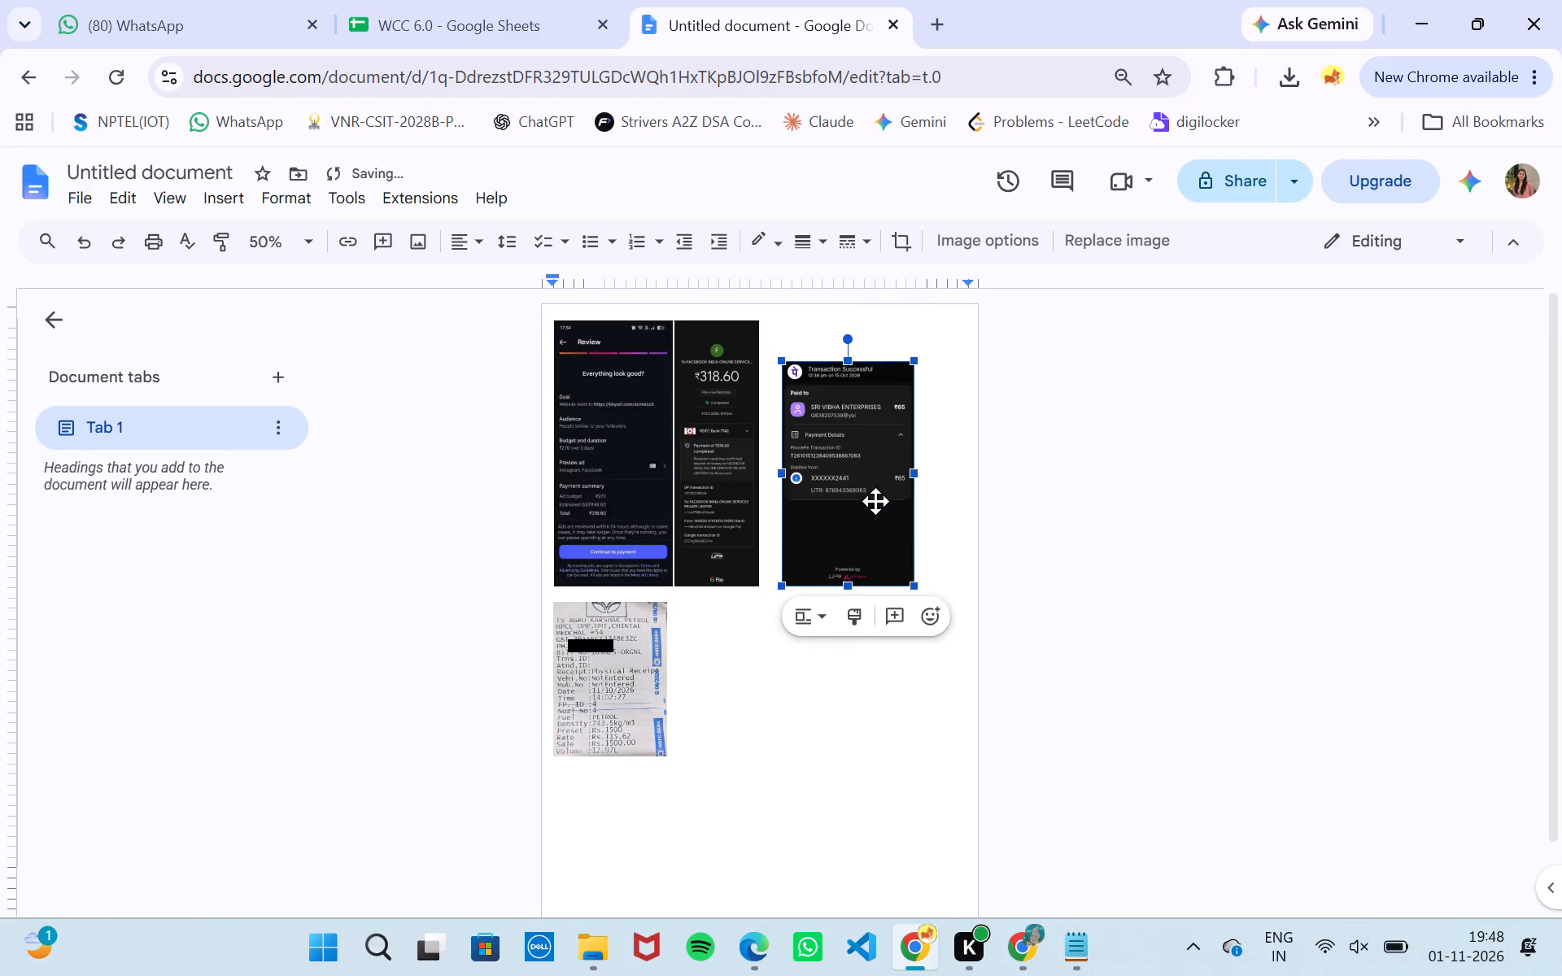
Shrink the Sri Vibha Enterprises transaction screenshot very slightly in proportion, beside the ₹318.60 payment screenshot, and deselect it.
left_click_drag(875, 501, 863, 458)
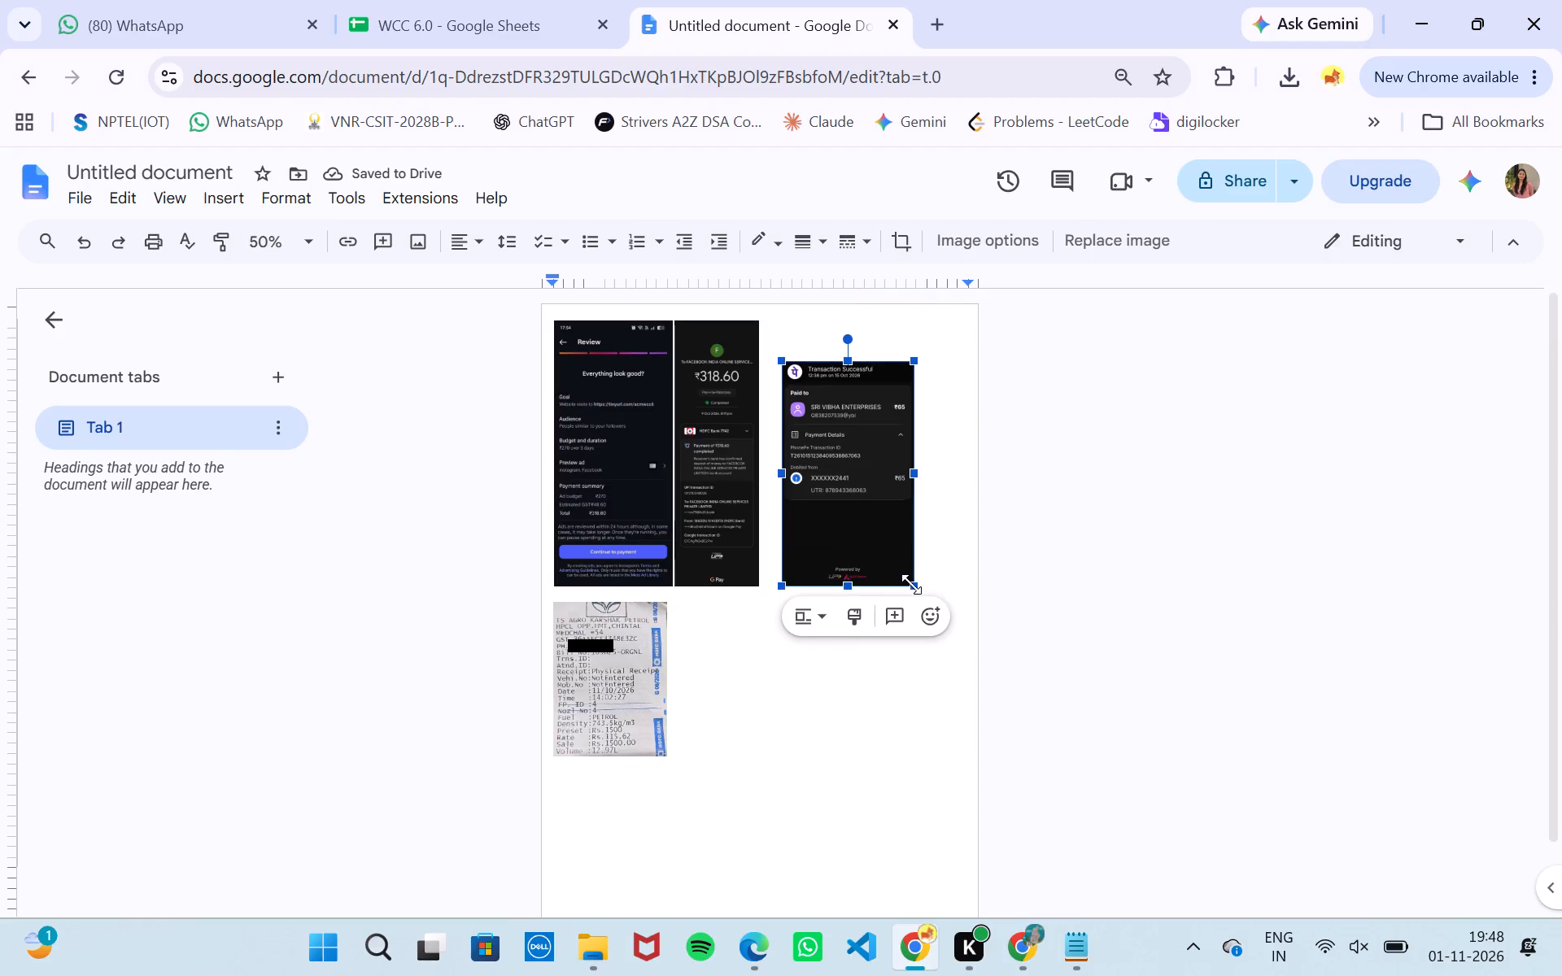
left_click(911, 584)
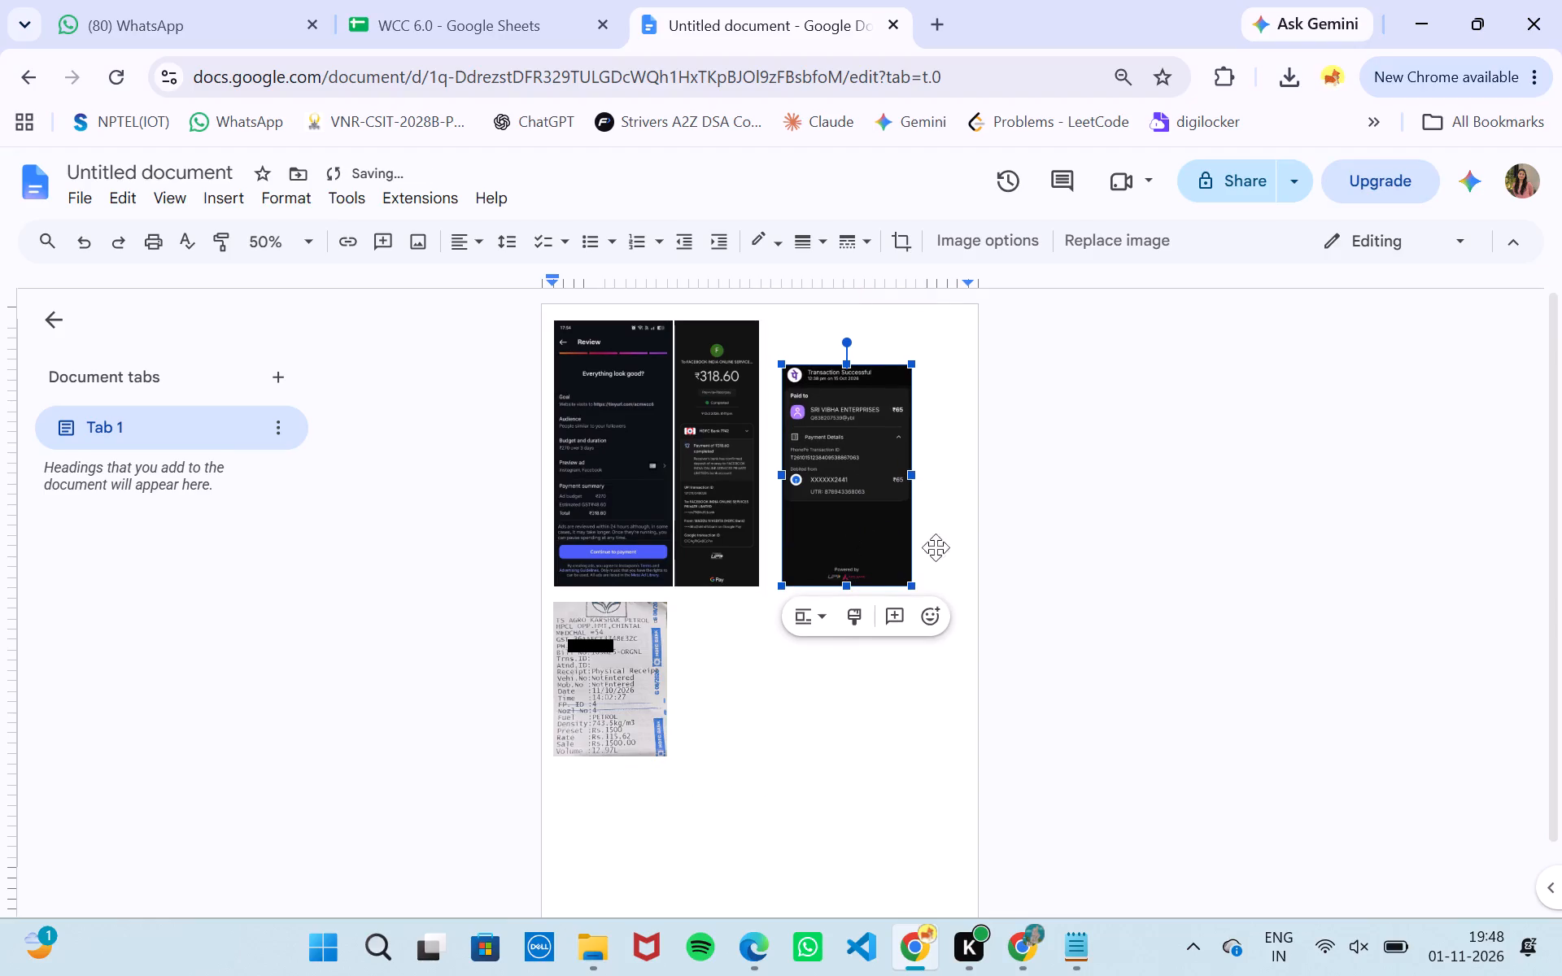
left_click(1080, 593)
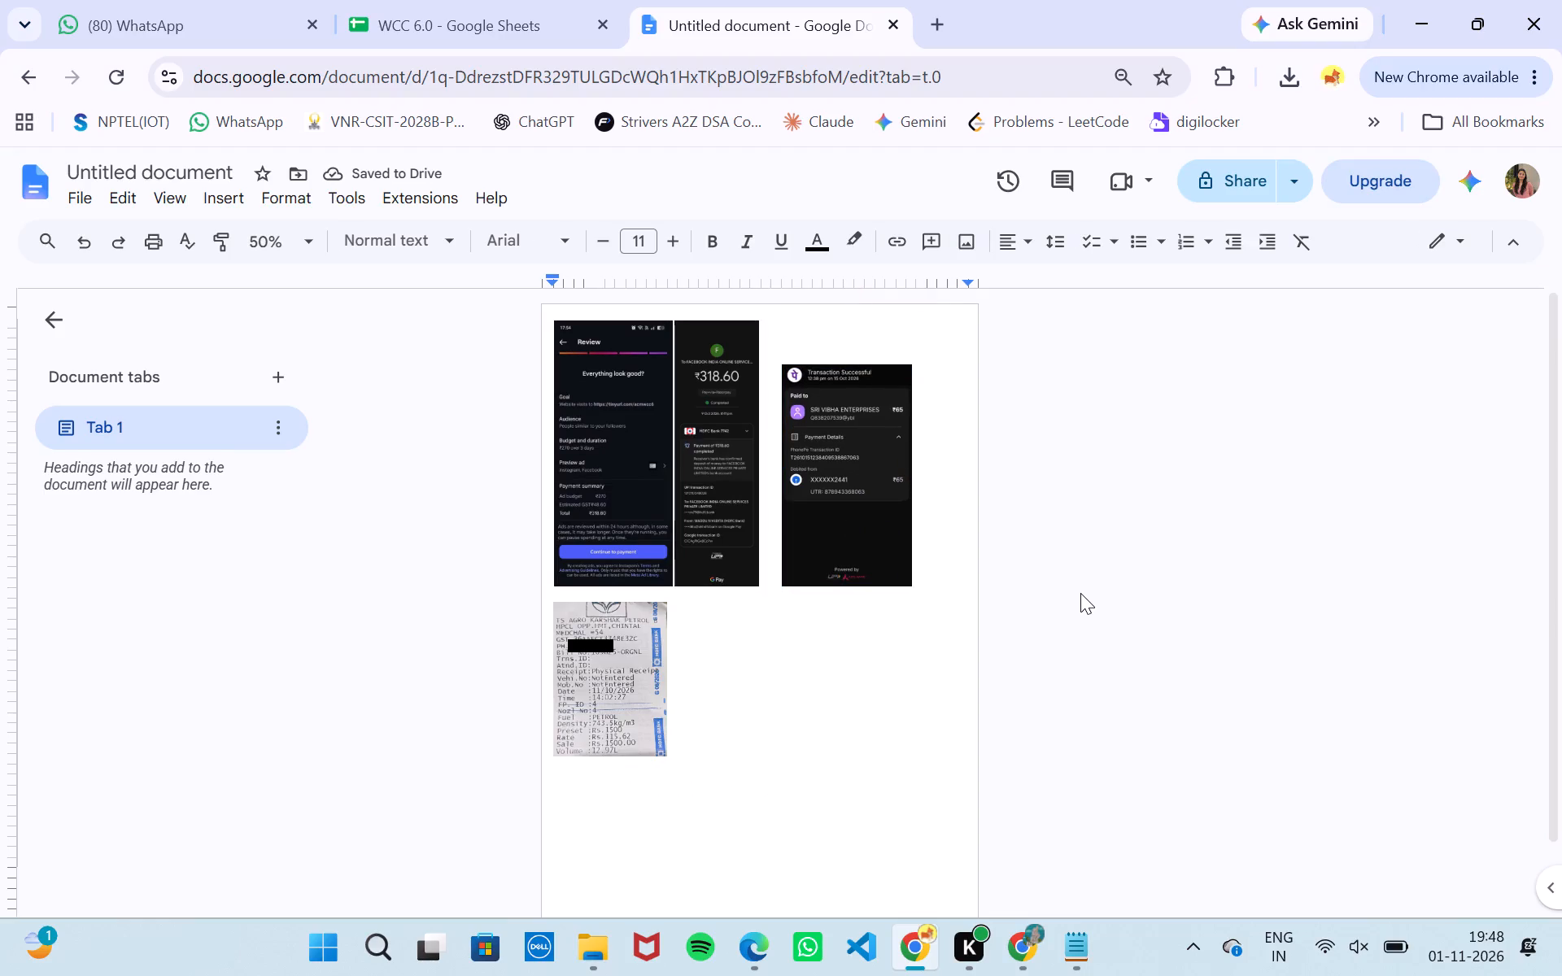
Switch to the WCC 6.0 spreadsheet and check the document's proofs against the expense rows, including the SAI VIBHA ENTERPRISES amount.
scroll(841, 737, "down", 1)
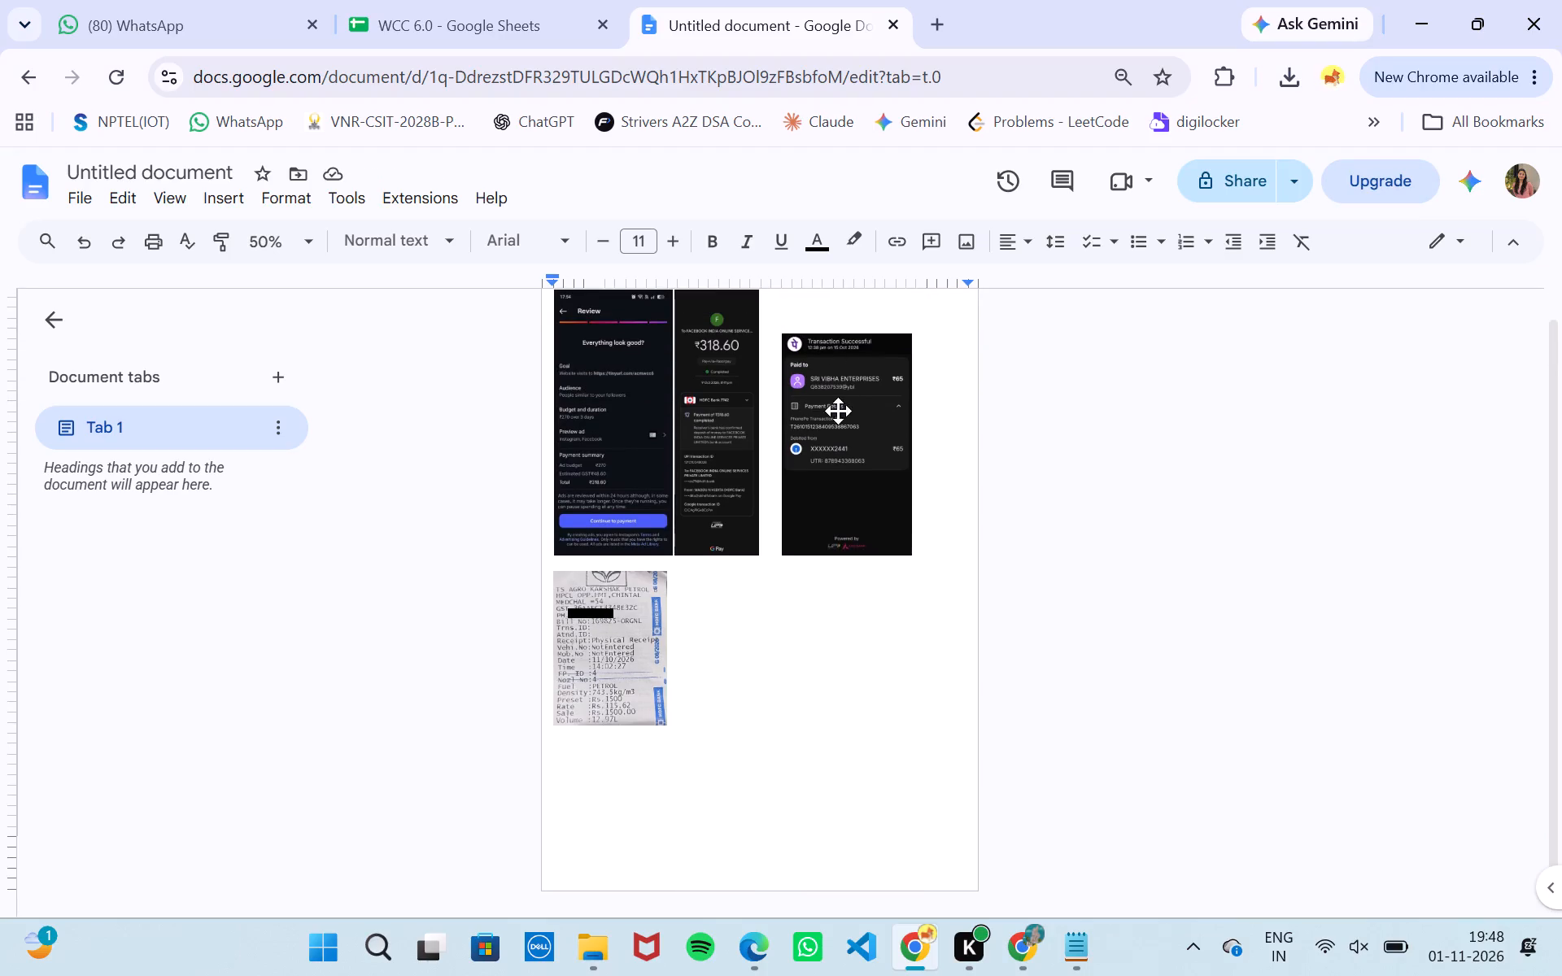
left_click(517, 33)
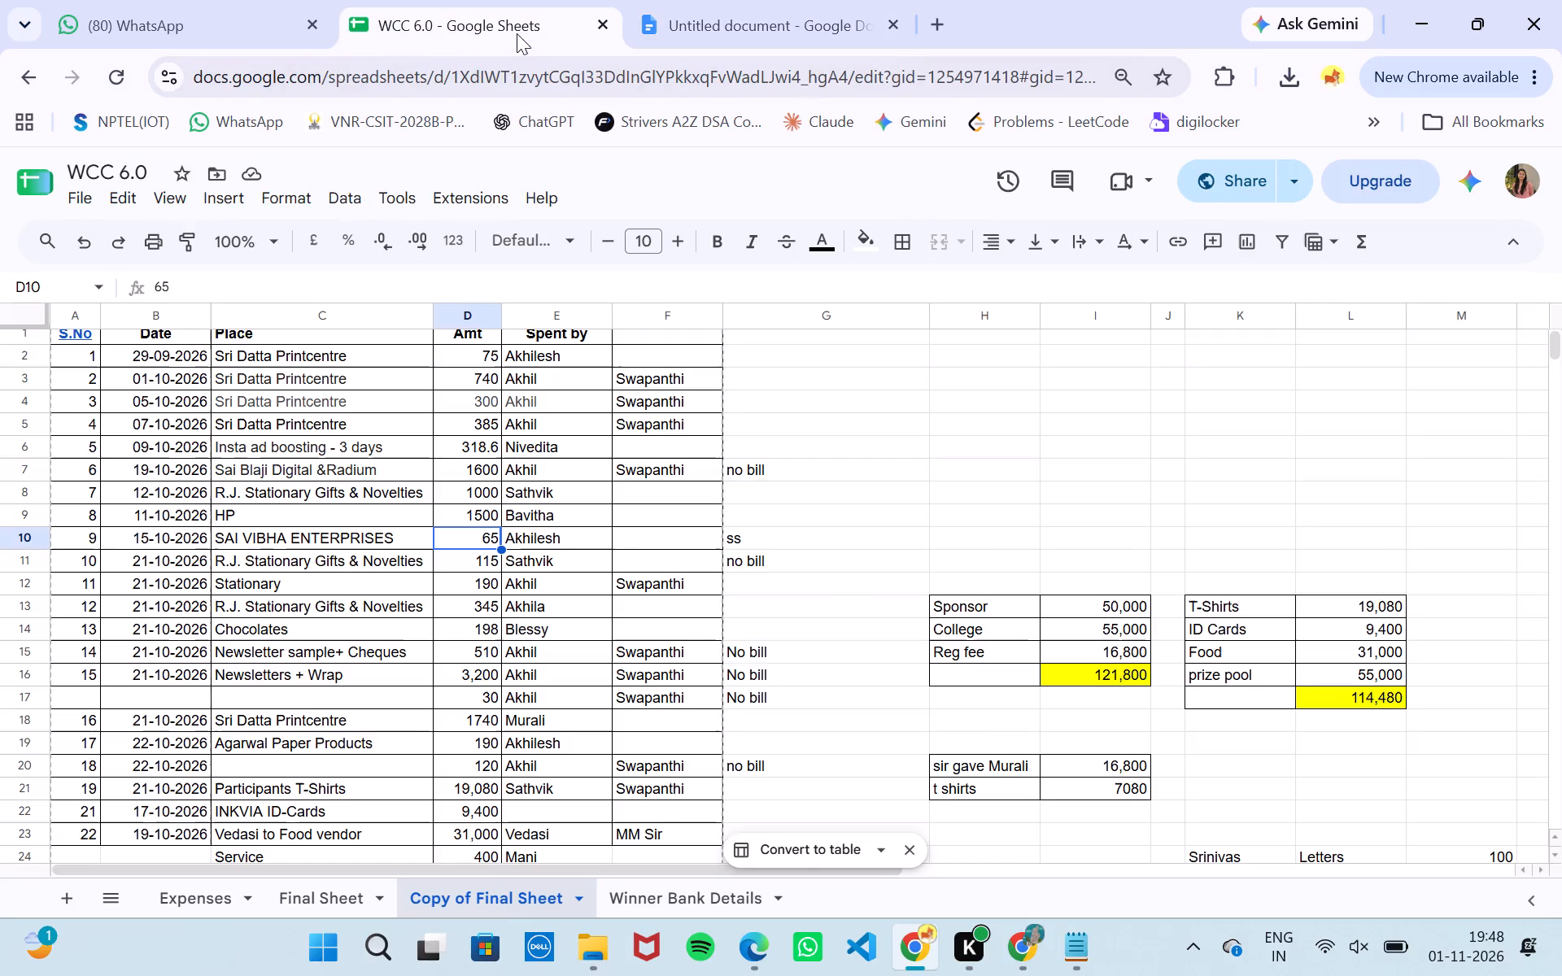
left_click(839, 577)
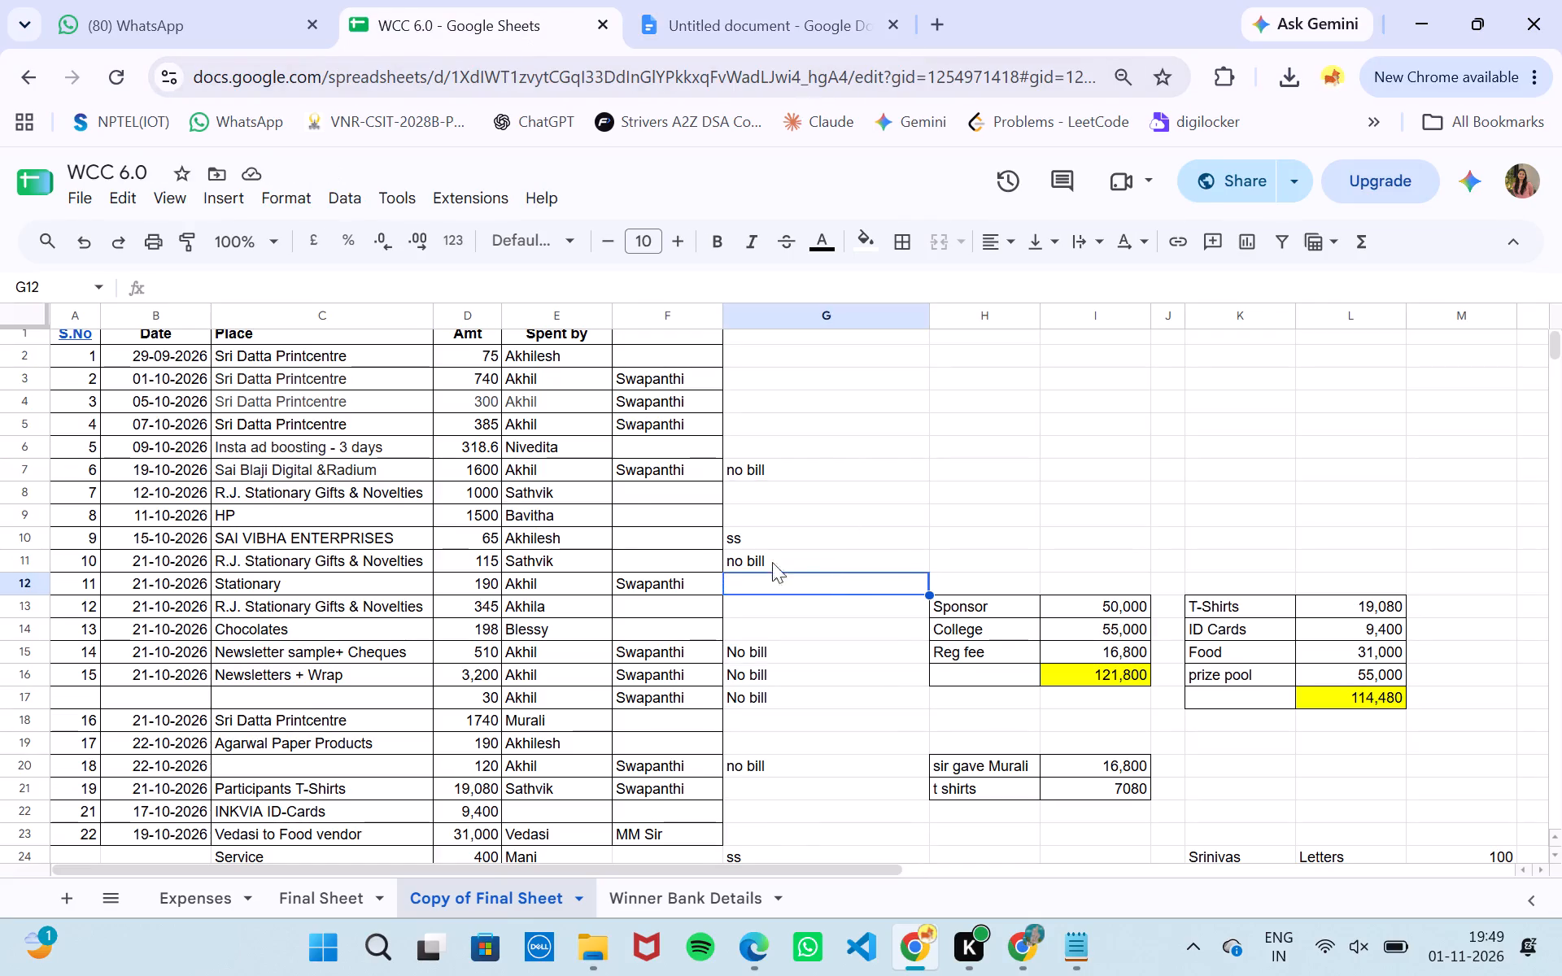
left_click(488, 534)
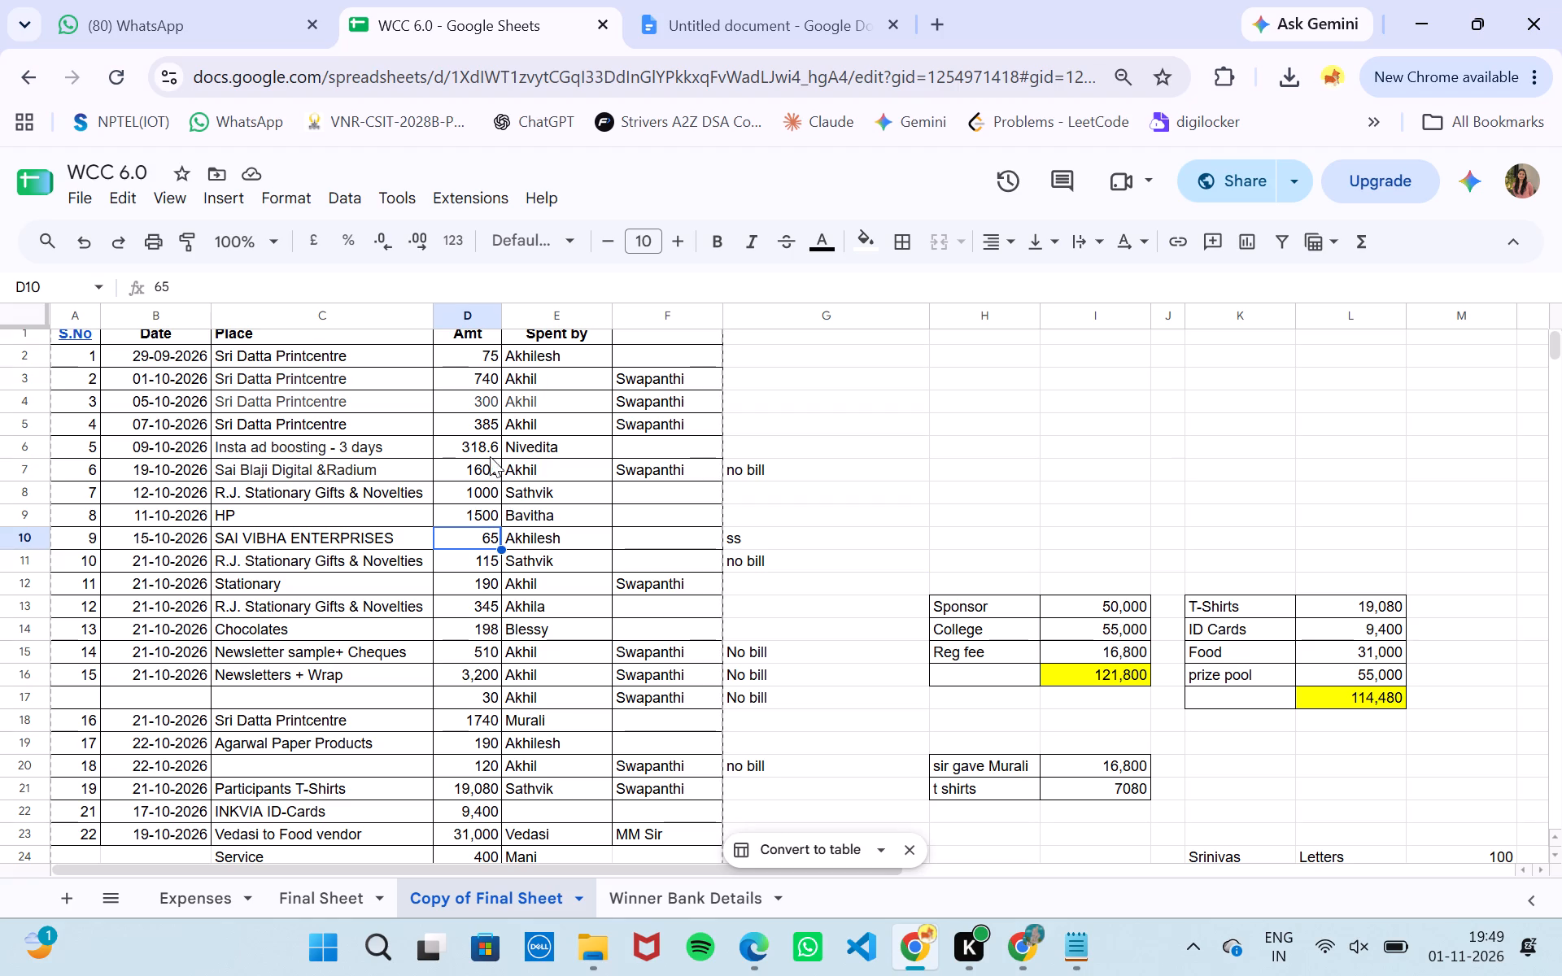
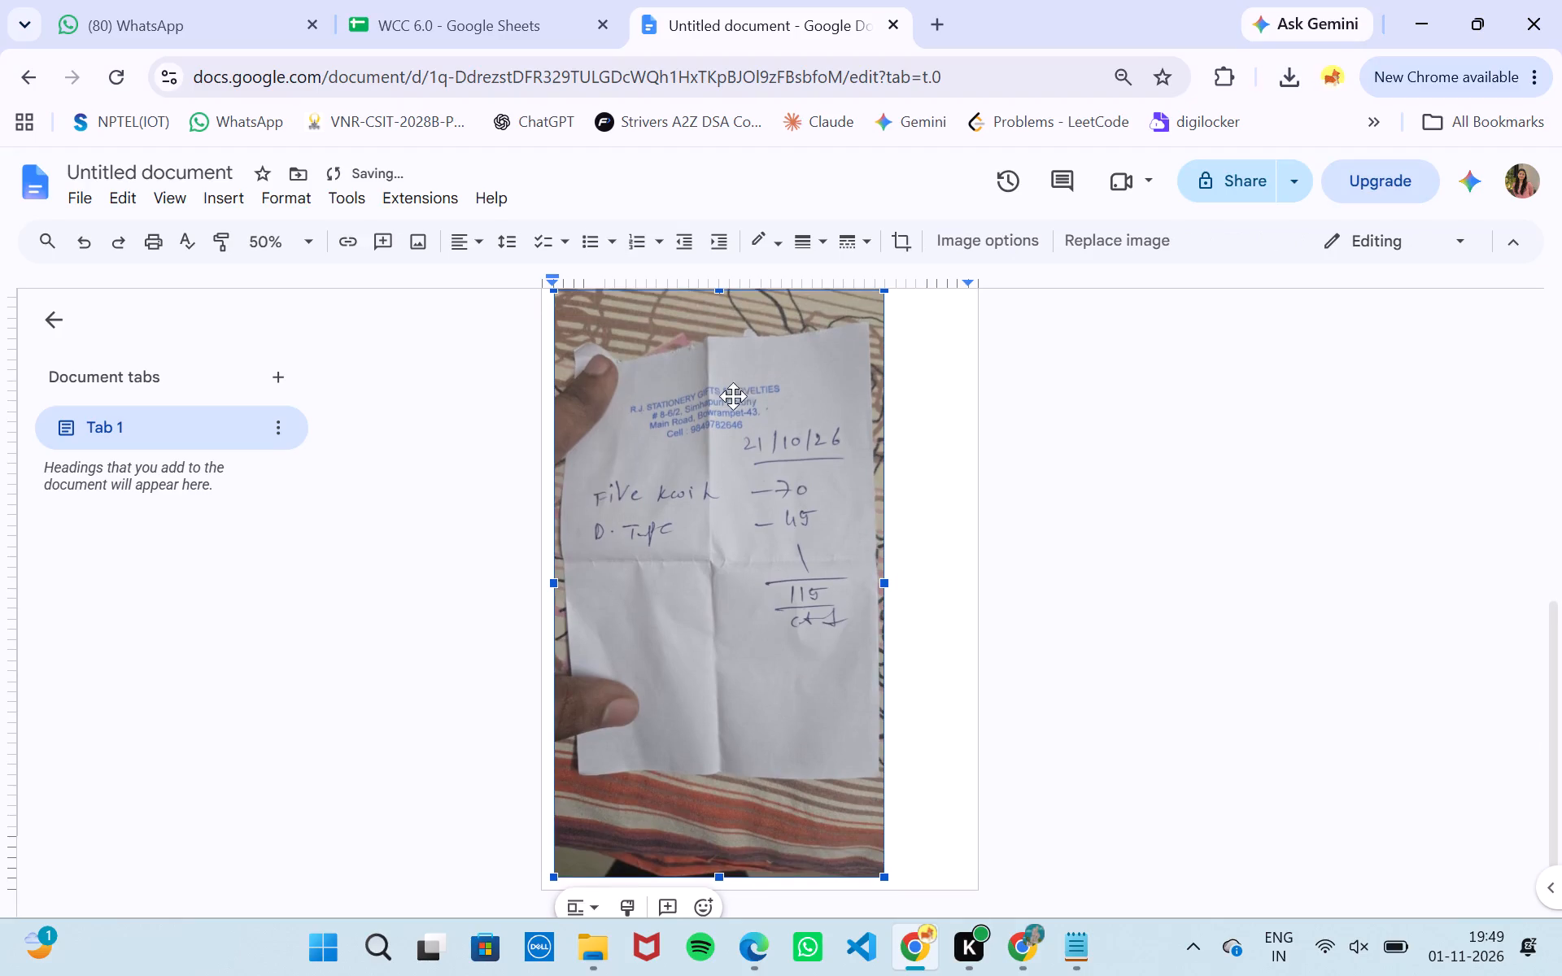
Crop the R.J. Stationery bill photo on all four sides, trimming the background around the paper.
left_click(896, 248)
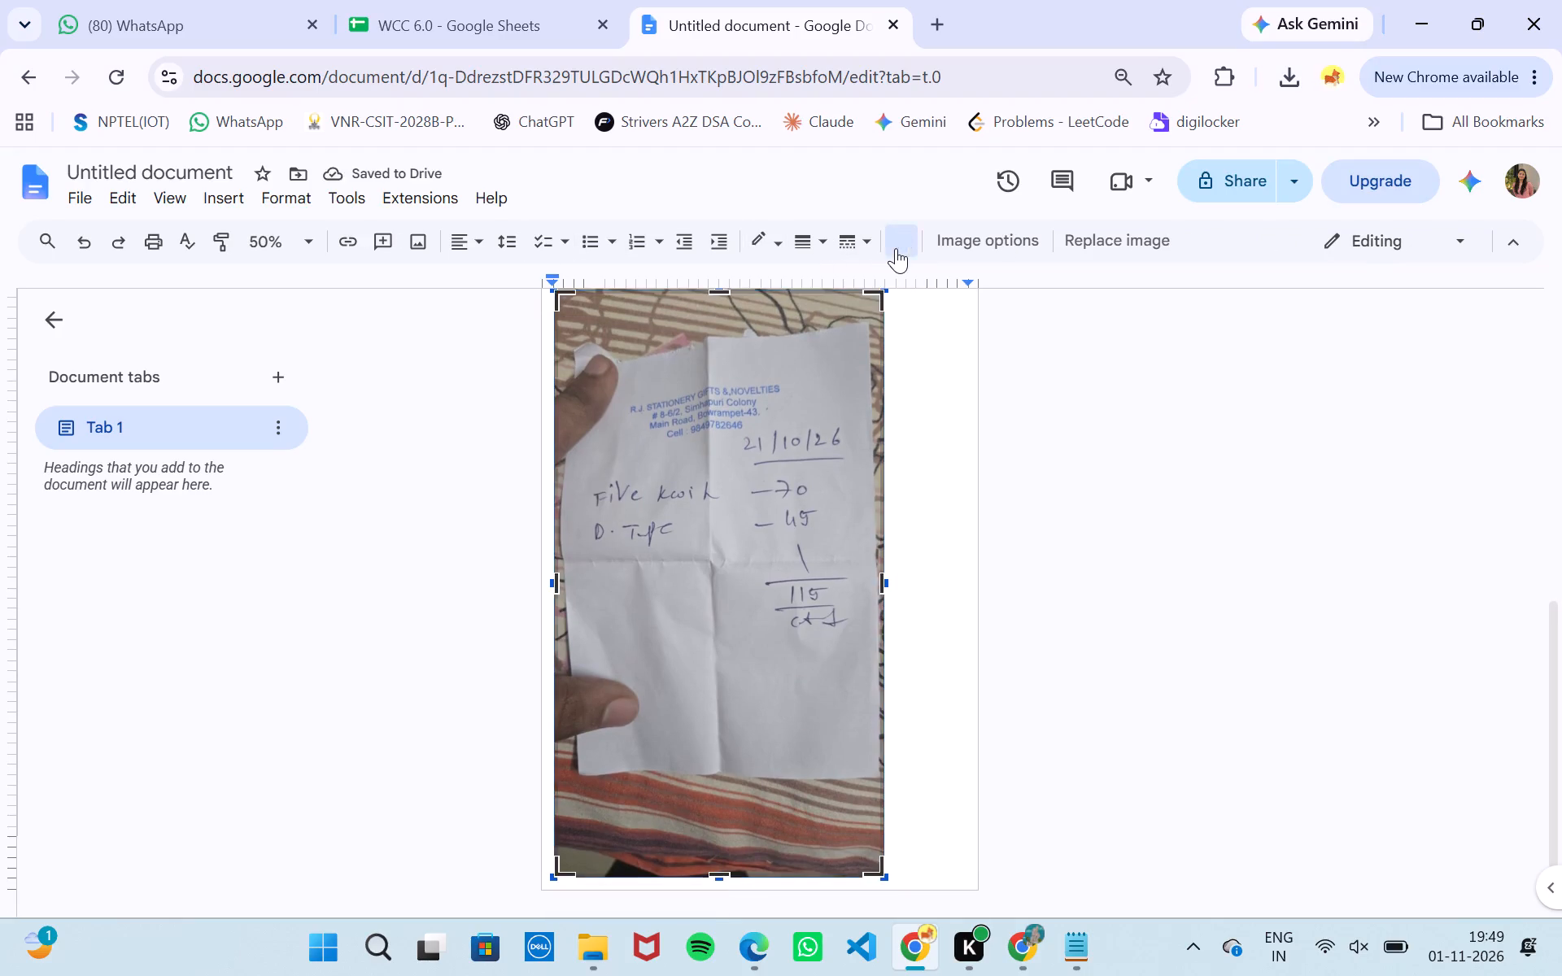
left_click_drag(718, 291, 728, 365)
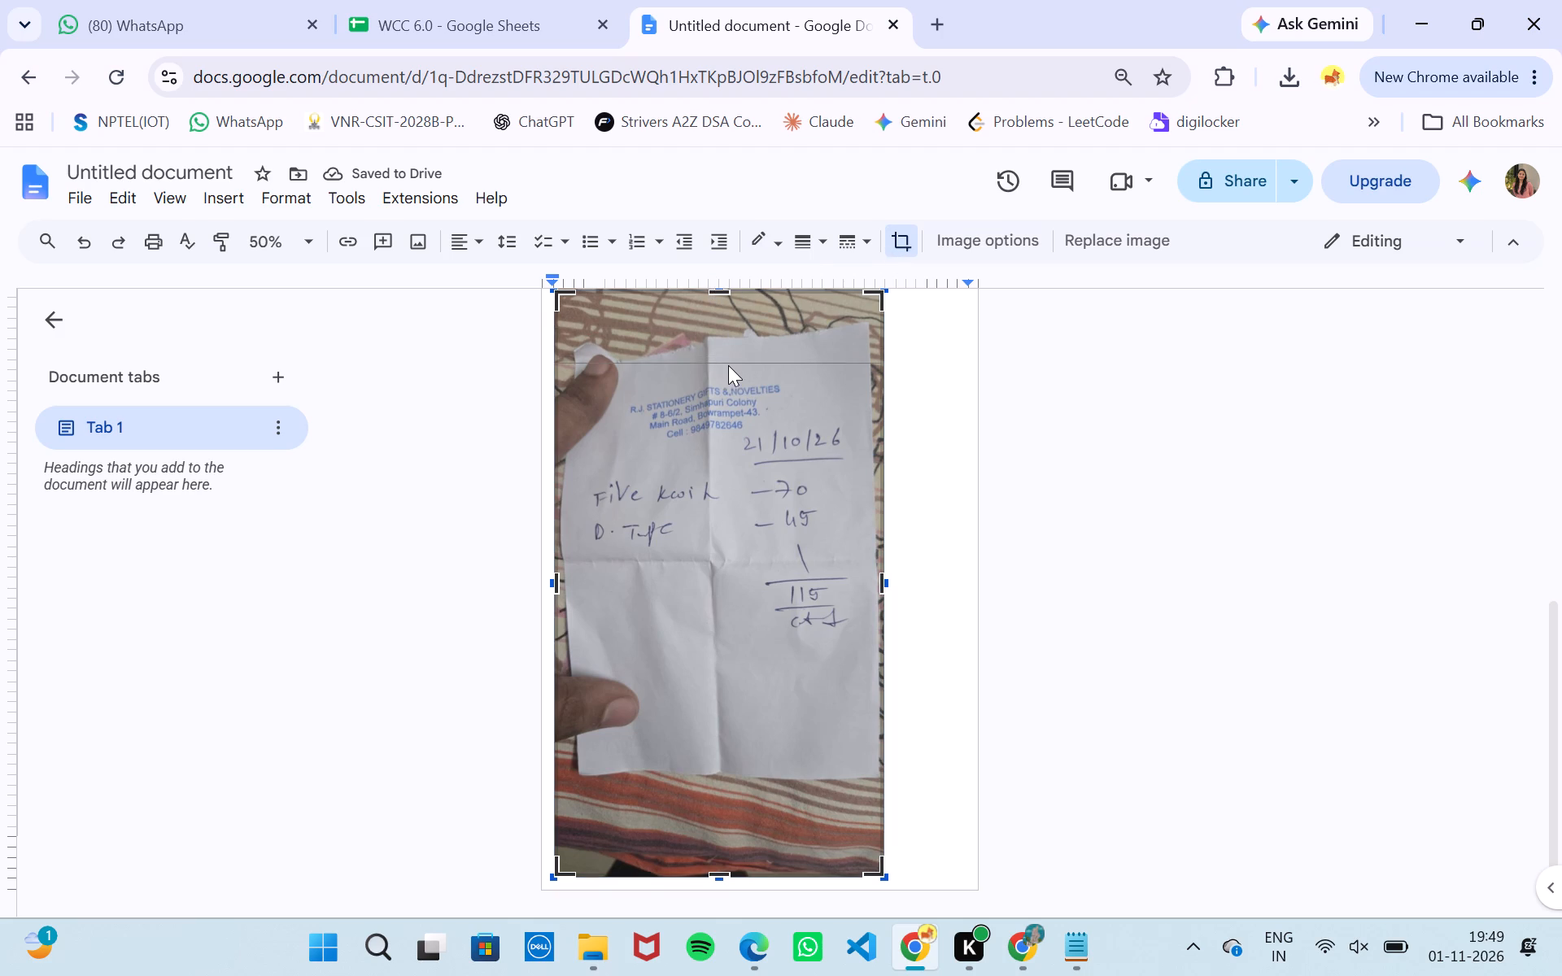
left_click_drag(728, 365, 733, 378)
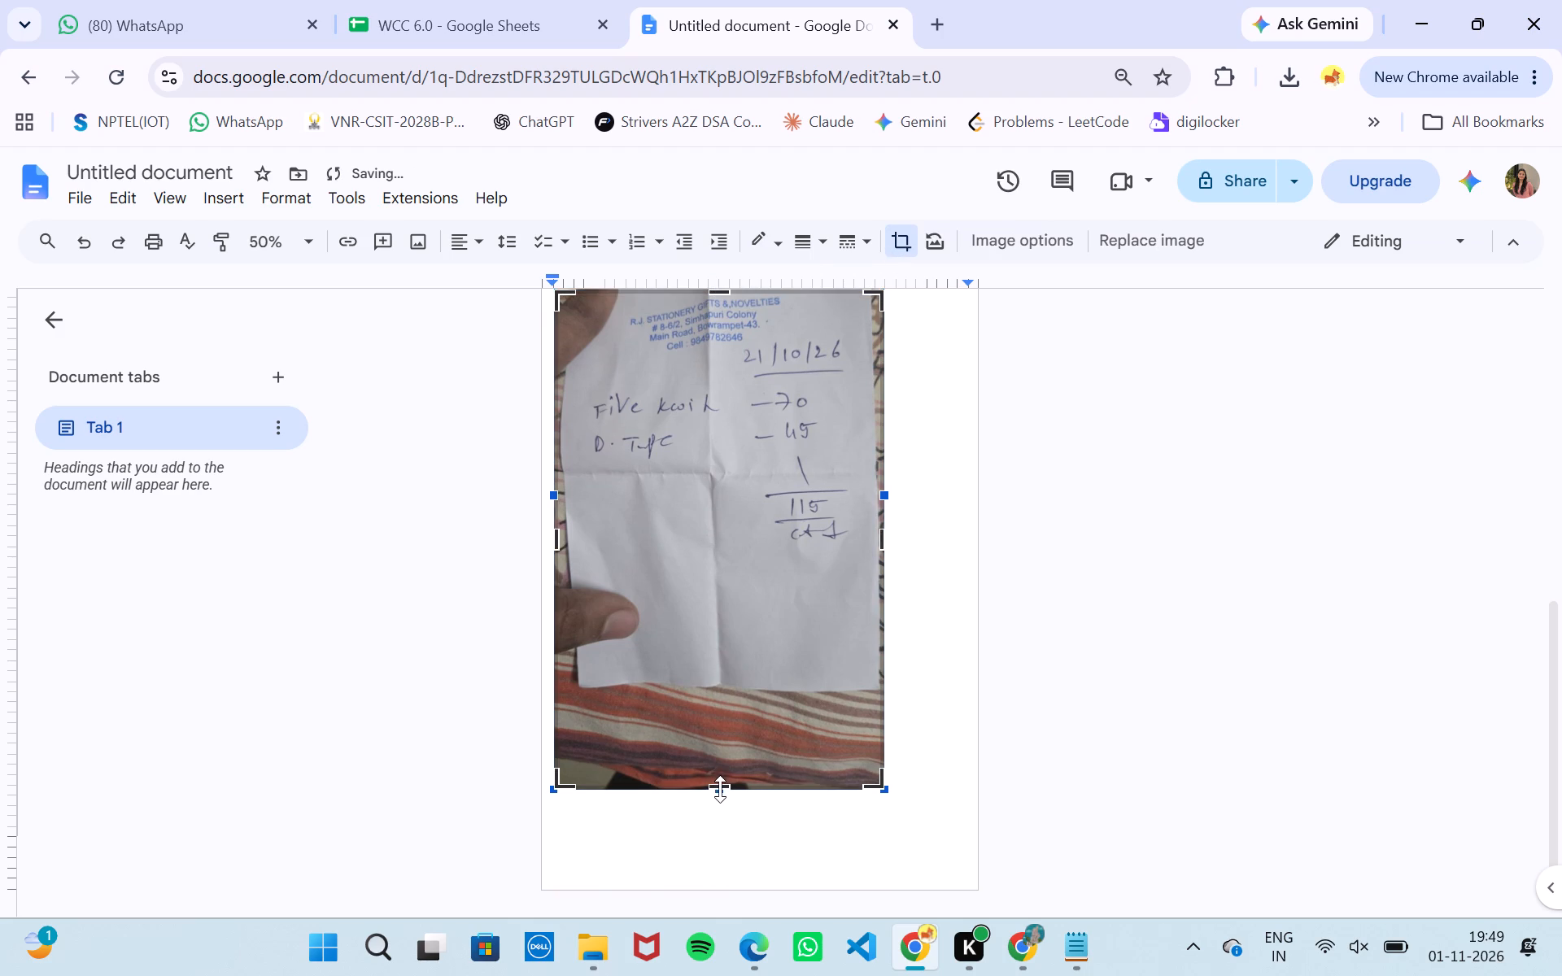
left_click_drag(720, 789, 753, 676)
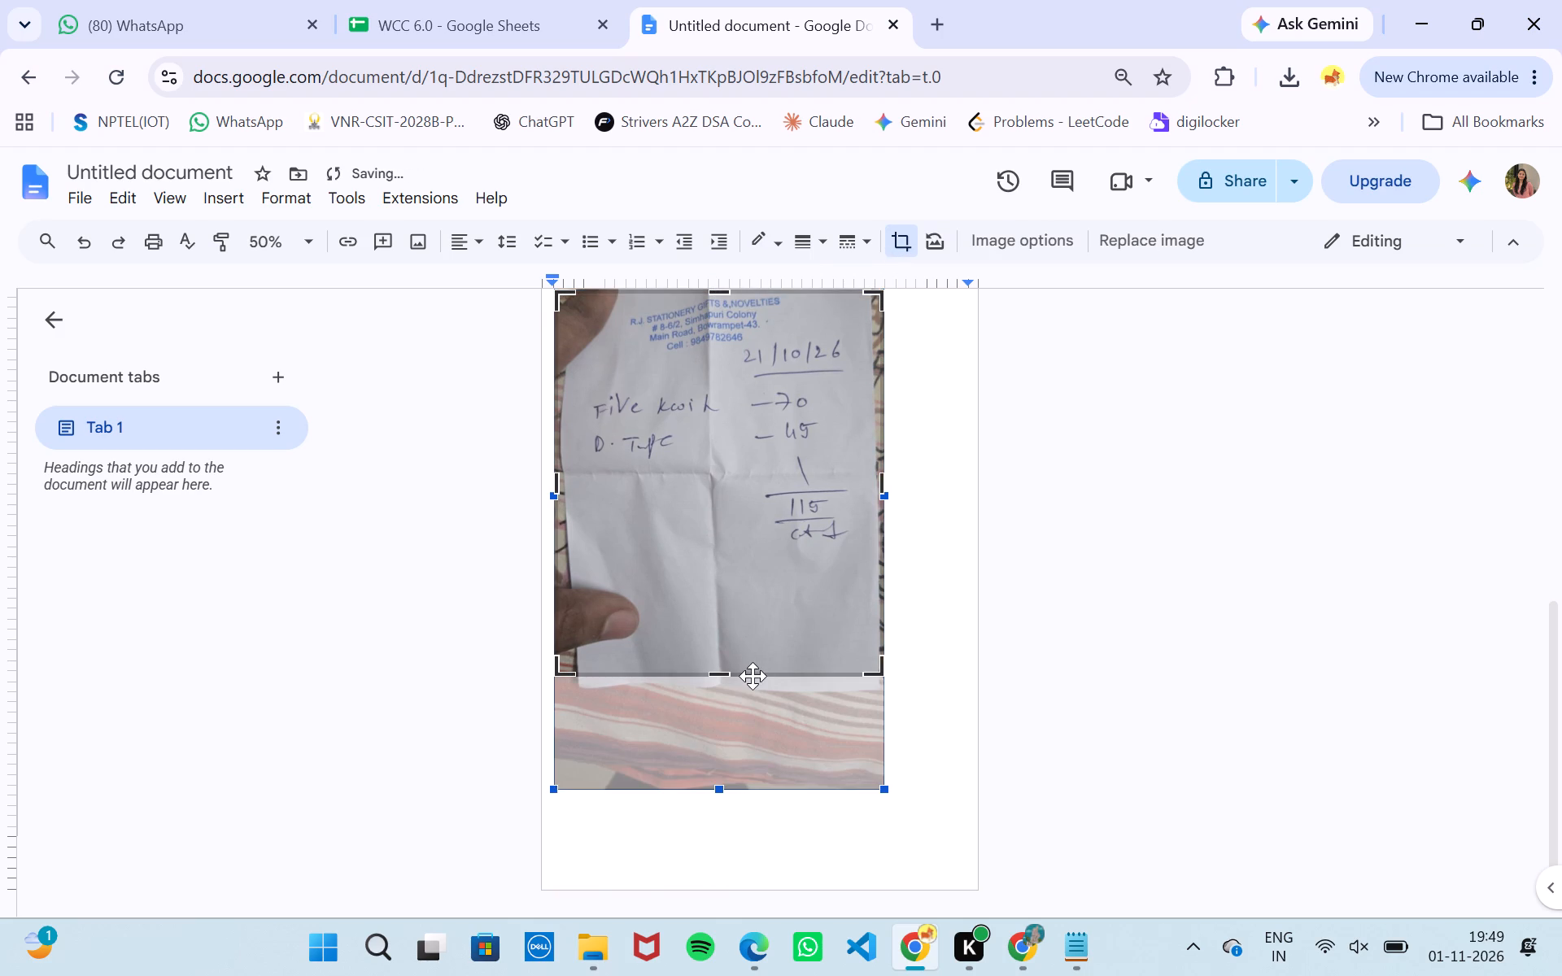
left_click(552, 481)
left_click_drag(555, 492, 585, 495)
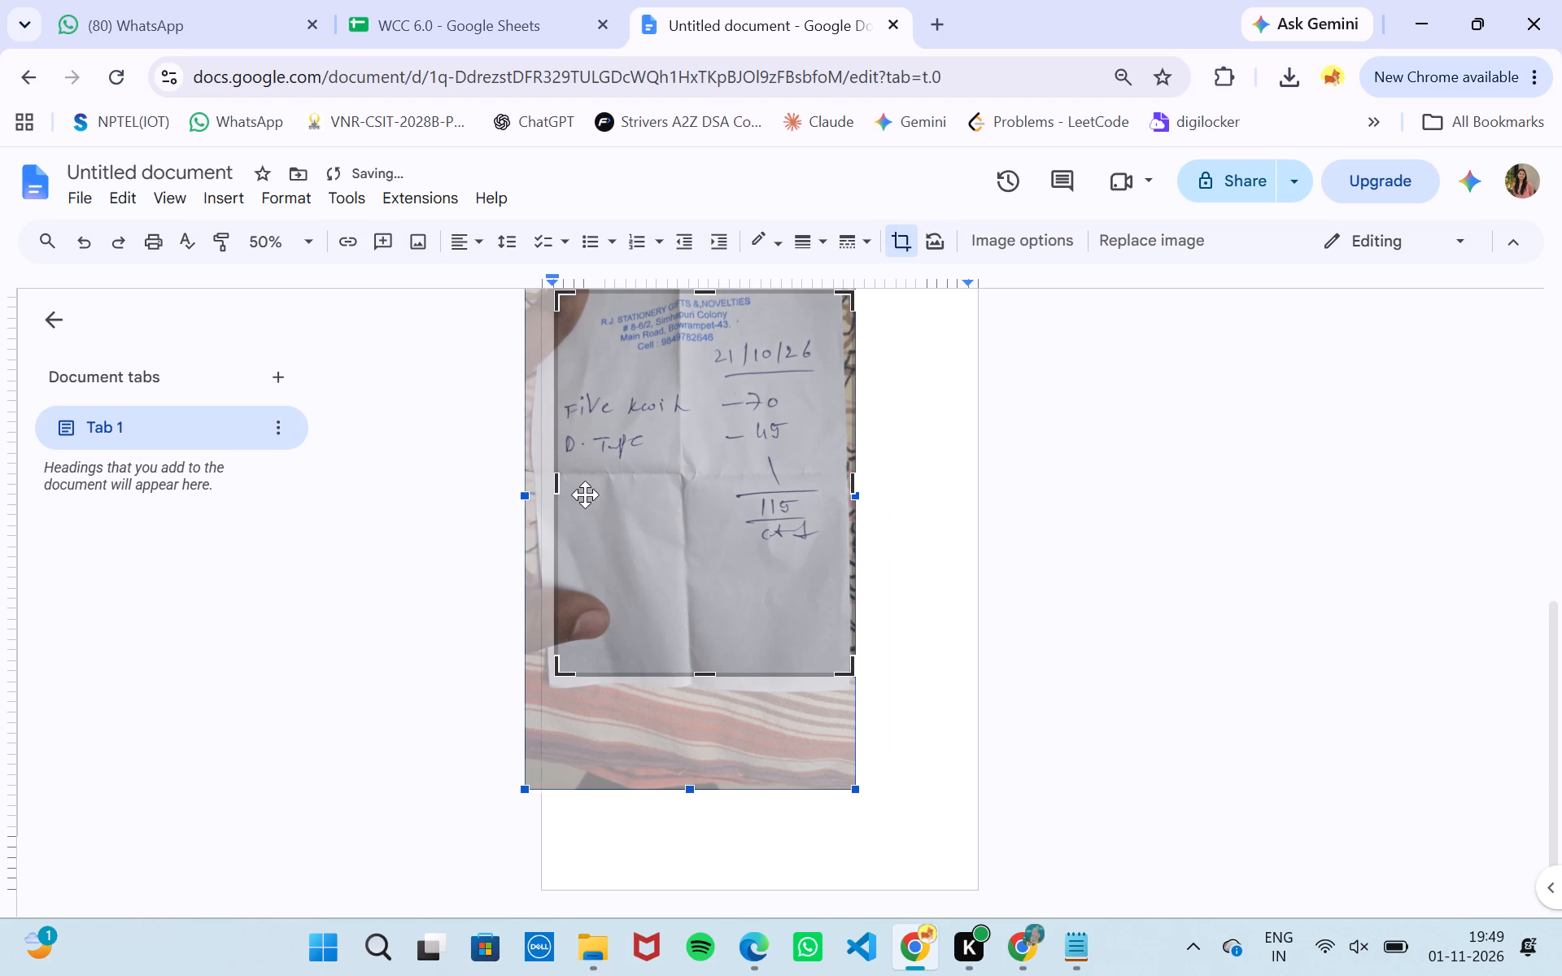
left_click_drag(852, 480, 825, 481)
left_click_drag(825, 481, 827, 482)
key("Return")
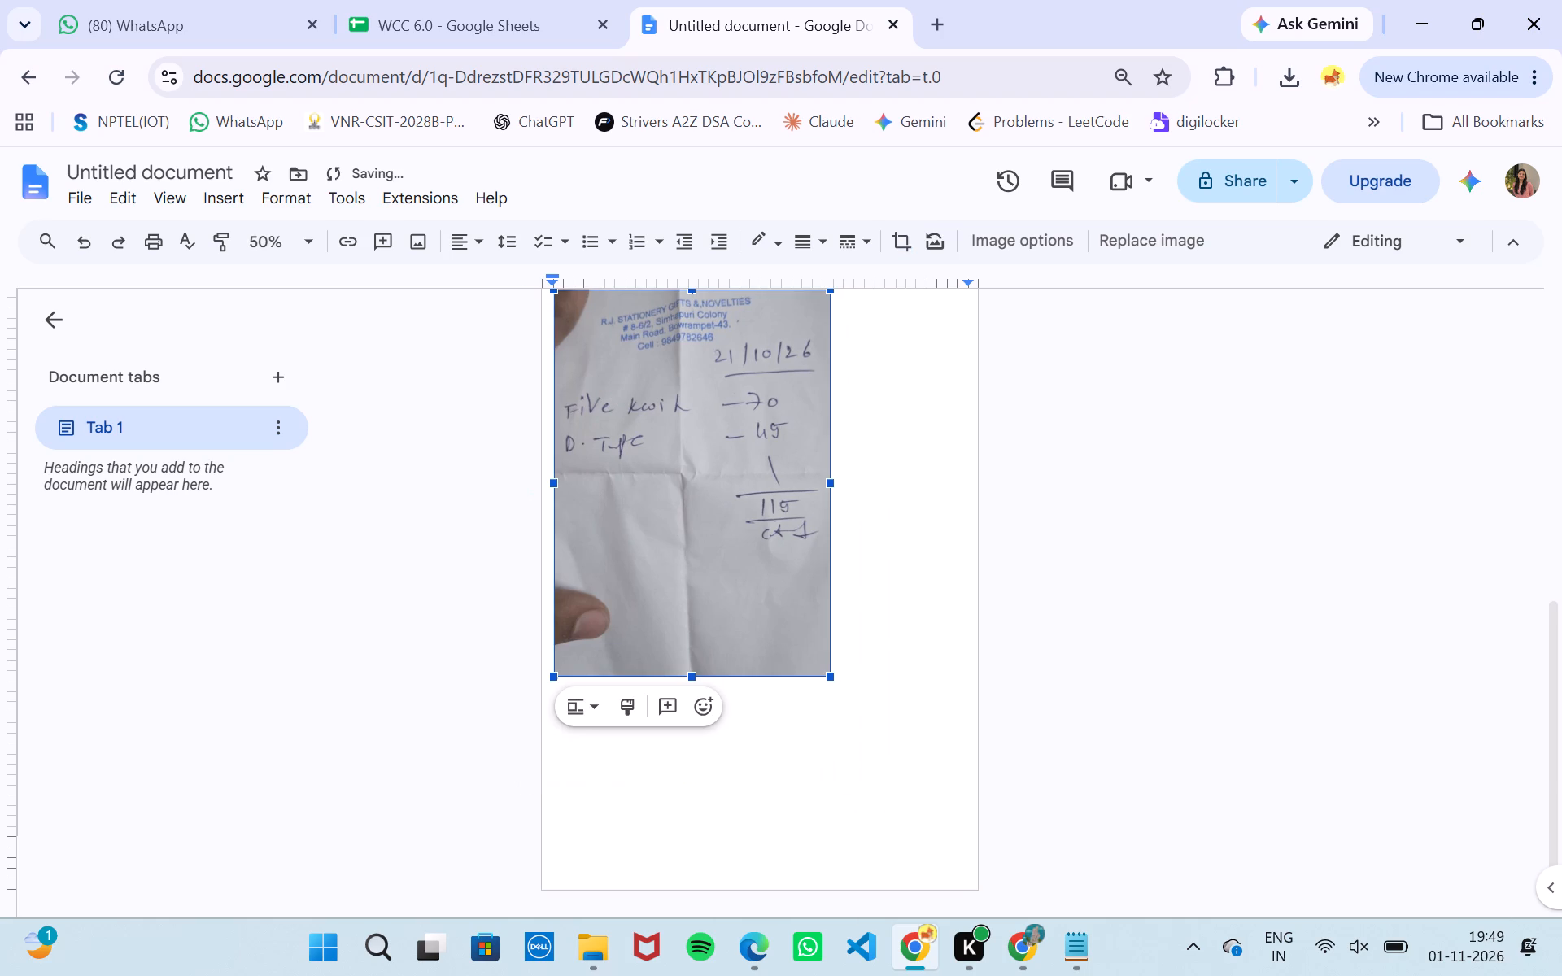
Shrink the cropped R.J. Stationery bill in proportion to roughly half its size so it fits beneath the payment screenshots.
scroll(715, 481, "up", 3)
scroll(715, 481, "down", 2)
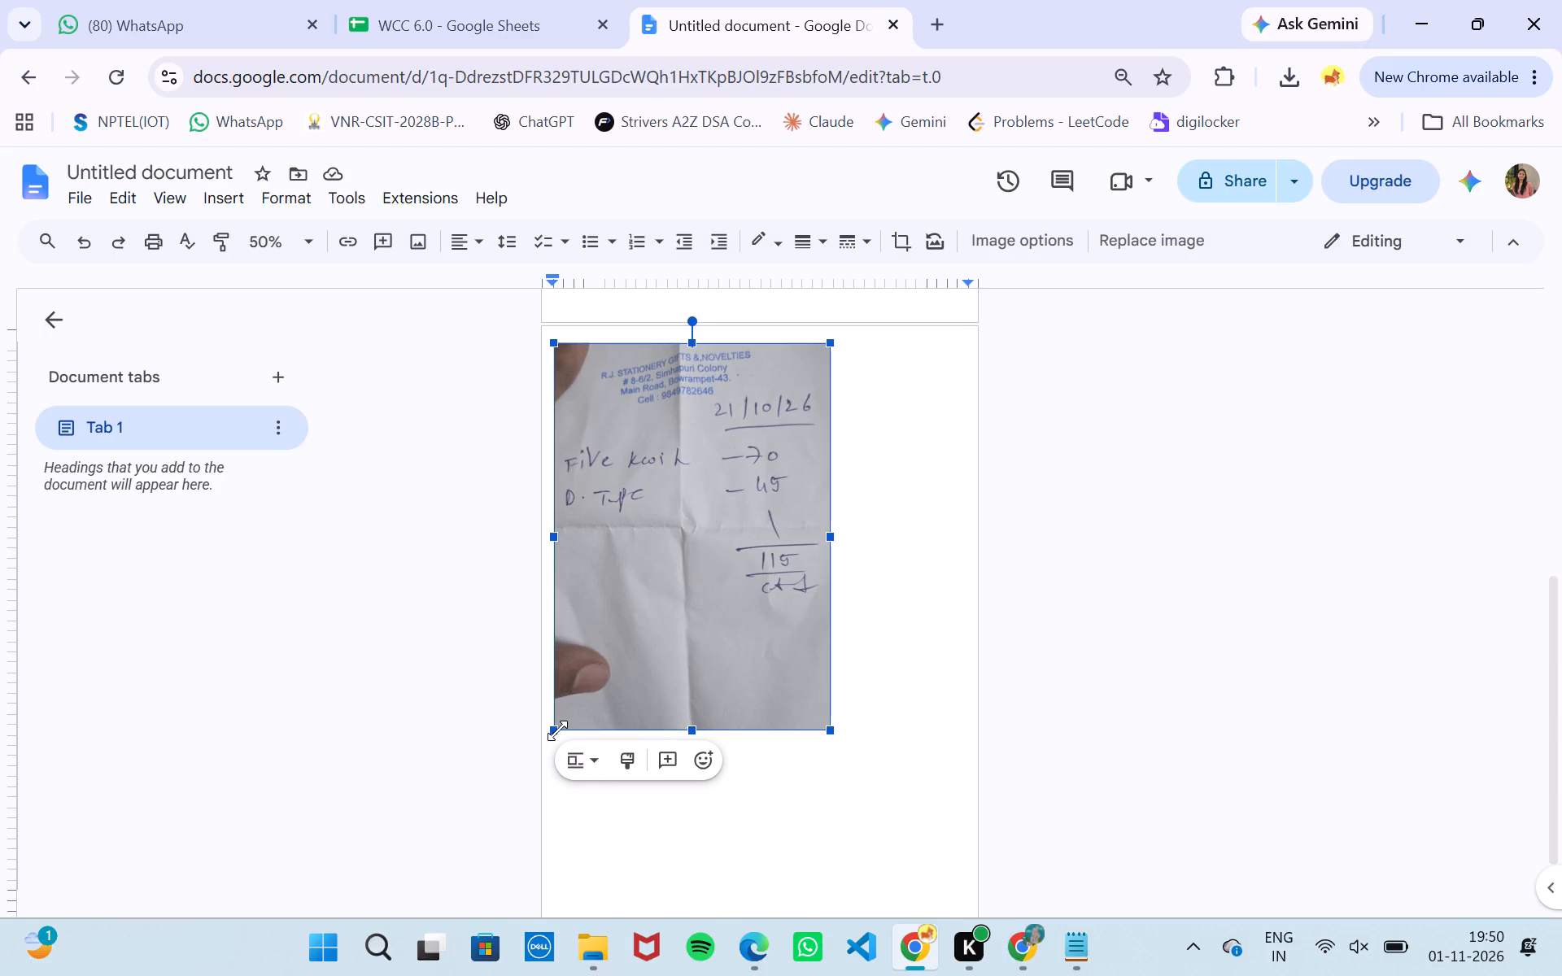
left_click_drag(555, 730, 726, 551)
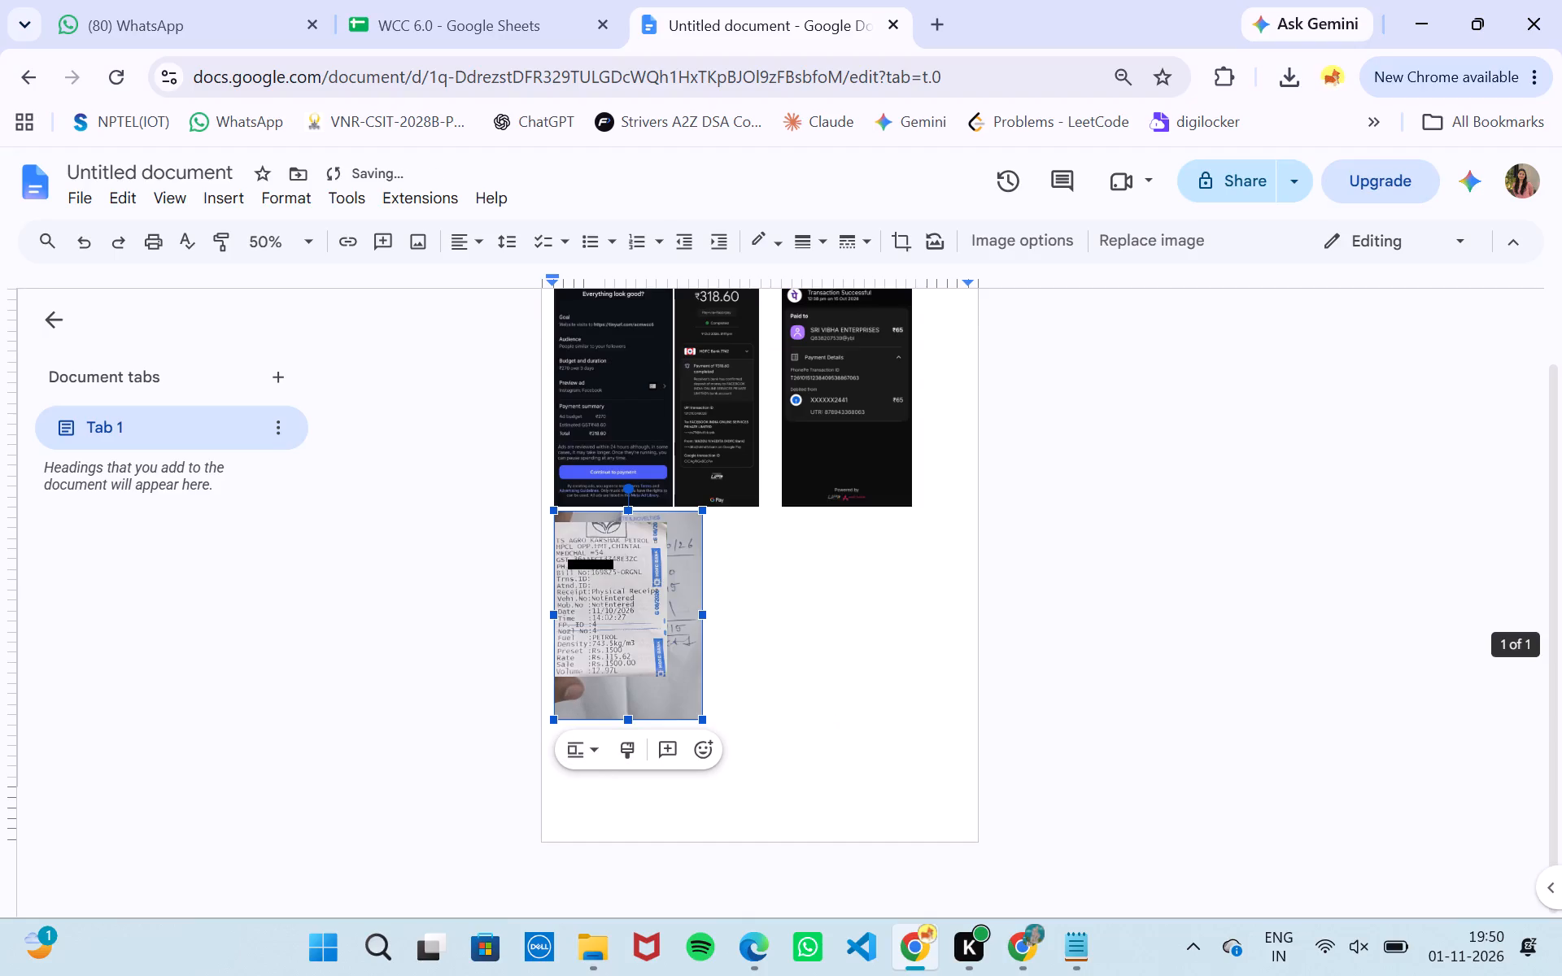
Move the petrol receipt off the stationery bill, place it close beside the bill, and deselect it.
left_click_drag(594, 616, 752, 609)
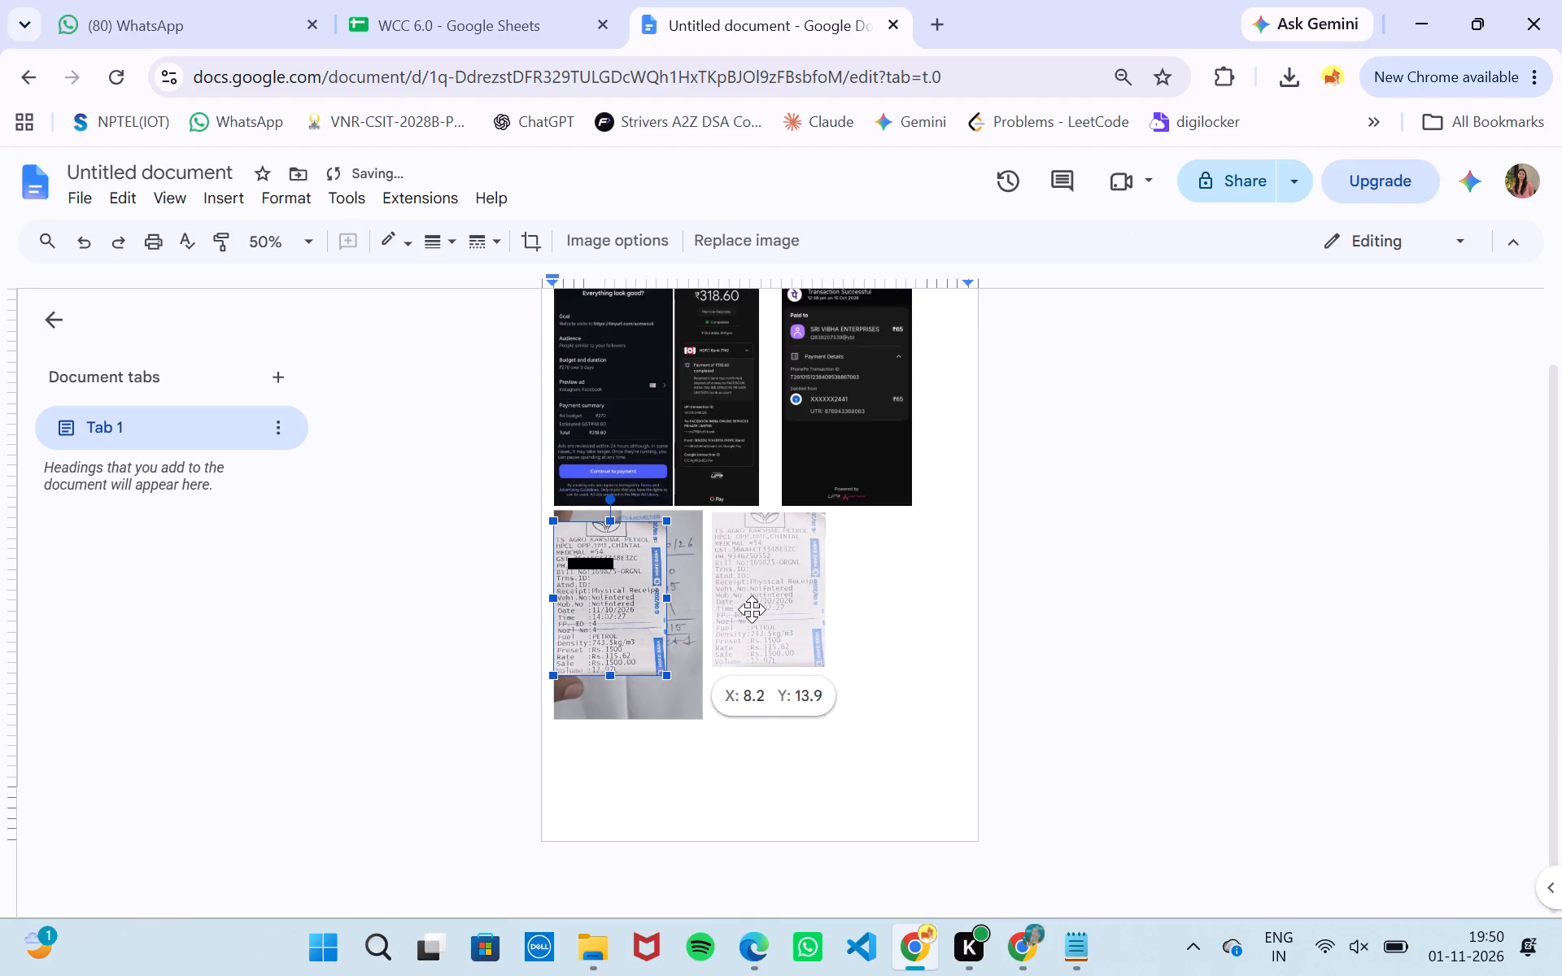
left_click_drag(752, 609, 752, 610)
left_click(646, 681)
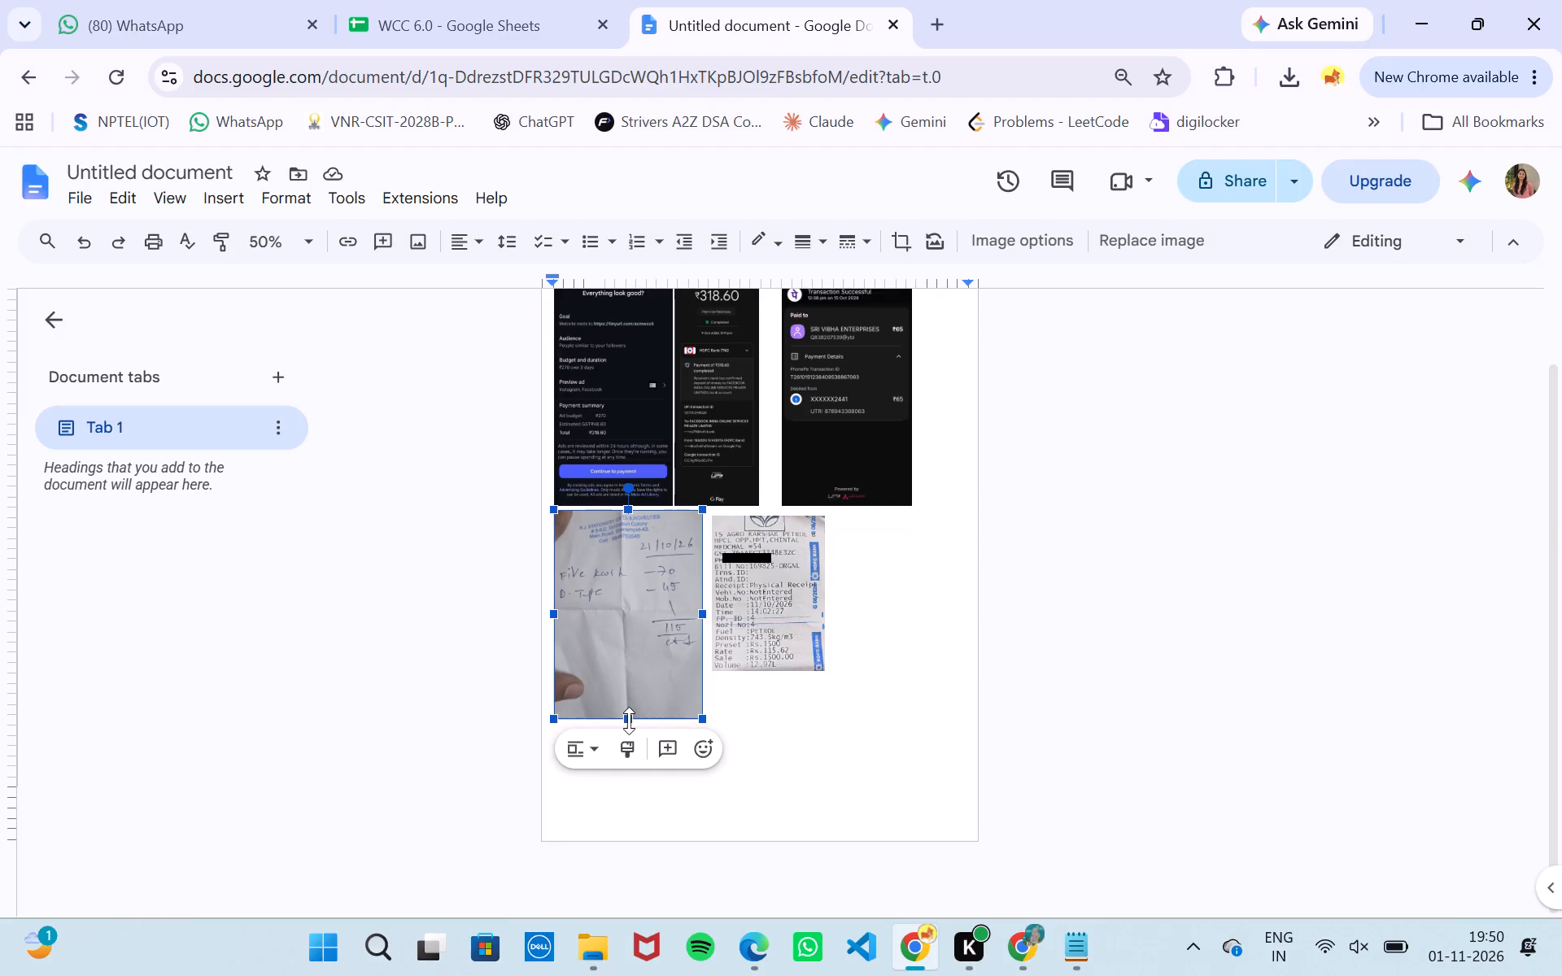
left_click(770, 597)
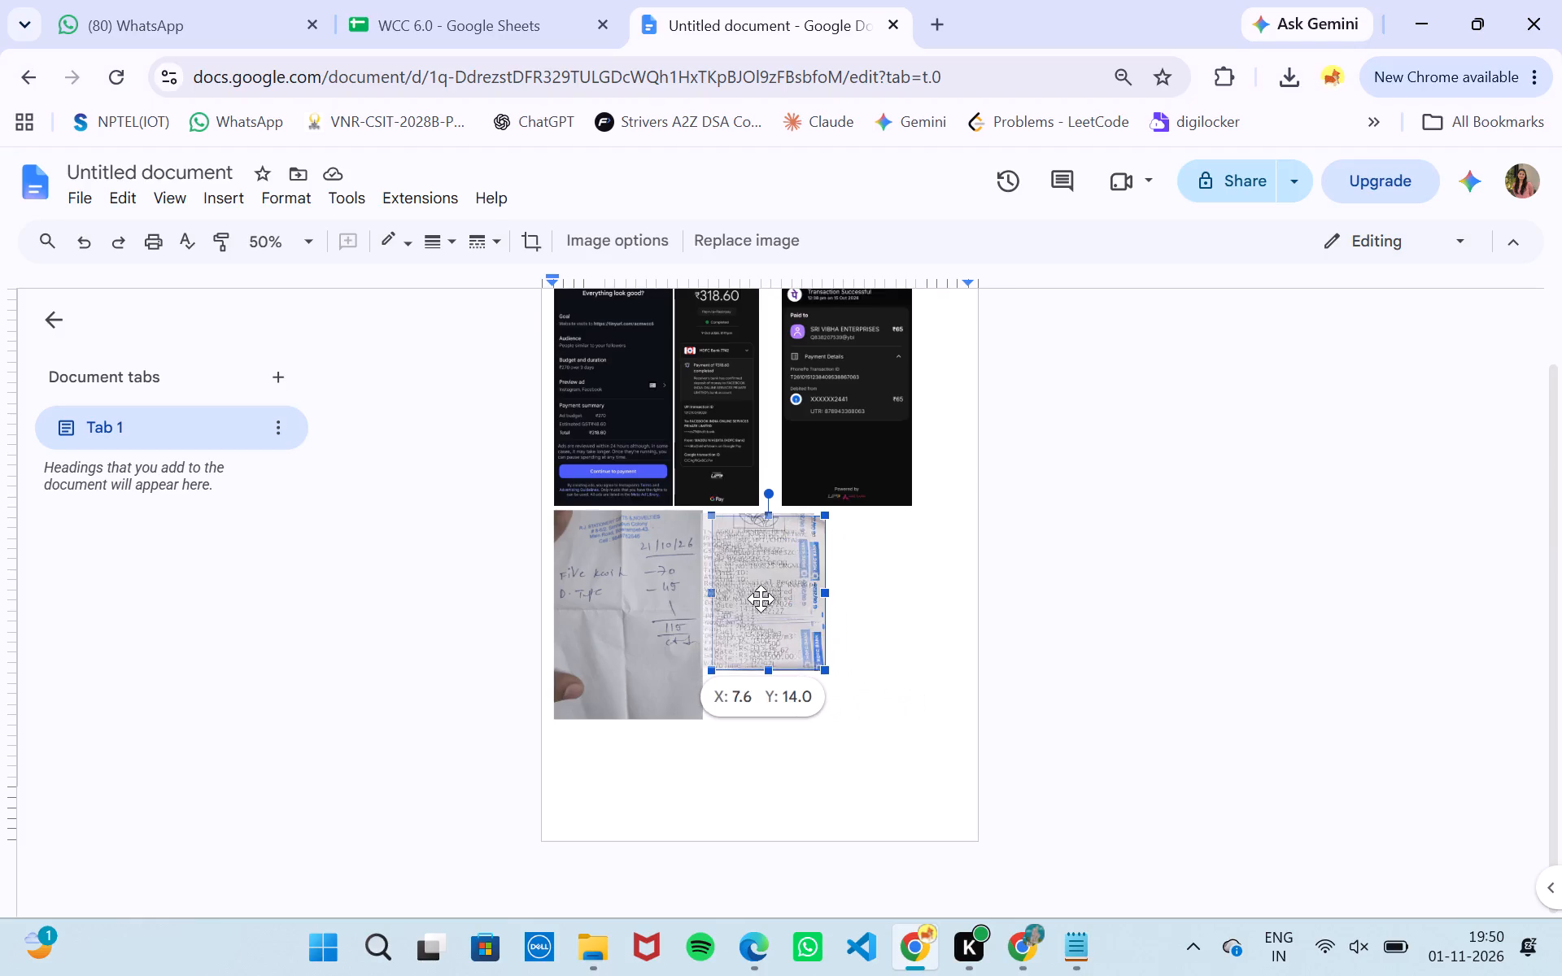
left_click(1013, 600)
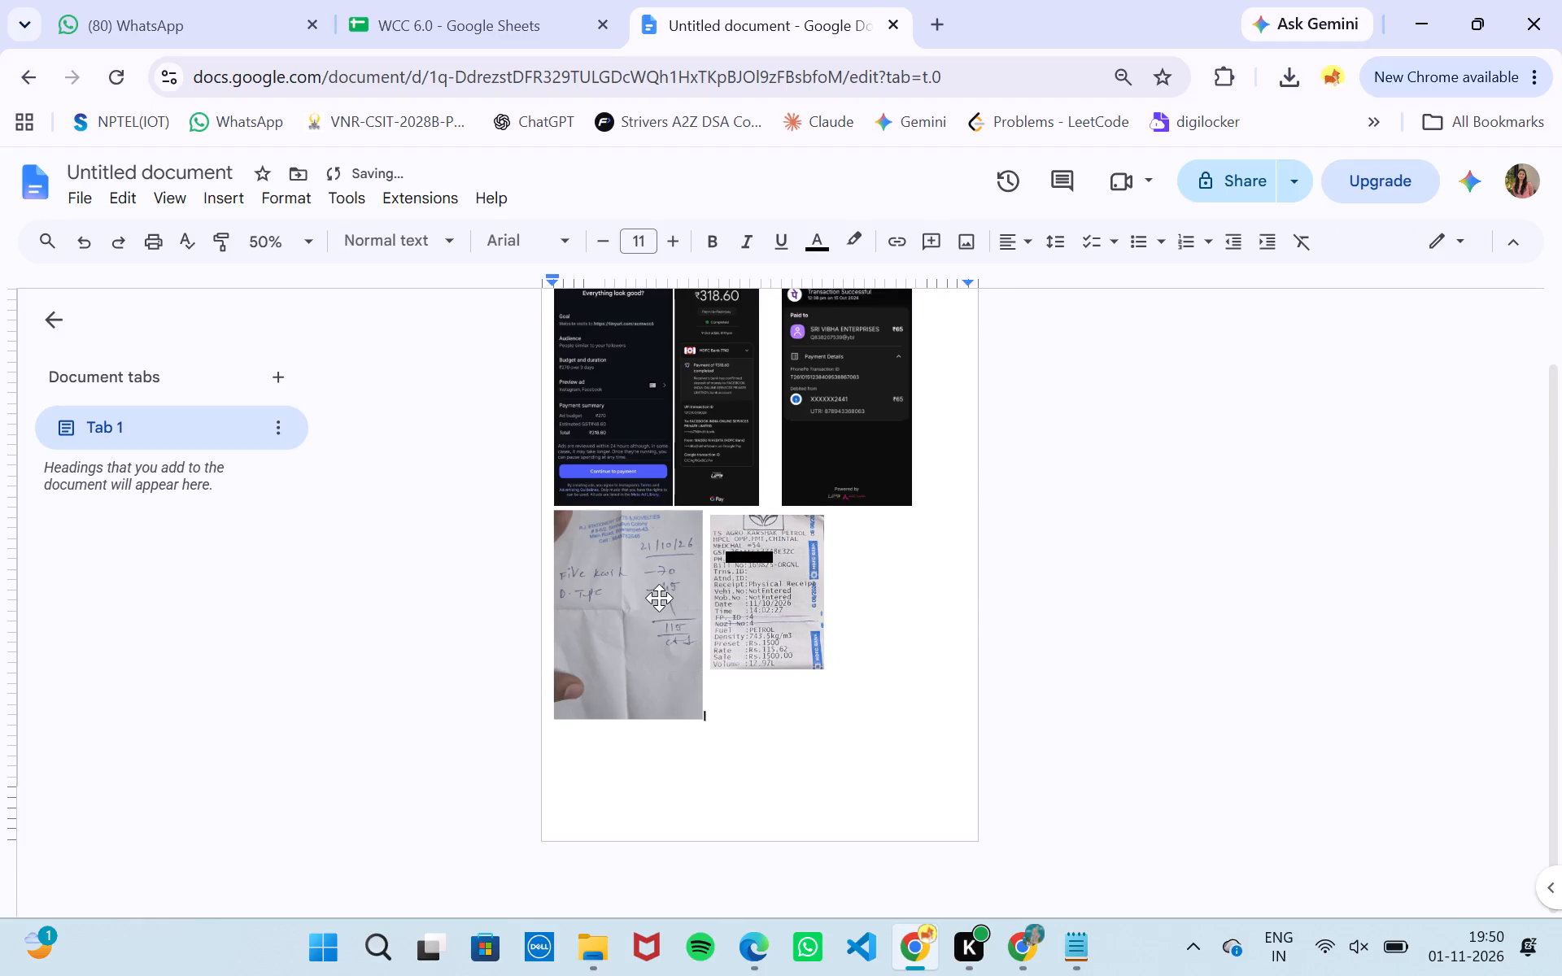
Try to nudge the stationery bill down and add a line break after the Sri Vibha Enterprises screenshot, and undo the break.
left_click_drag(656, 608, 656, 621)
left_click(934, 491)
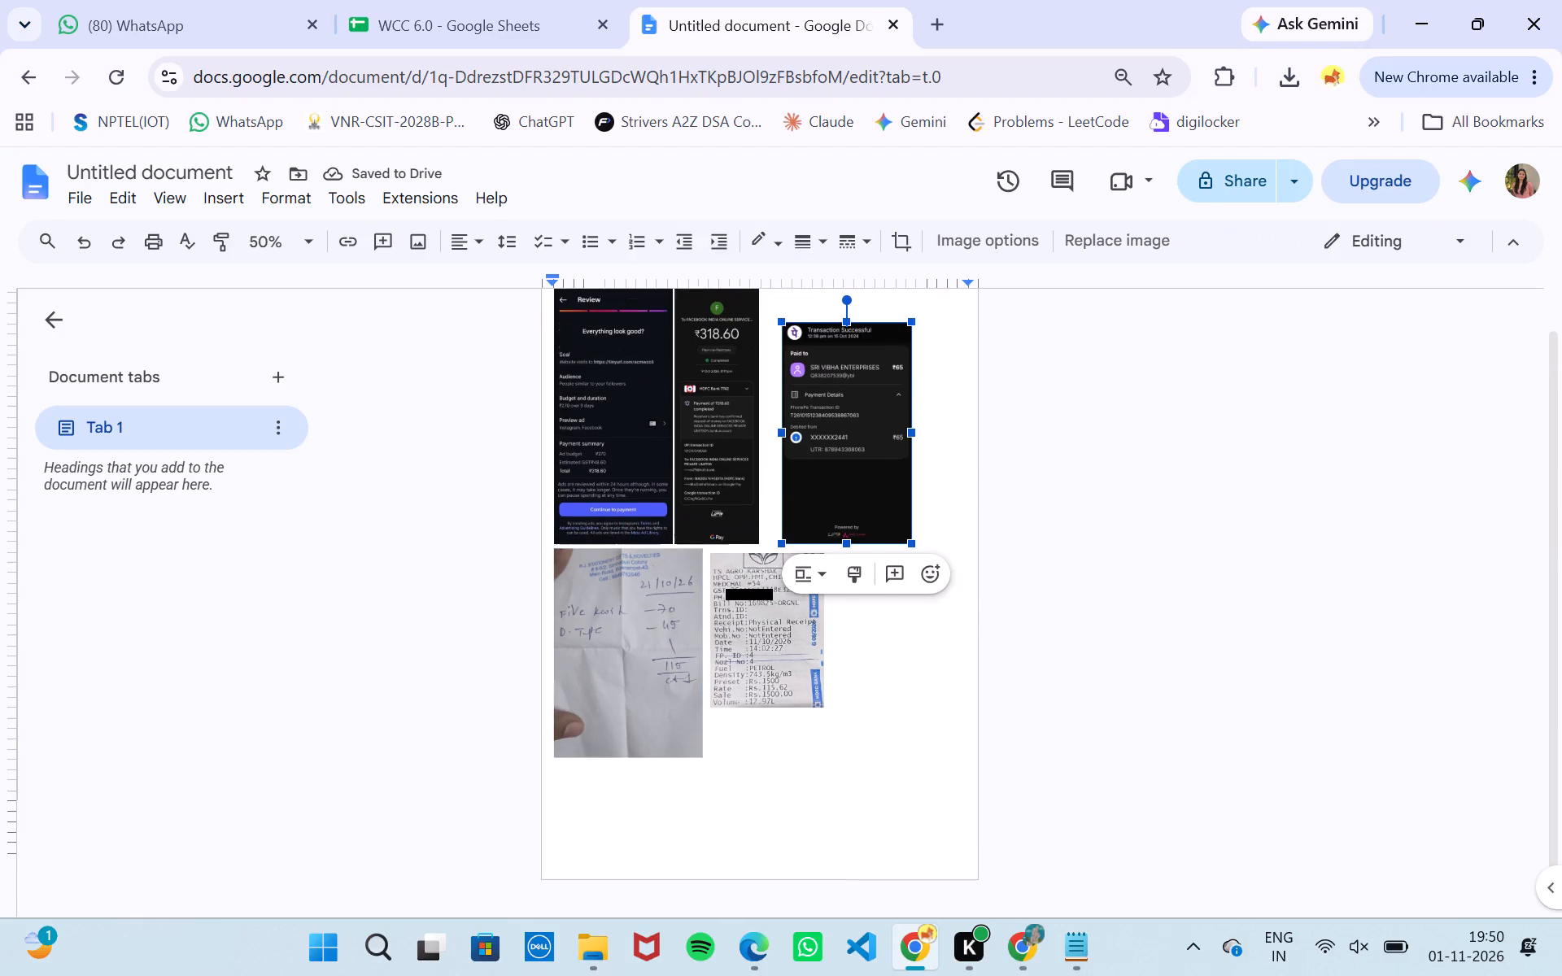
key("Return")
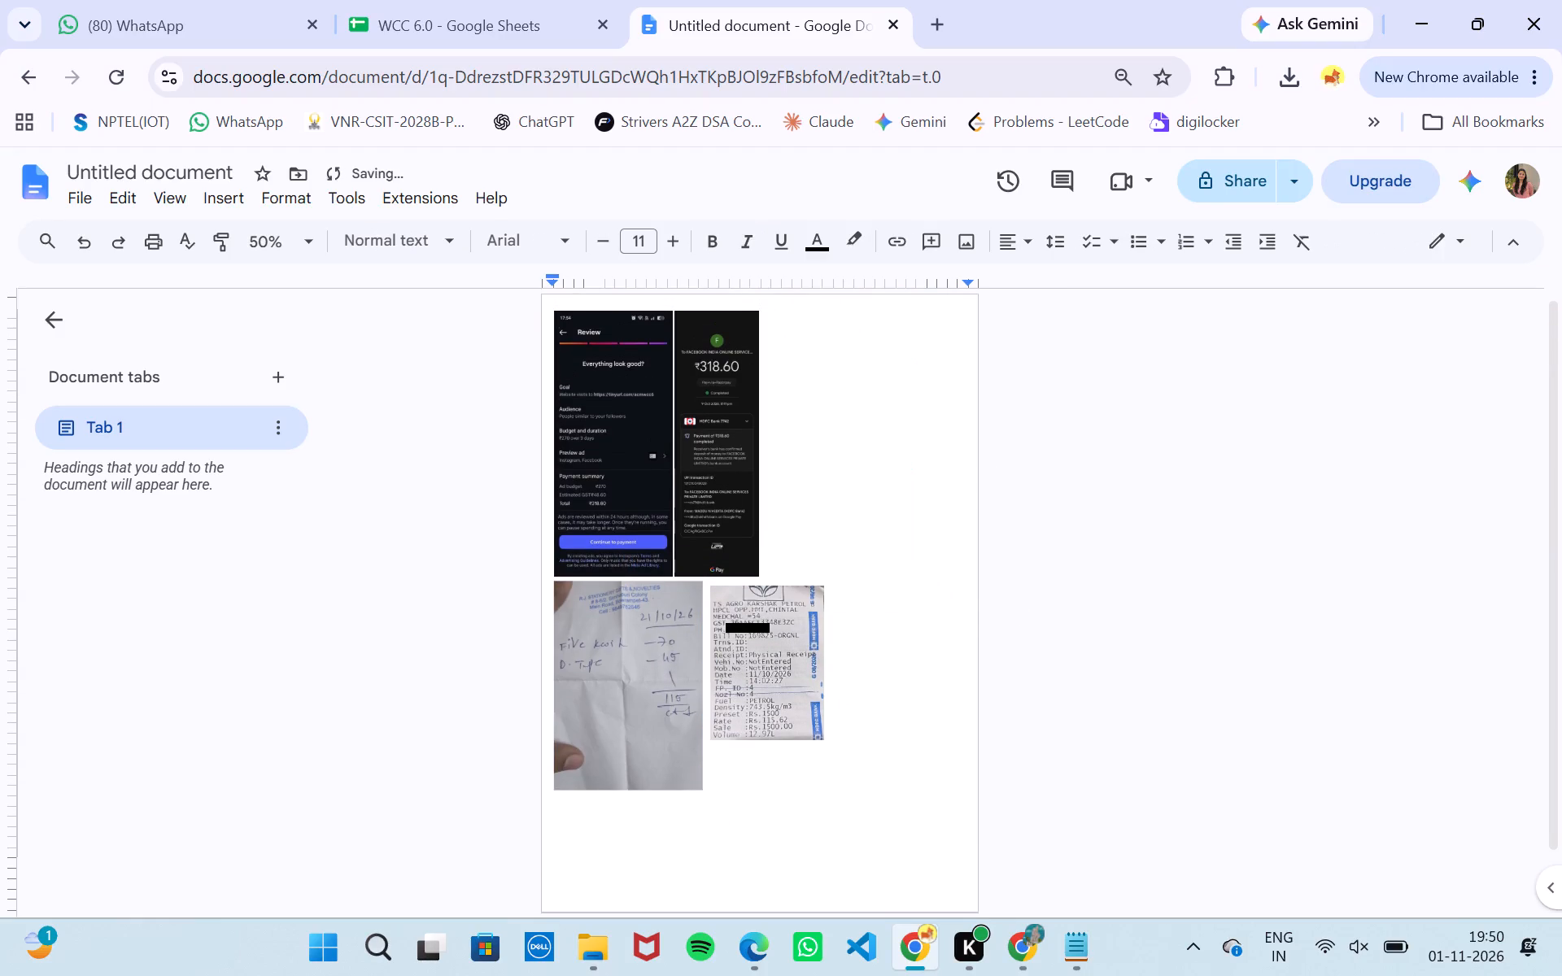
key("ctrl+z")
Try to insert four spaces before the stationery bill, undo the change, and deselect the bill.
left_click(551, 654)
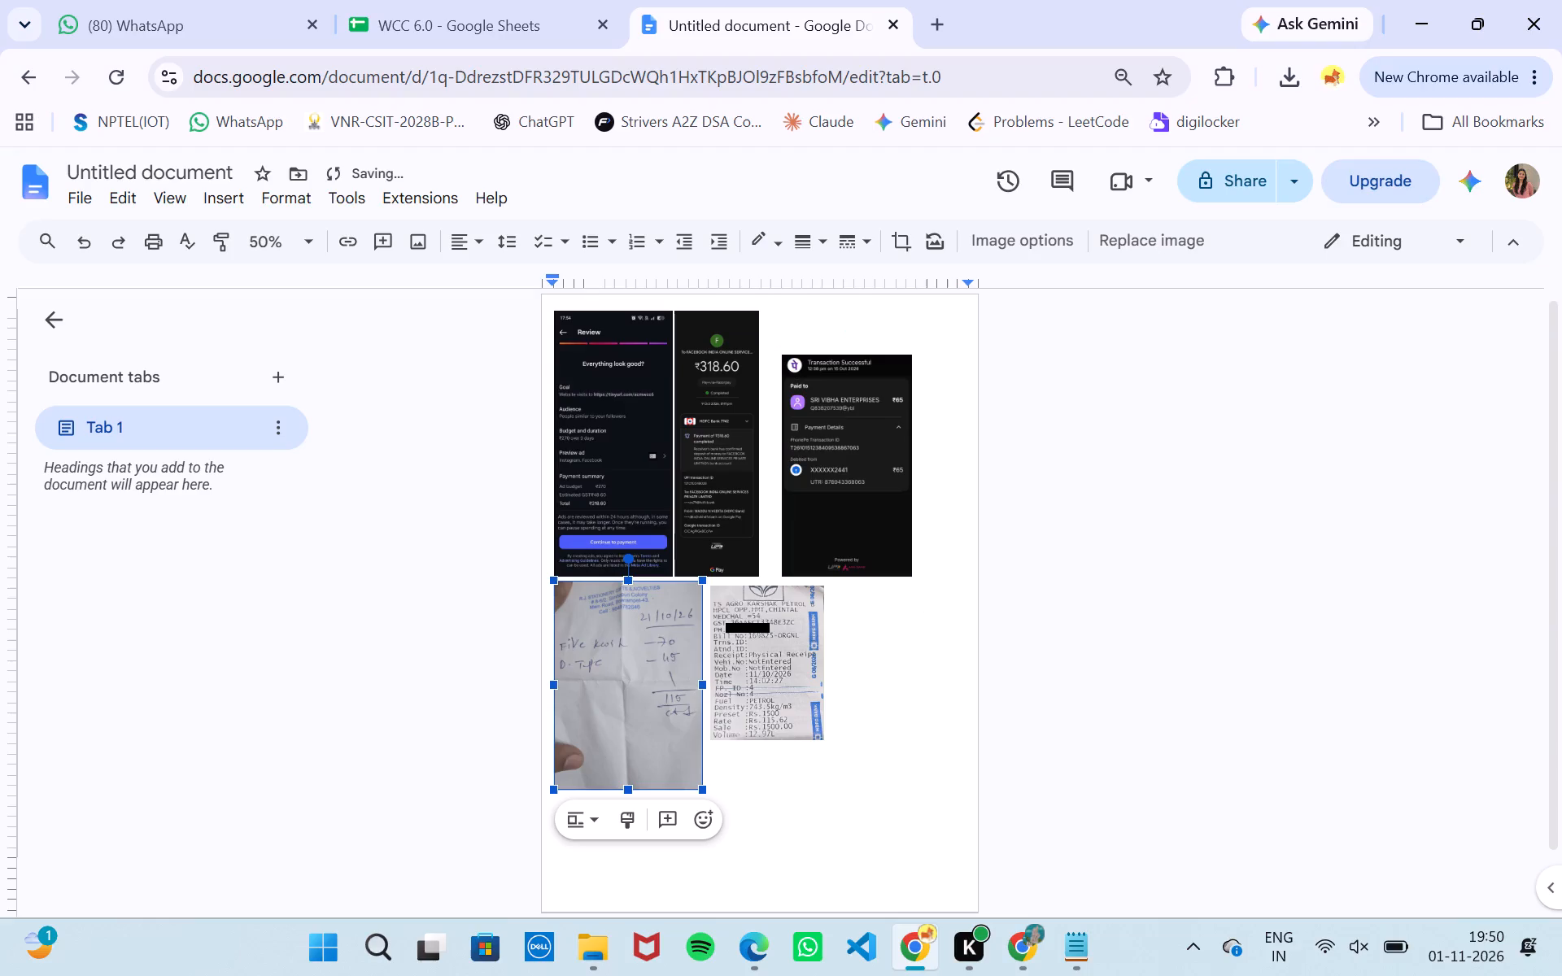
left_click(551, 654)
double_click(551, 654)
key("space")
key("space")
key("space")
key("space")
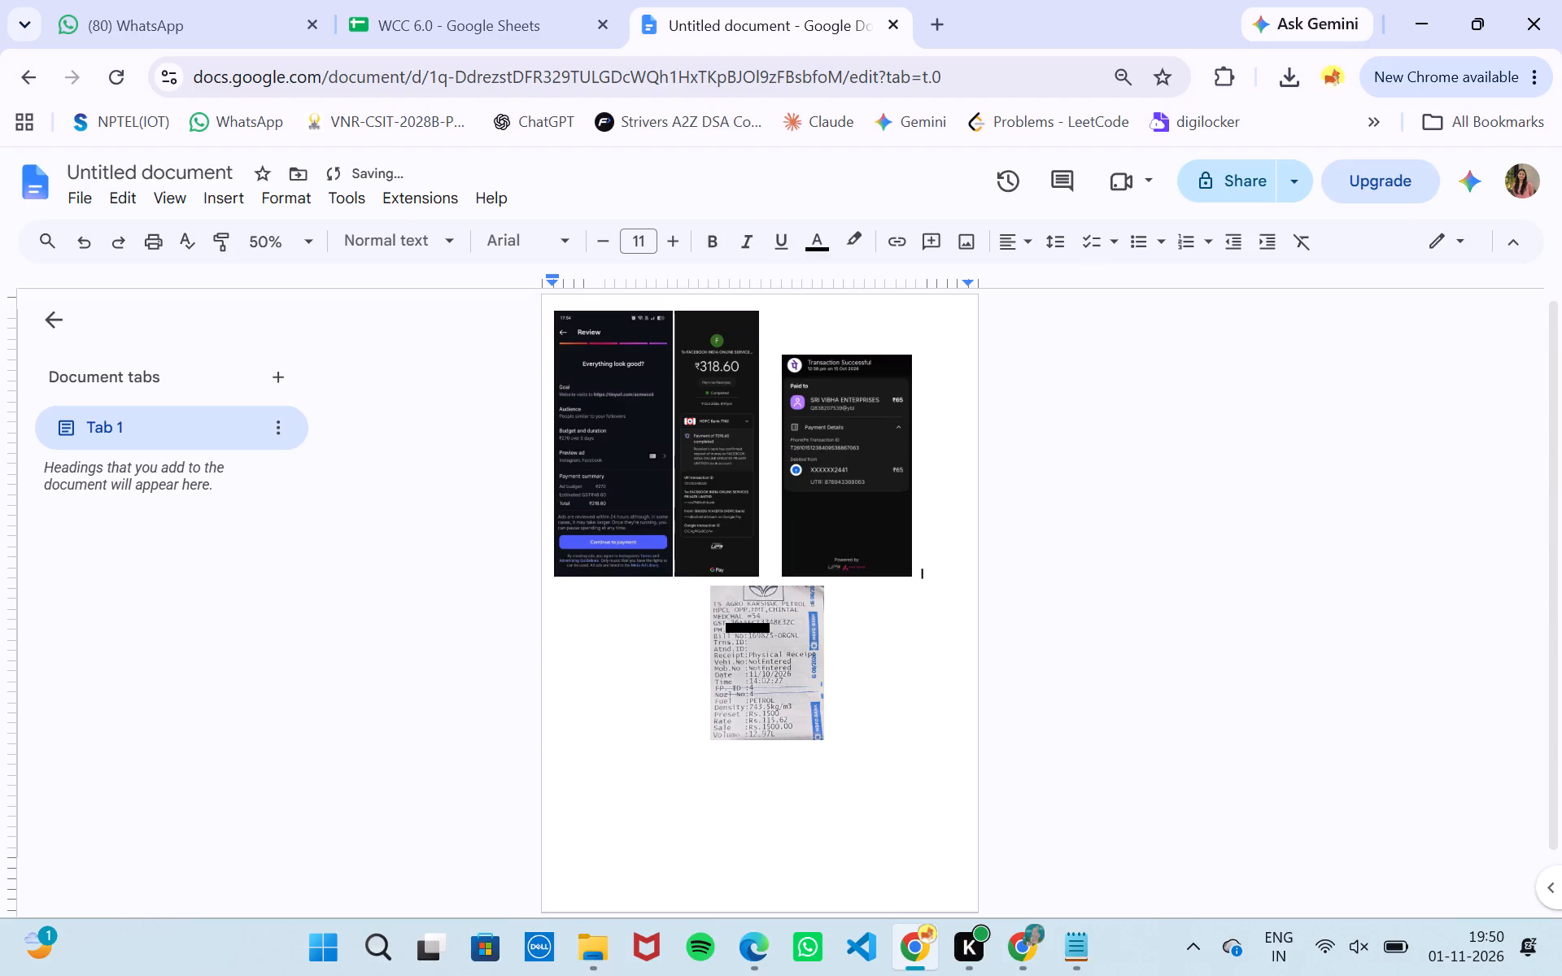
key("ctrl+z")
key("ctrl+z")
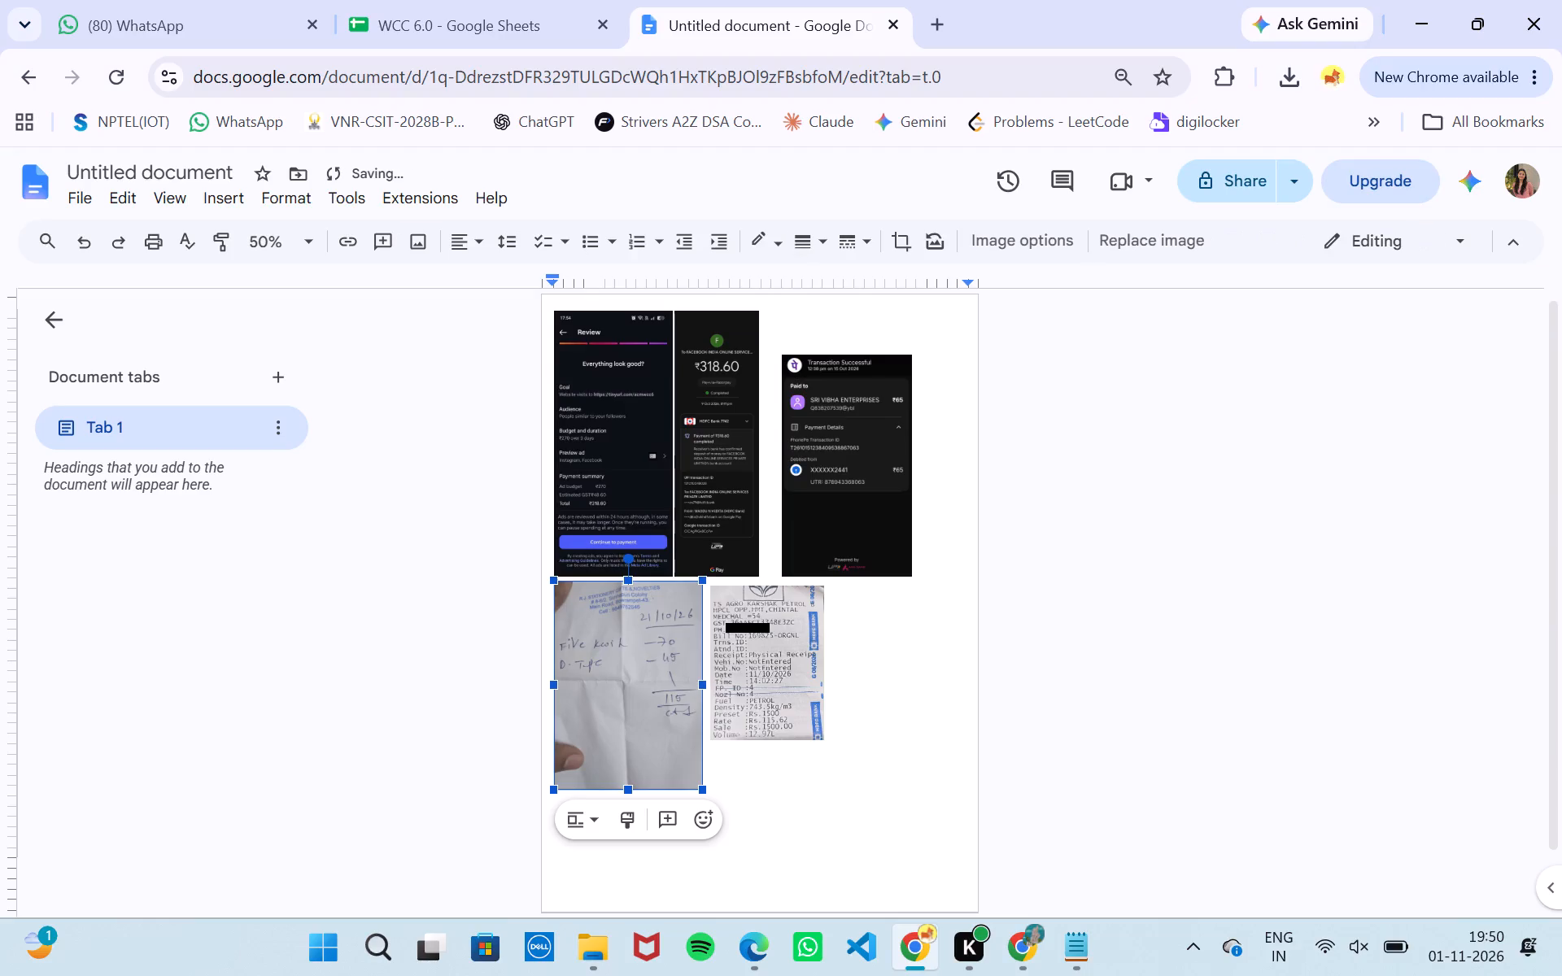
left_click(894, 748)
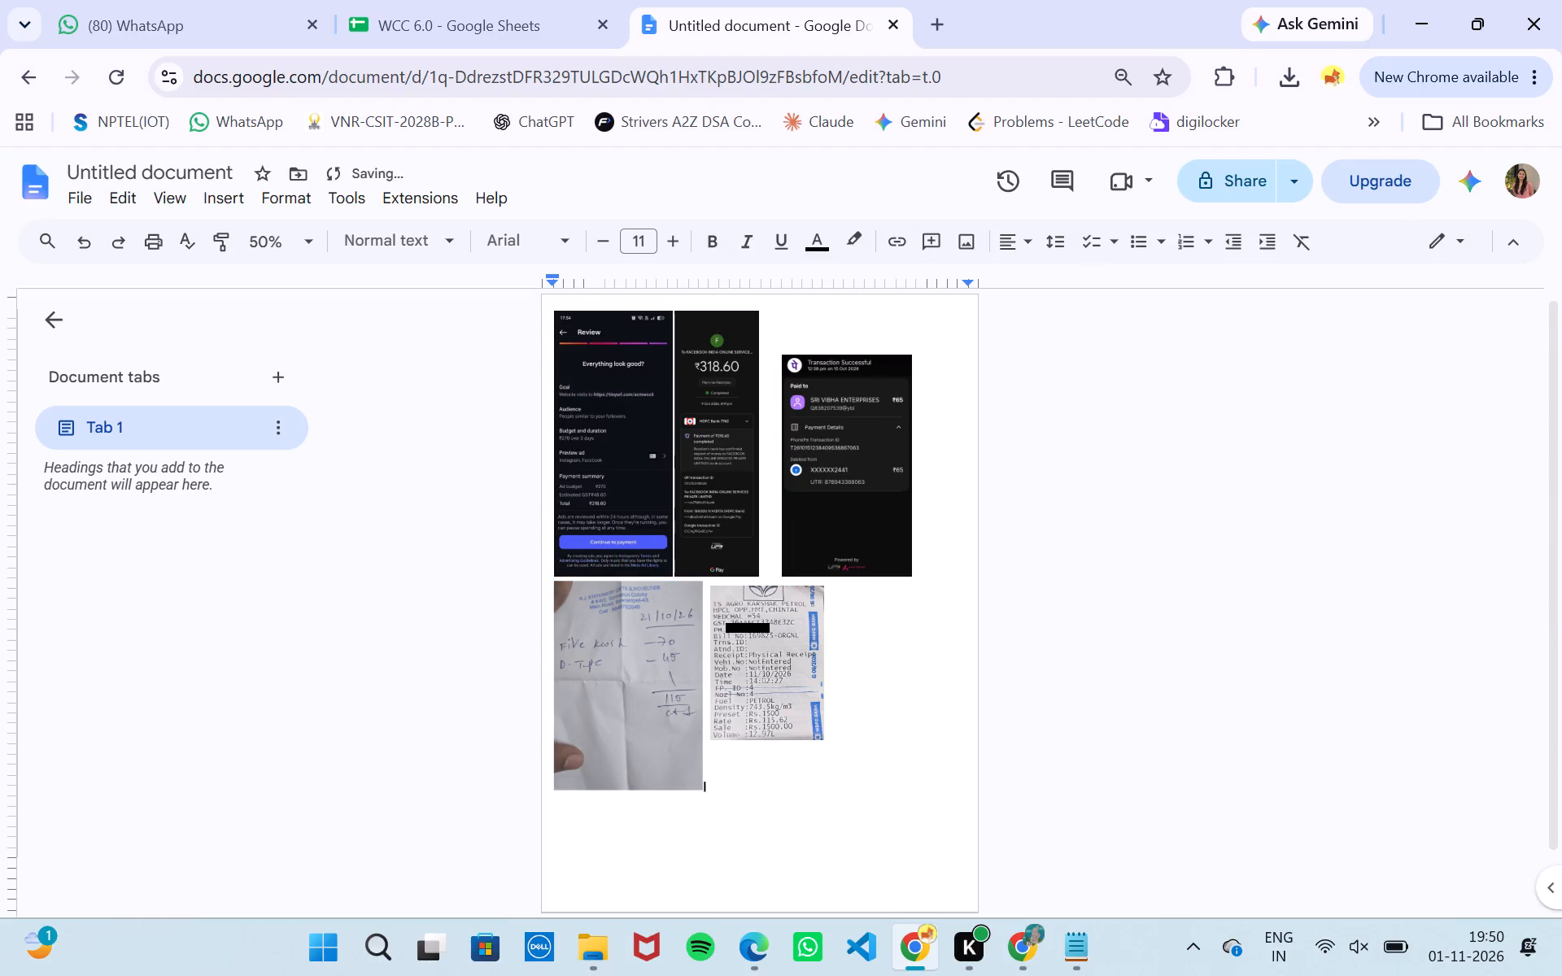
Set the stationery bill's text wrapping to In front of text and move it slightly down, level with the petrol receipt.
left_click(635, 697)
left_click(579, 821)
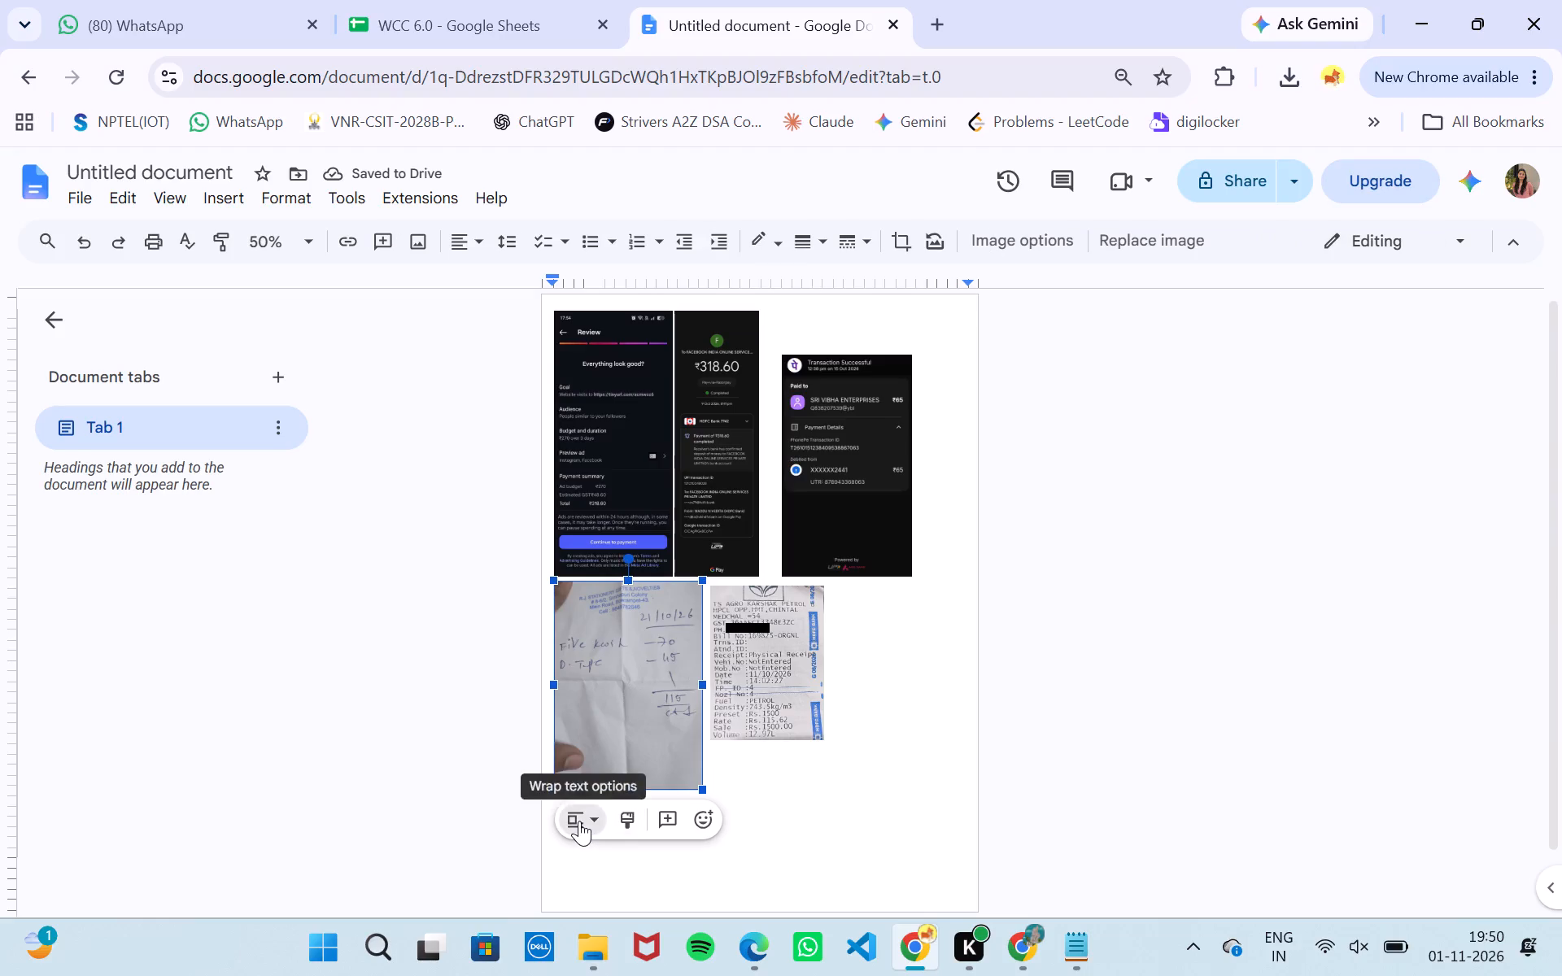
left_click(670, 776)
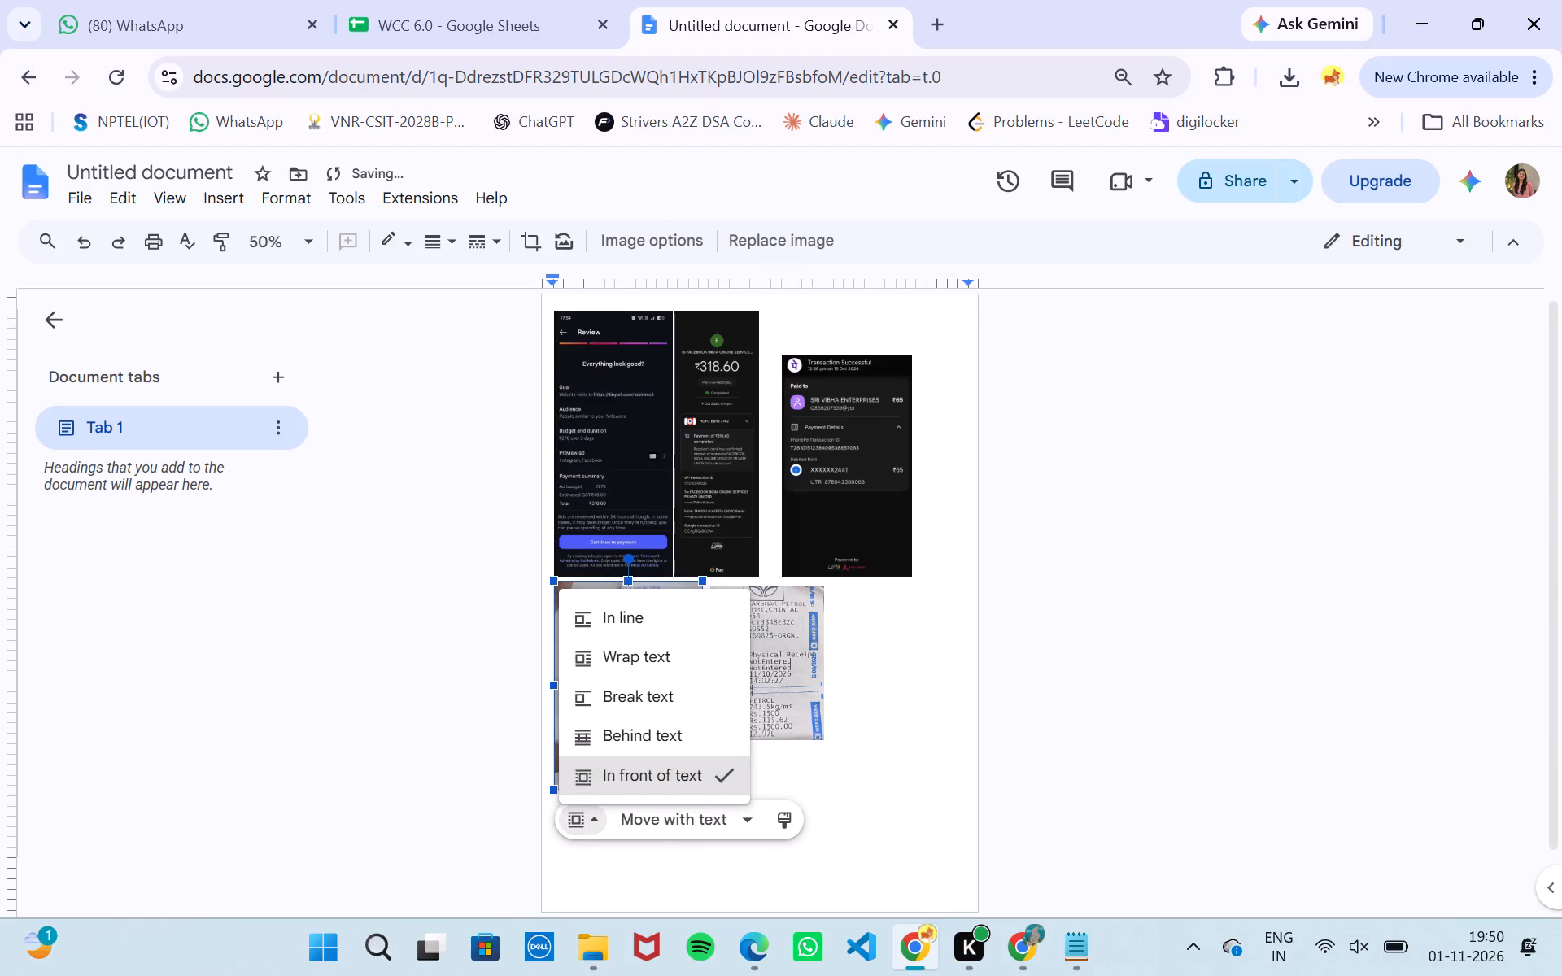
left_click(953, 724)
left_click_drag(643, 686, 644, 699)
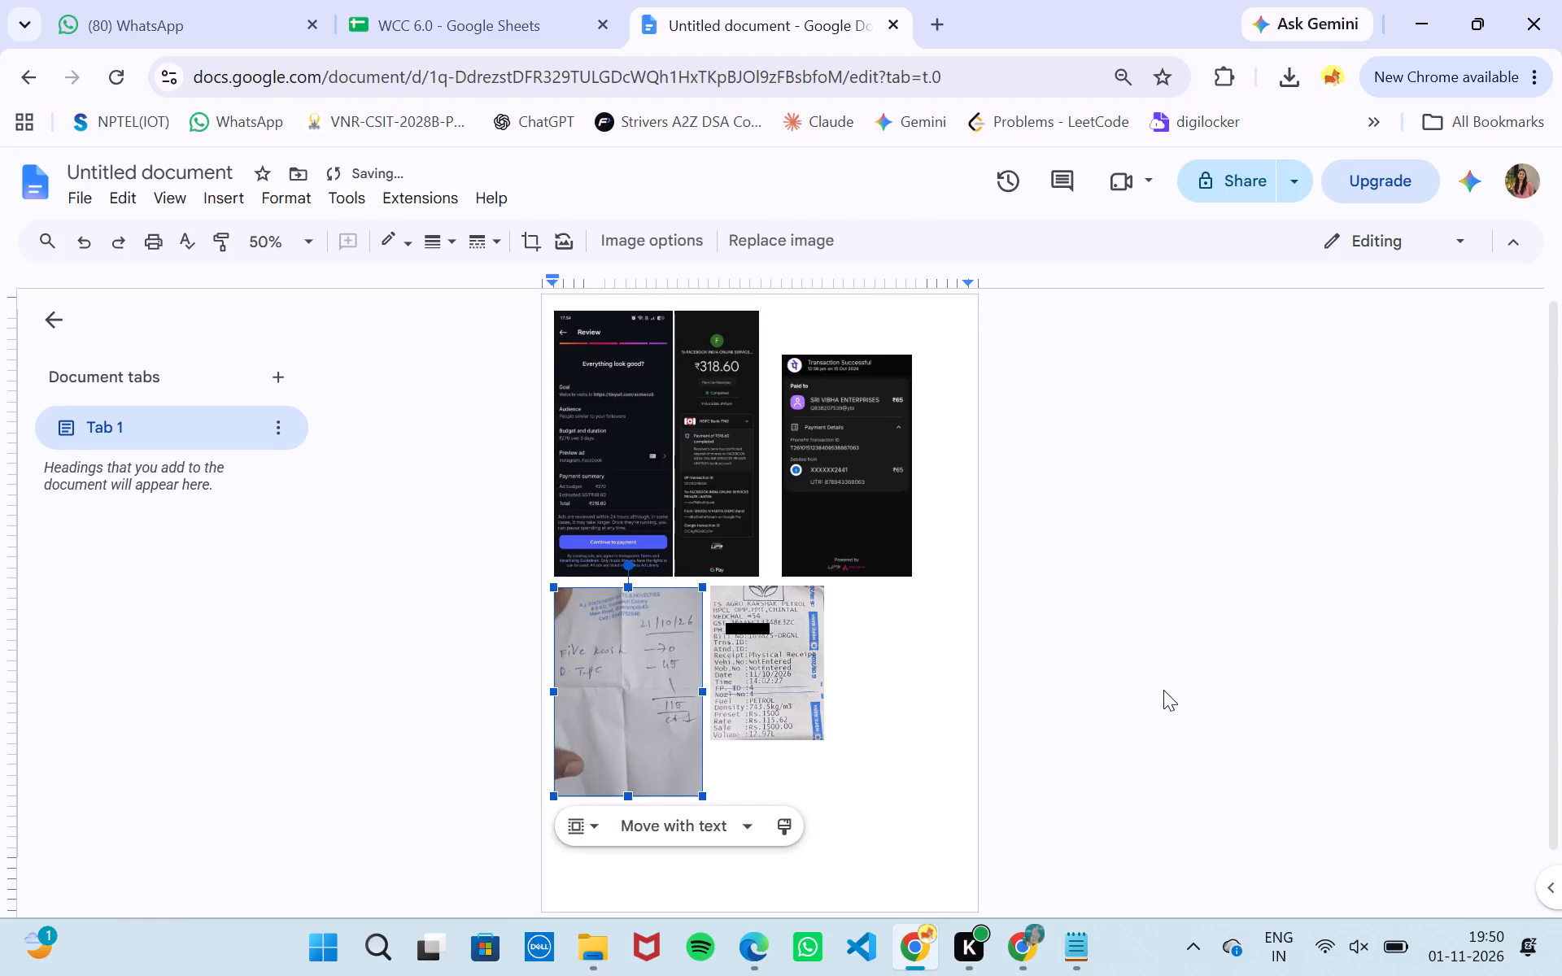
left_click(1163, 690)
Clear the "no bill" note beside the 115 R.J. Stationary entry in the WCC 6.0 sheet, and select the 345 amount.
left_click(539, 17)
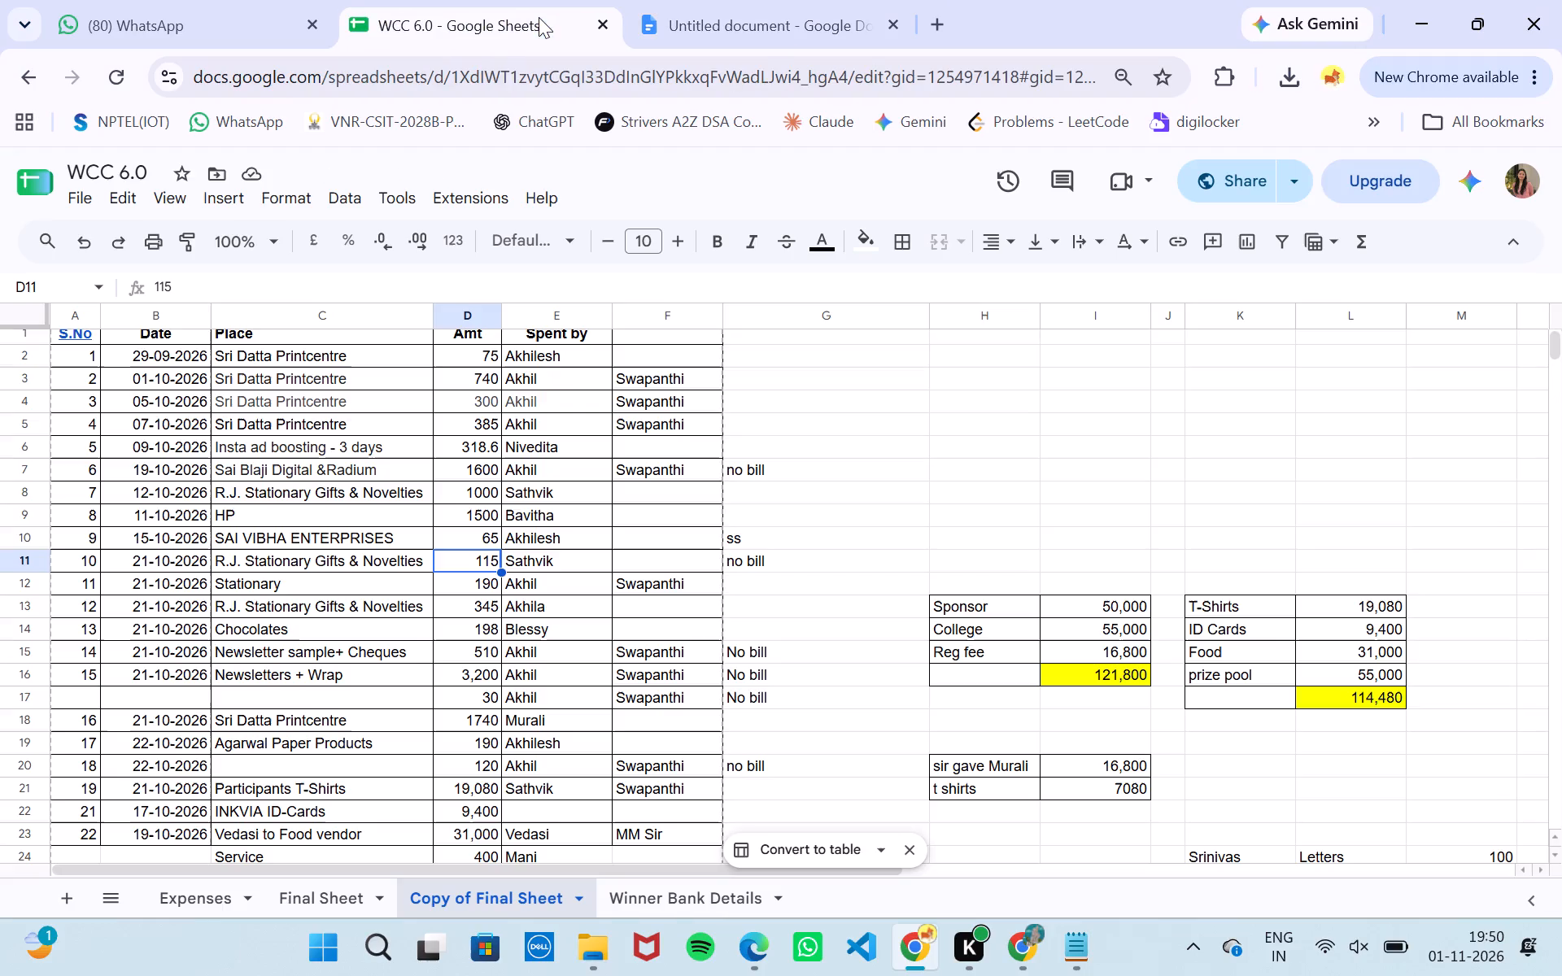
double_click(765, 565)
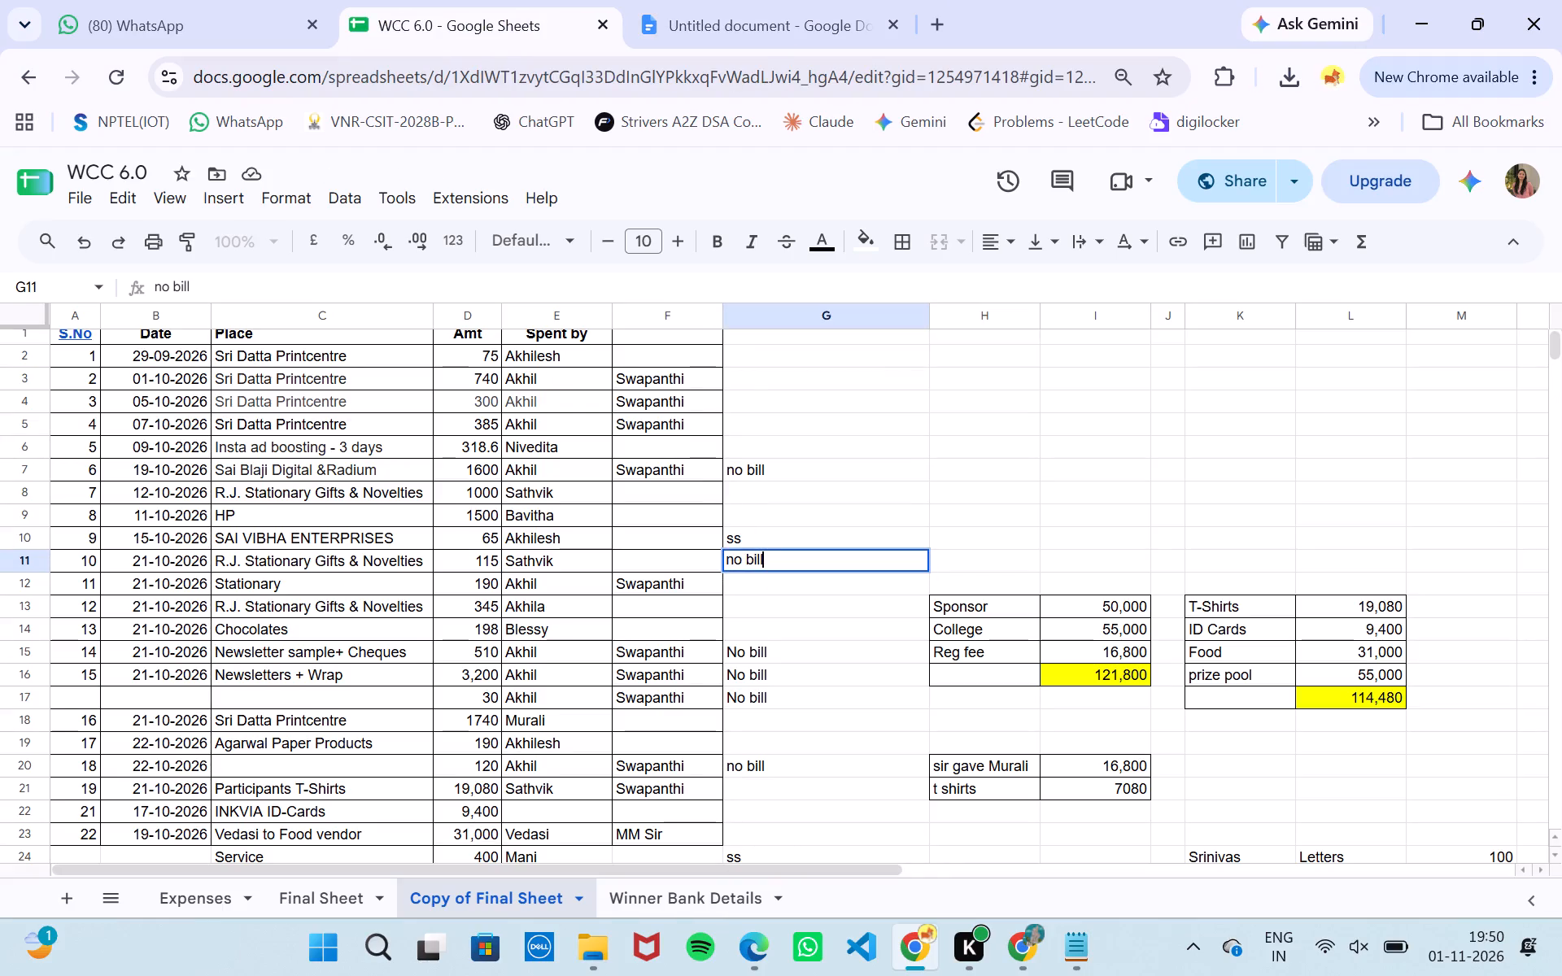
key("ctrl+a")
key("BackSpace")
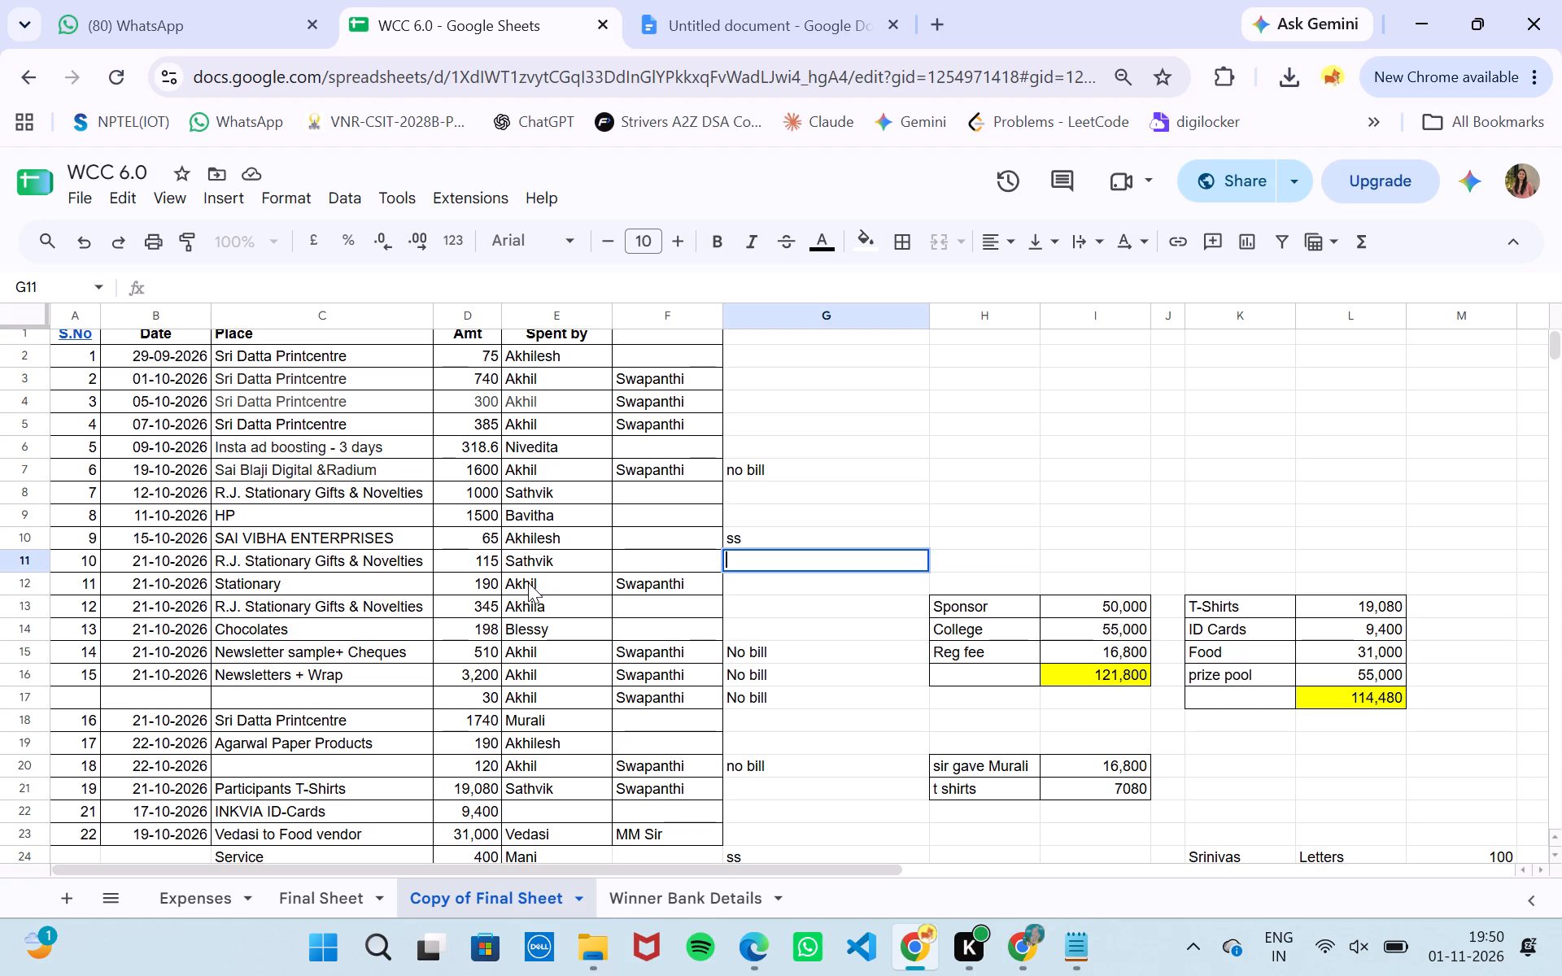
left_click(473, 582)
left_click(480, 612)
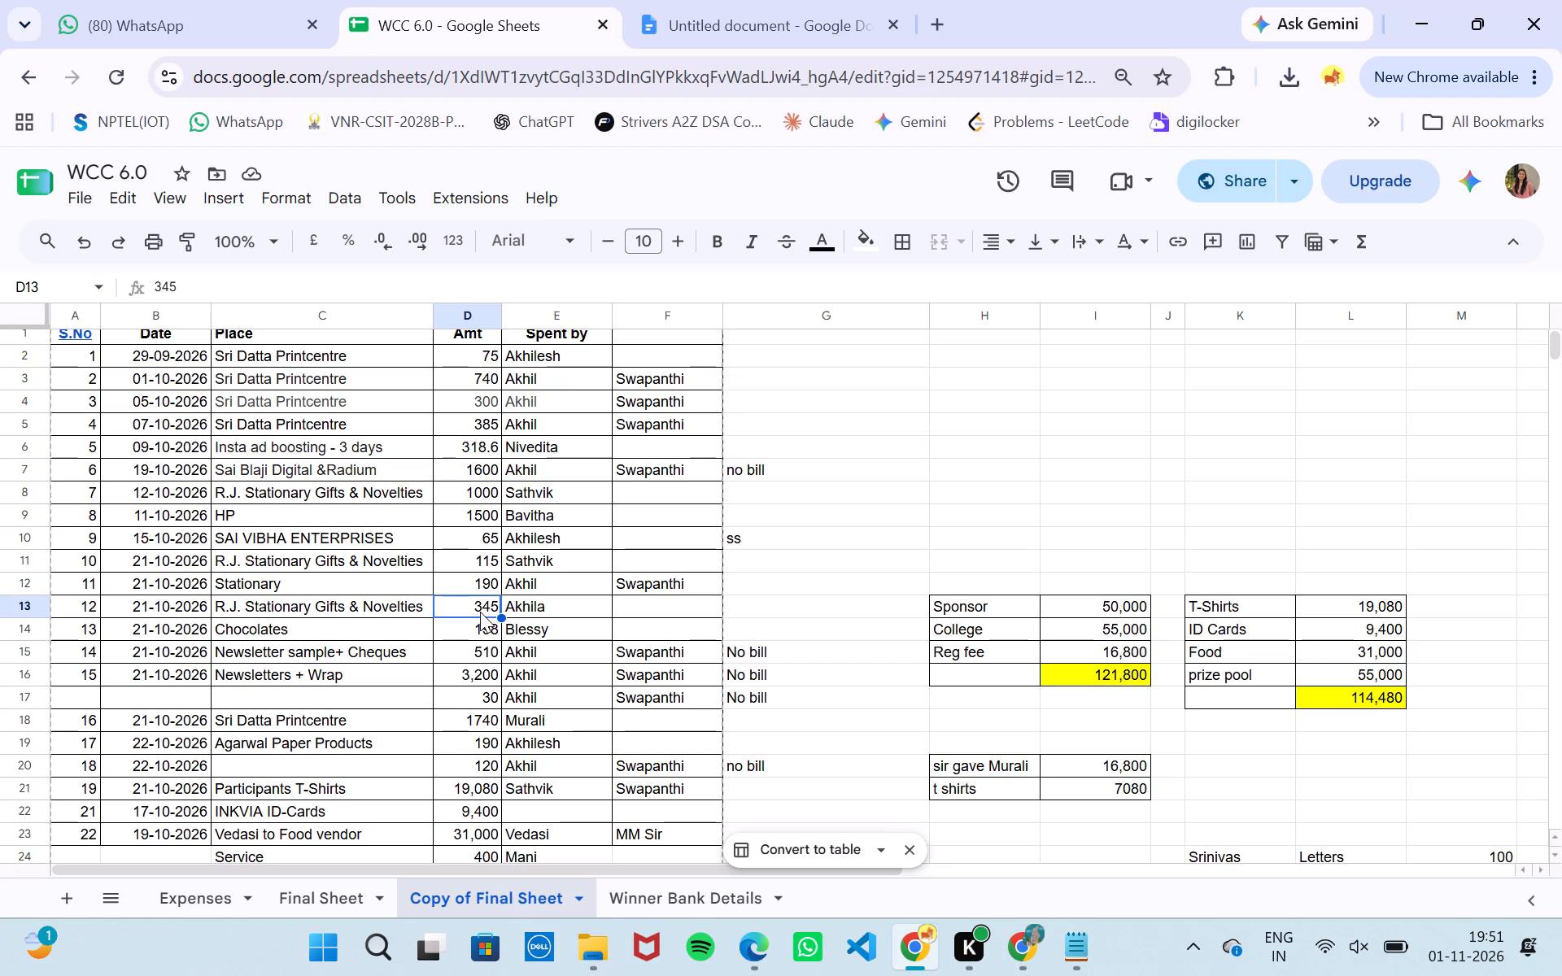
Select the amount of the Chocolates entry in the Copy of Final Sheet to check it.
left_click(477, 630)
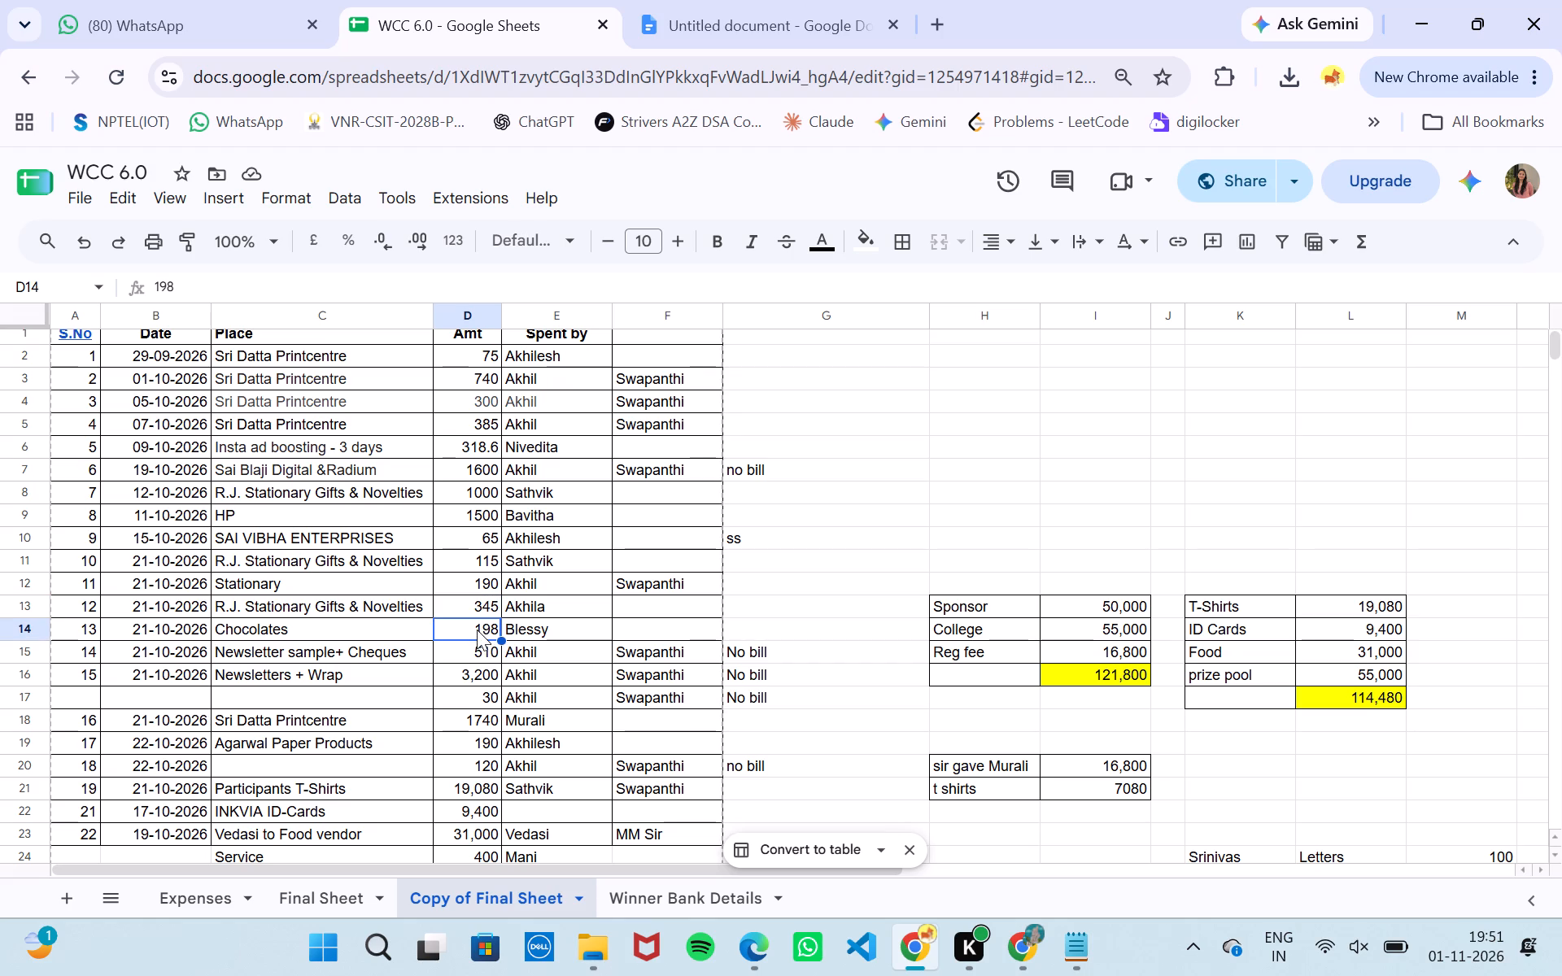
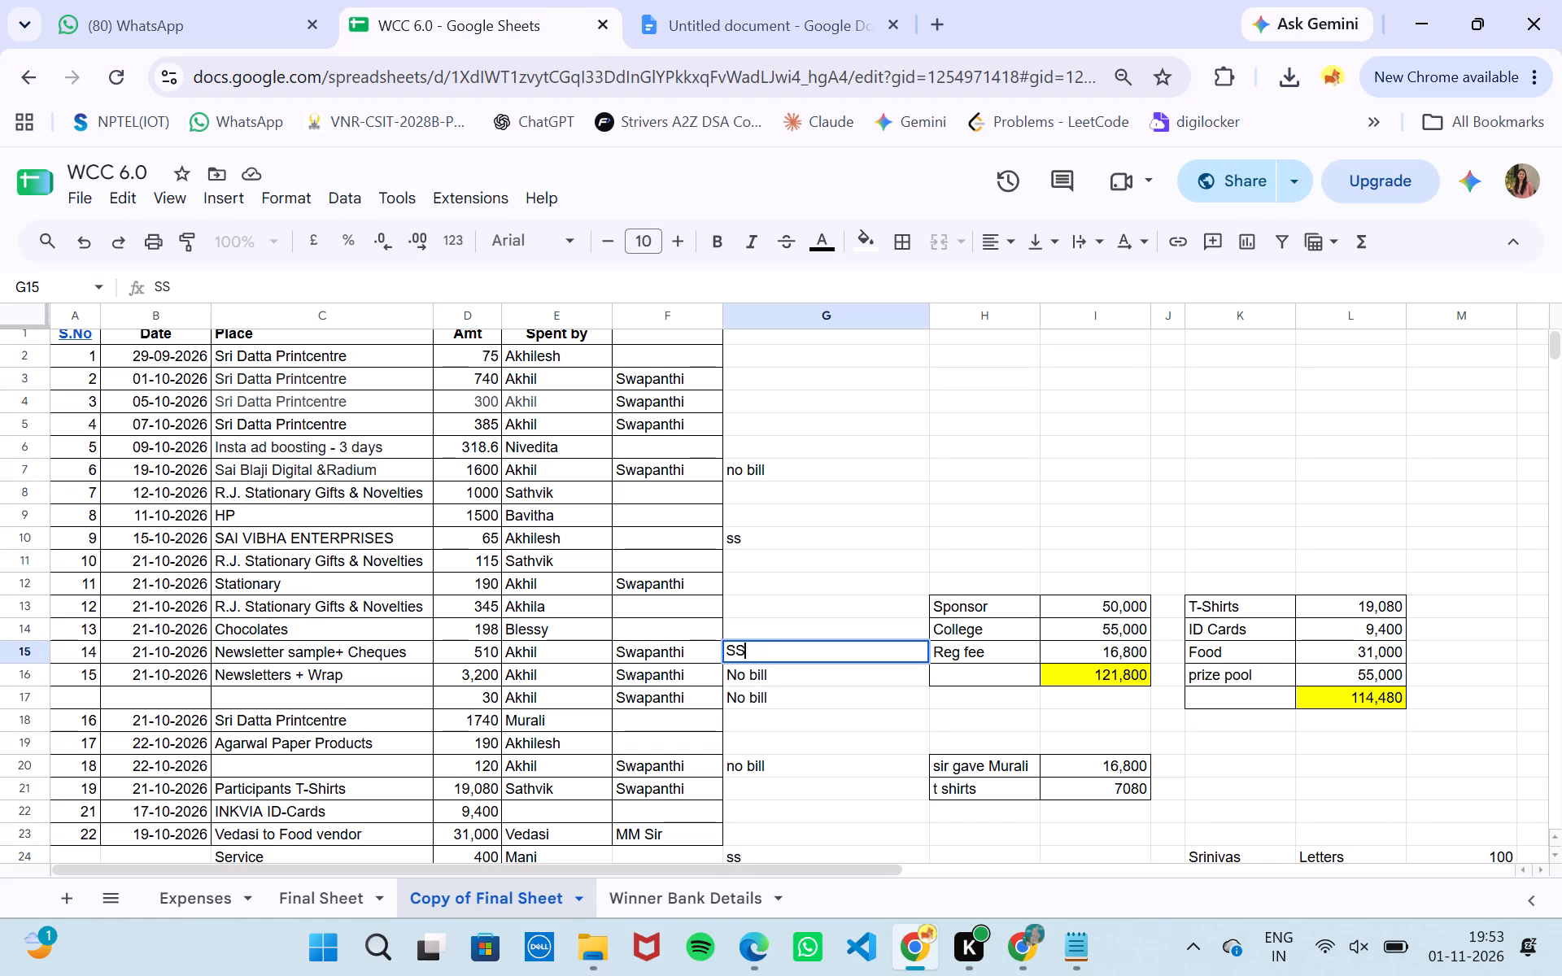
Replace the "No bill" note beside the 3,200 Newsletters + Wrap entry with "SS".
double_click(801, 678)
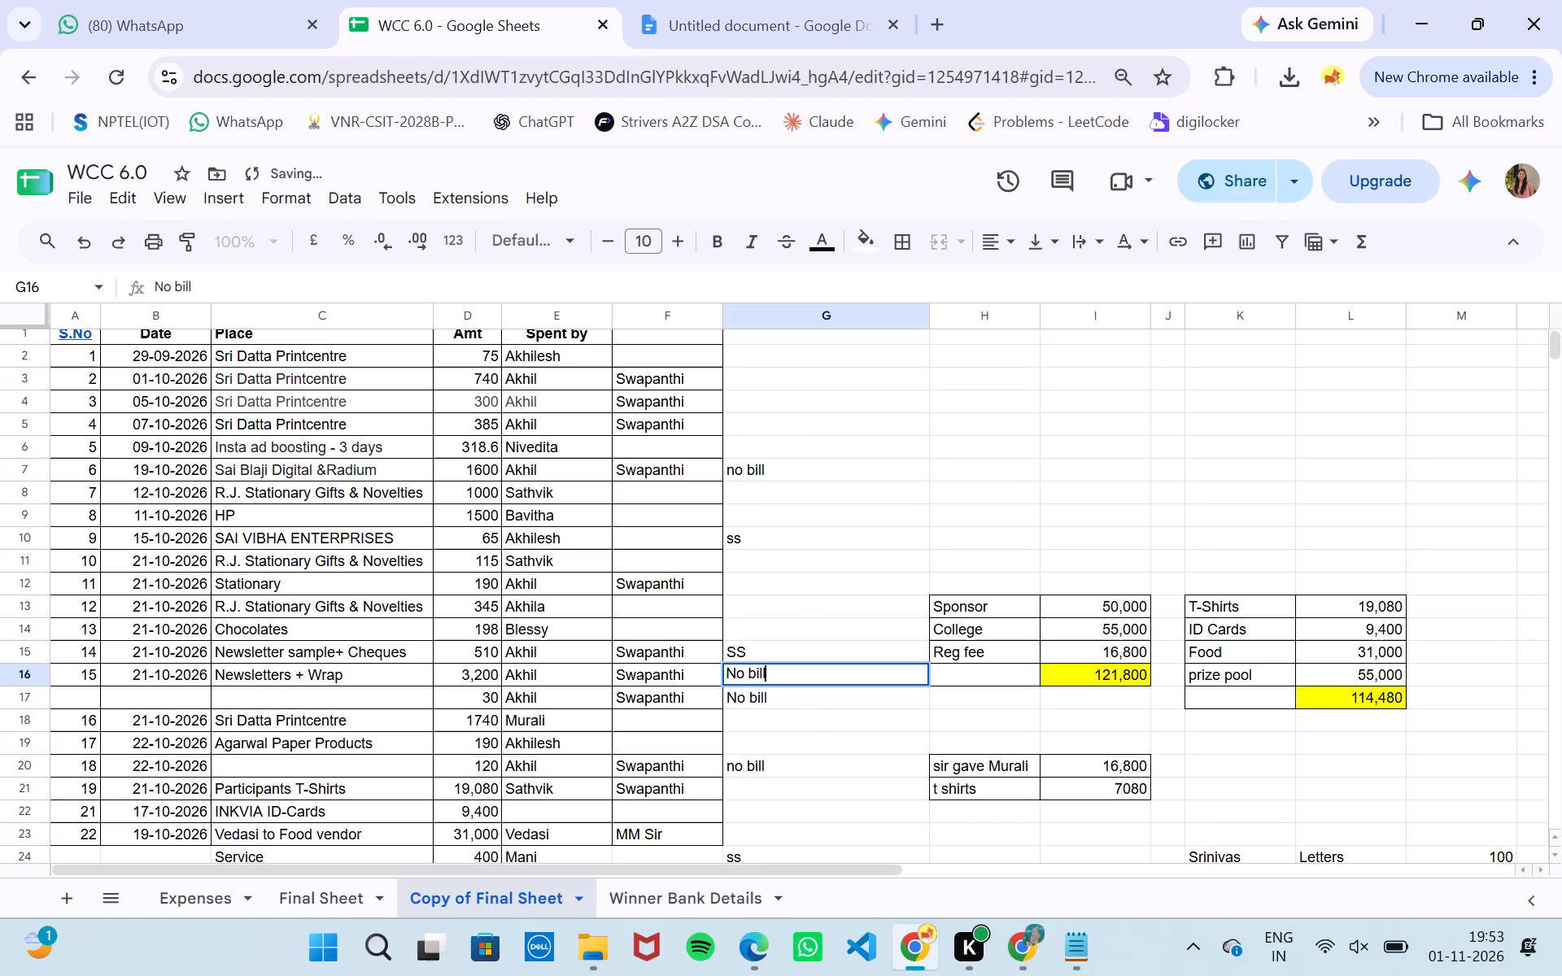
key("BackSpace")
key("BackSpace")
key("BackSpace")
key("BackSpace")
key("BackSpace")
key("BackSpace")
key("BackSpace")
key("BackSpace")
key("BackSpace")
key("BackSpace")
key("BackSpace")
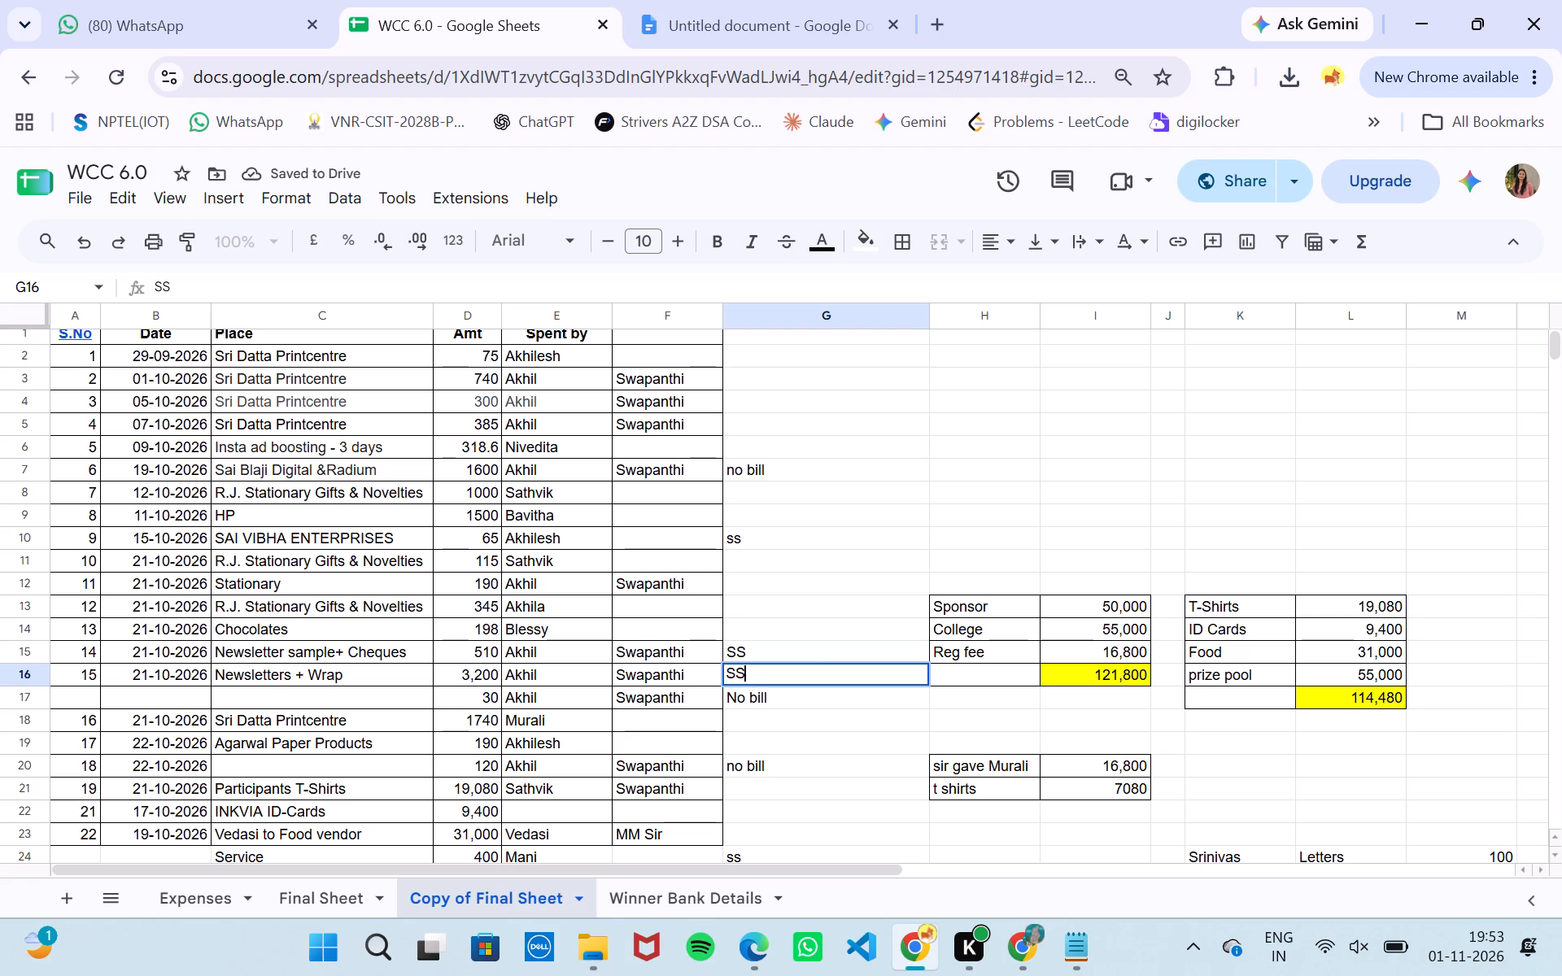
Commit the "SS" note beside the Newsletters + Wrap entry by selecting the empty note cell beside the 198 Chocolates entry.
left_click(820, 638)
scroll(820, 638, "right", 1)
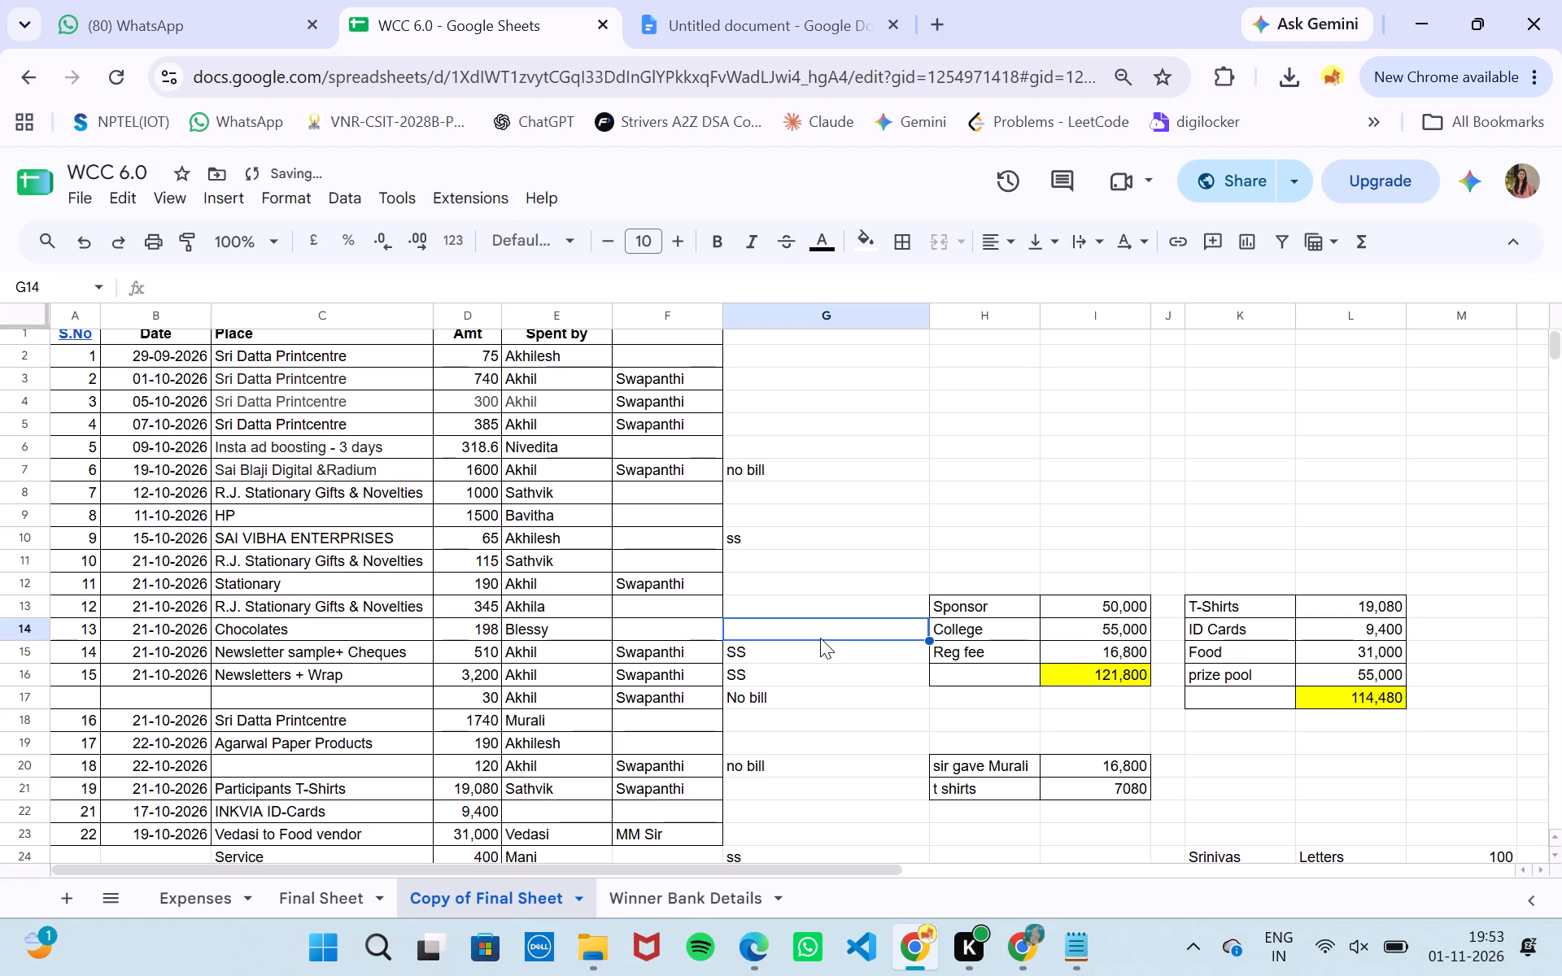
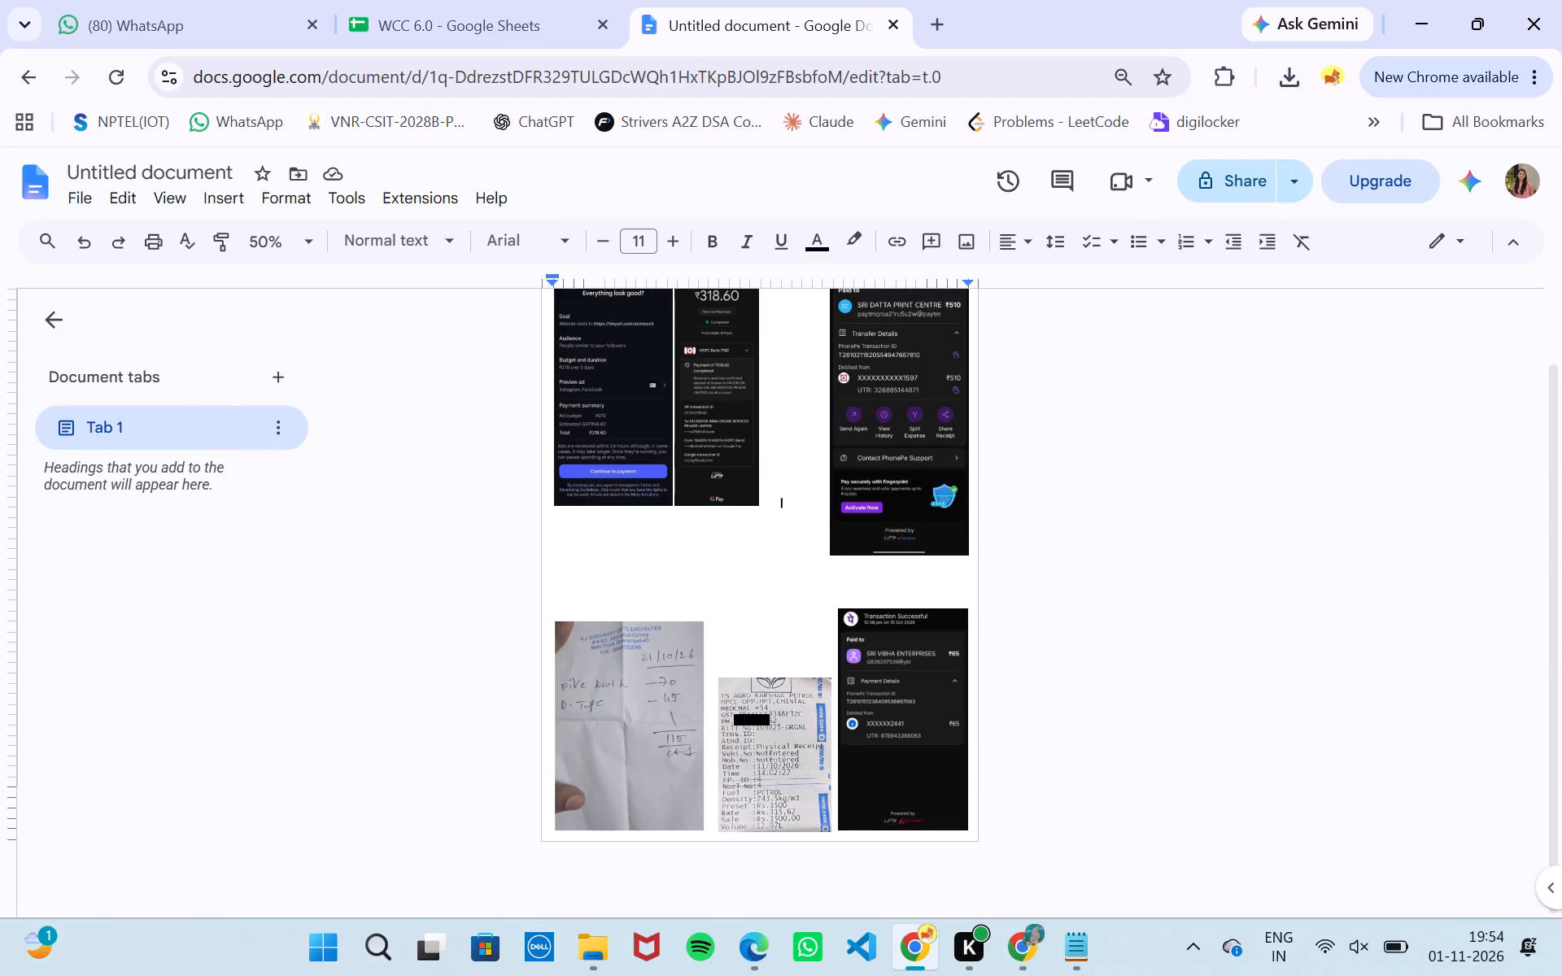
Add blank lines after the existing receipts in the document so that the cursor sits on a new second page.
left_click(797, 512)
key("Return")
key("Return")
key("Return")
key("Return")
key("Return")
key("Return")
key("Return")
key("Return")
key("Return")
key("Return")
key("Return")
key("Return")
key("Return")
key("Return")
key("Return")
key("Return")
key("Return")
key("Return")
key("Return")
key("Return")
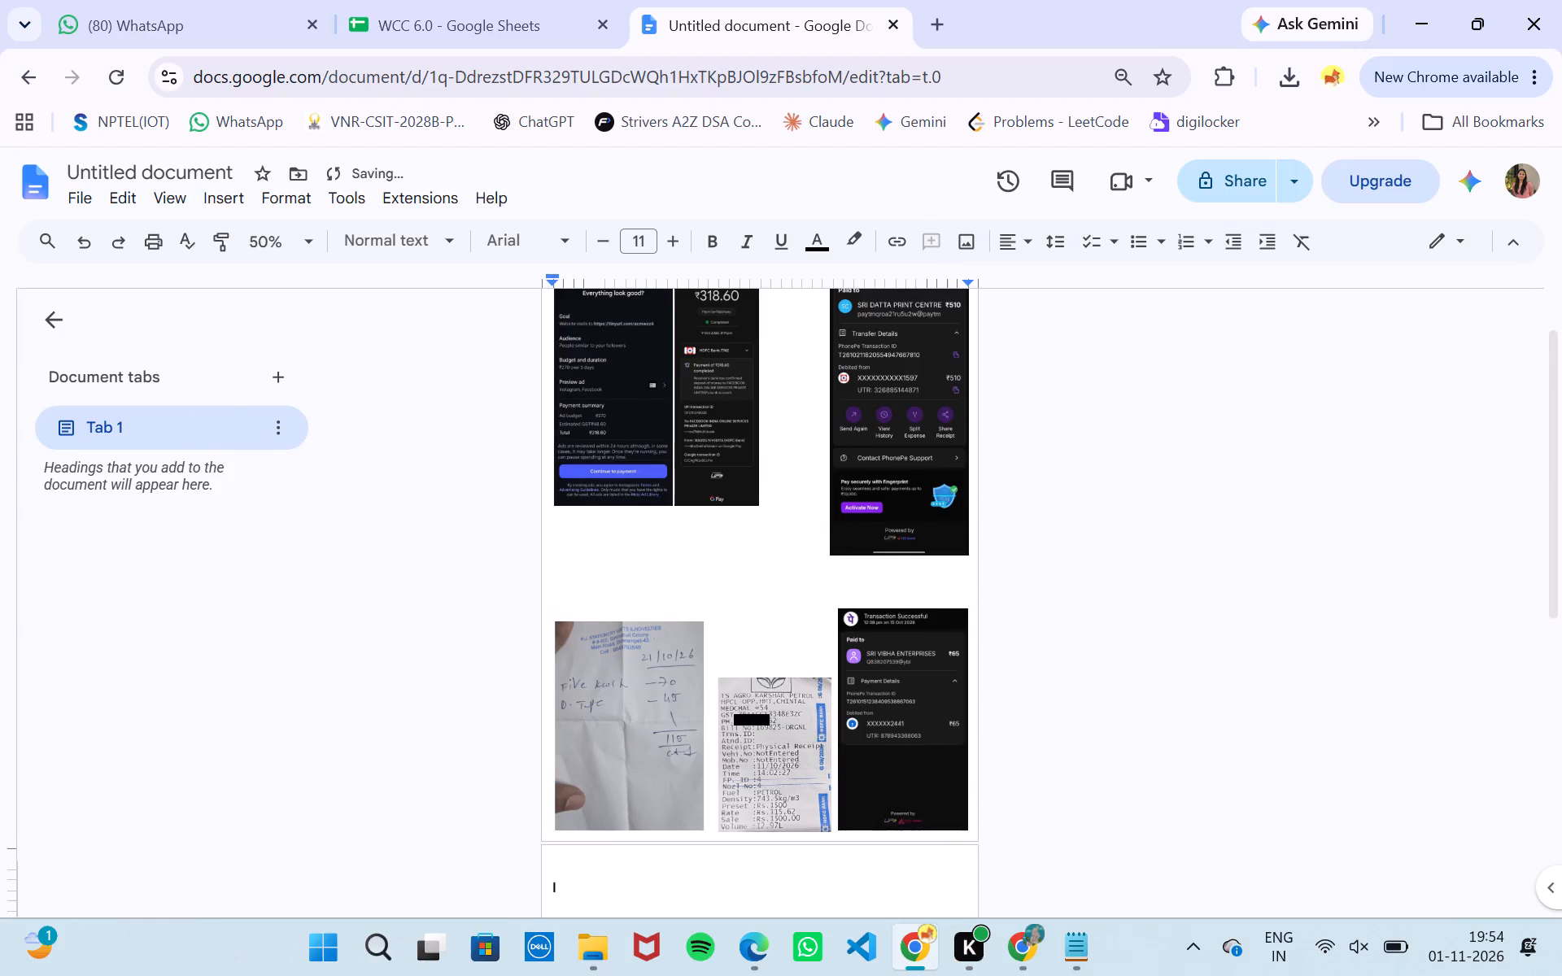
key("BackSpace")
key("BackSpace")
key("BackSpace")
key("BackSpace")
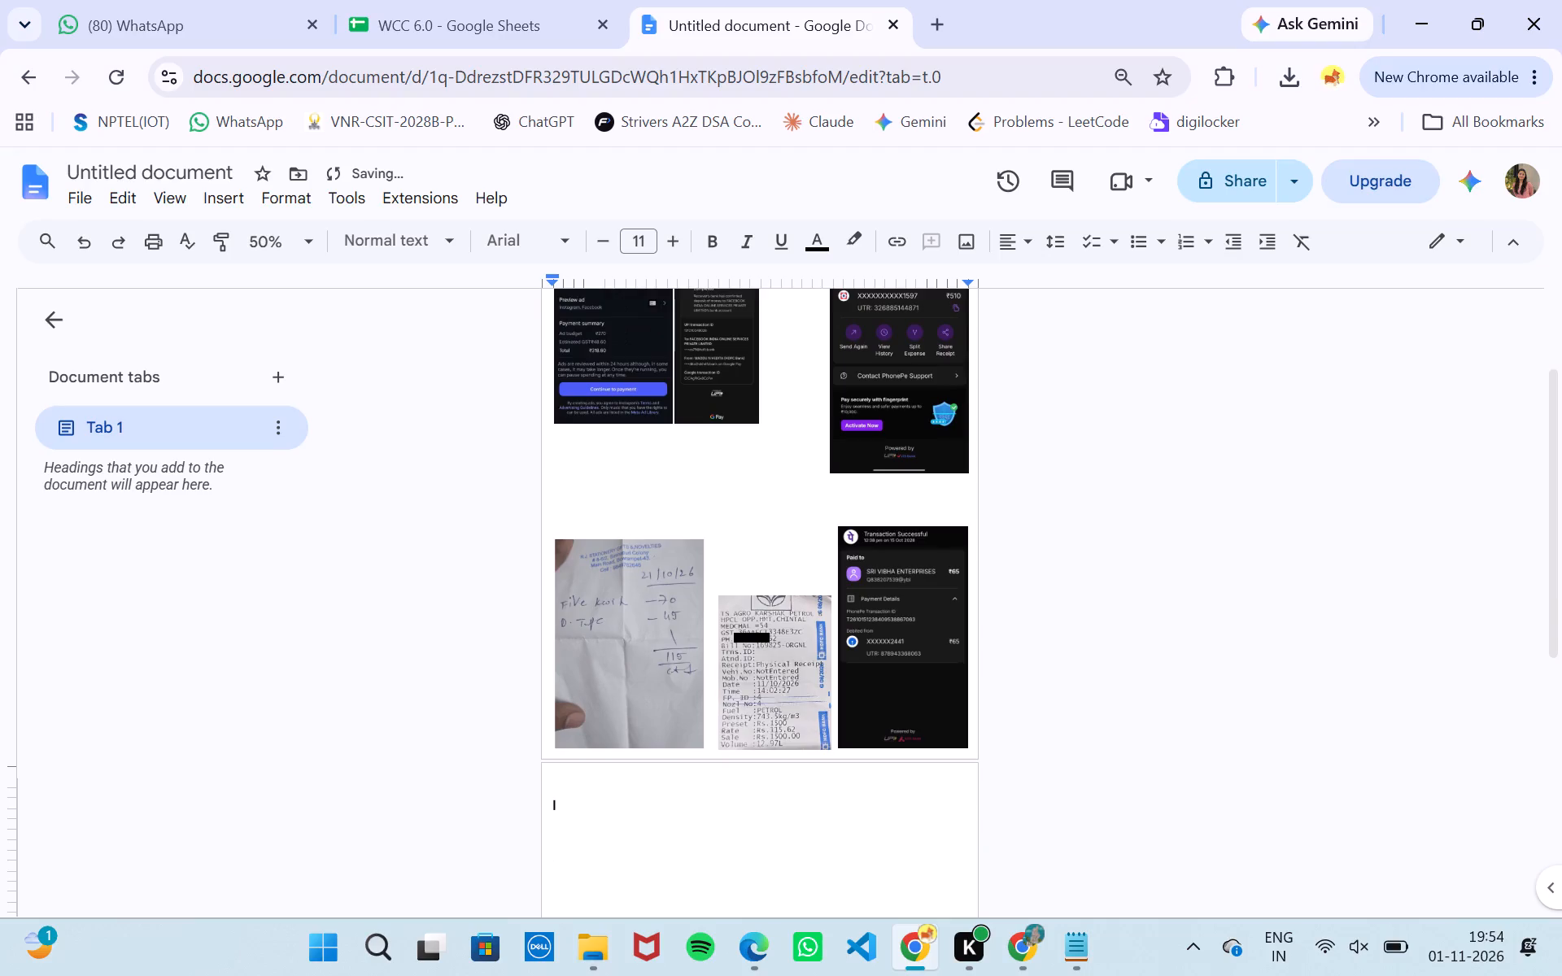
Paste the ₹3,200 Sri Datta Print Centre payment screenshot on the second page and shrink it to about a quarter of the page width.
key("ctrl+v")
left_click(794, 512)
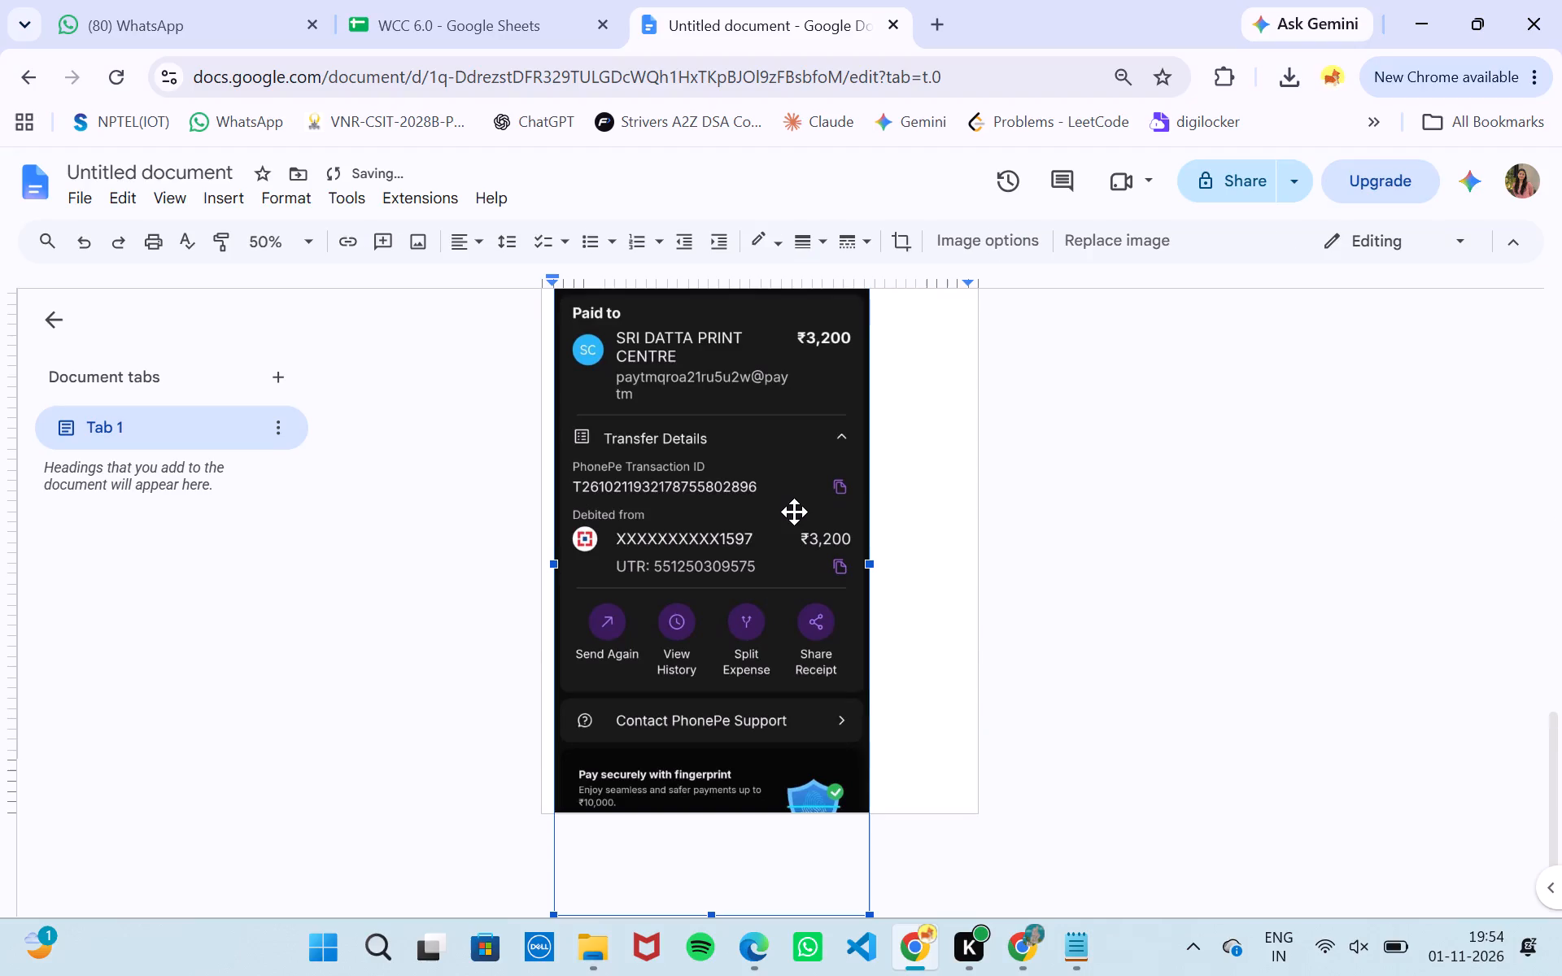
scroll(886, 870, "down", 1)
left_click_drag(871, 869, 770, 633)
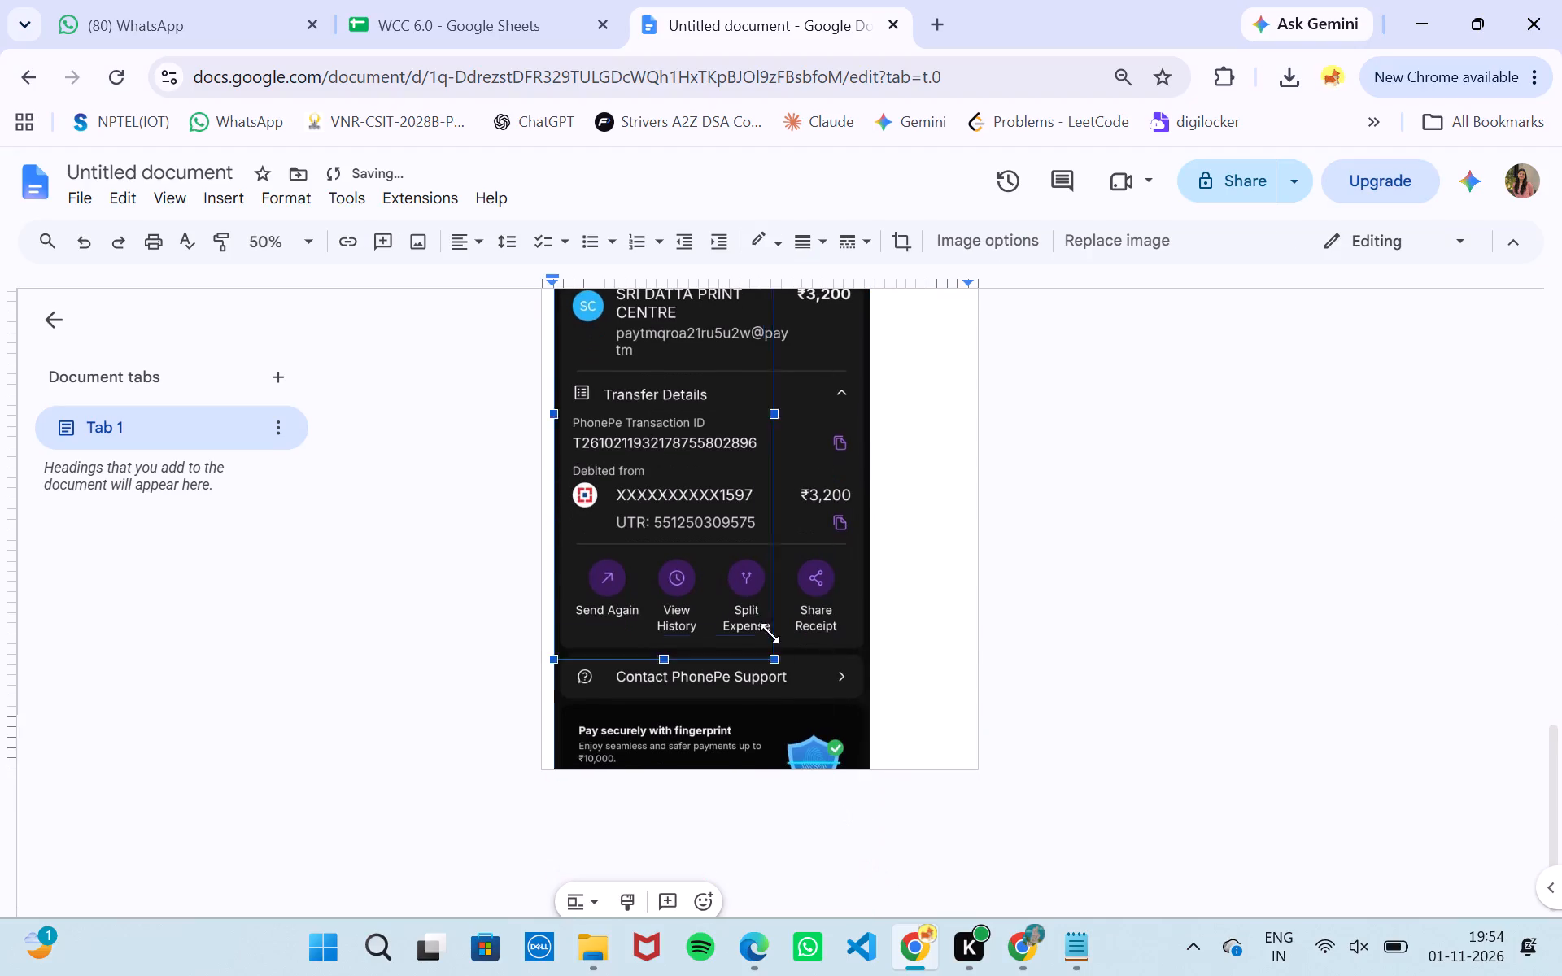
left_click_drag(770, 633, 651, 413)
scroll(862, 537, "up", 2)
left_click(862, 537)
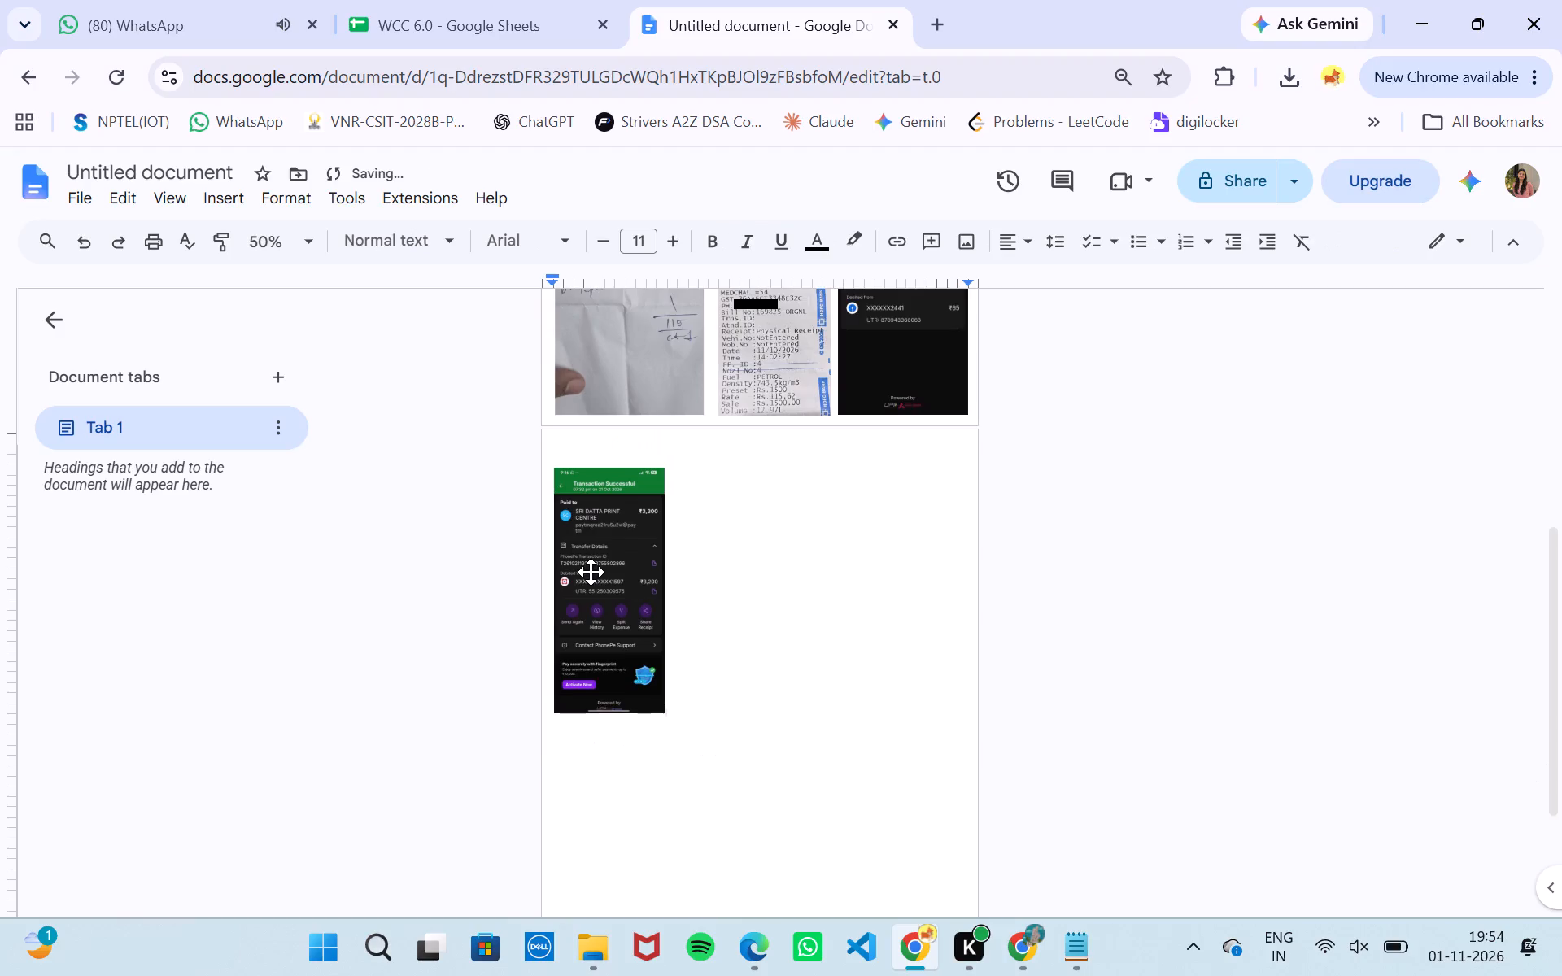
Set the ₹3,200 screenshot to In front of text and move it close to the second page's upper-left corner.
left_click_drag(591, 572, 590, 560)
left_click(587, 742)
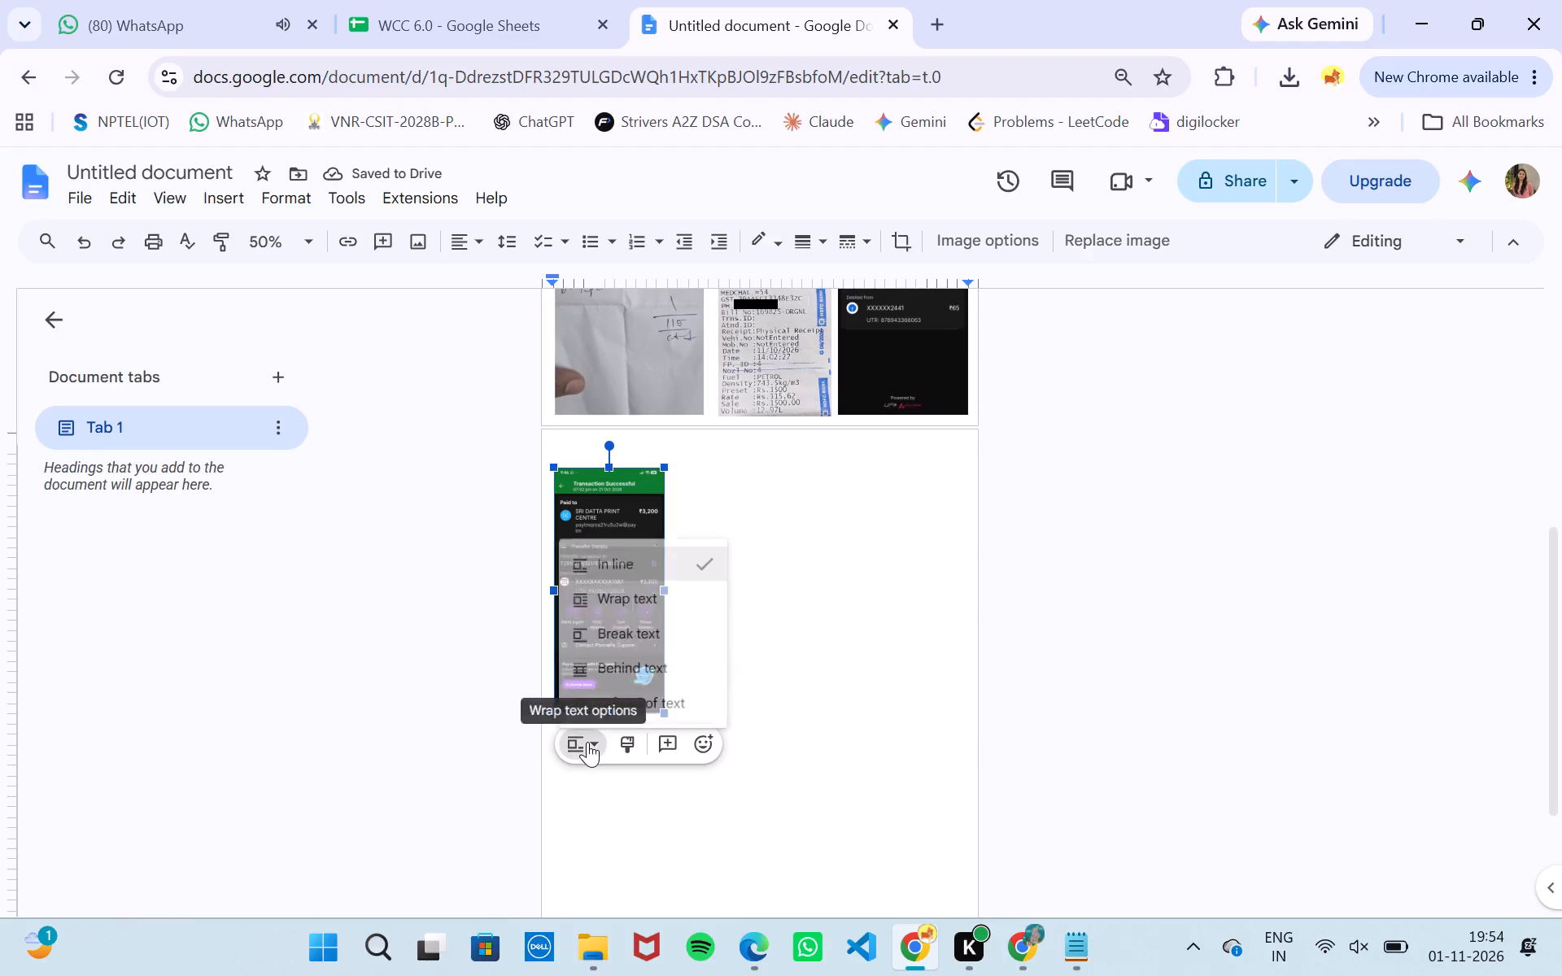
left_click(640, 701)
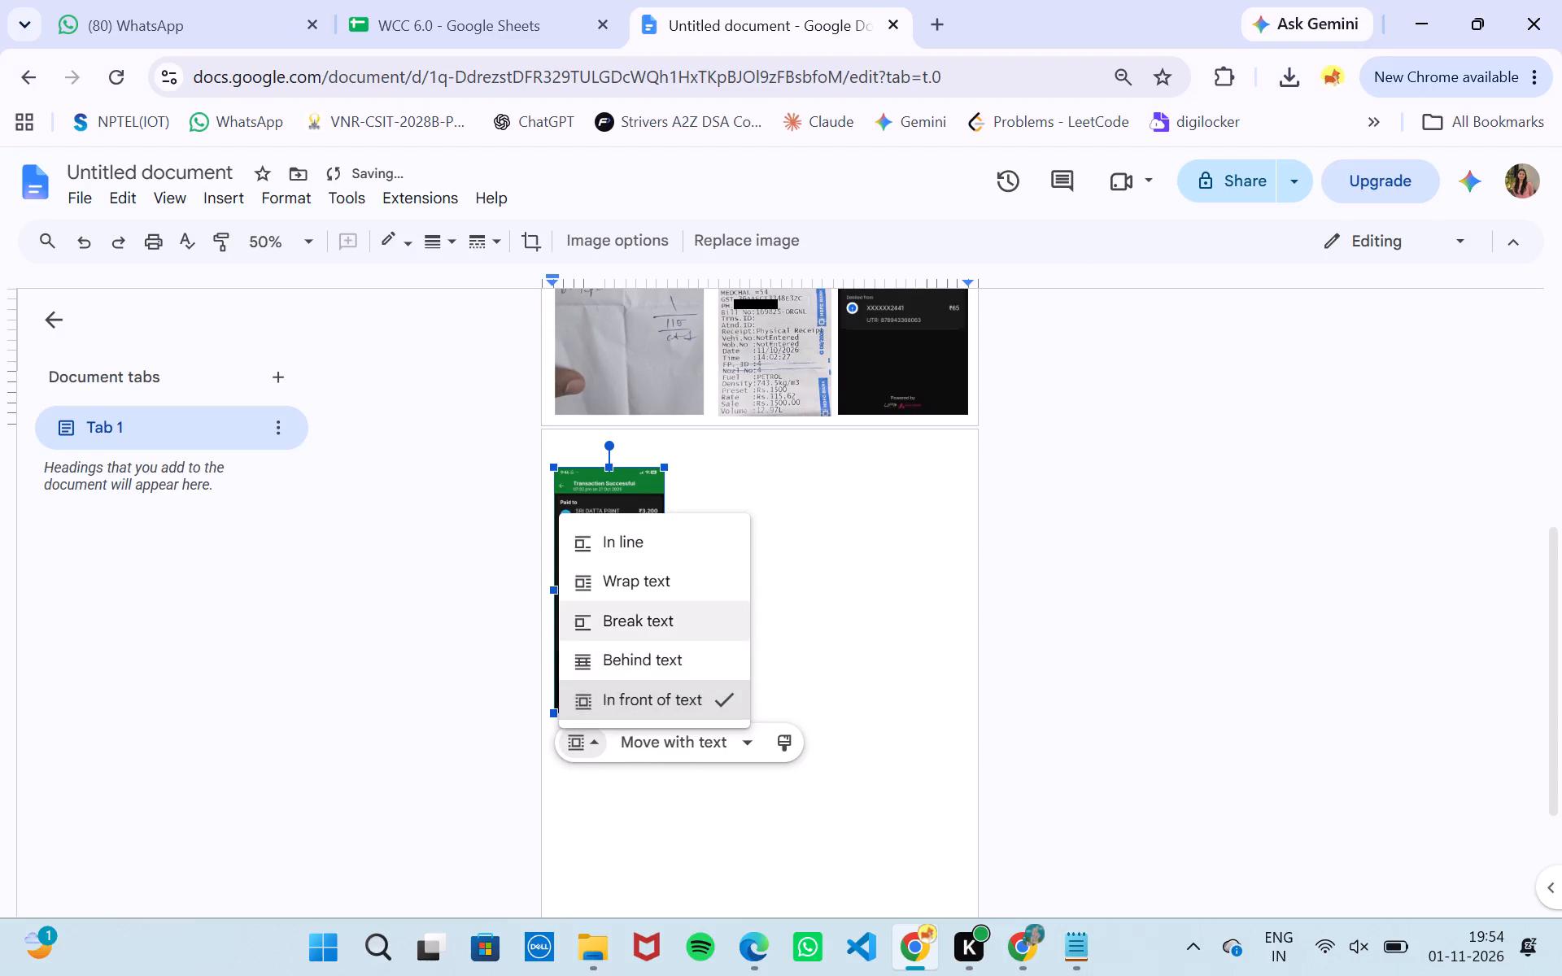
left_click(864, 582)
left_click_drag(628, 586, 626, 560)
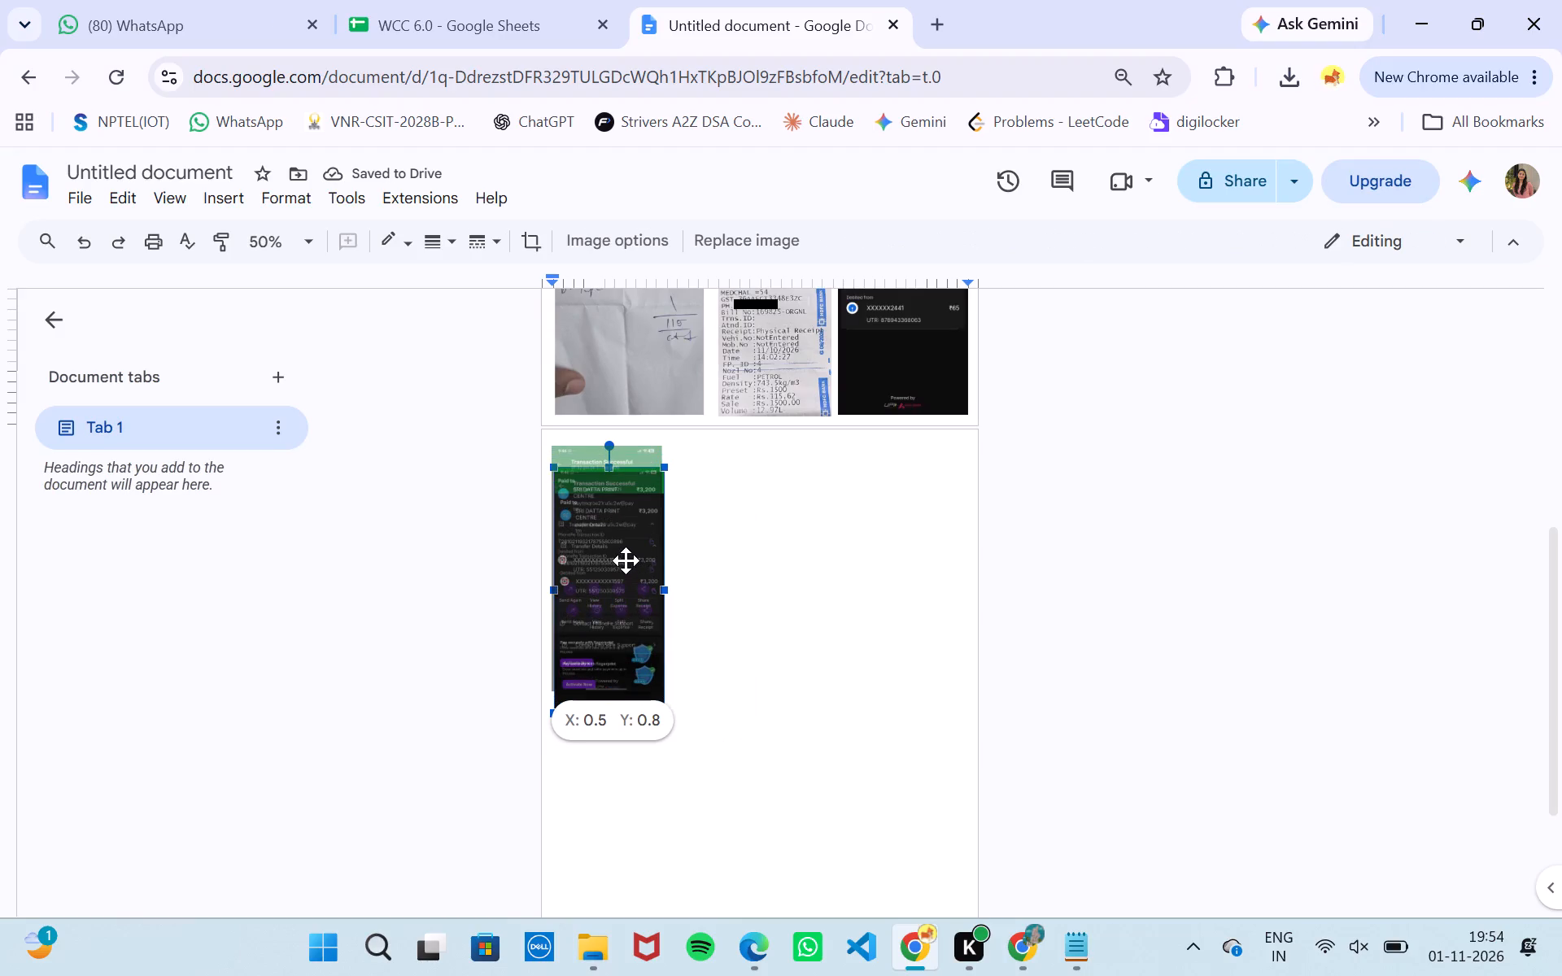
left_click_drag(626, 560, 626, 553)
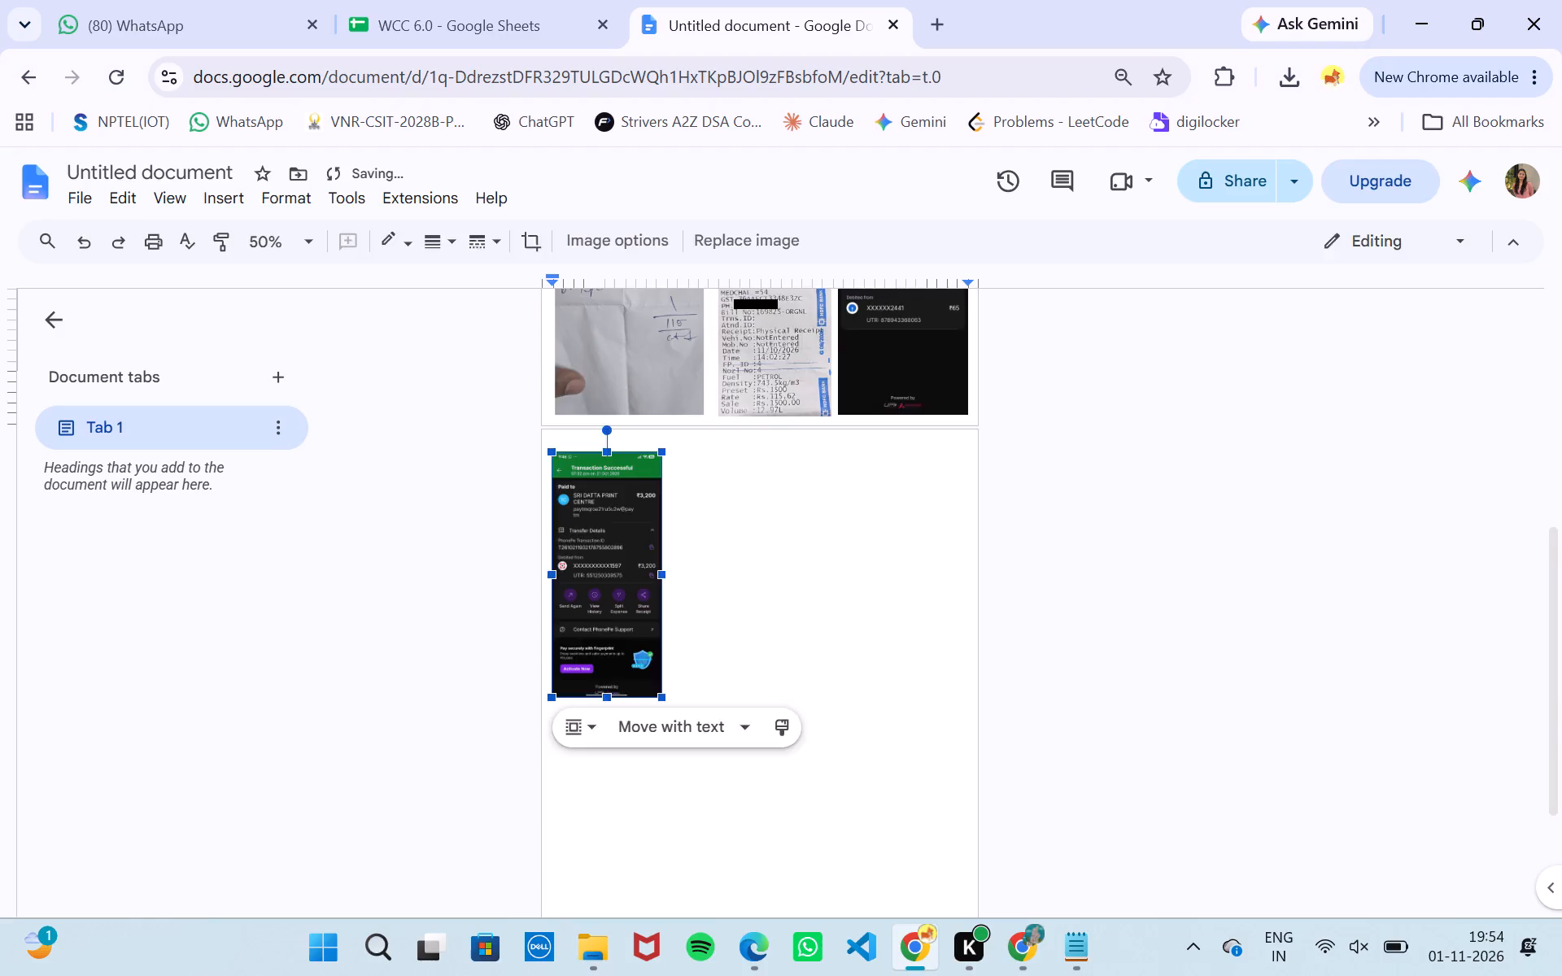
left_click(816, 583)
Move the ₹510 Sri Datta Print Centre screenshot from the first page to beside the ₹3,200 screenshot on page two.
scroll(816, 583, "up", 5)
left_click(897, 503)
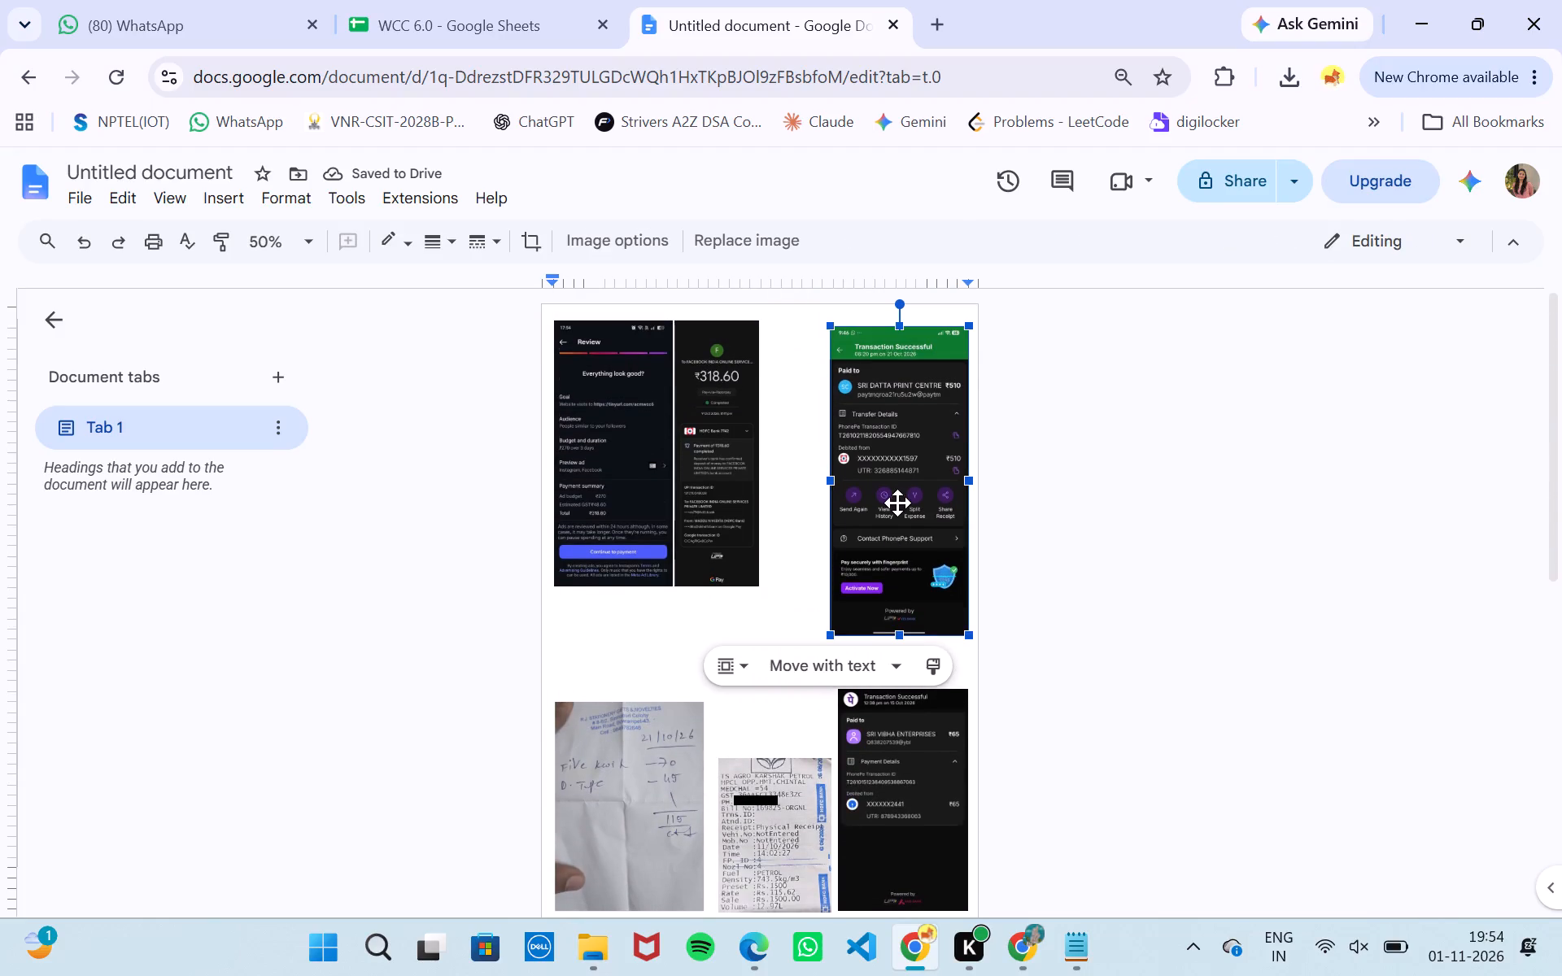
left_click_drag(897, 503, 756, 717)
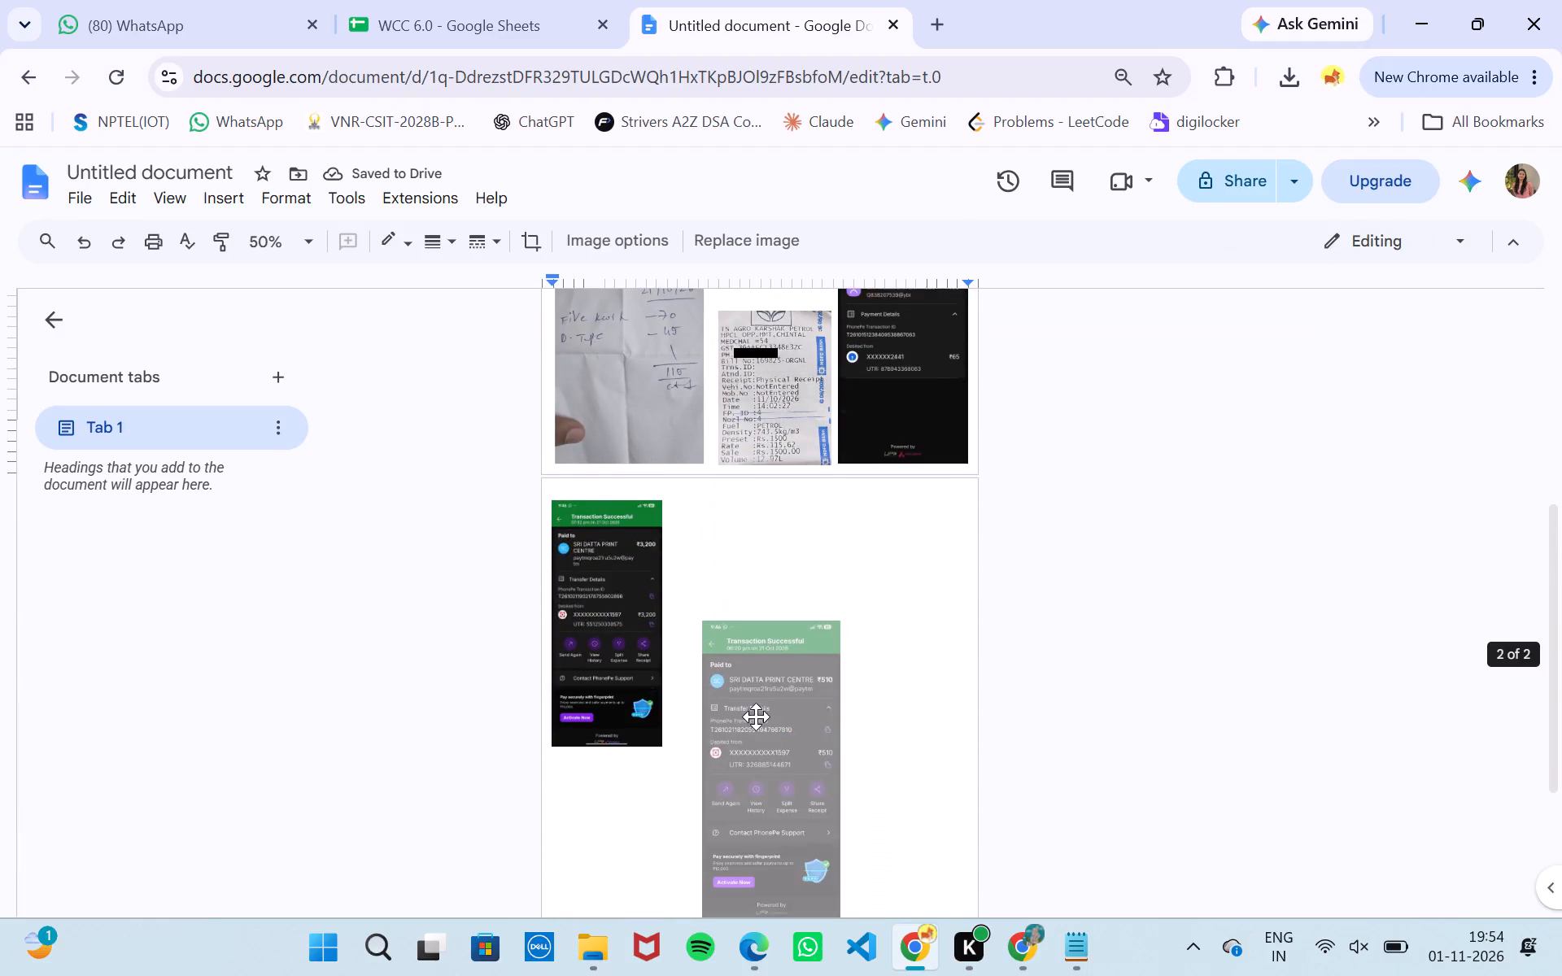
left_click_drag(756, 717, 738, 666)
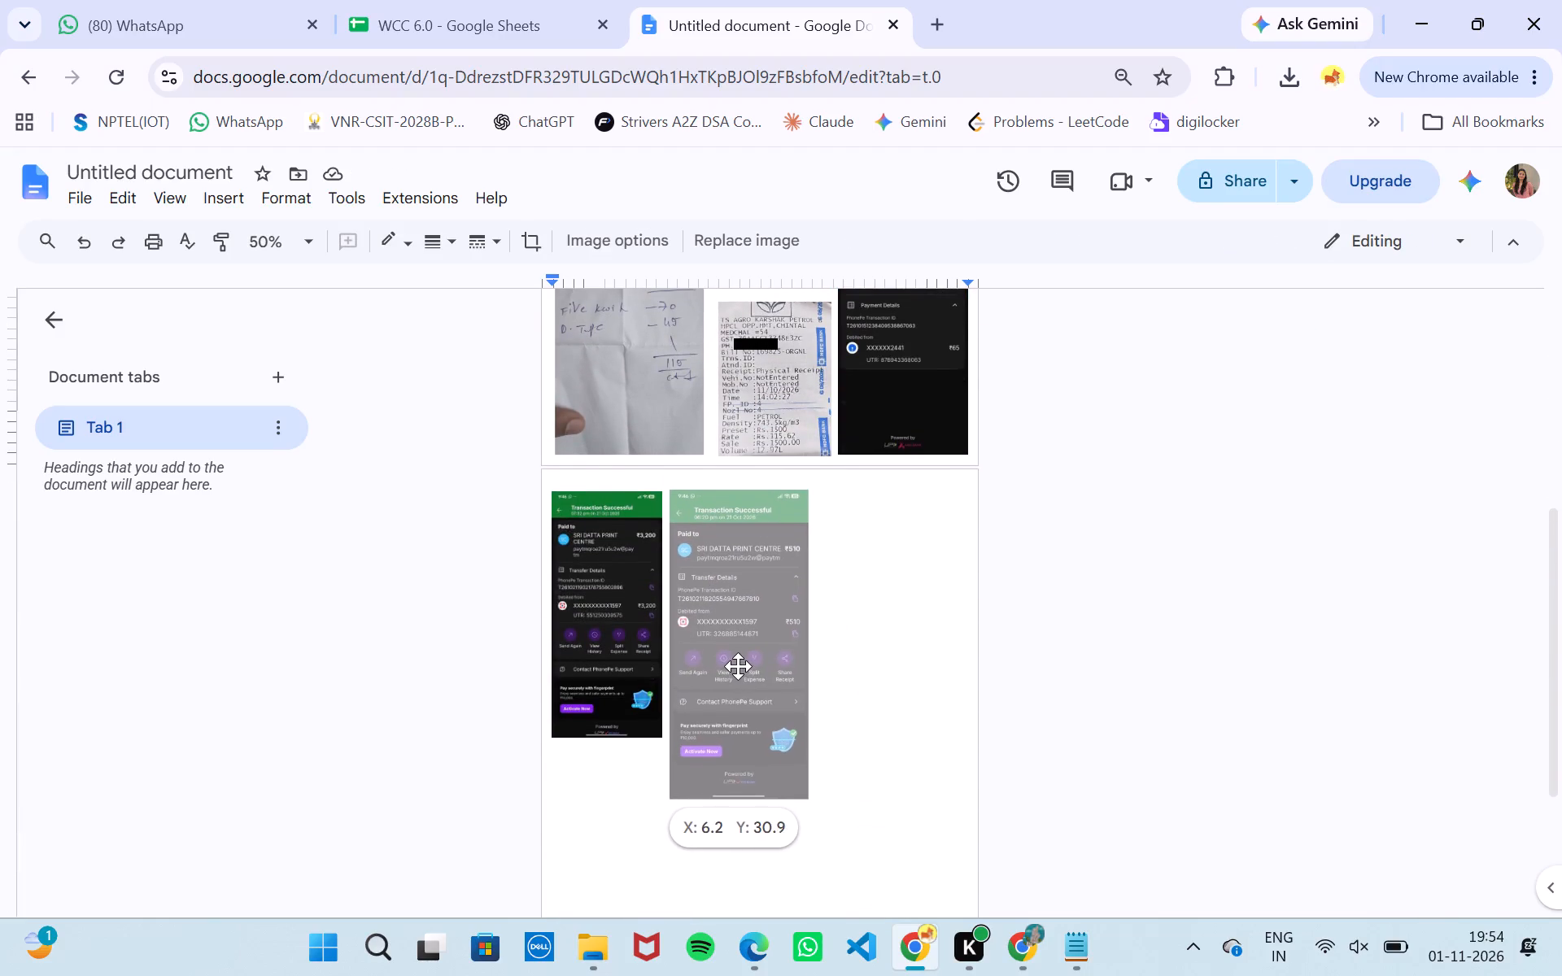
left_click_drag(738, 666, 738, 669)
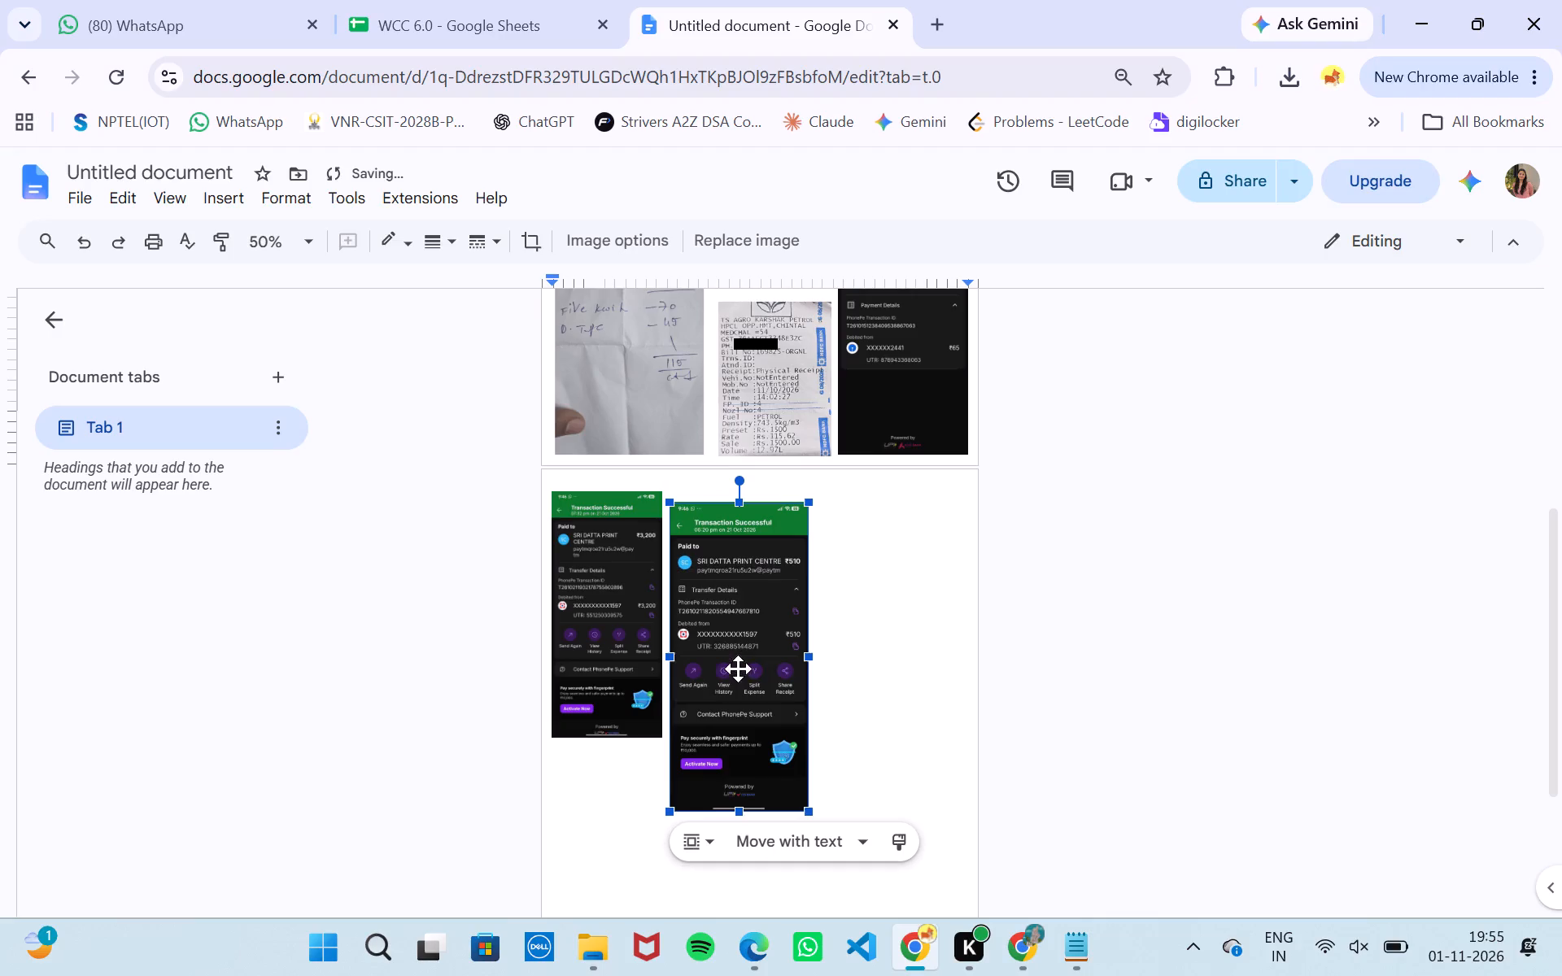
Resize the ₹510 screenshot to about the same size as the ₹3,200 one and place it directly alongside, tops level.
left_click_drag(670, 813, 676, 748)
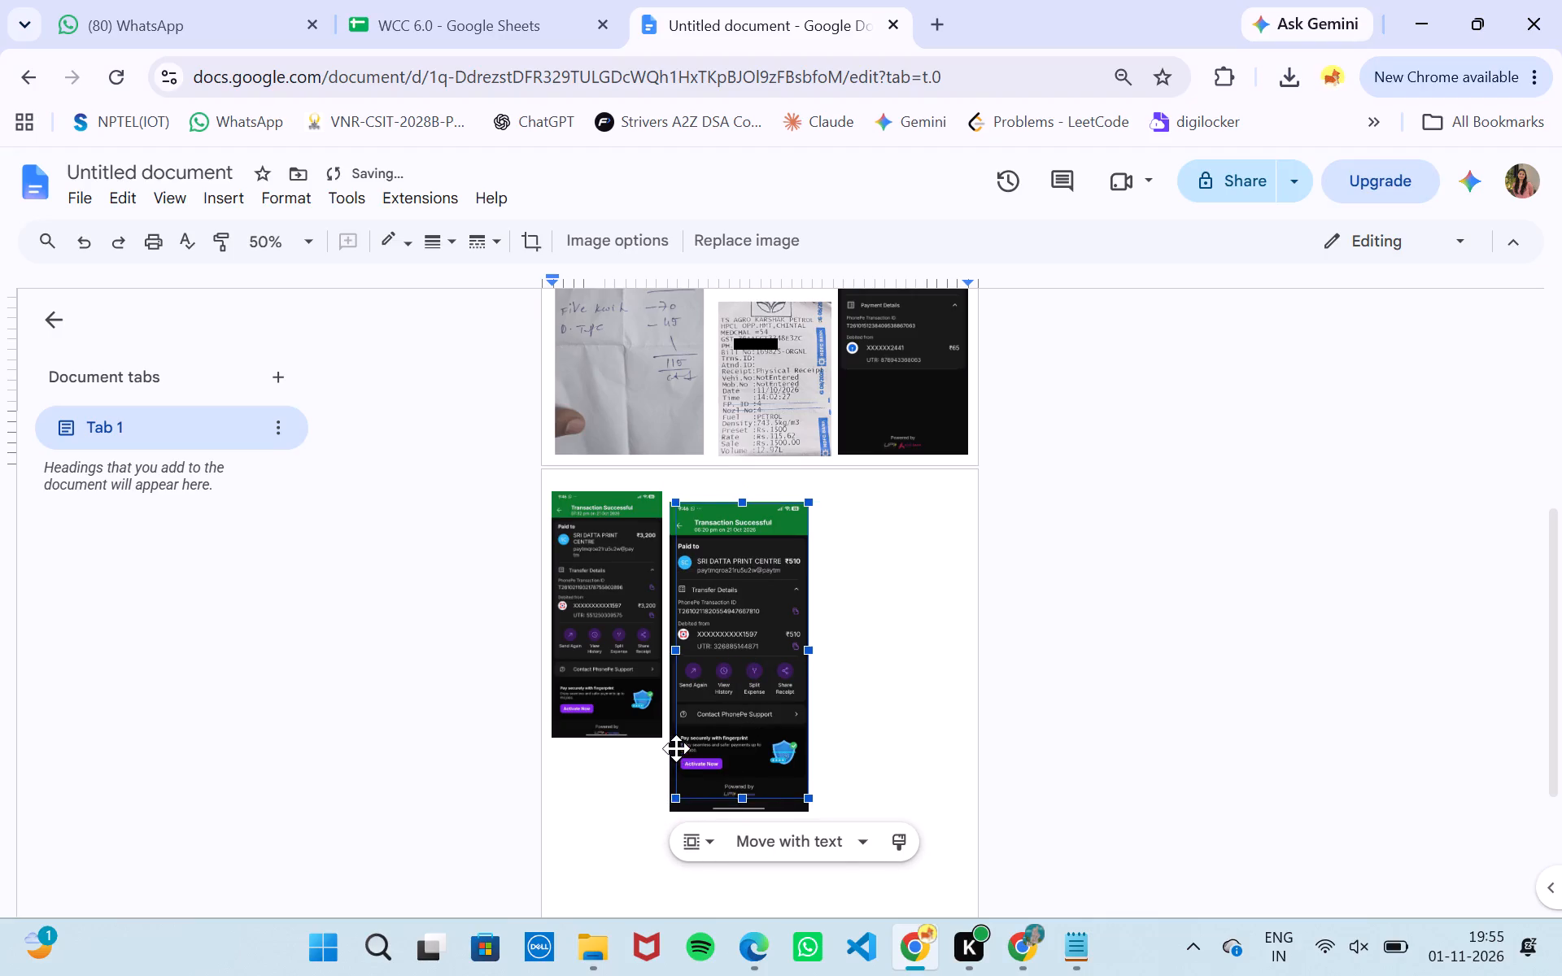
left_click_drag(676, 748, 765, 724)
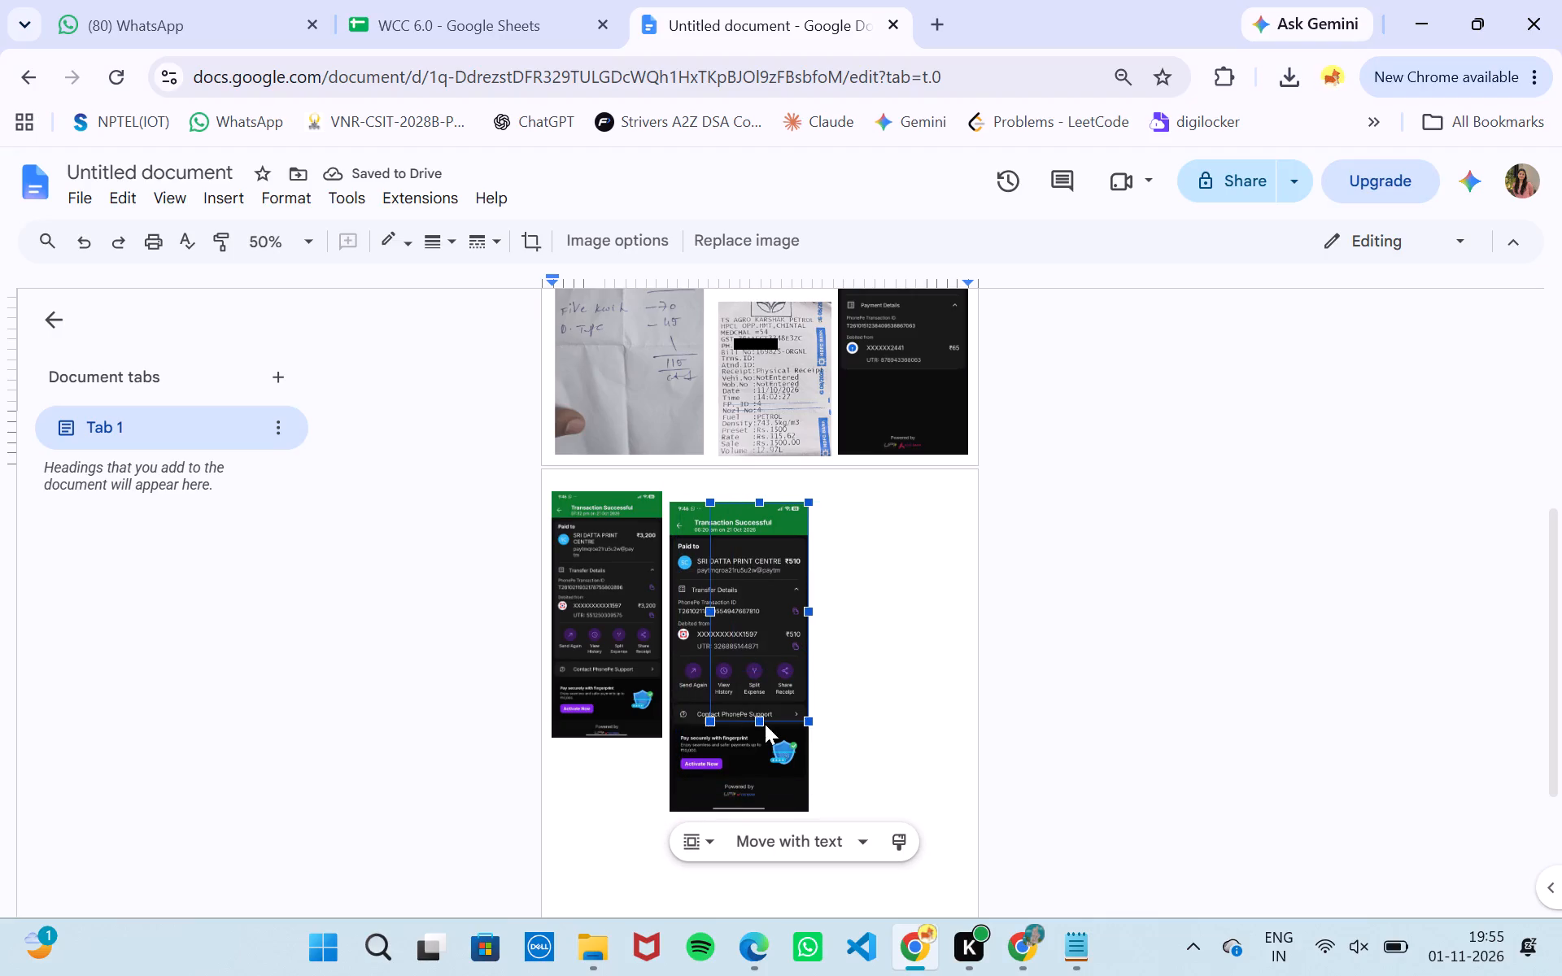
left_click_drag(765, 724, 776, 738)
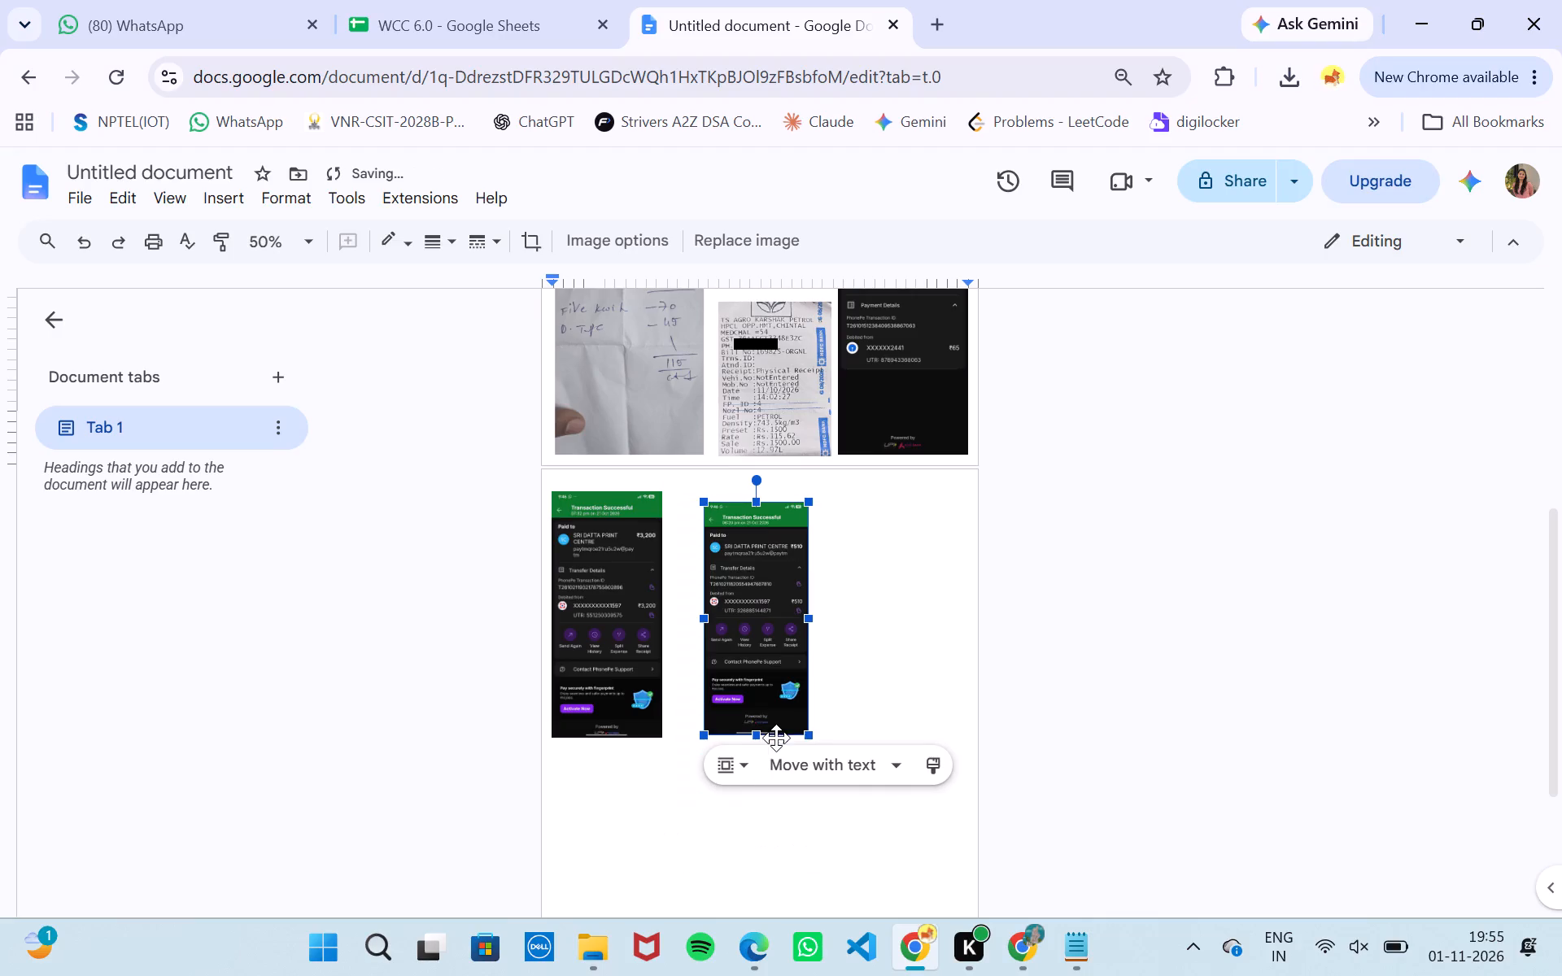
left_click_drag(760, 661, 724, 648)
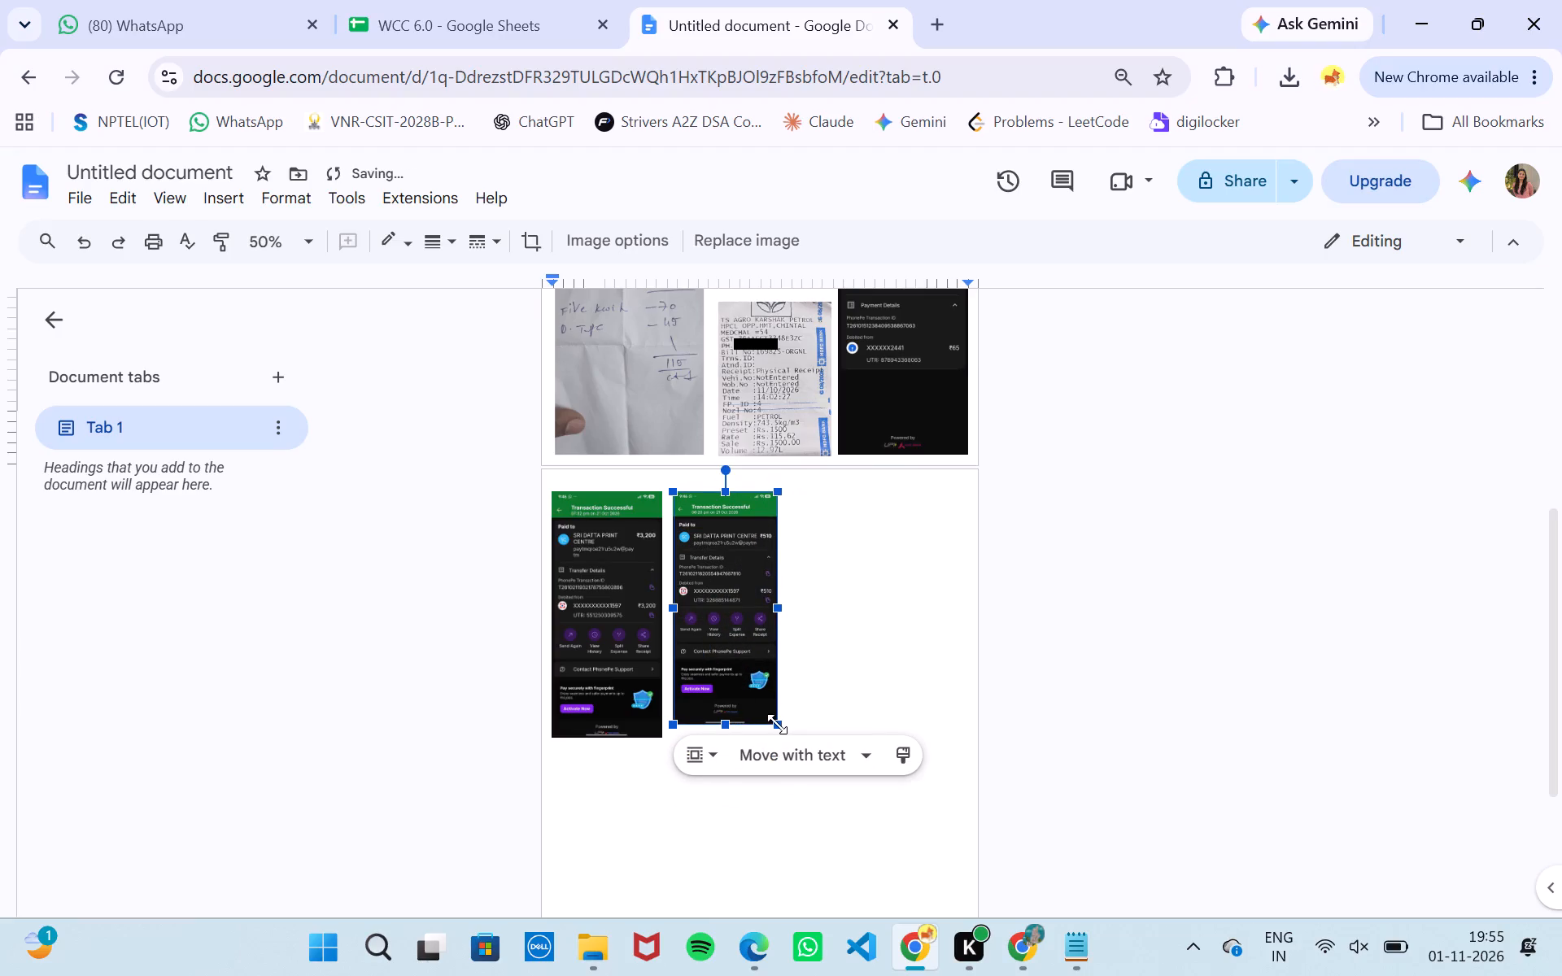
left_click(777, 724)
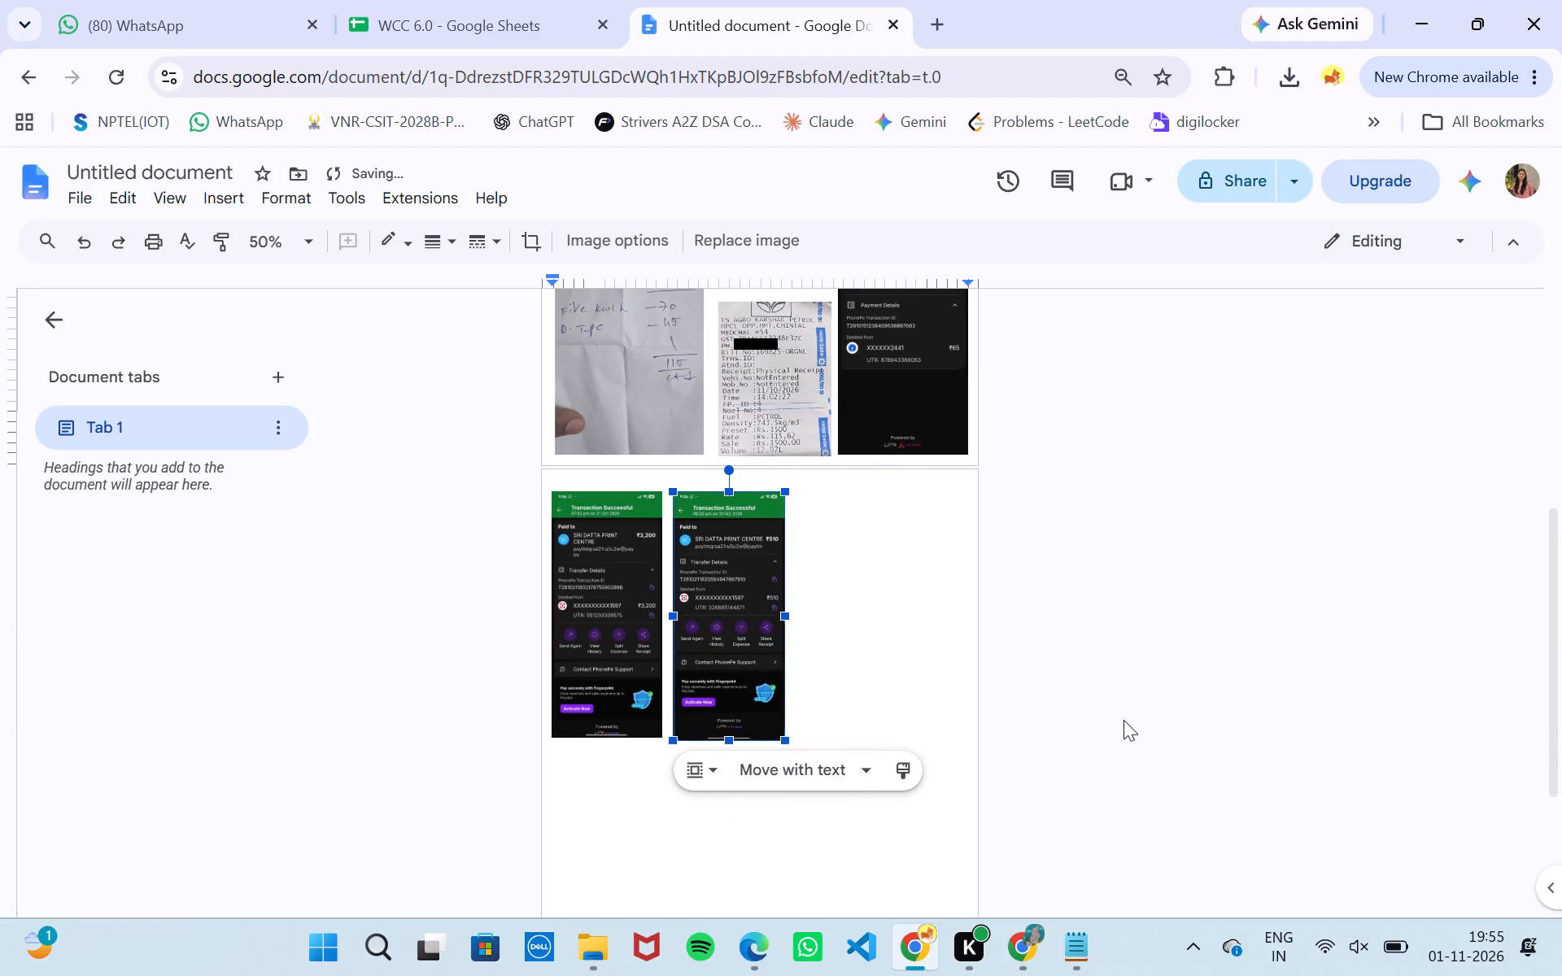
left_click(1124, 720)
Fine-tune the ₹510 screenshot's alignment with its neighbour, positioning it at about X 6.3, Y 1.0.
left_click(706, 659)
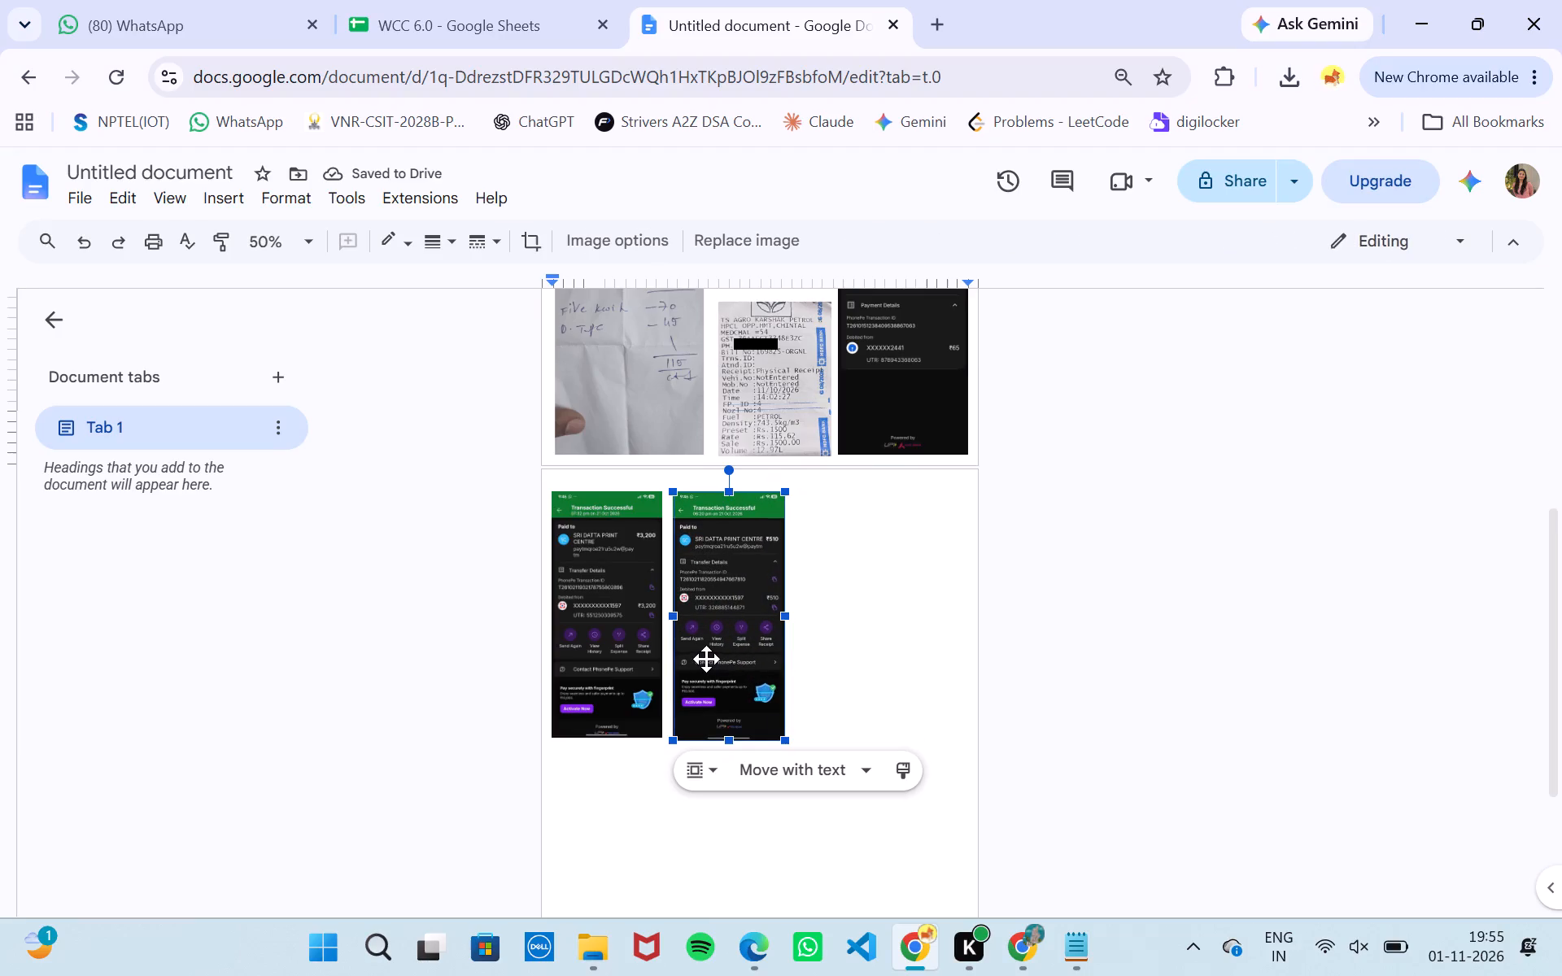
key("Up")
key("Up")
key("Up")
key("Up")
key("Up")
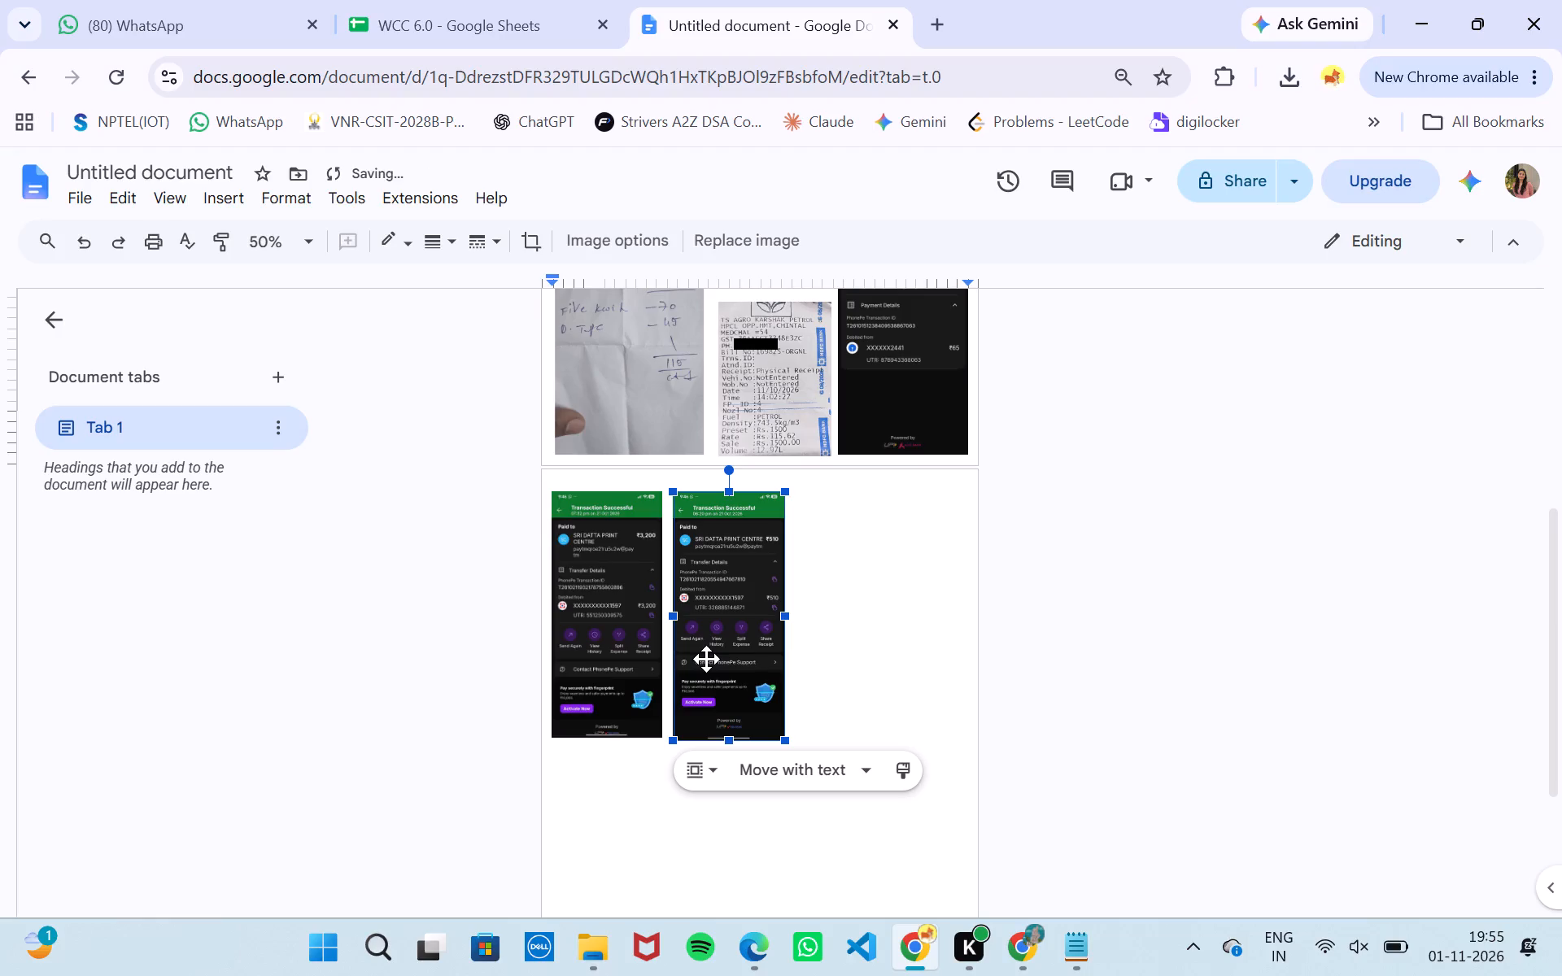
left_click(706, 659)
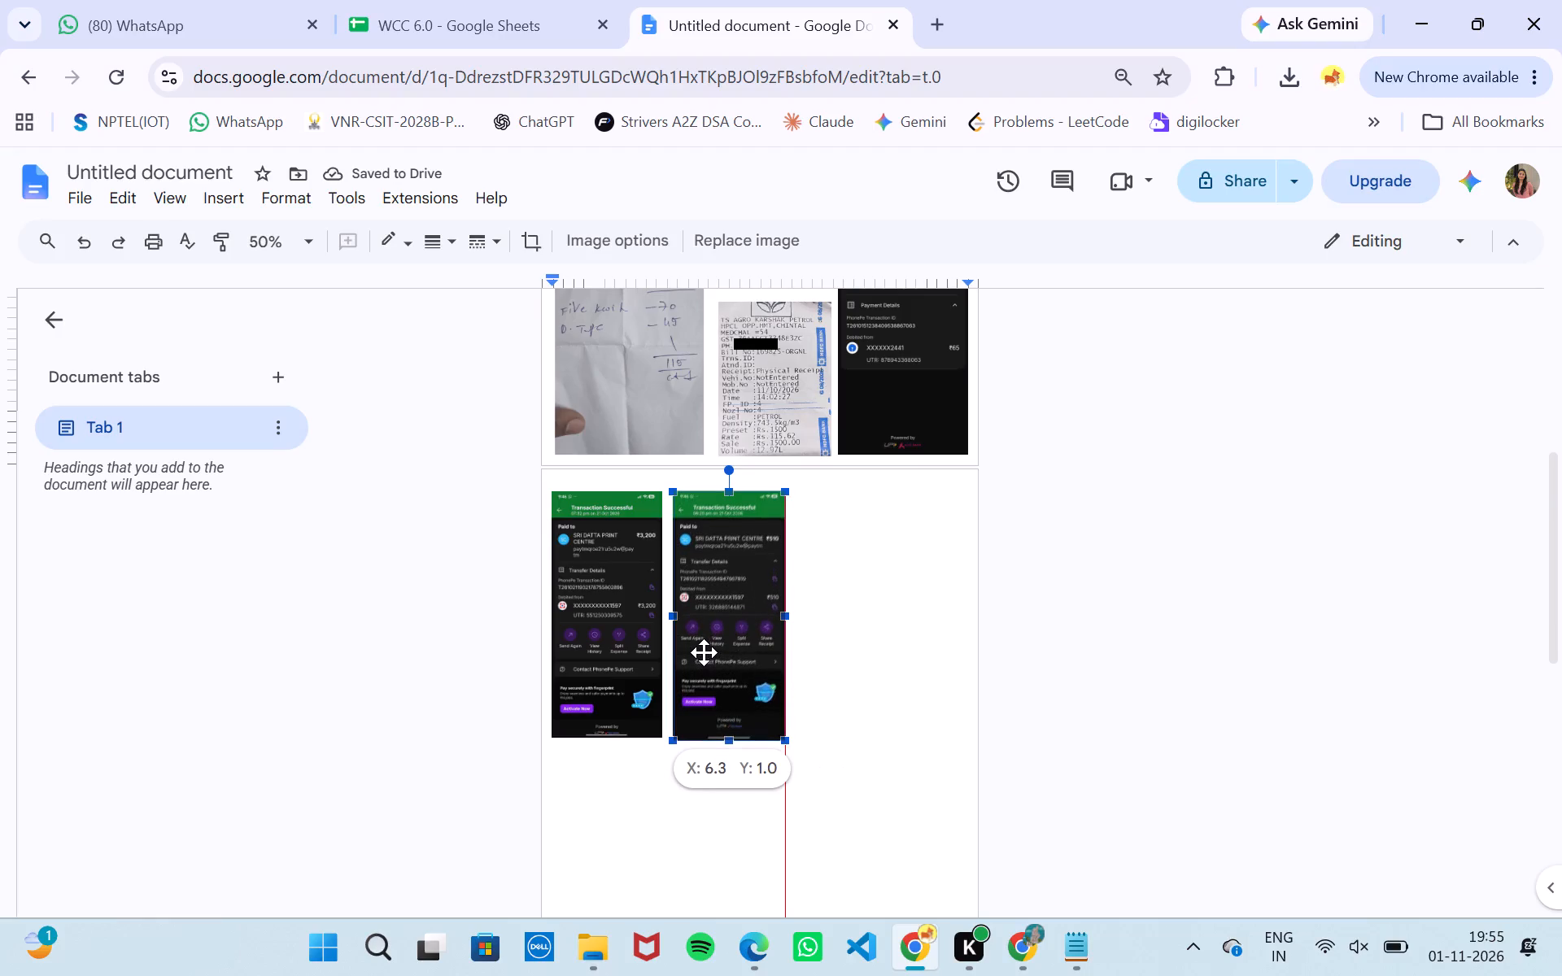
left_click(1042, 655)
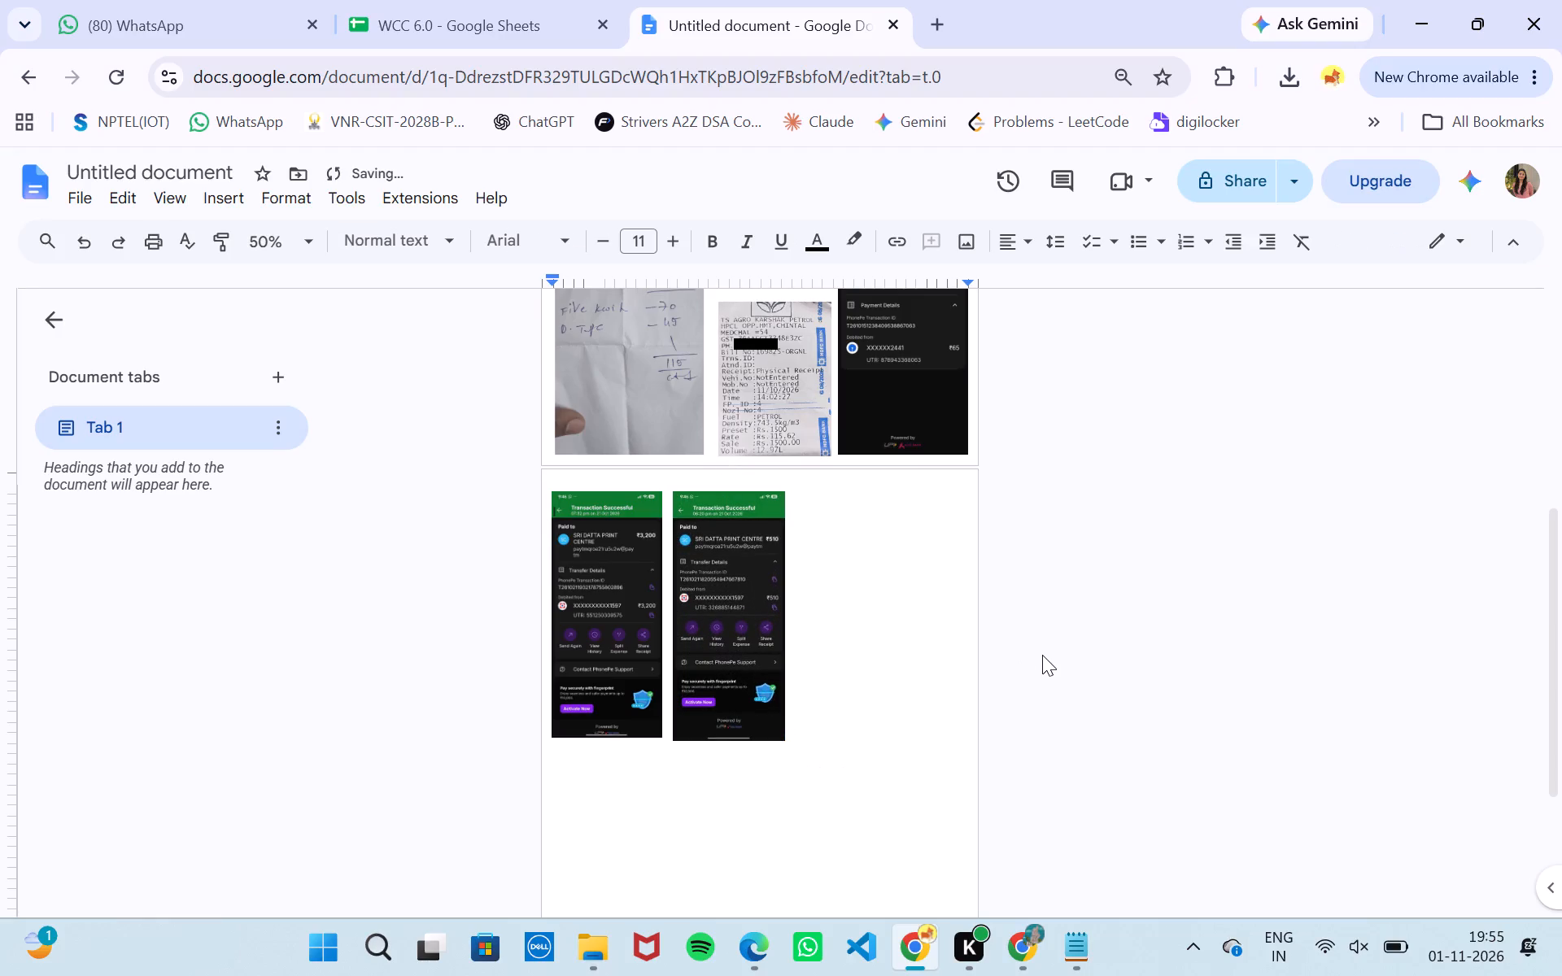
Review the document's receipts, then check the 1740, 190 and 120 expense entries in the WCC 6.0 sheet.
scroll(1042, 655, "up", 1)
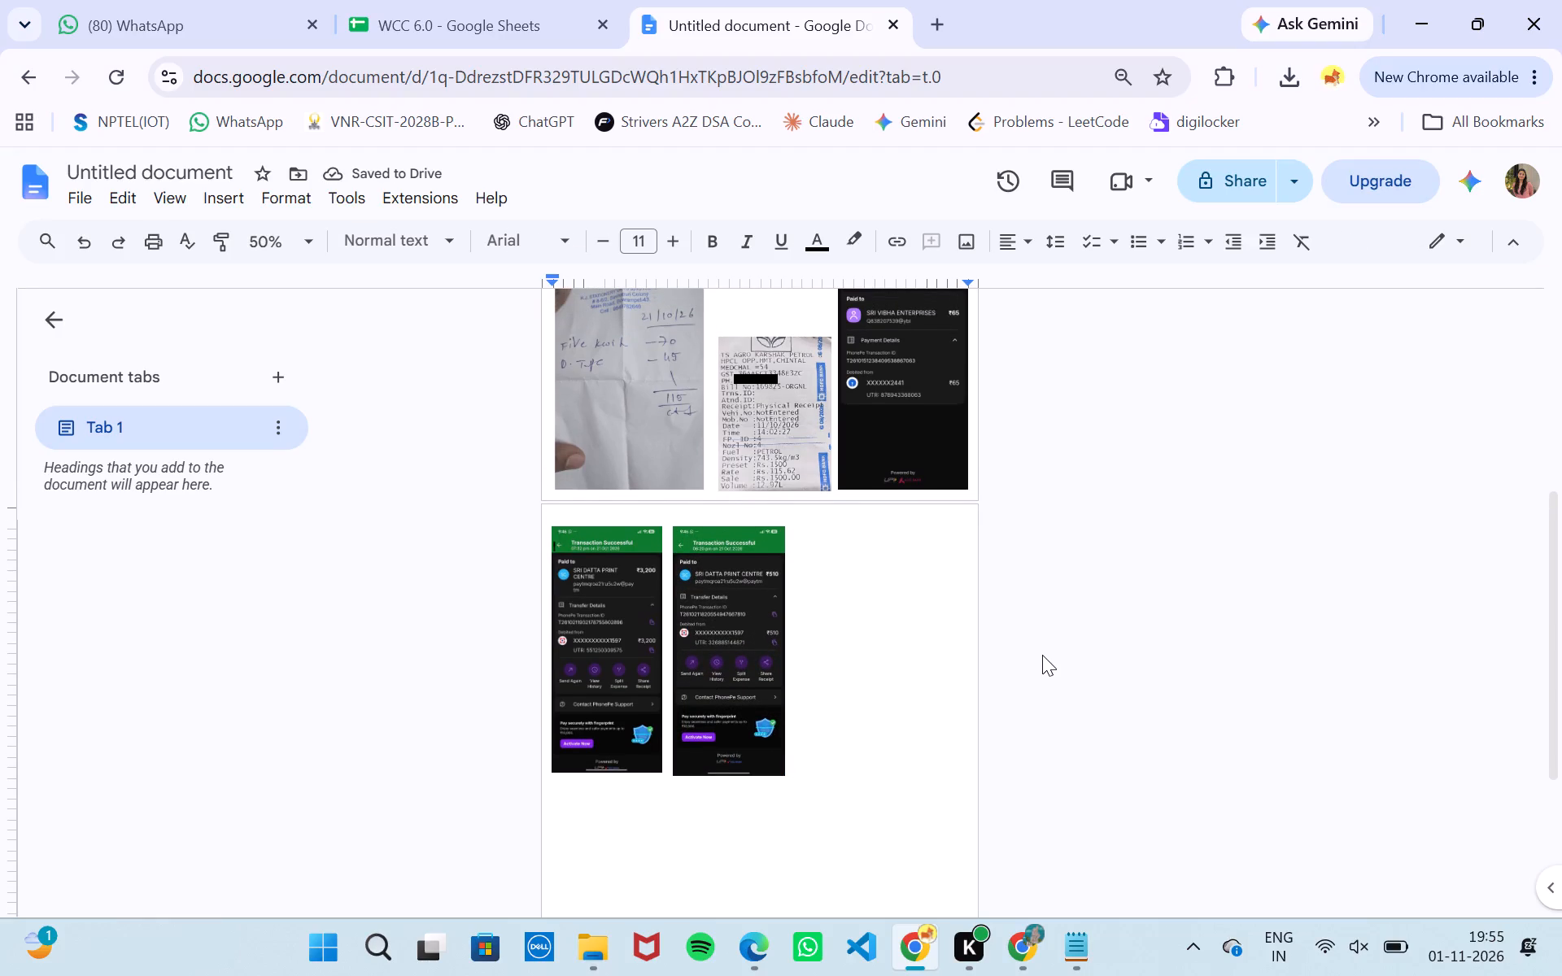
scroll(1042, 655, "up", 1)
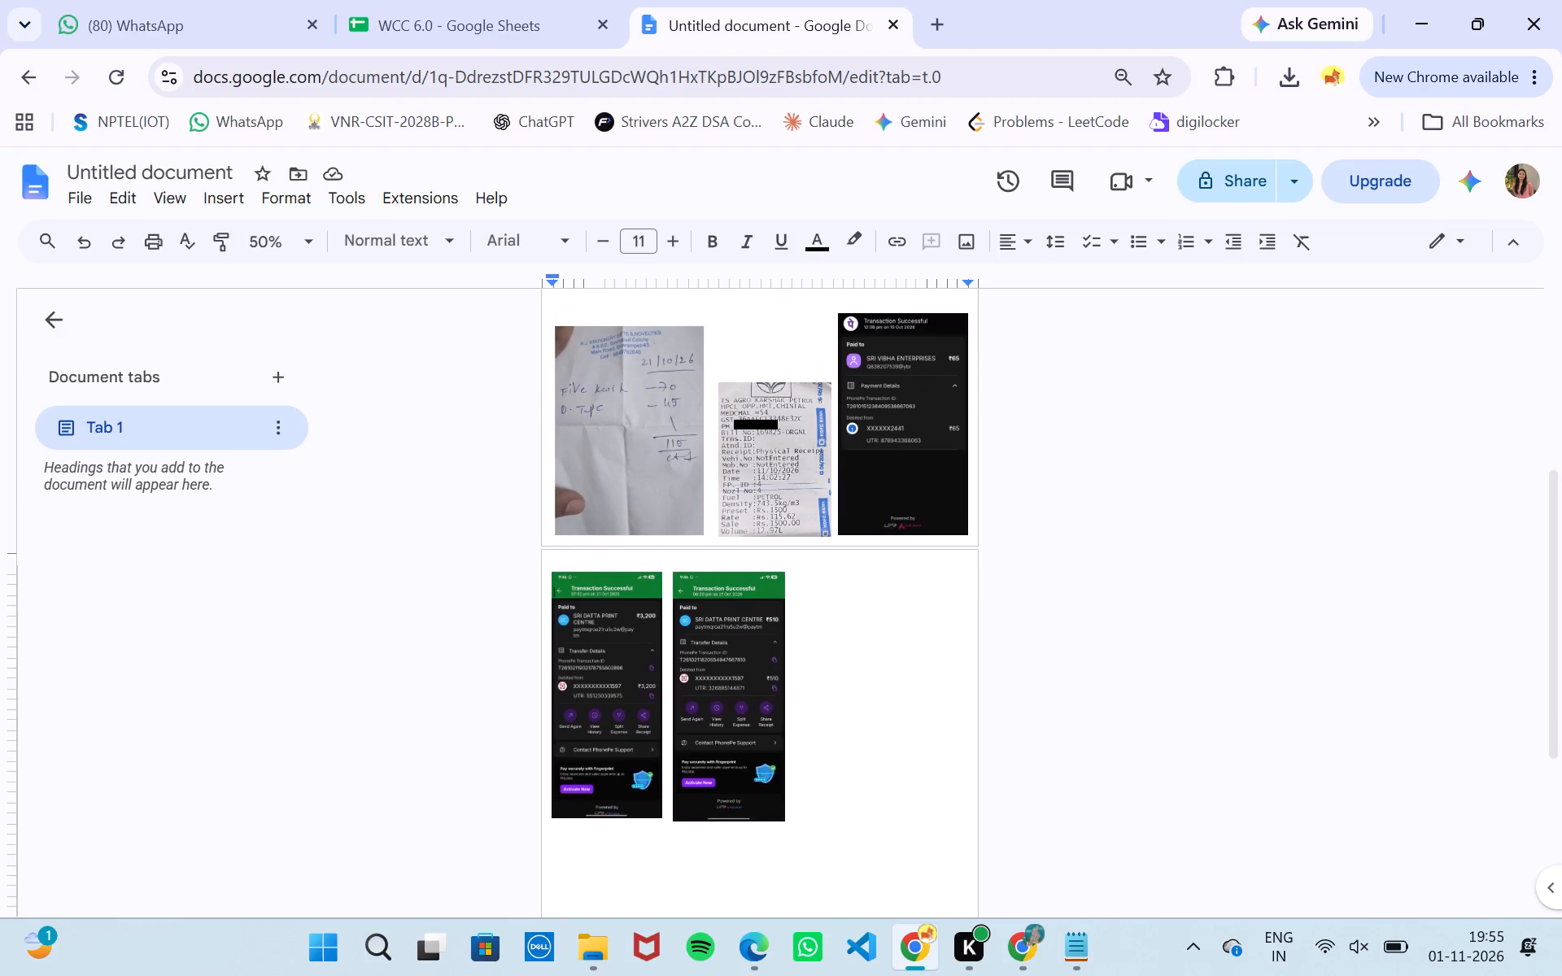
left_click(465, 19)
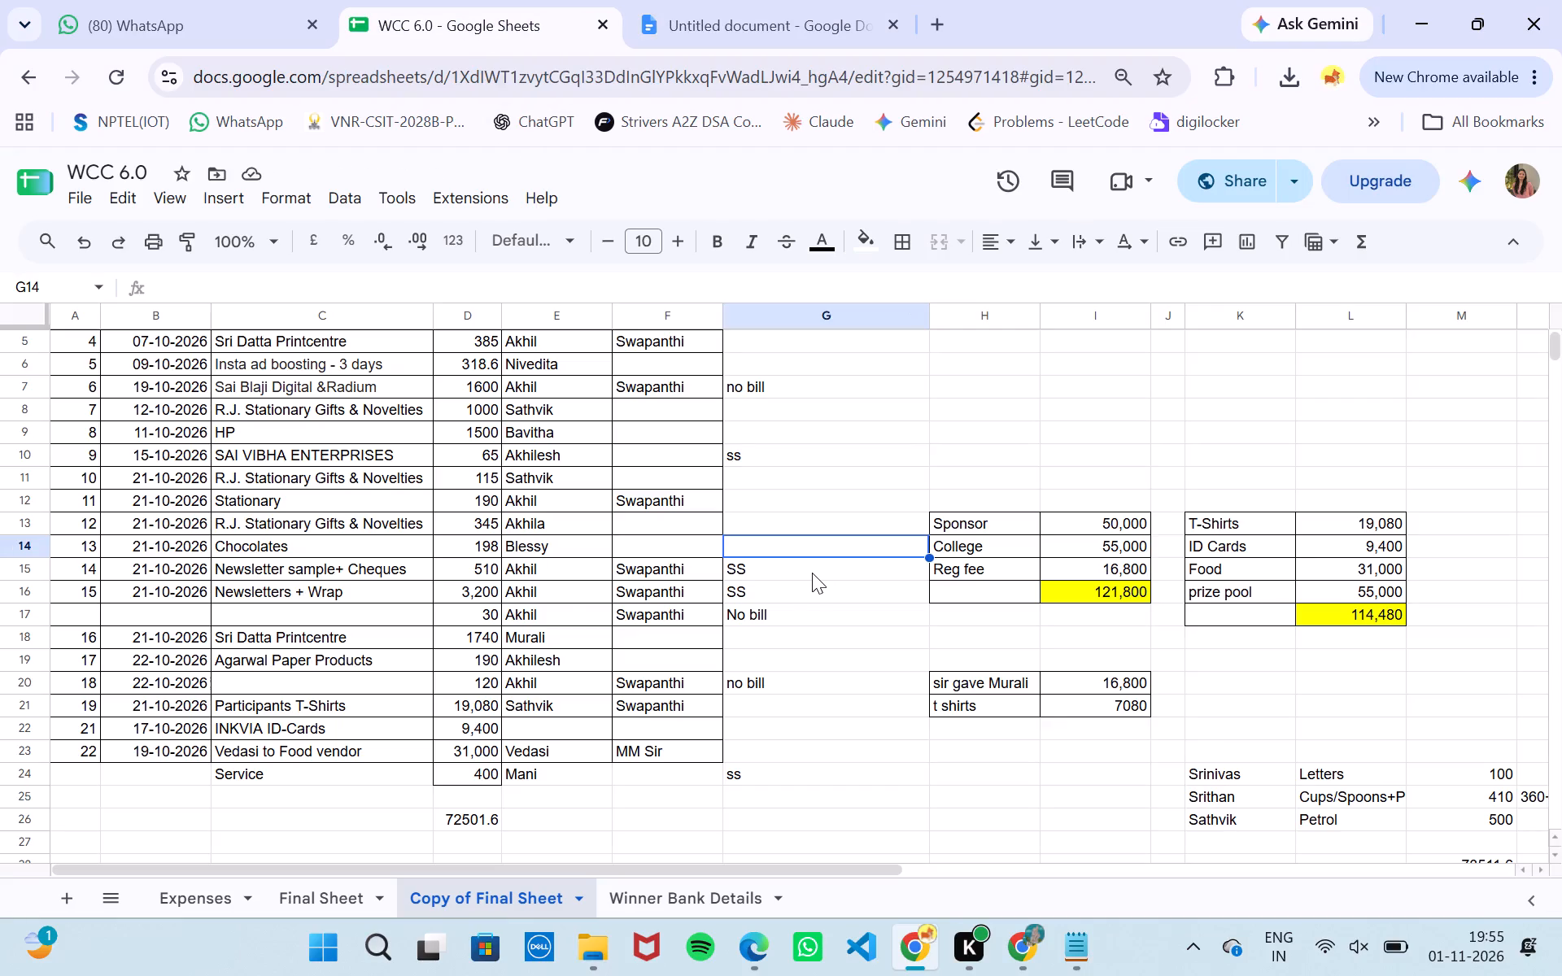
left_click(474, 638)
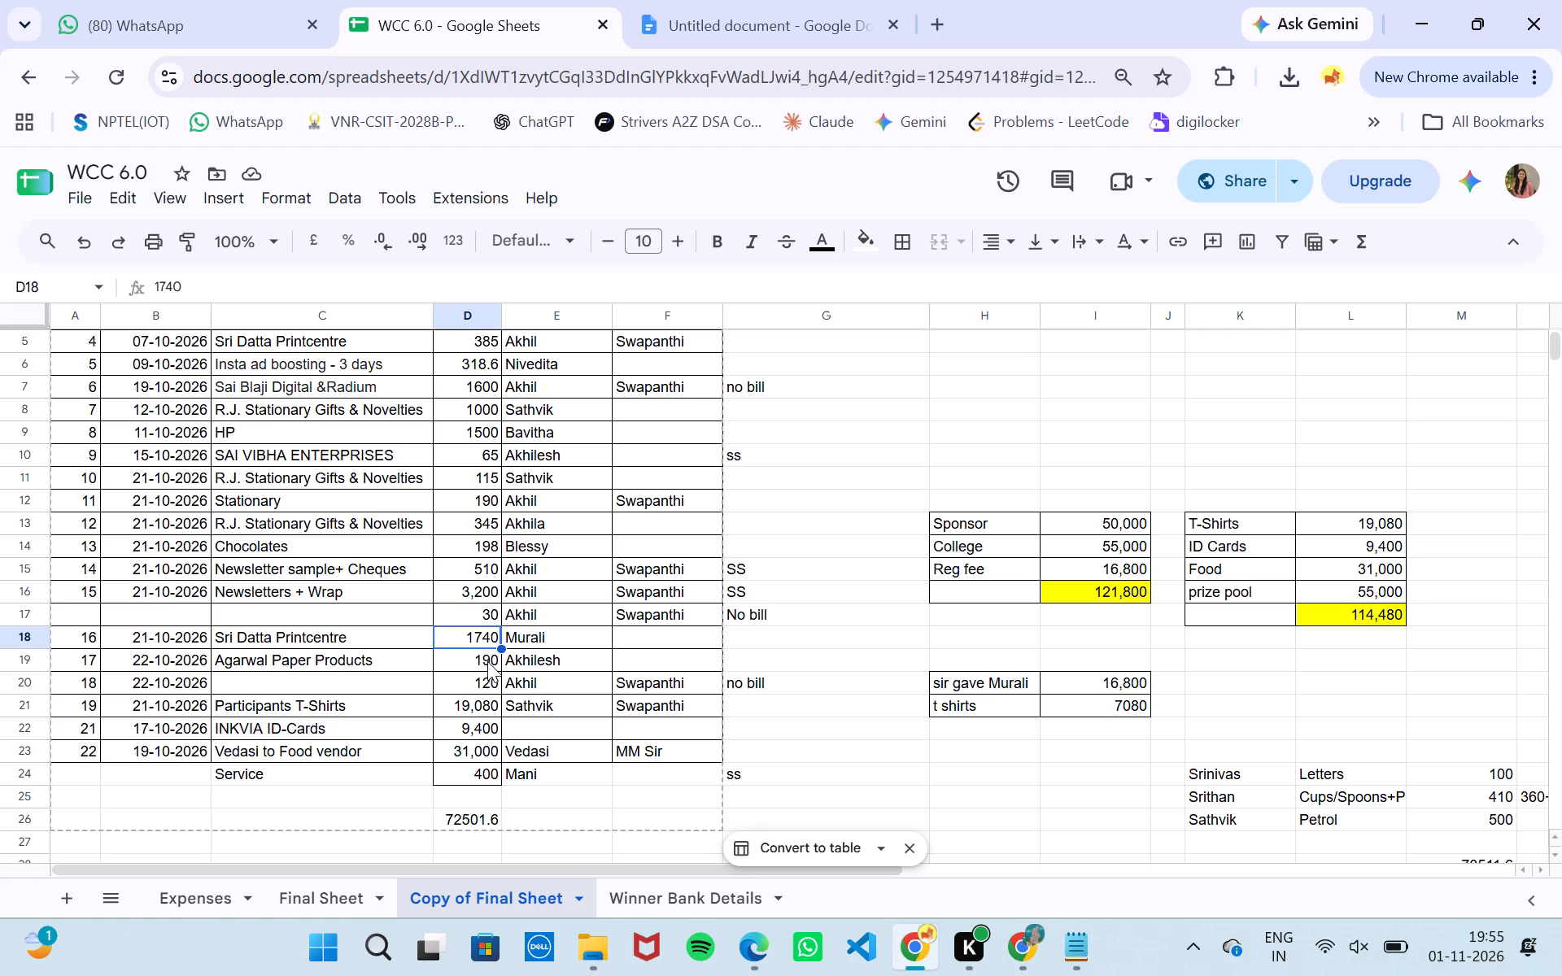
left_click(487, 661)
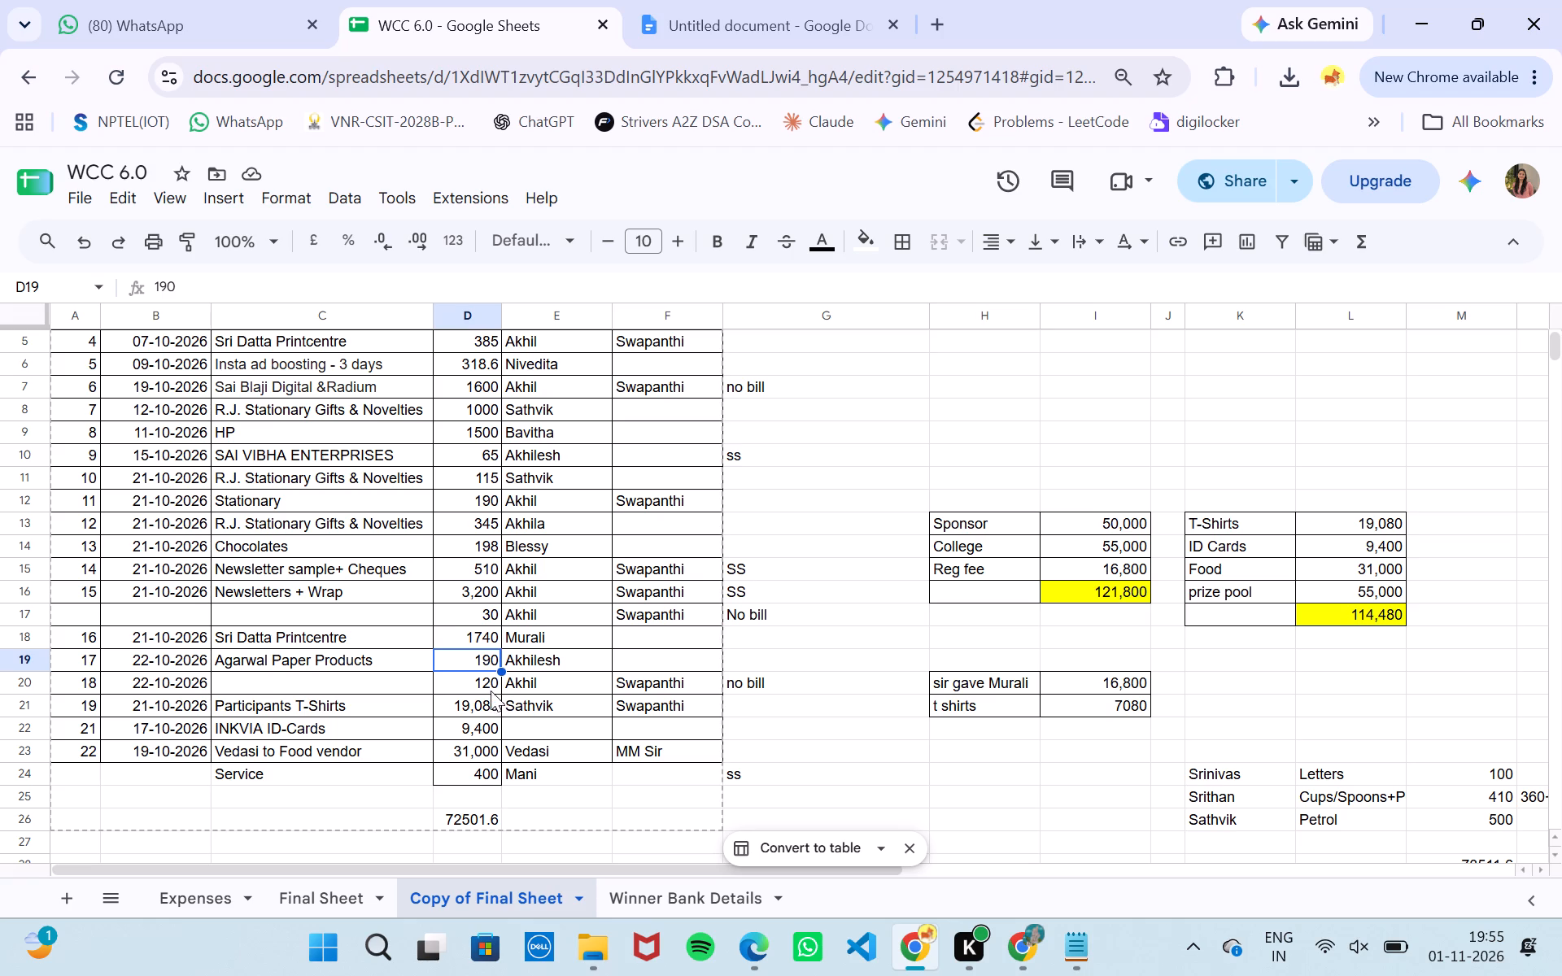
left_click(489, 685)
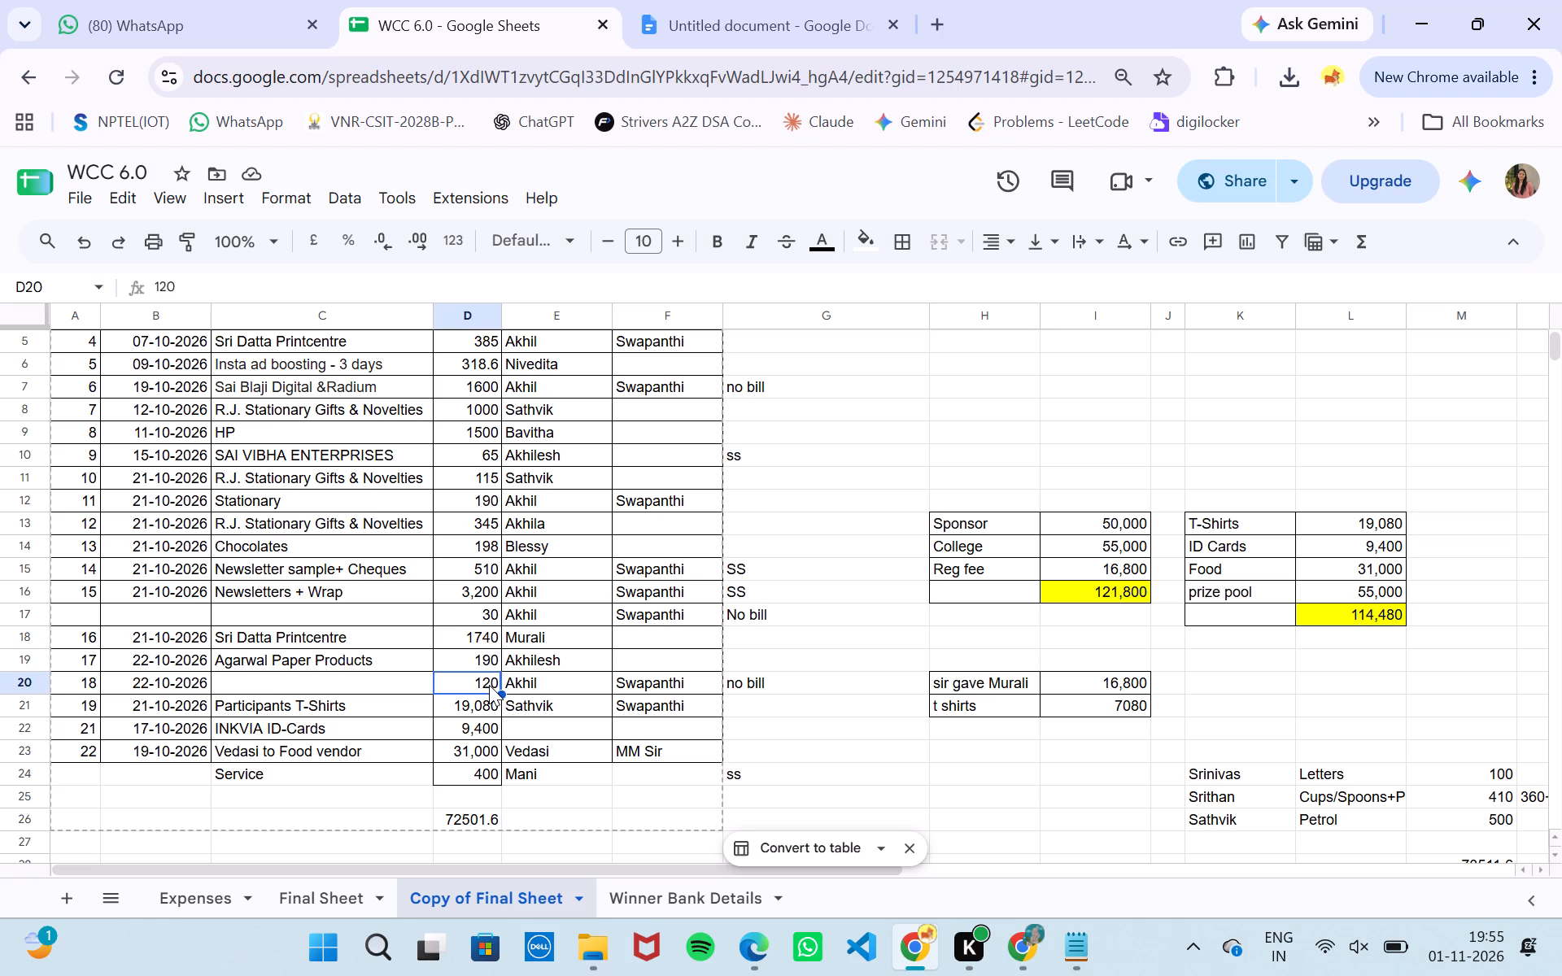
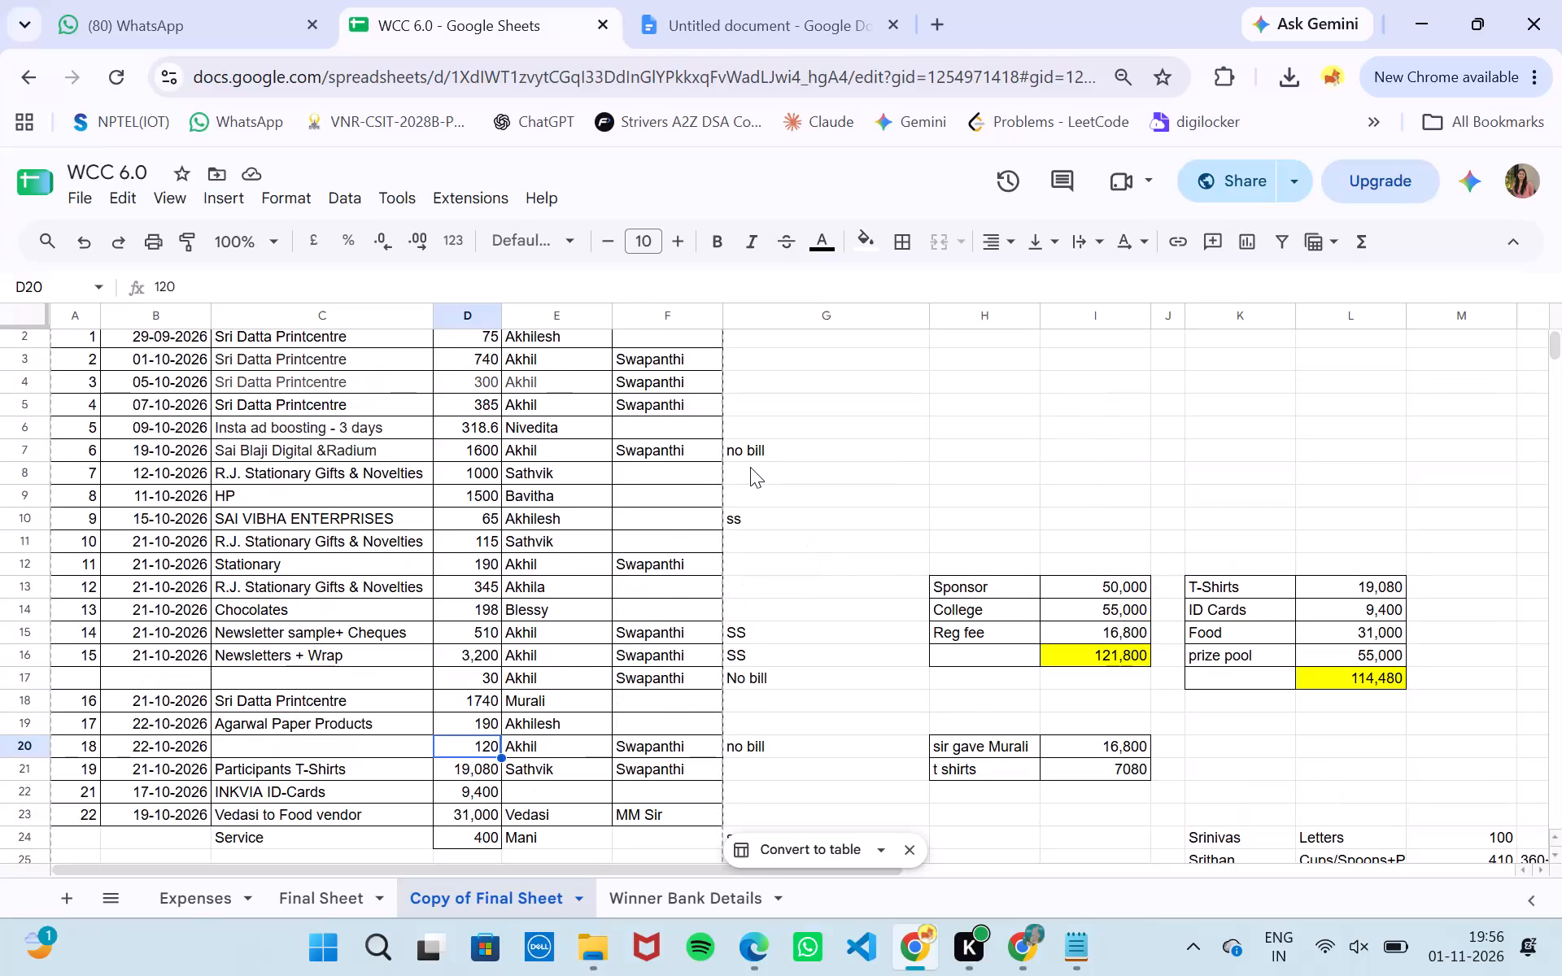
Open the bill note for the 1600 Sai Blaji Digital &Radium expense for editing in the Copy of Final Sheet.
double_click(746, 450)
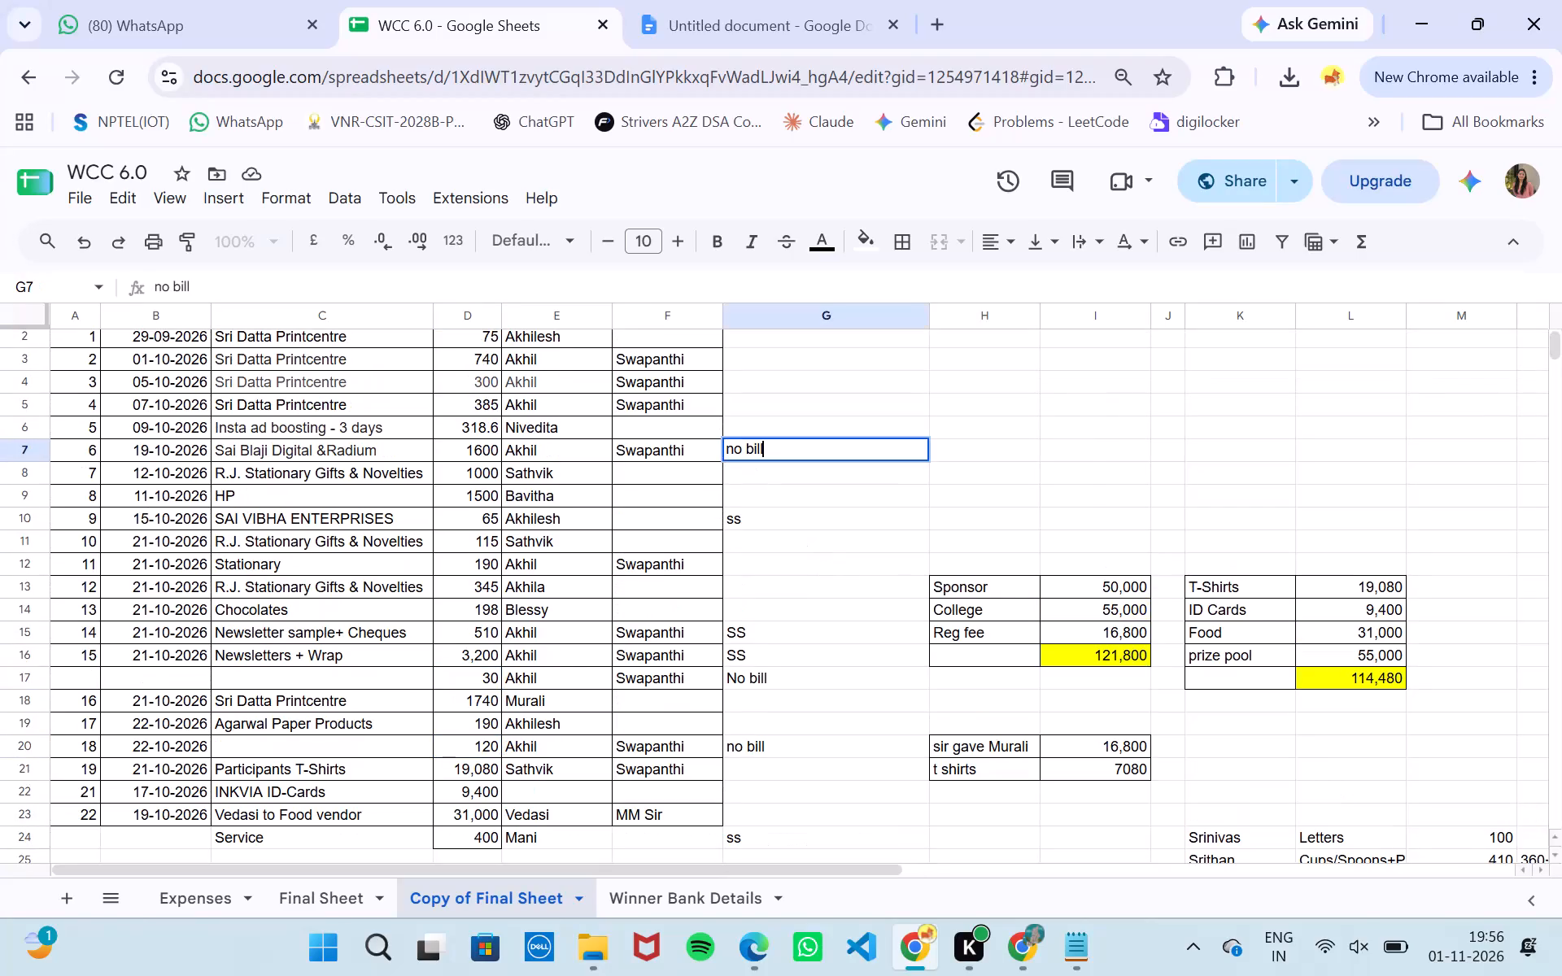
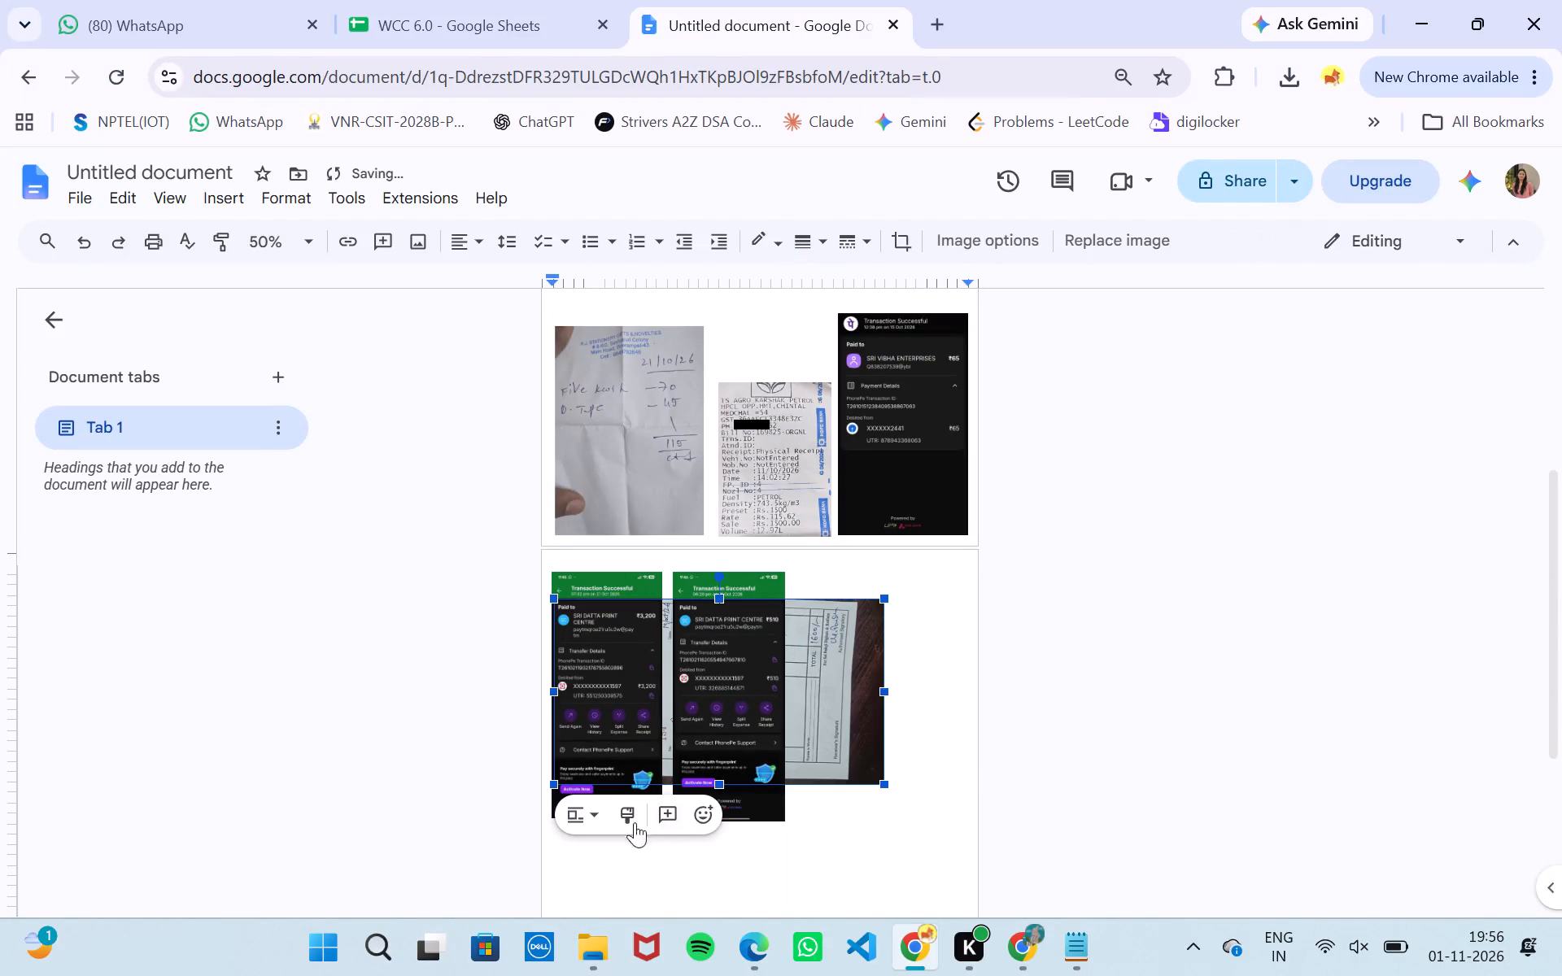
Set the Sai Balaji Digitals & Radium bill image to sit in front of text.
left_click(584, 819)
left_click(635, 769)
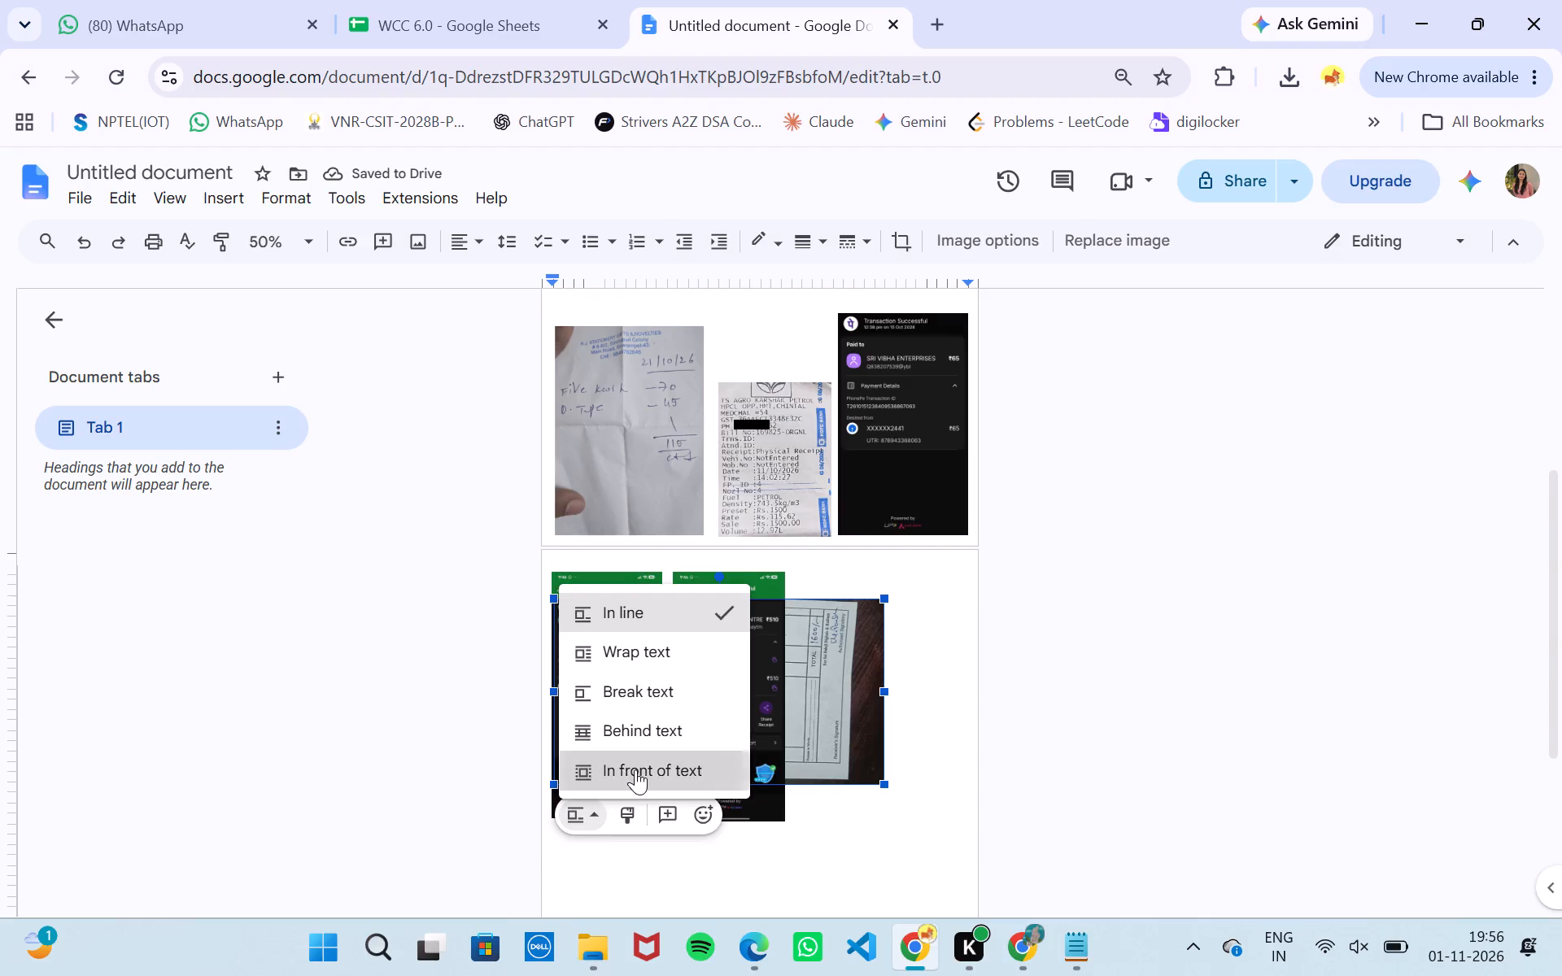
left_click(1061, 702)
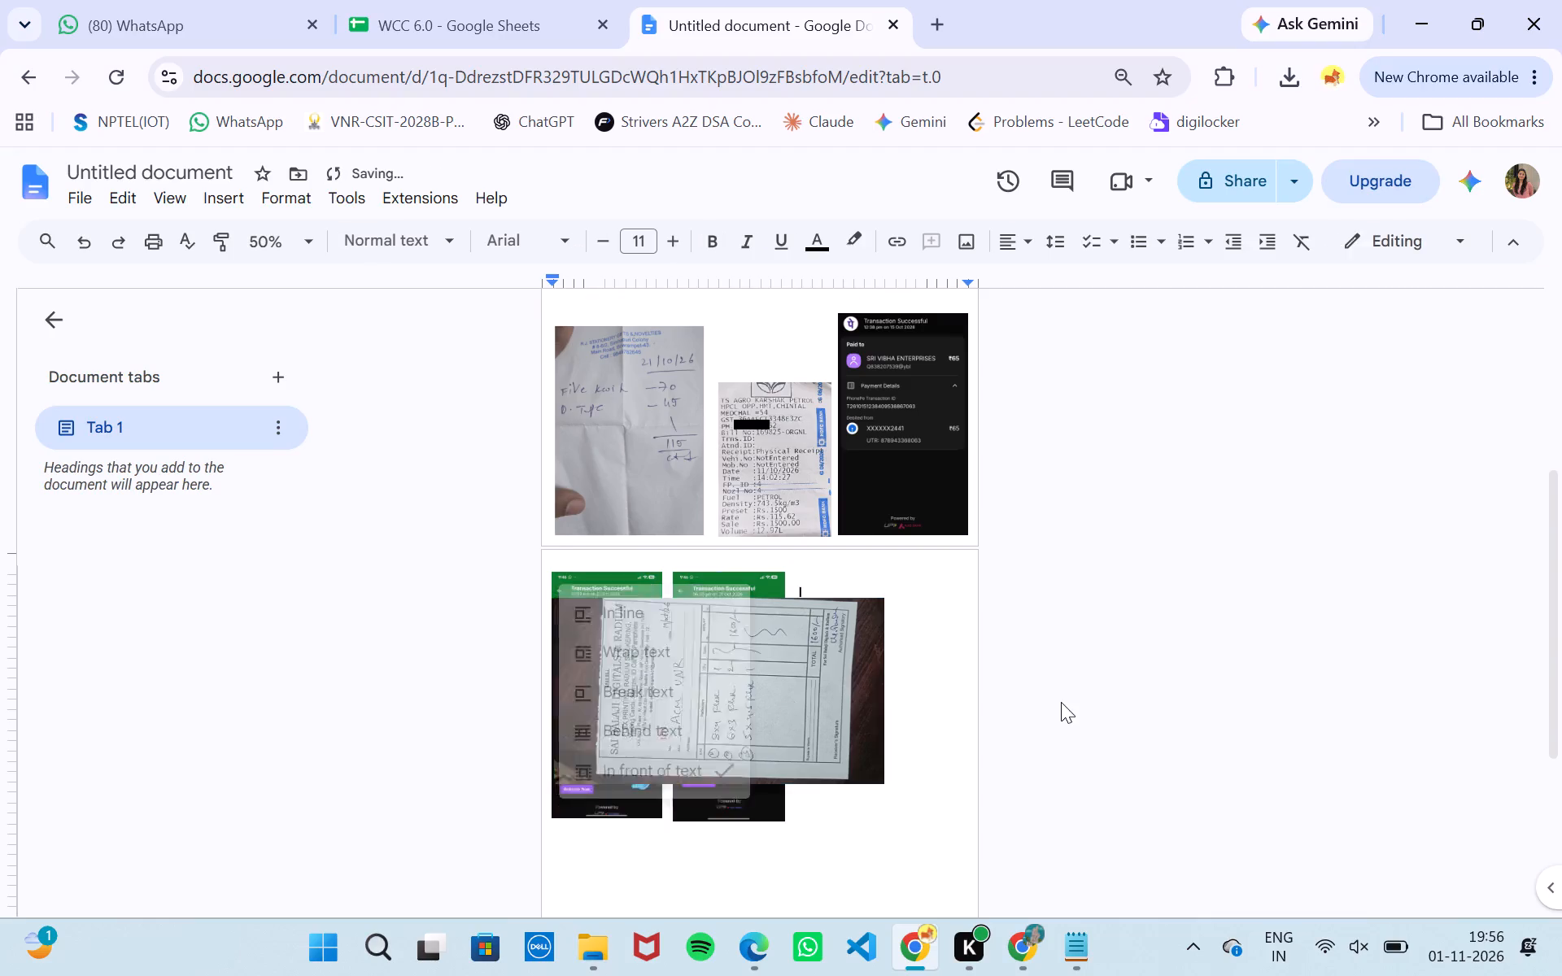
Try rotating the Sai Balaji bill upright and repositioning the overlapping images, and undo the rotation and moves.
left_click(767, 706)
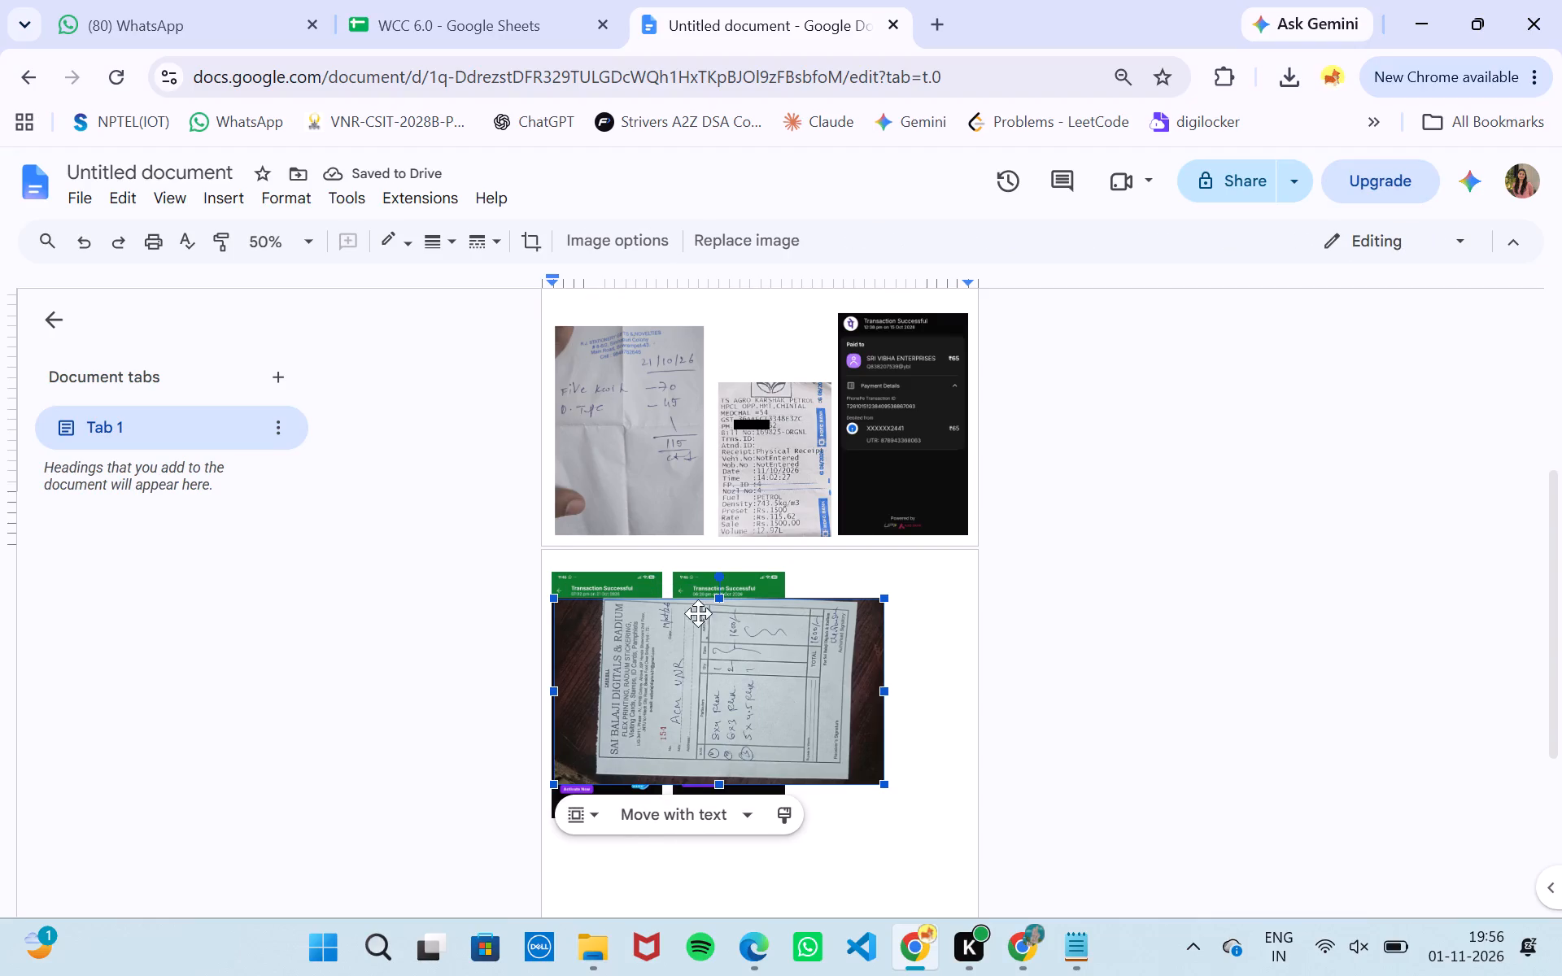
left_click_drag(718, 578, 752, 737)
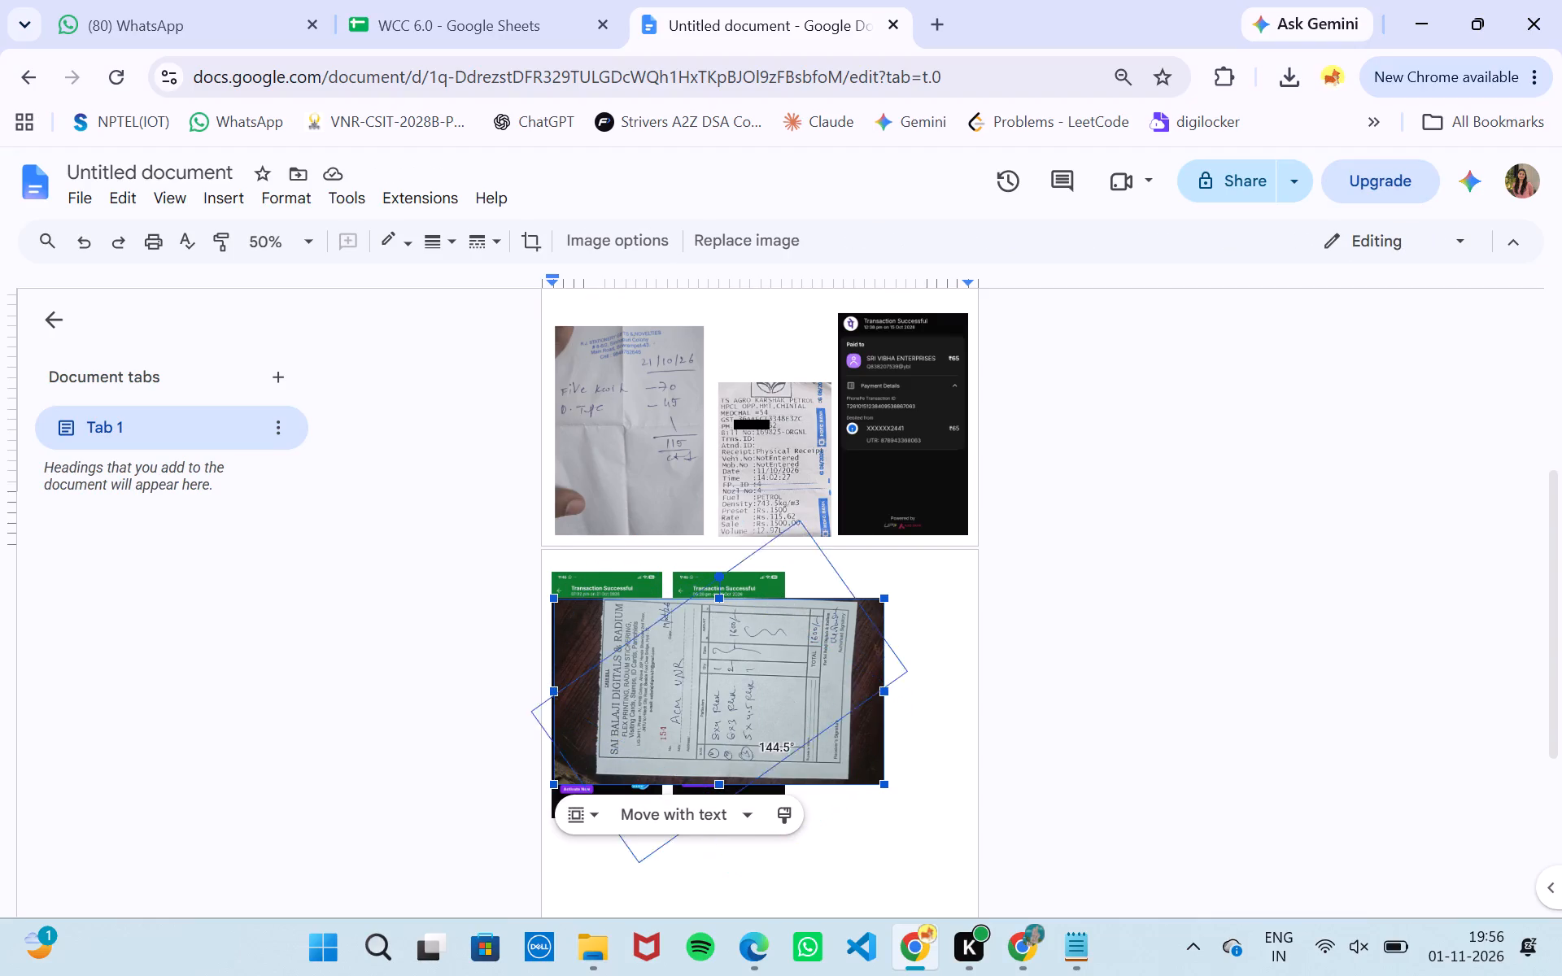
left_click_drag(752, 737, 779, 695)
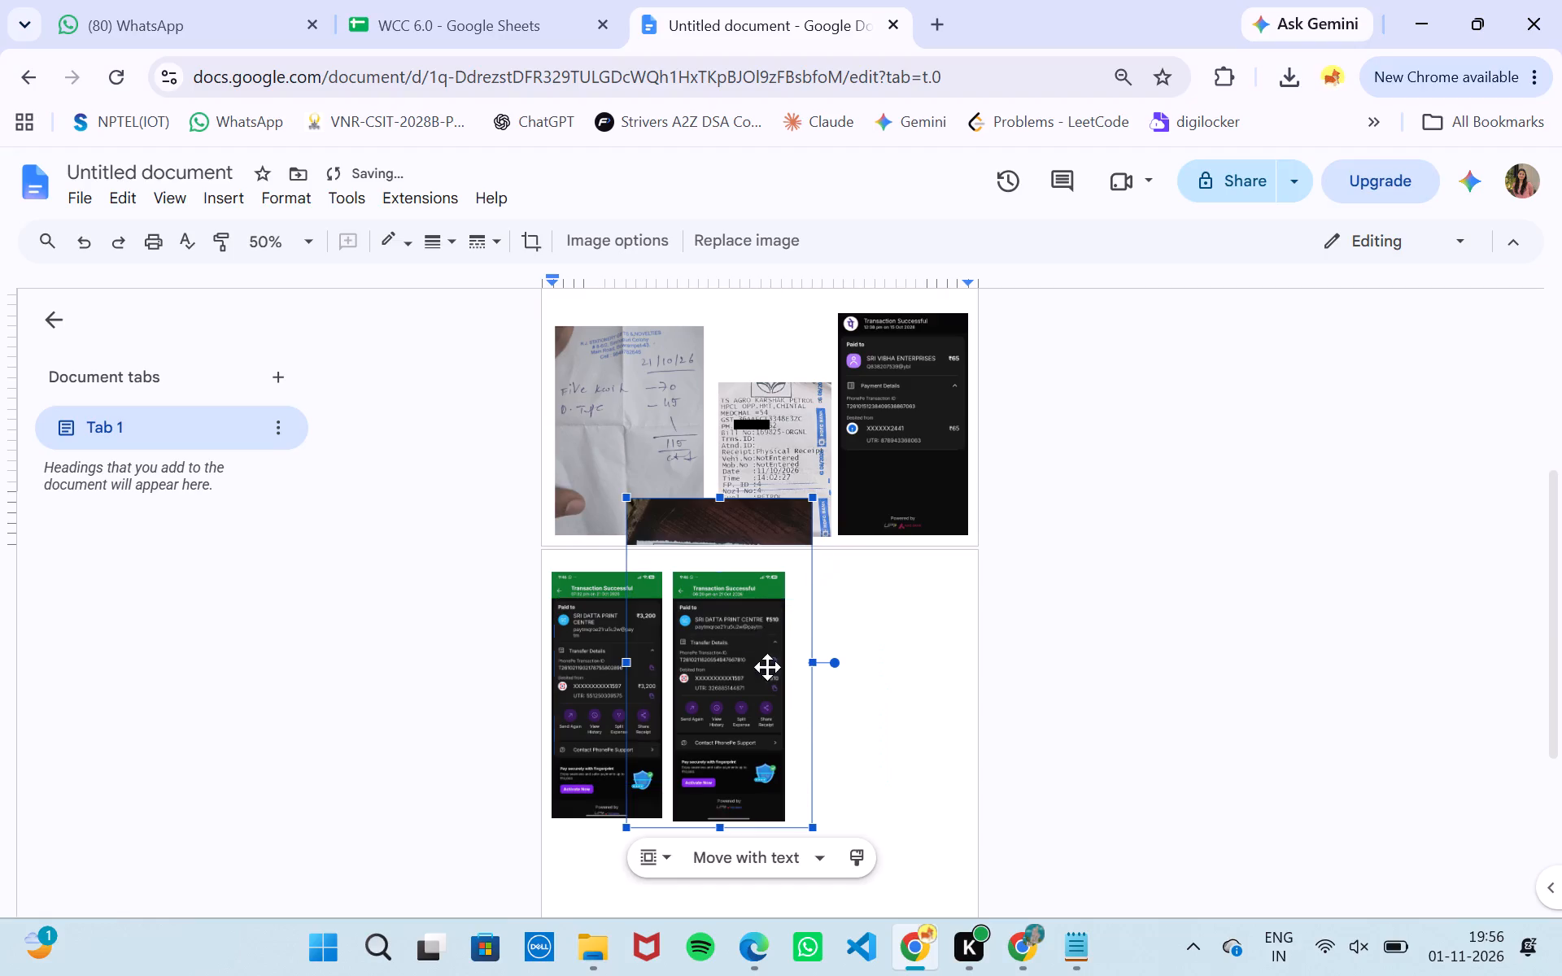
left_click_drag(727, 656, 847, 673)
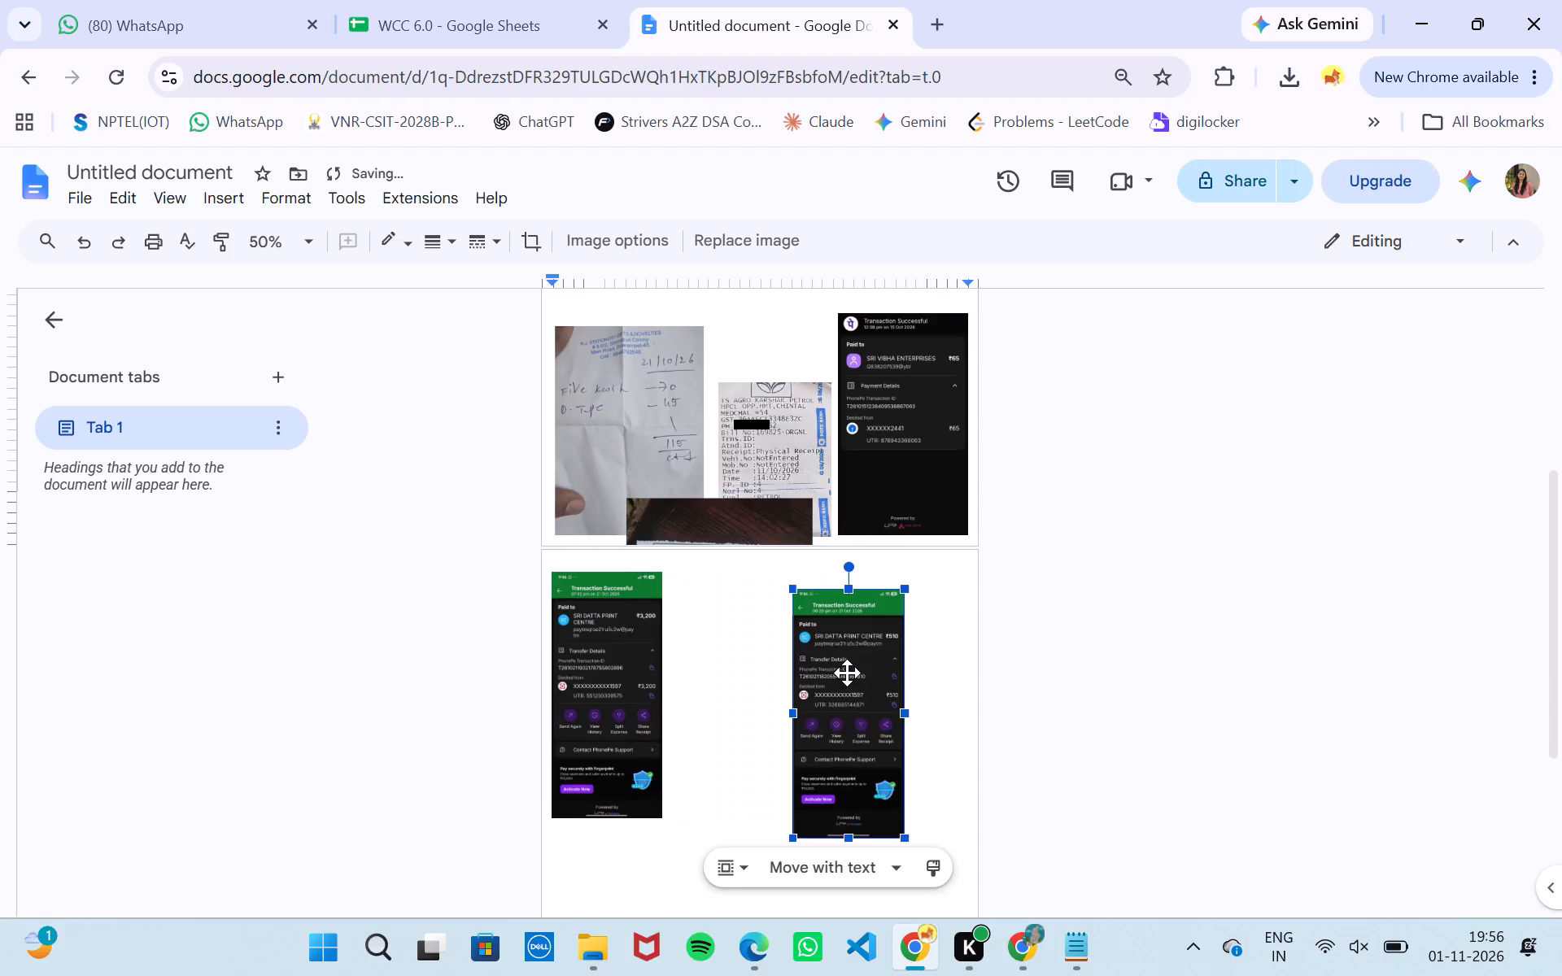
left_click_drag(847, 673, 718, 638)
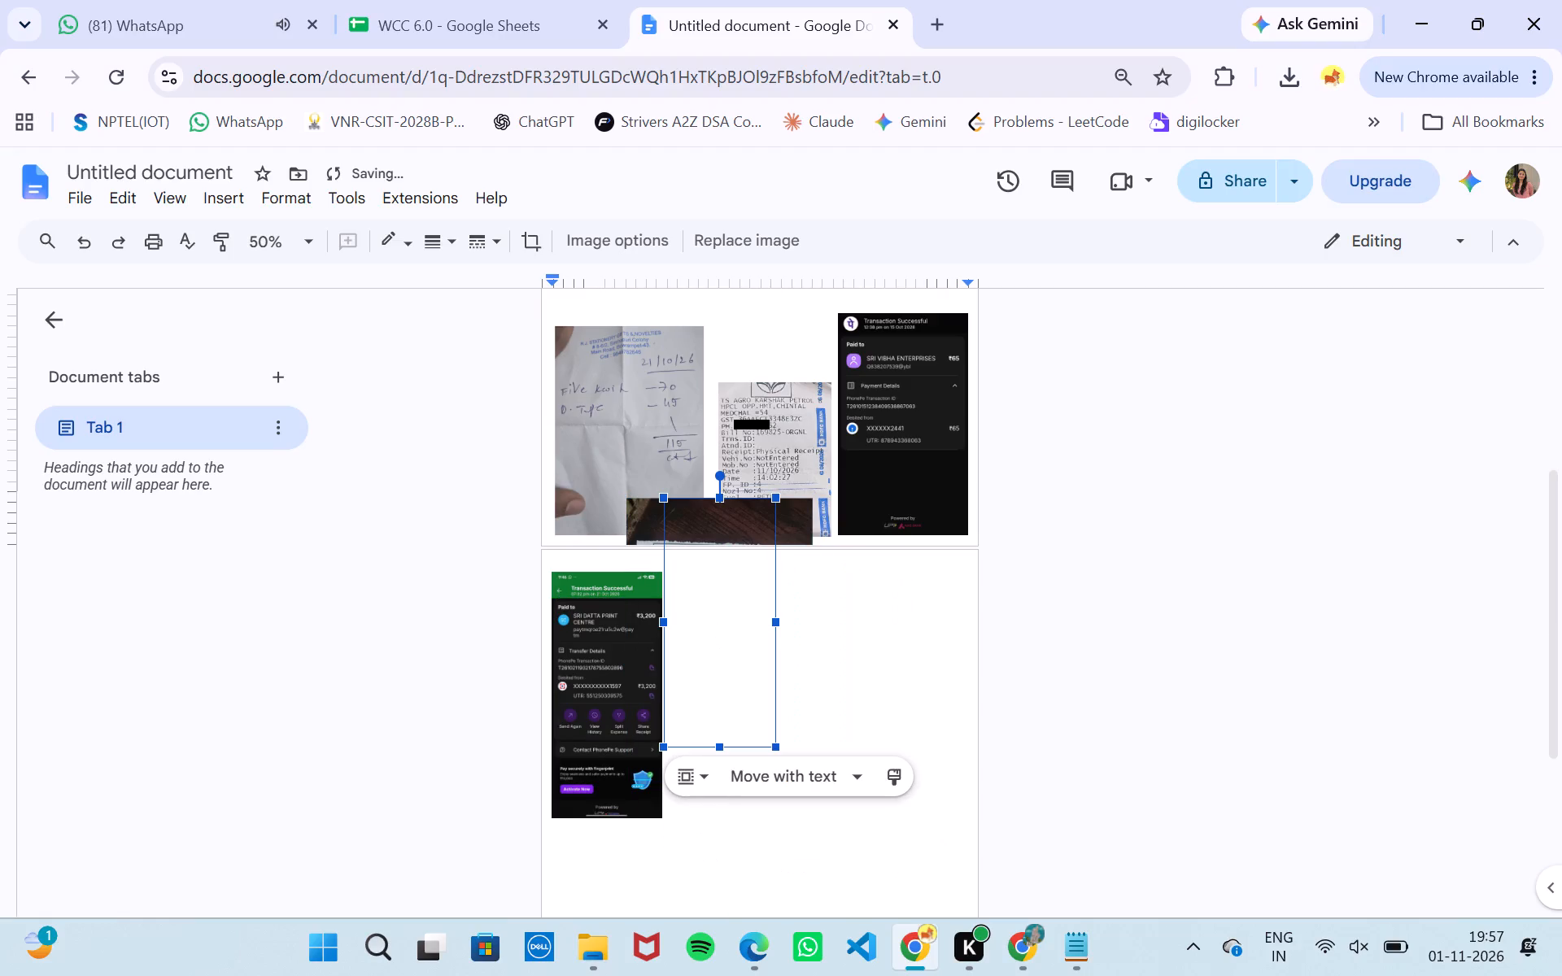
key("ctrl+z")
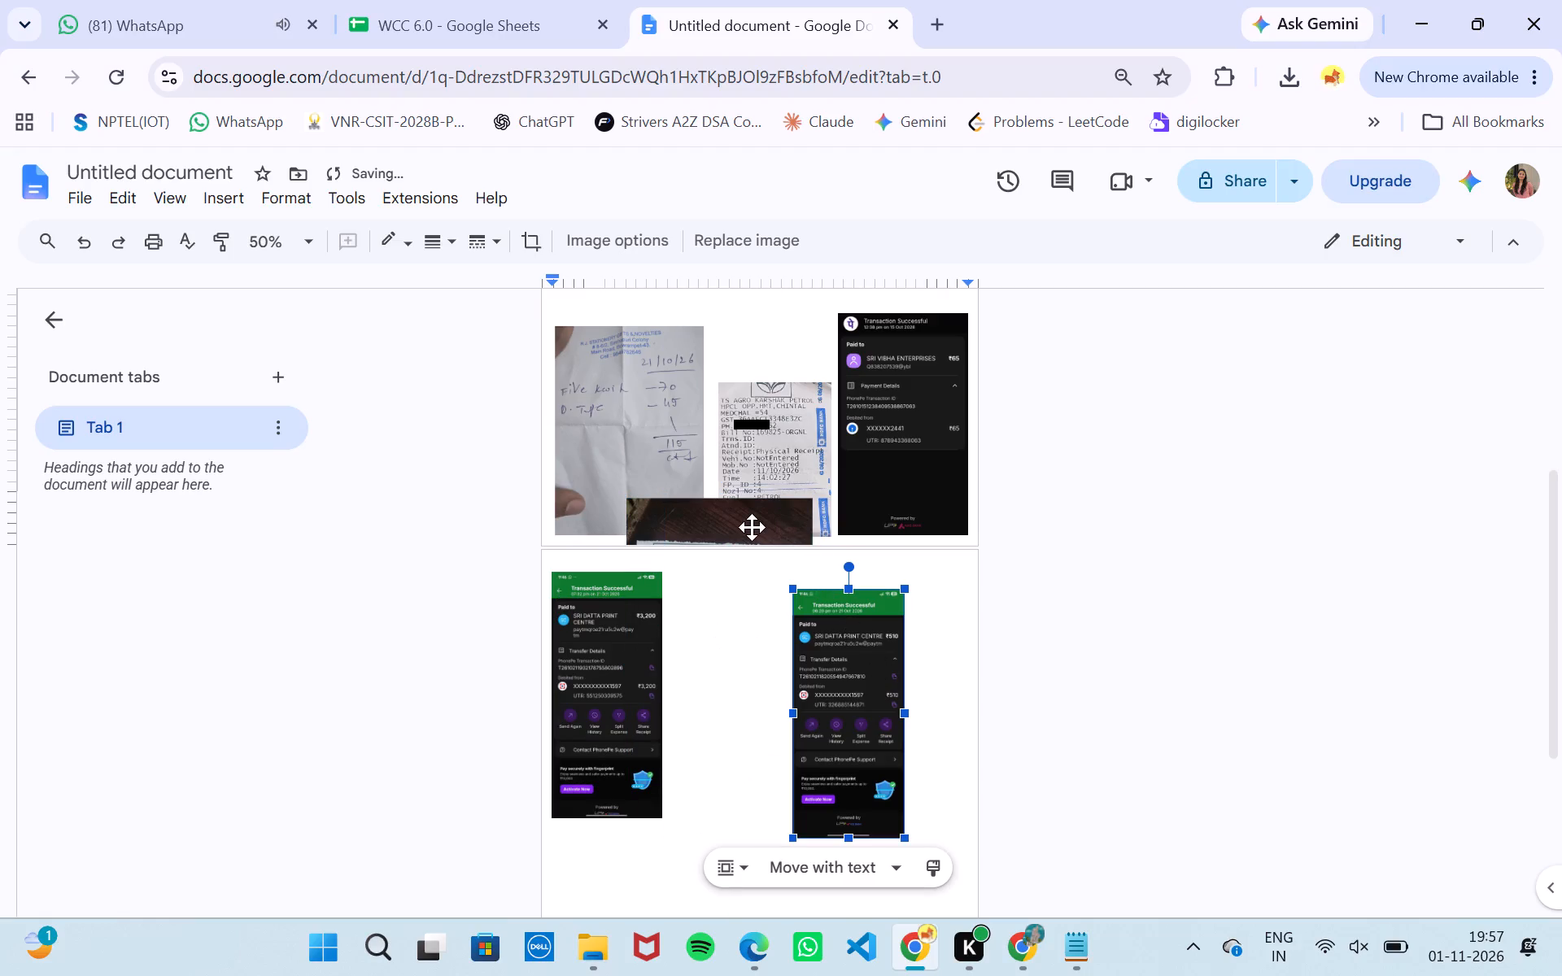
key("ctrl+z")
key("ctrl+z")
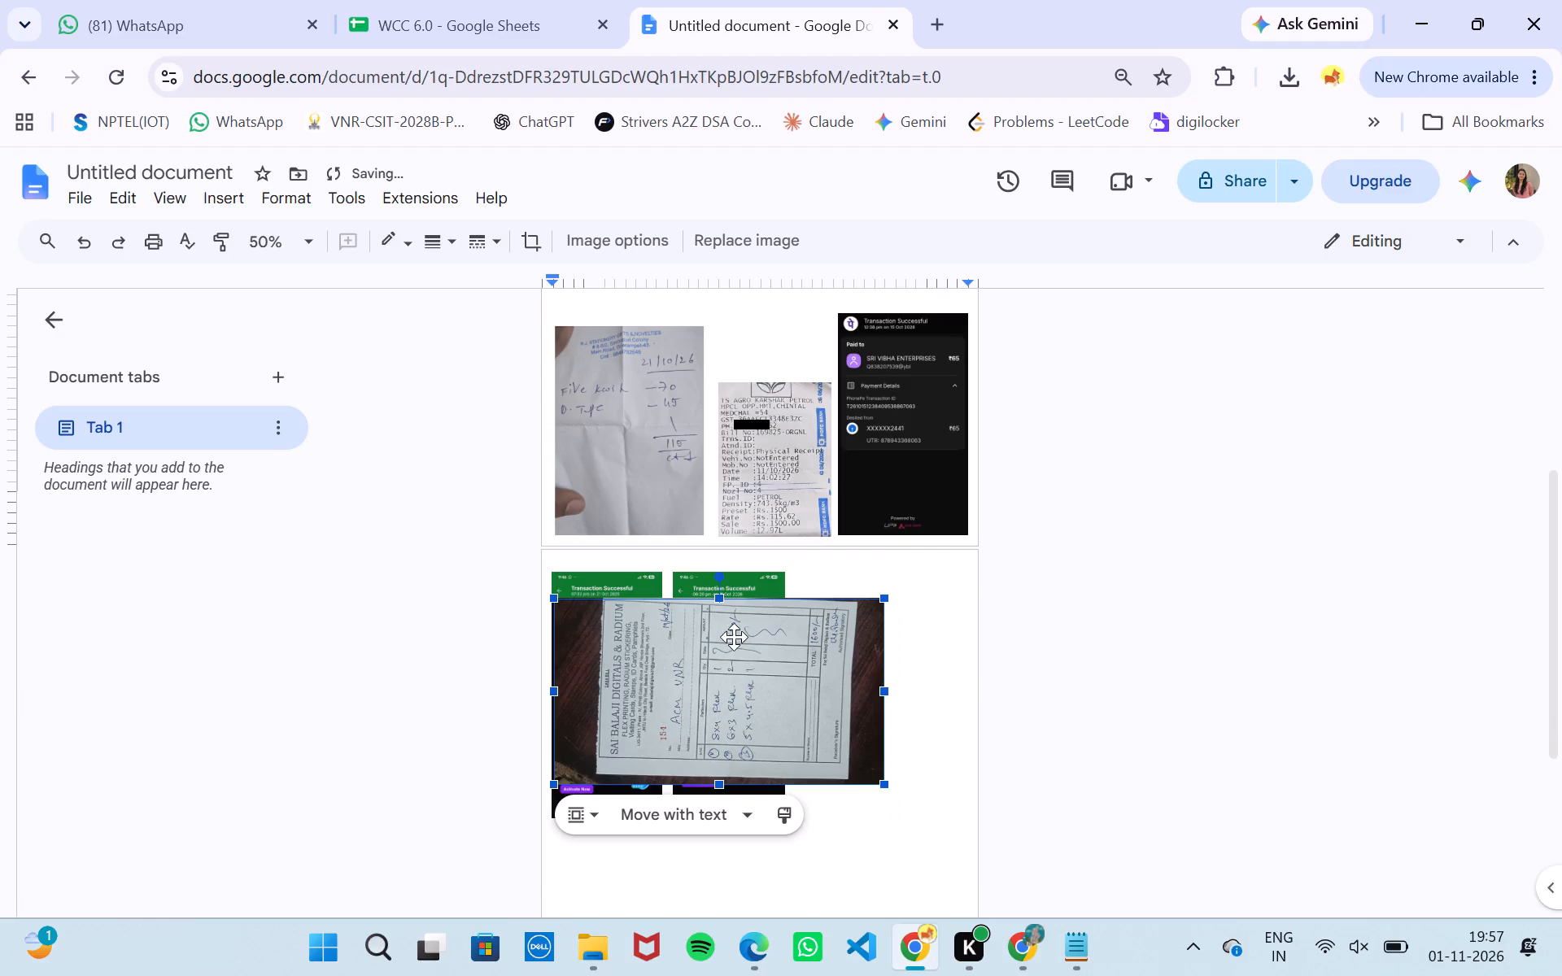
Rotate the Sai Balaji bill upright to portrait and place it beside the second Sri Datta Print Centre payment screenshot.
left_click_drag(735, 675, 737, 766)
scroll(1066, 742, "down", 2)
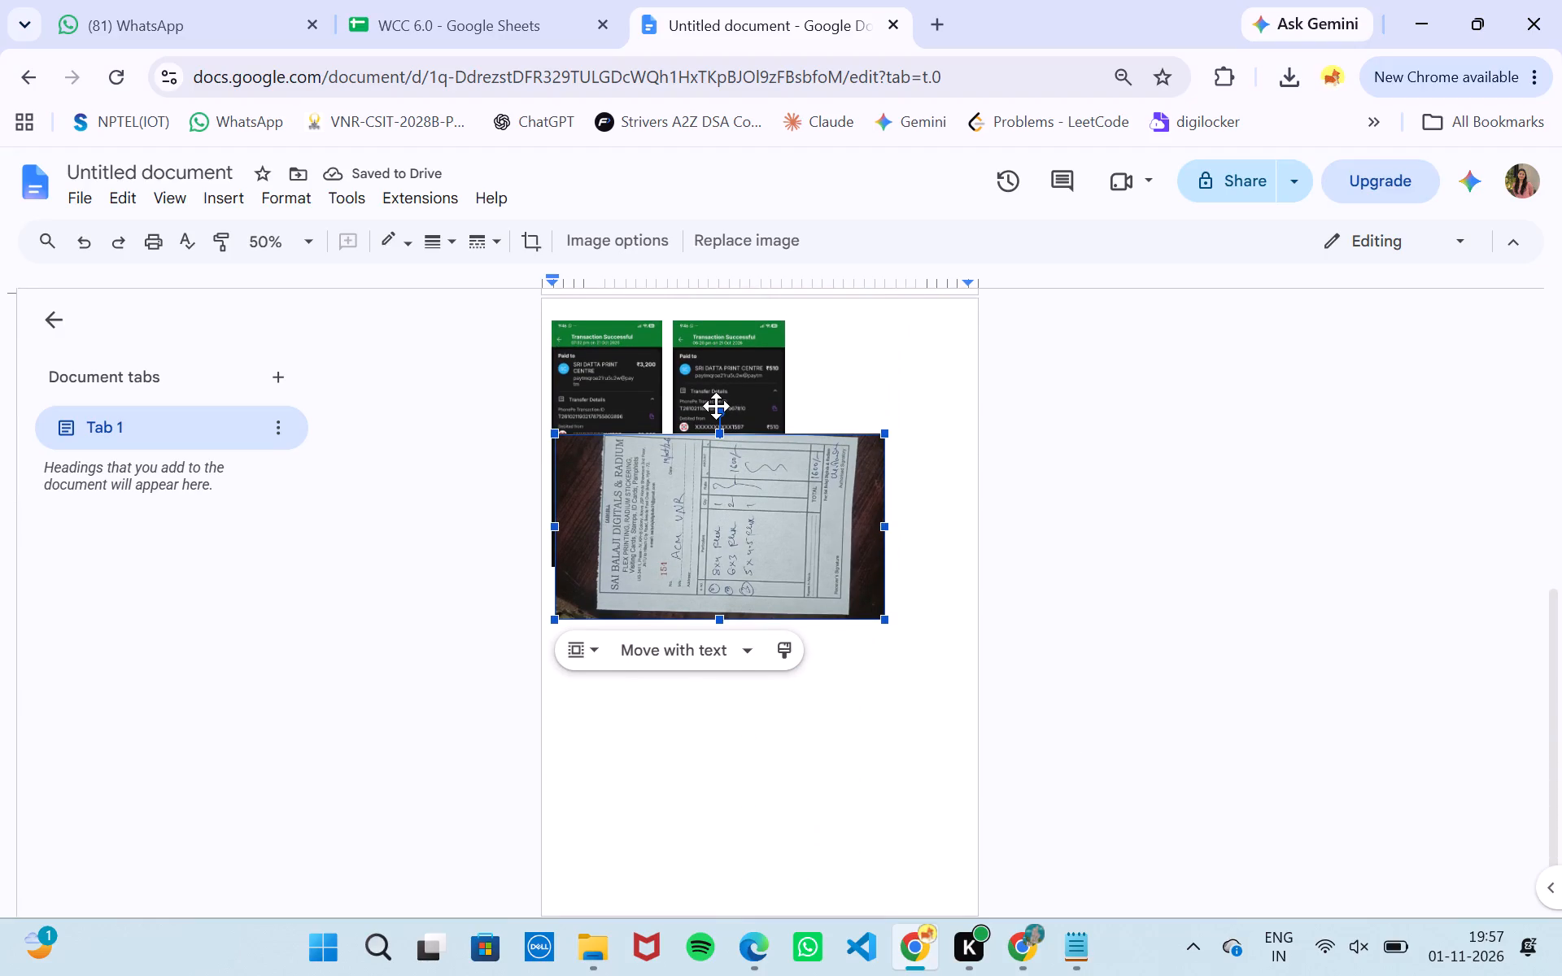
left_click_drag(720, 406, 824, 499)
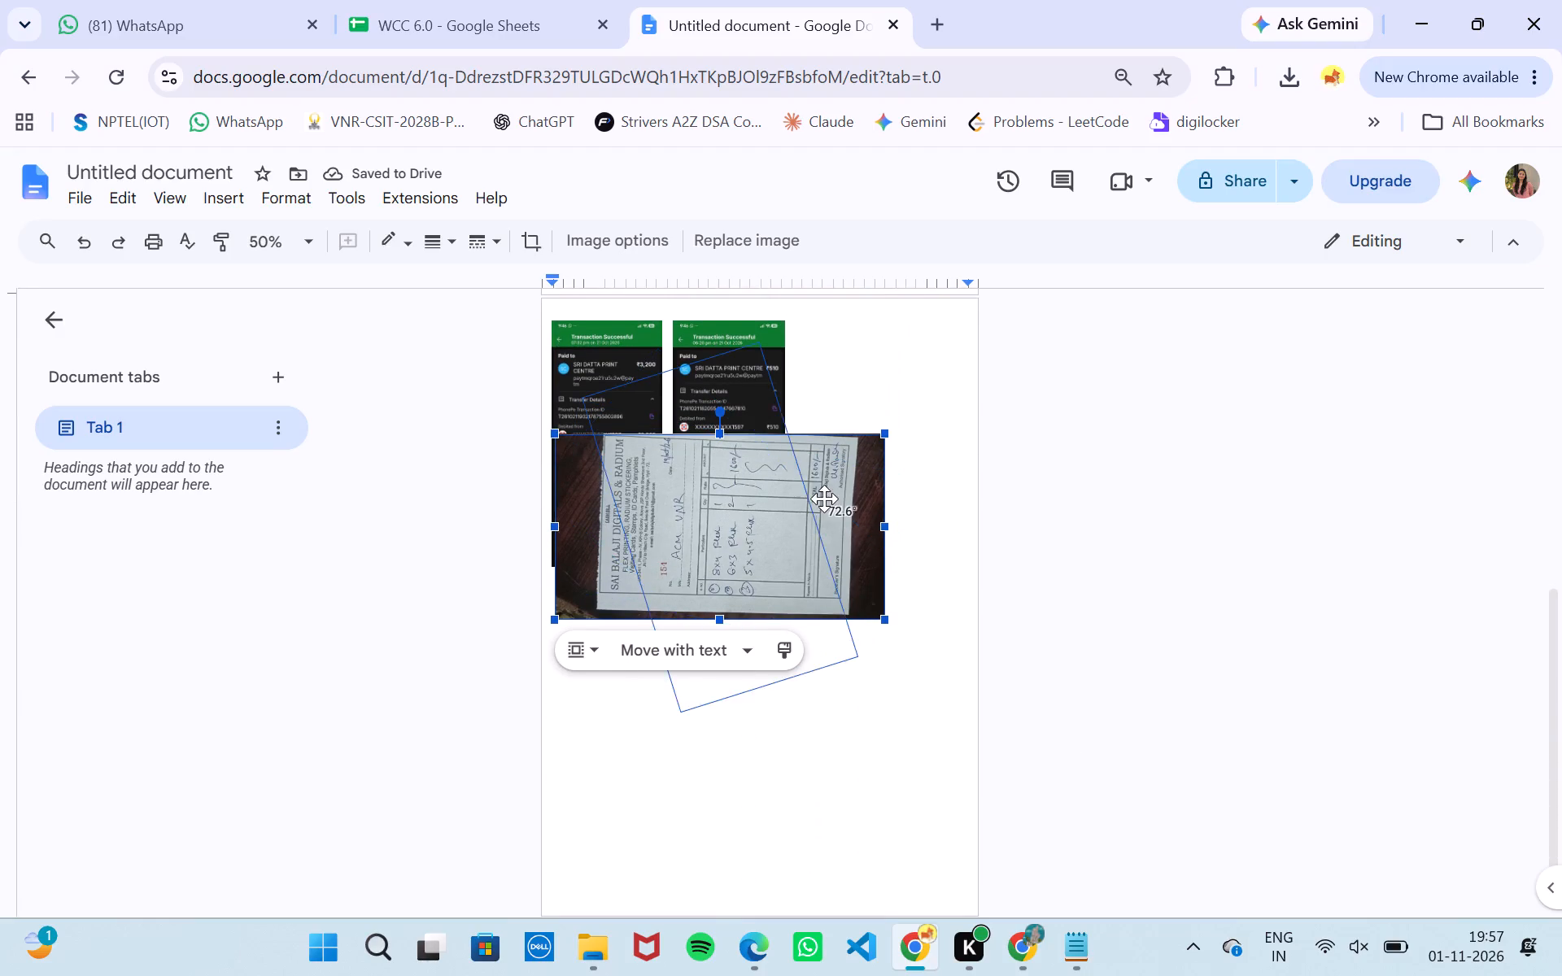
left_click_drag(824, 499, 827, 521)
left_click_drag(746, 506, 870, 489)
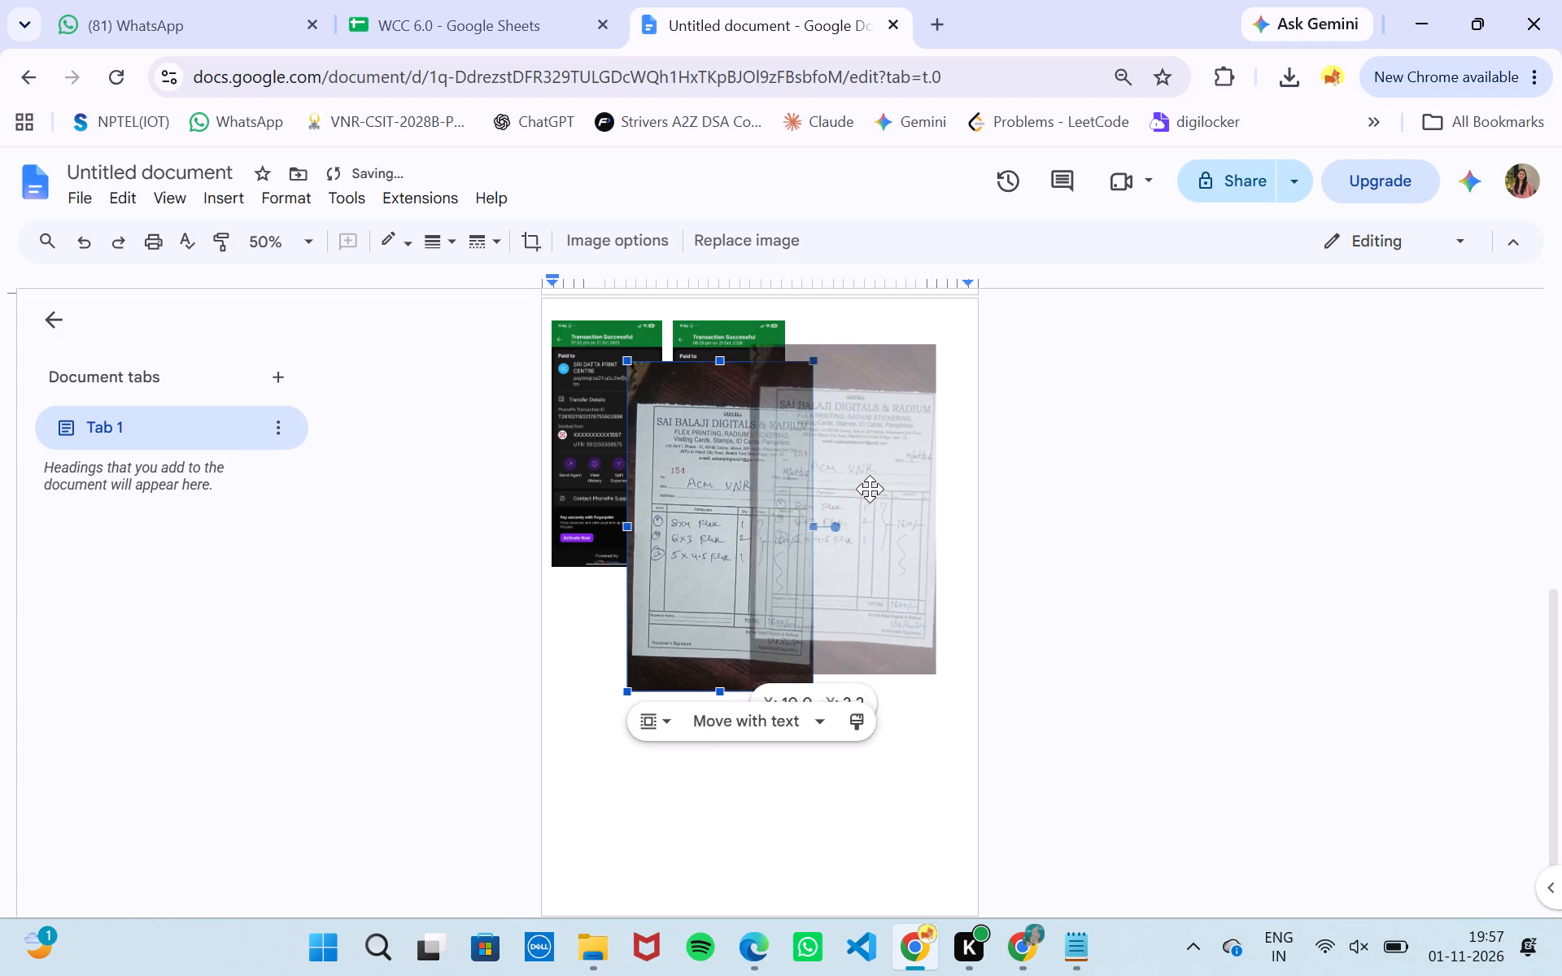
left_click_drag(870, 489, 888, 490)
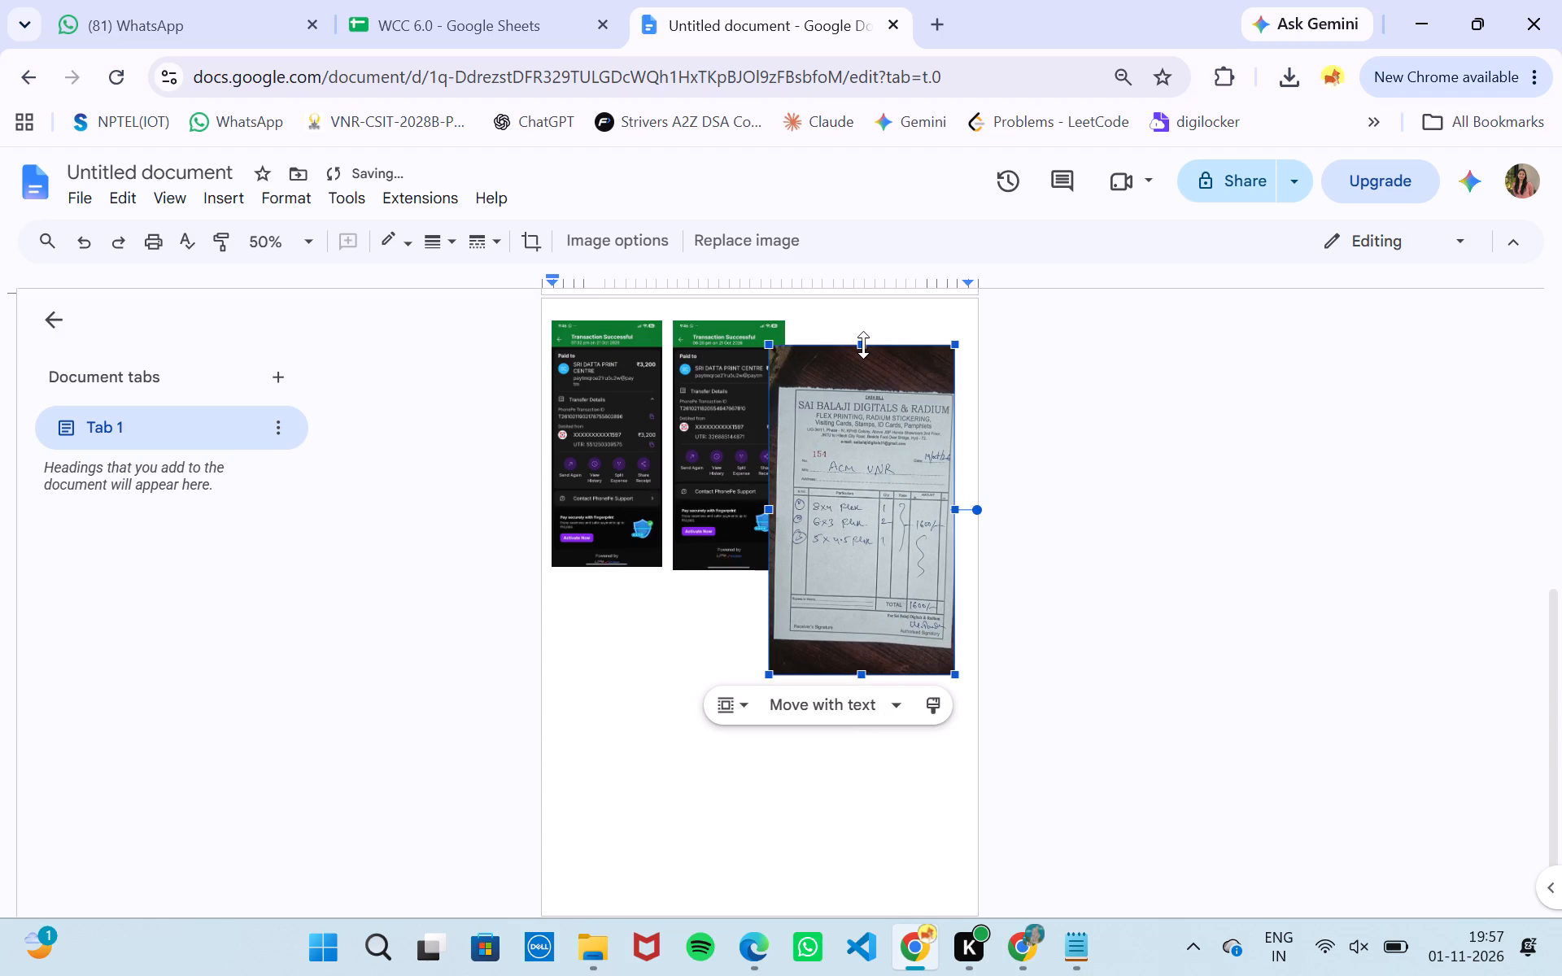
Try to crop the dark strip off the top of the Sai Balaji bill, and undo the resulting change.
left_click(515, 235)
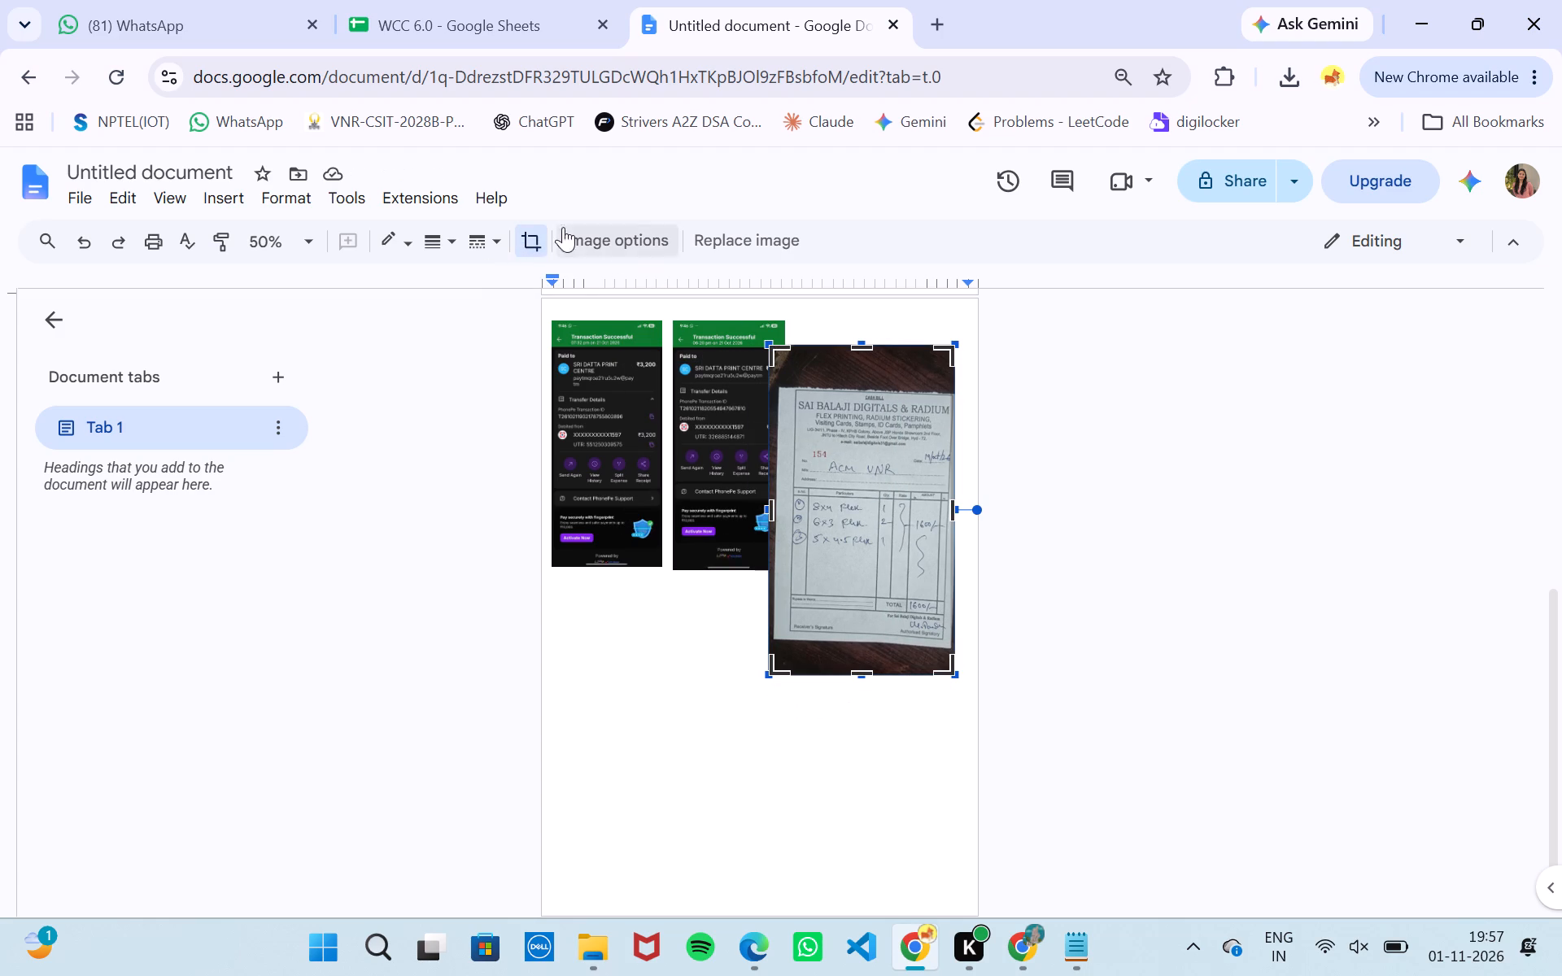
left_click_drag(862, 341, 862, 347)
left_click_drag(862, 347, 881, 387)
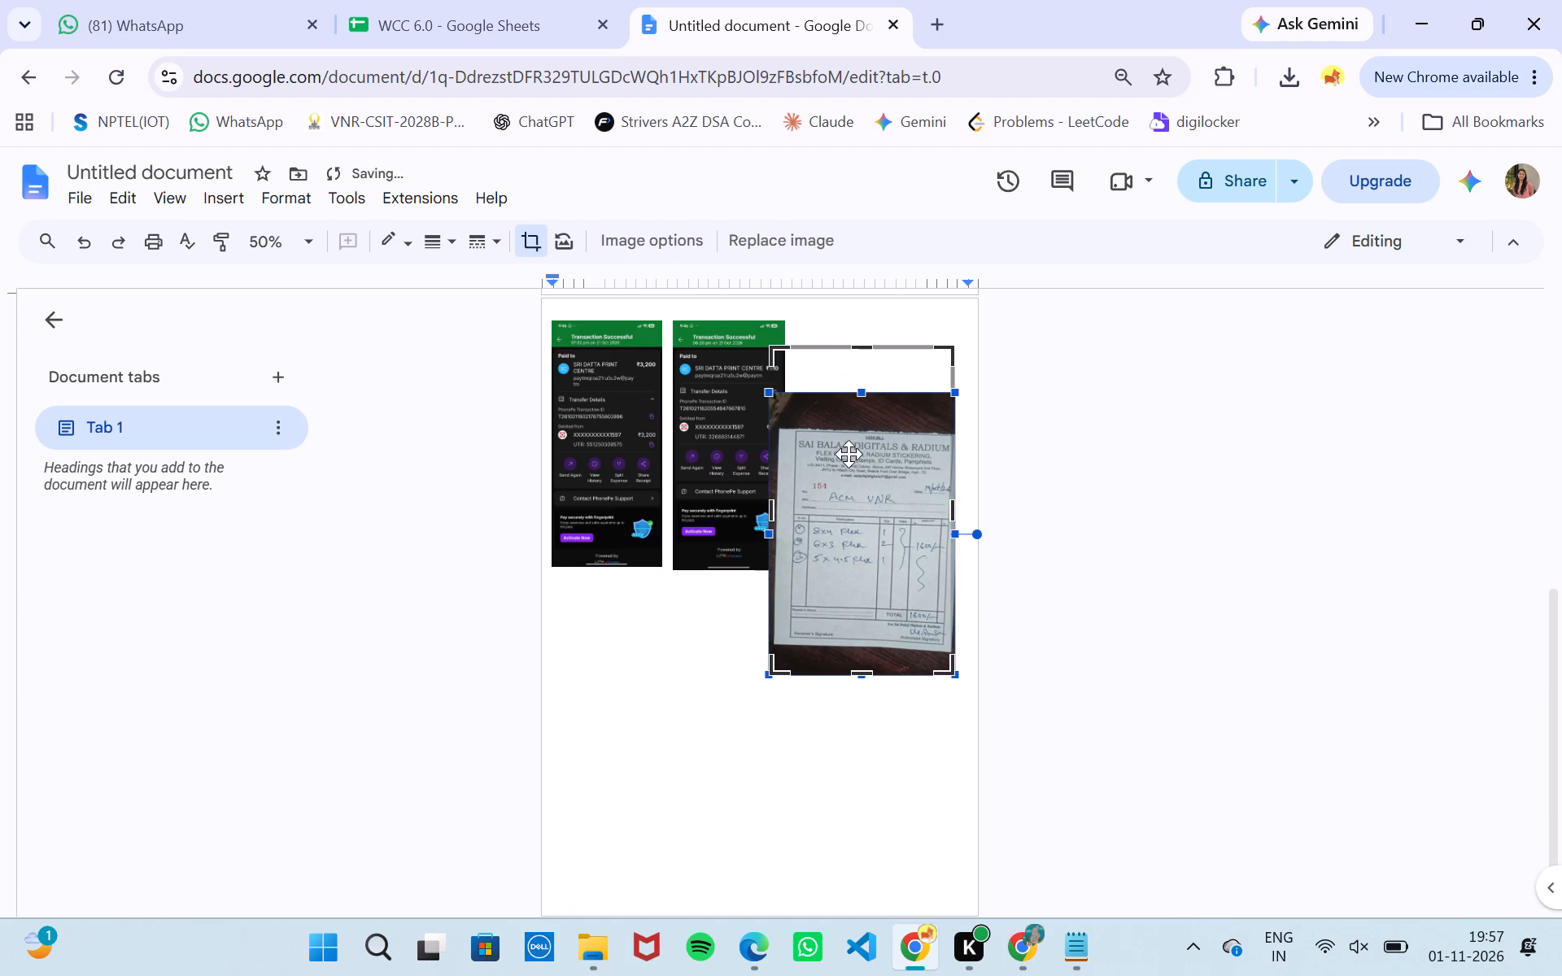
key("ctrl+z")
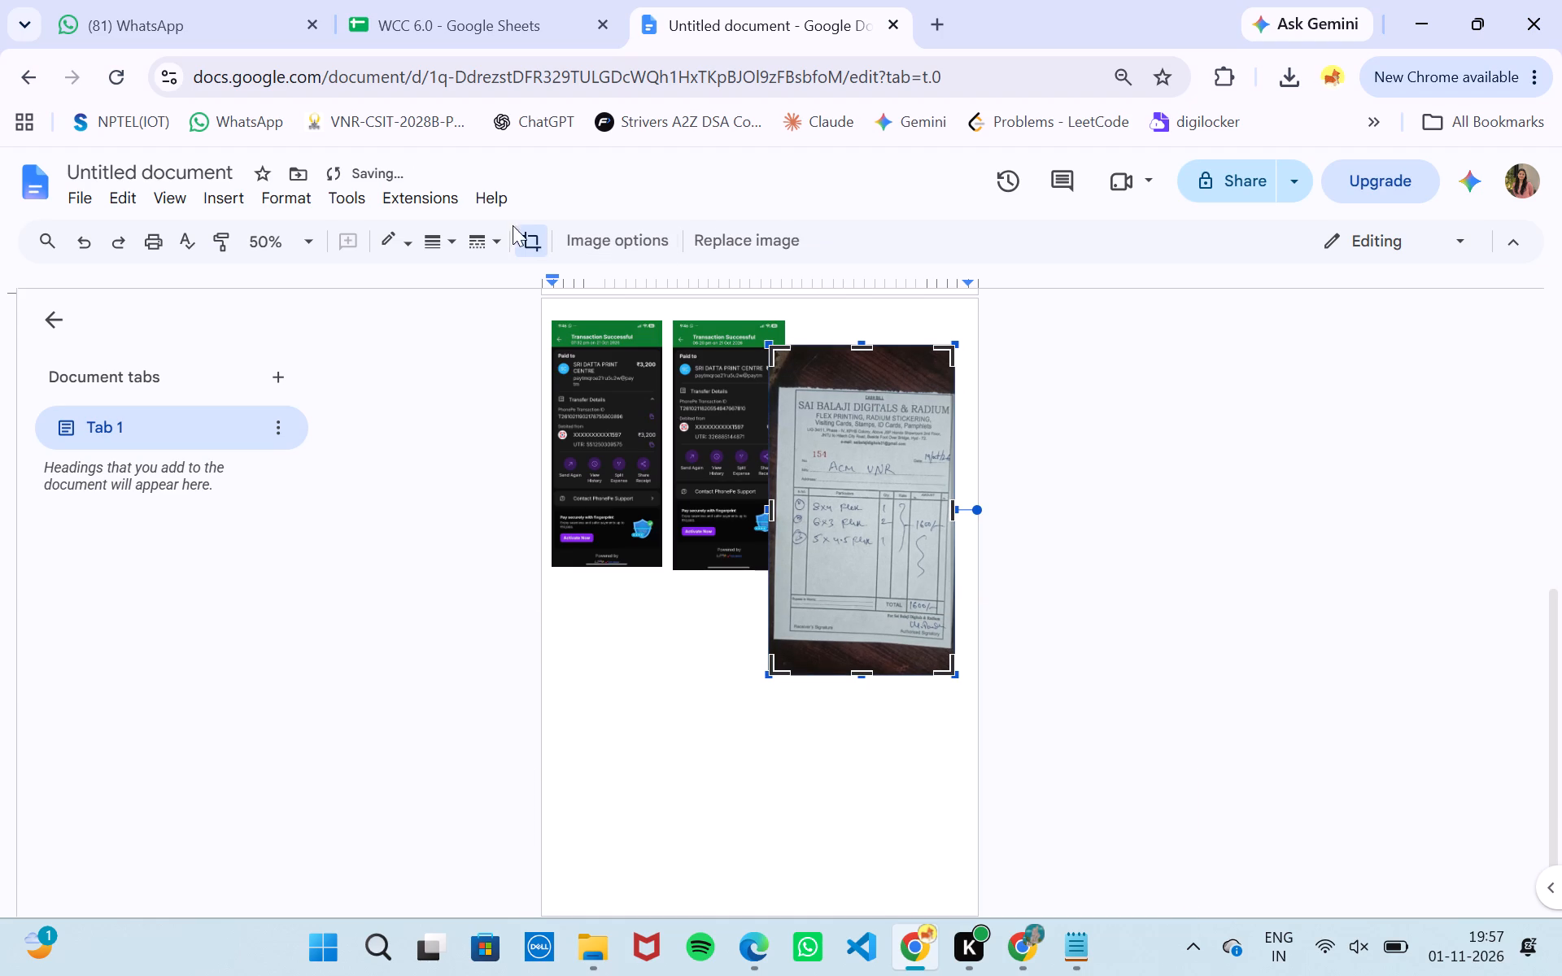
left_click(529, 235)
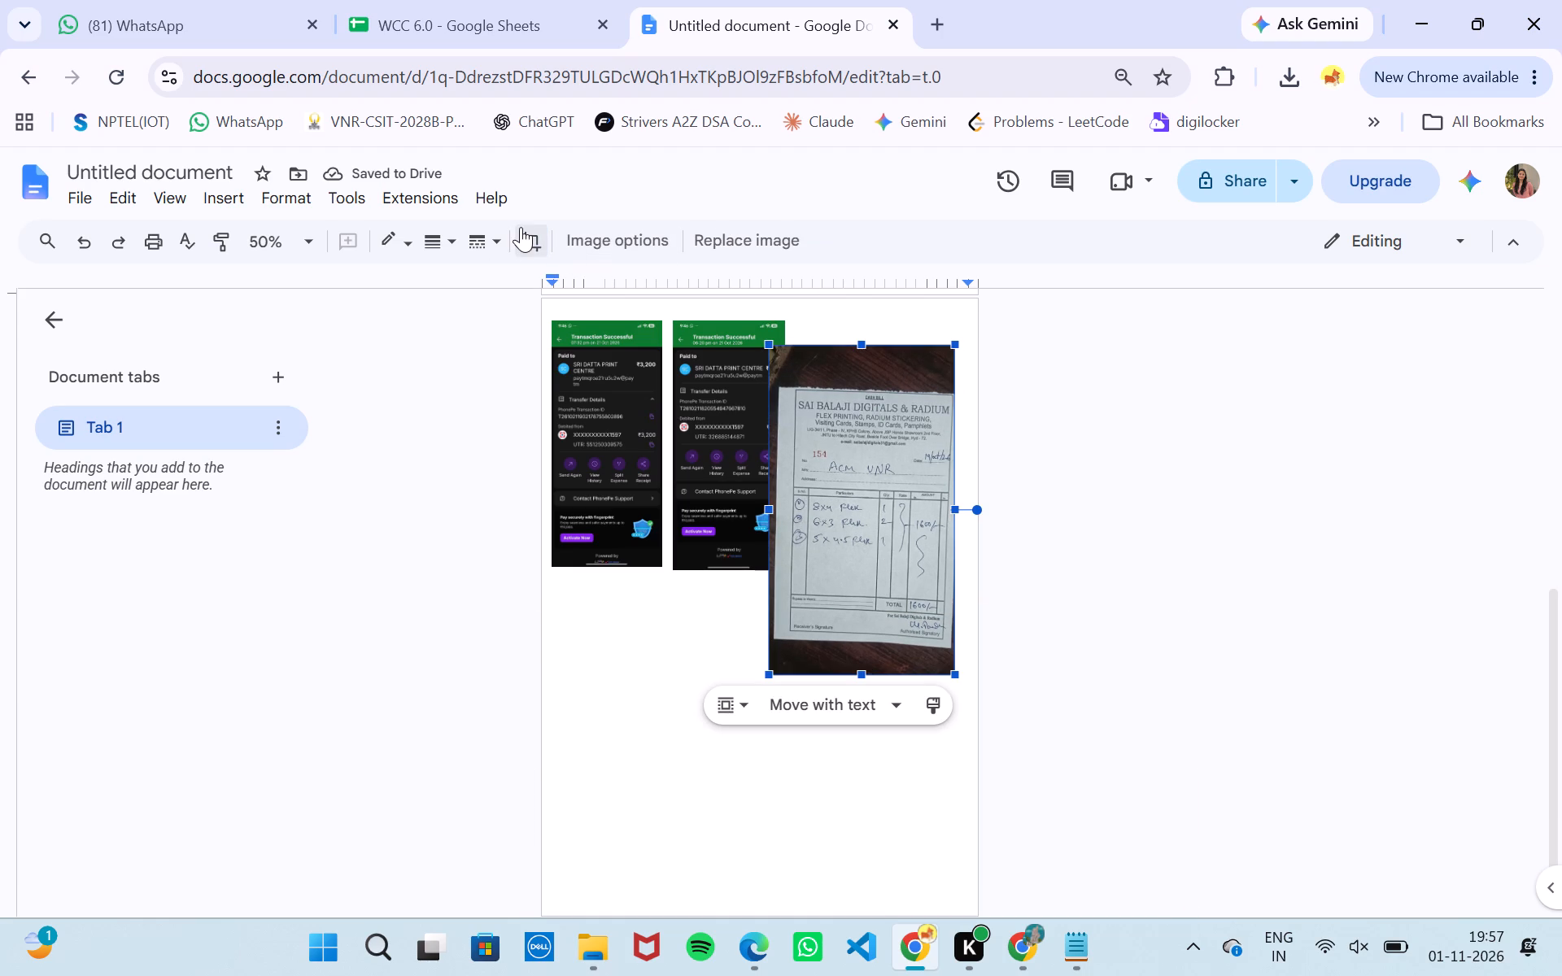
Crop the dark background around the Sai Balaji bill so that only the paper bill is framed.
left_click(526, 235)
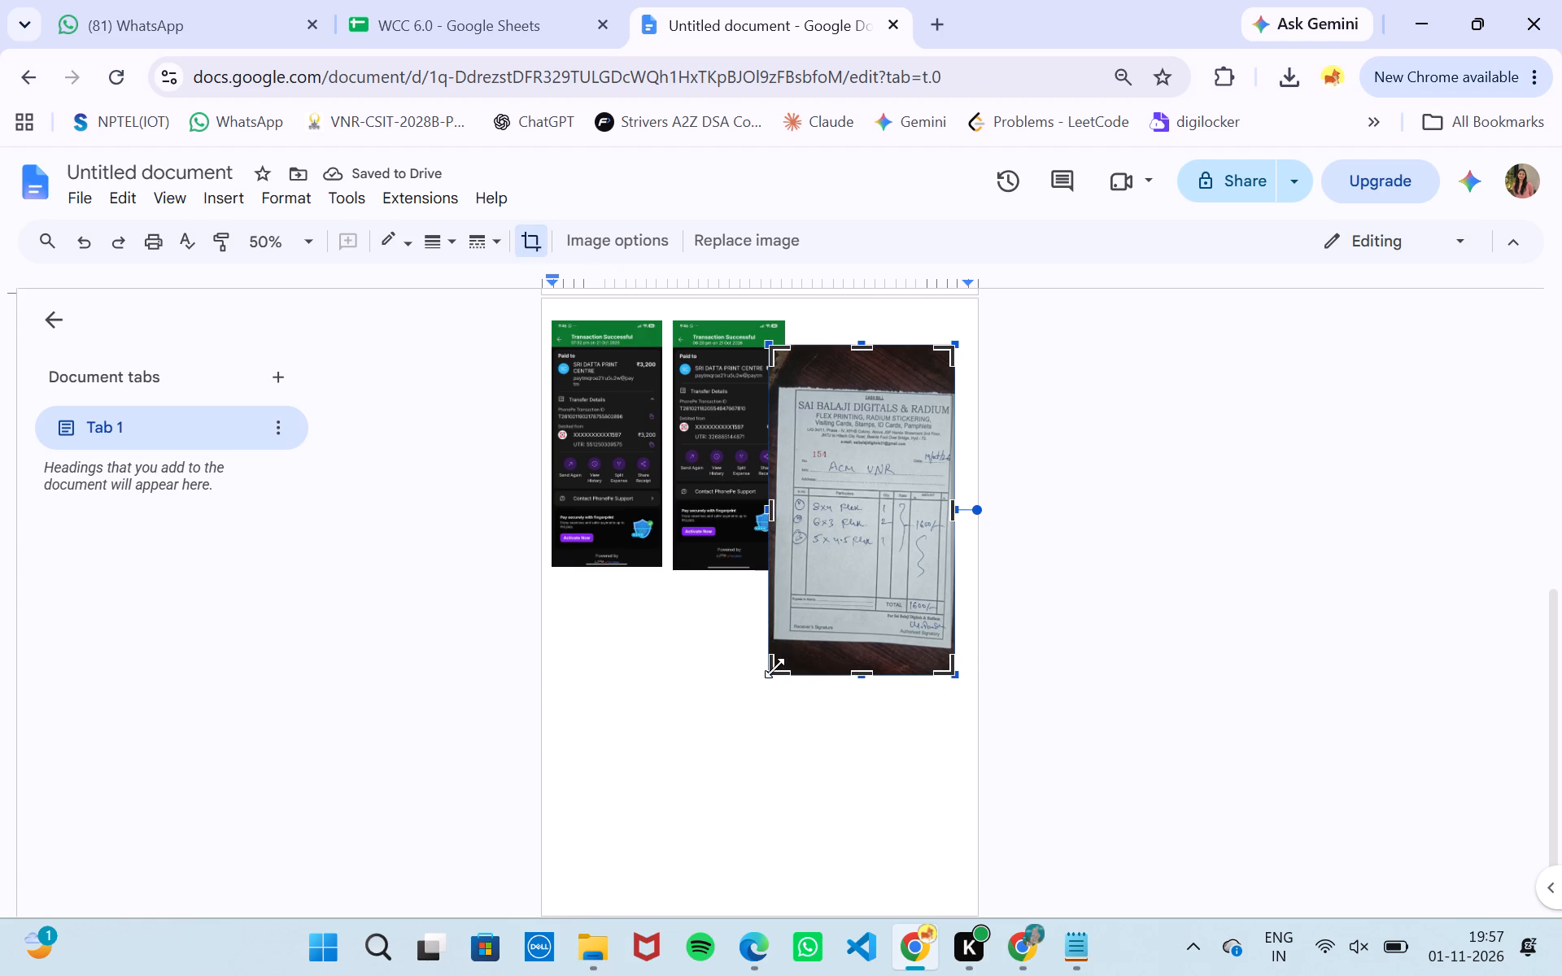
left_click_drag(774, 669, 766, 635)
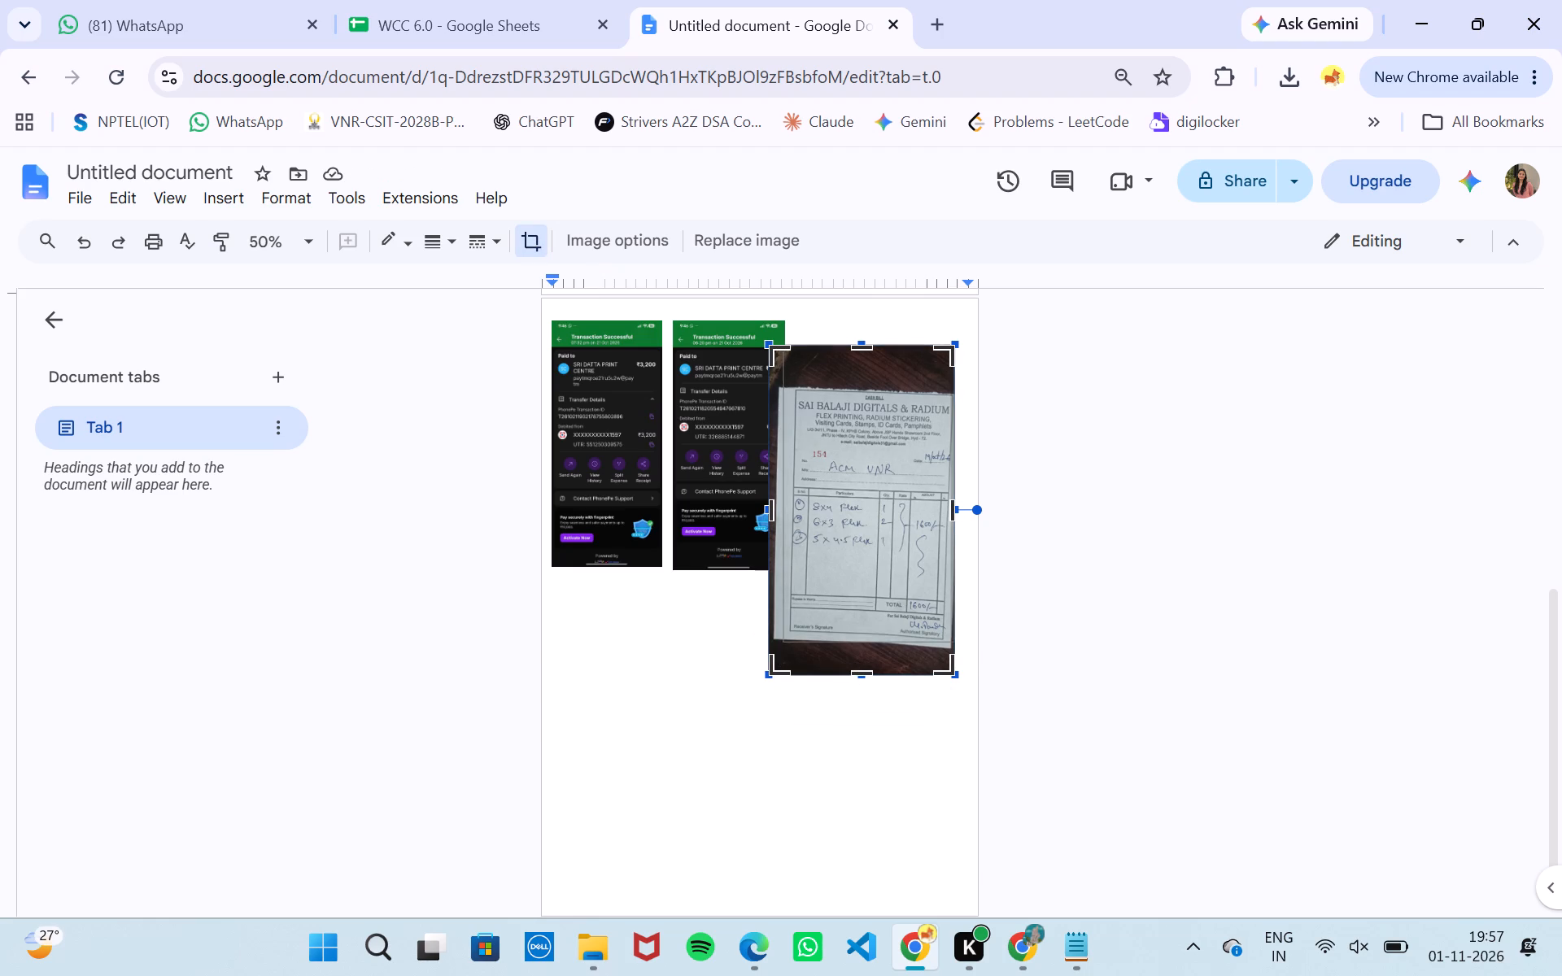
left_click_drag(766, 635, 760, 633)
left_click_drag(869, 346, 870, 386)
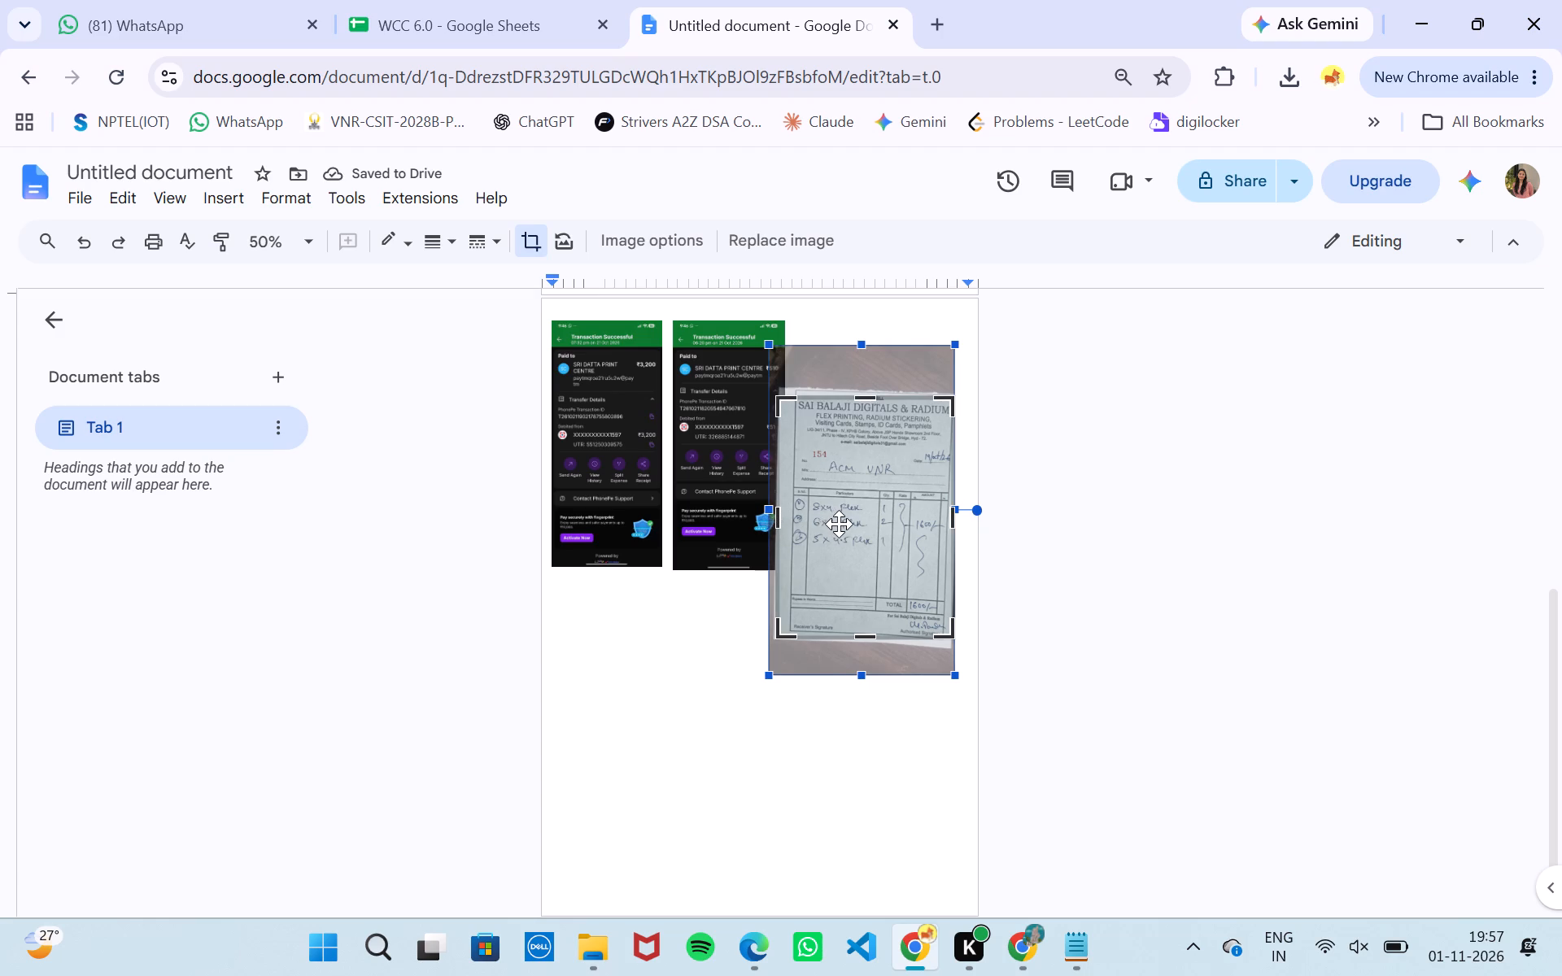
Apply the Sai Balaji bill's crop, then shrink and align the bill beside the second Sri Datta Print Centre payment screenshot without overlap.
key("Return")
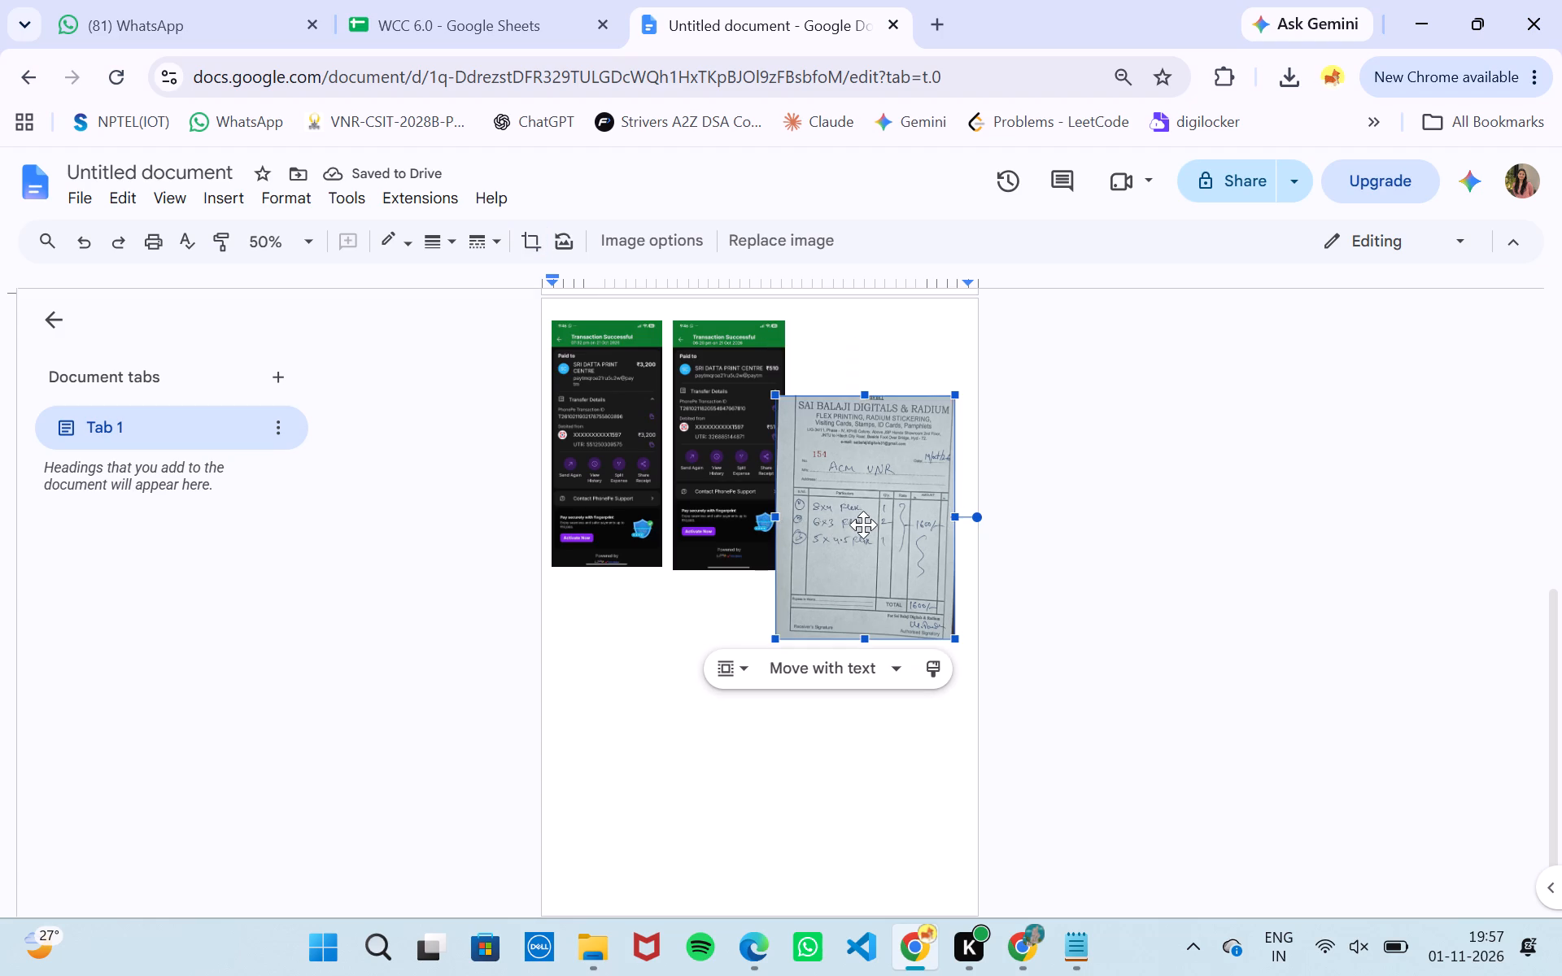
left_click_drag(866, 525, 879, 449)
left_click_drag(786, 563, 836, 544)
left_click(1083, 503)
scroll(1083, 503, "up", 1)
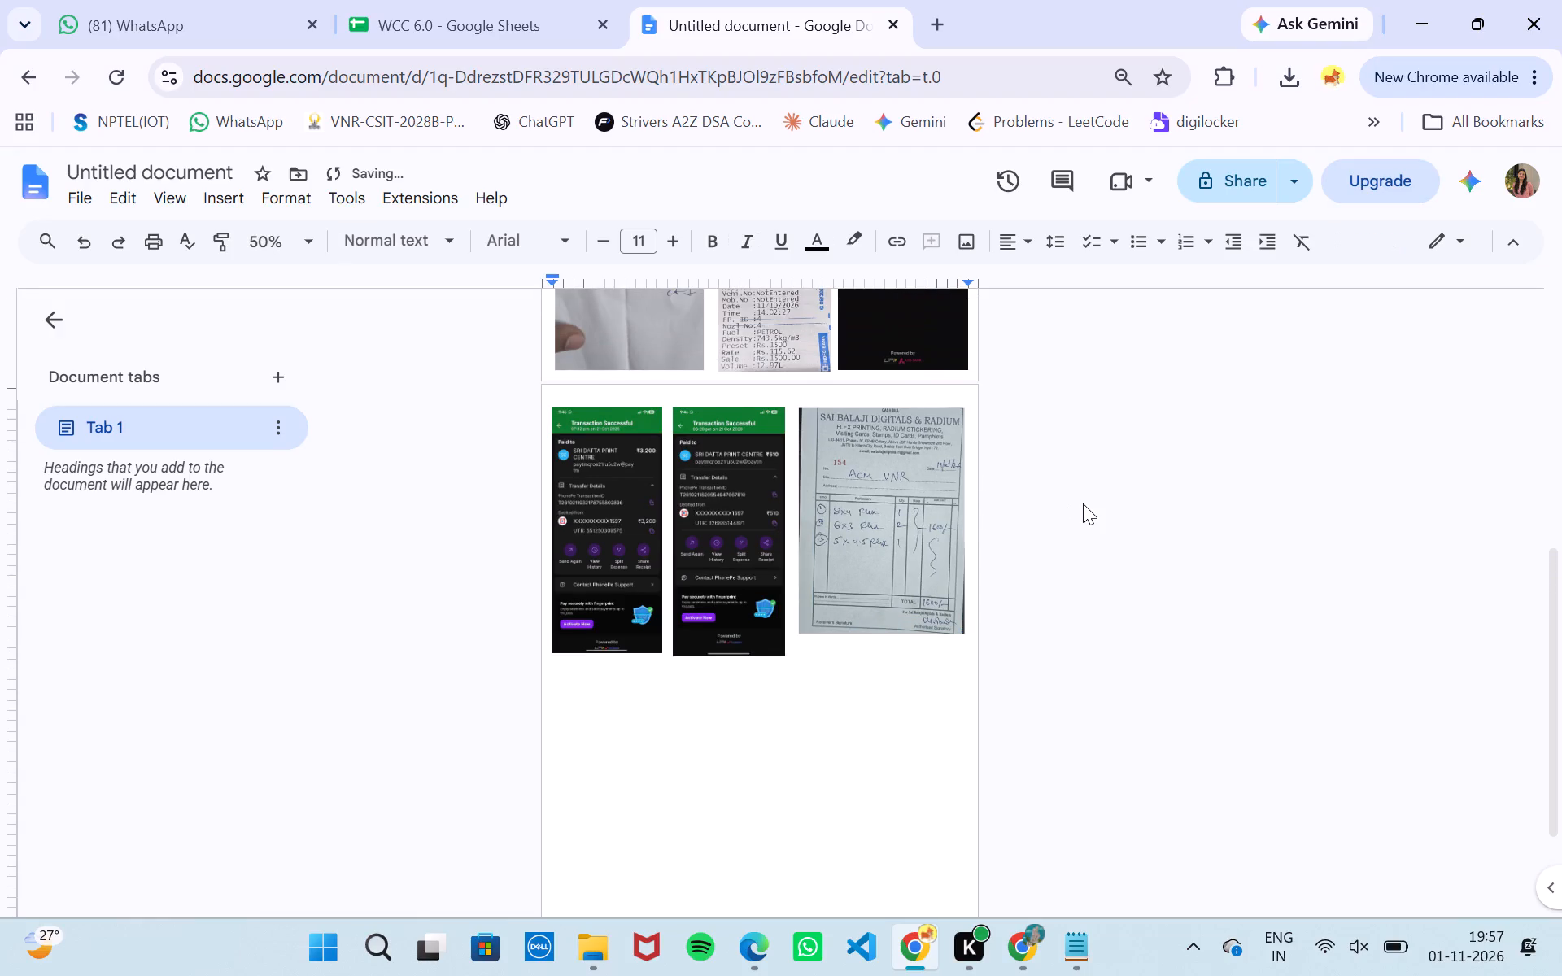
scroll(1083, 503, "up", 1)
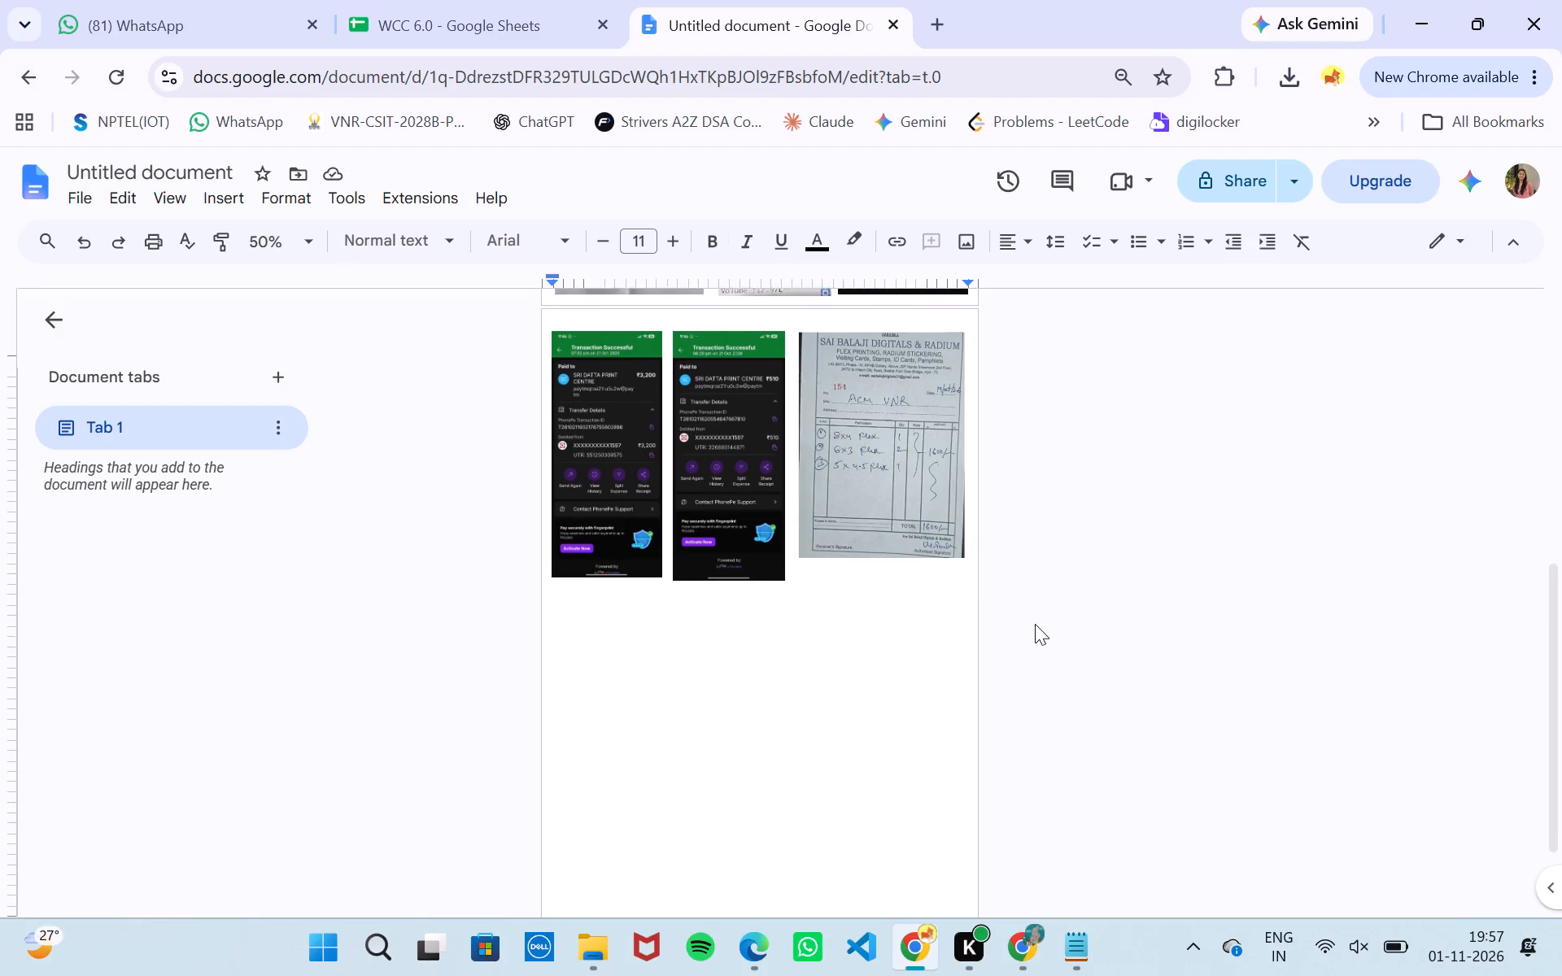
left_click(896, 602)
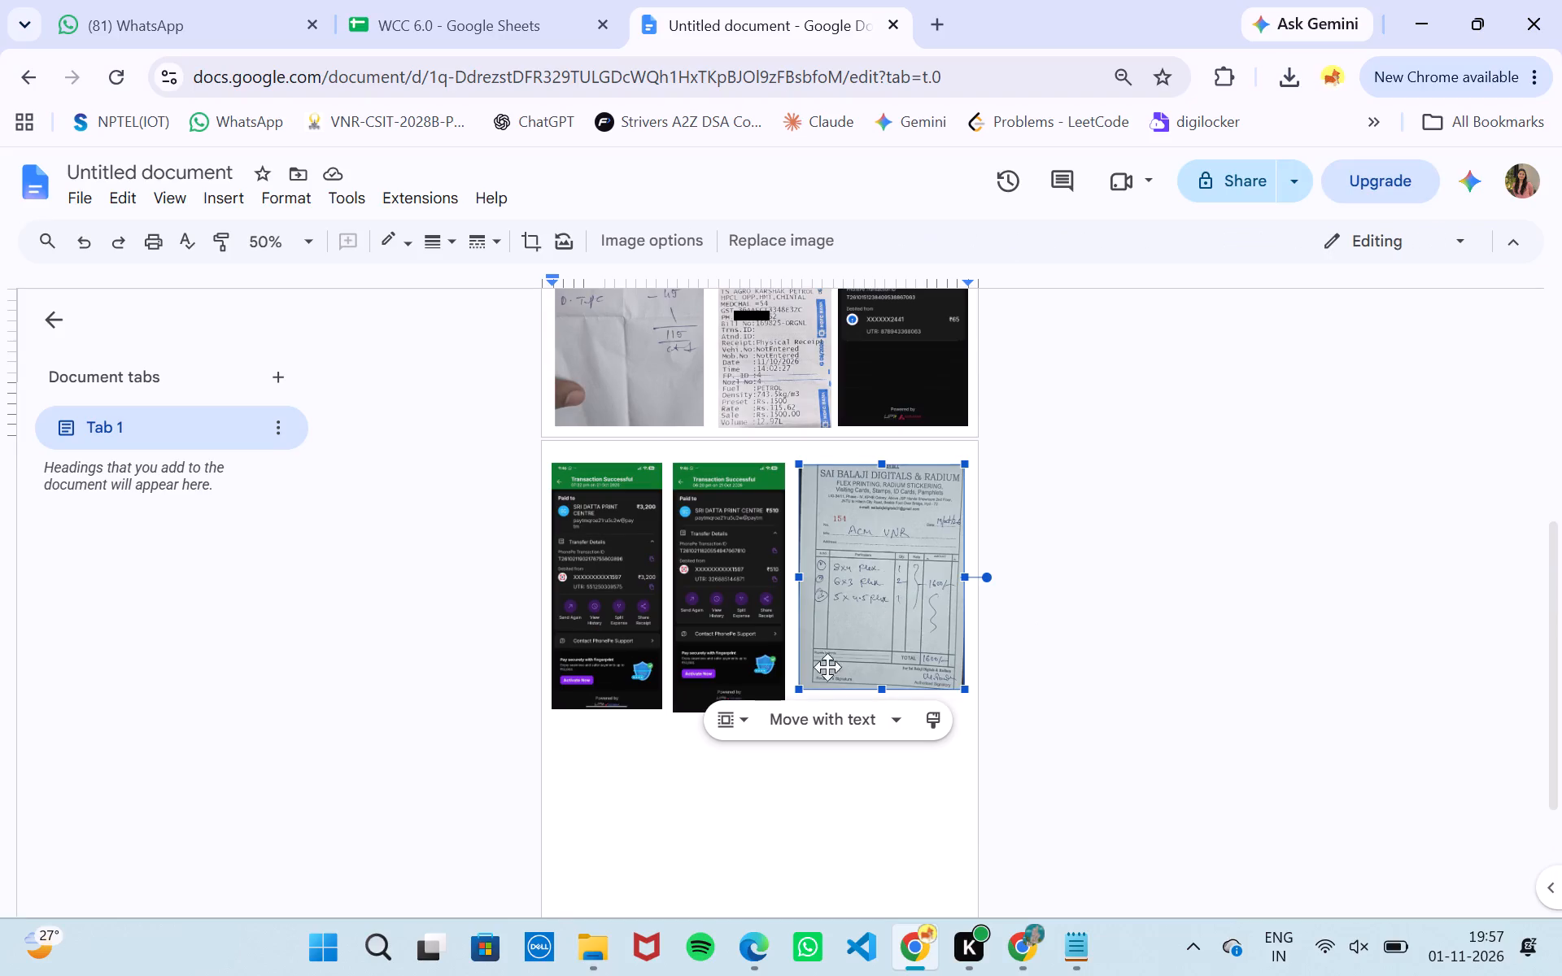
left_click_drag(801, 691, 818, 686)
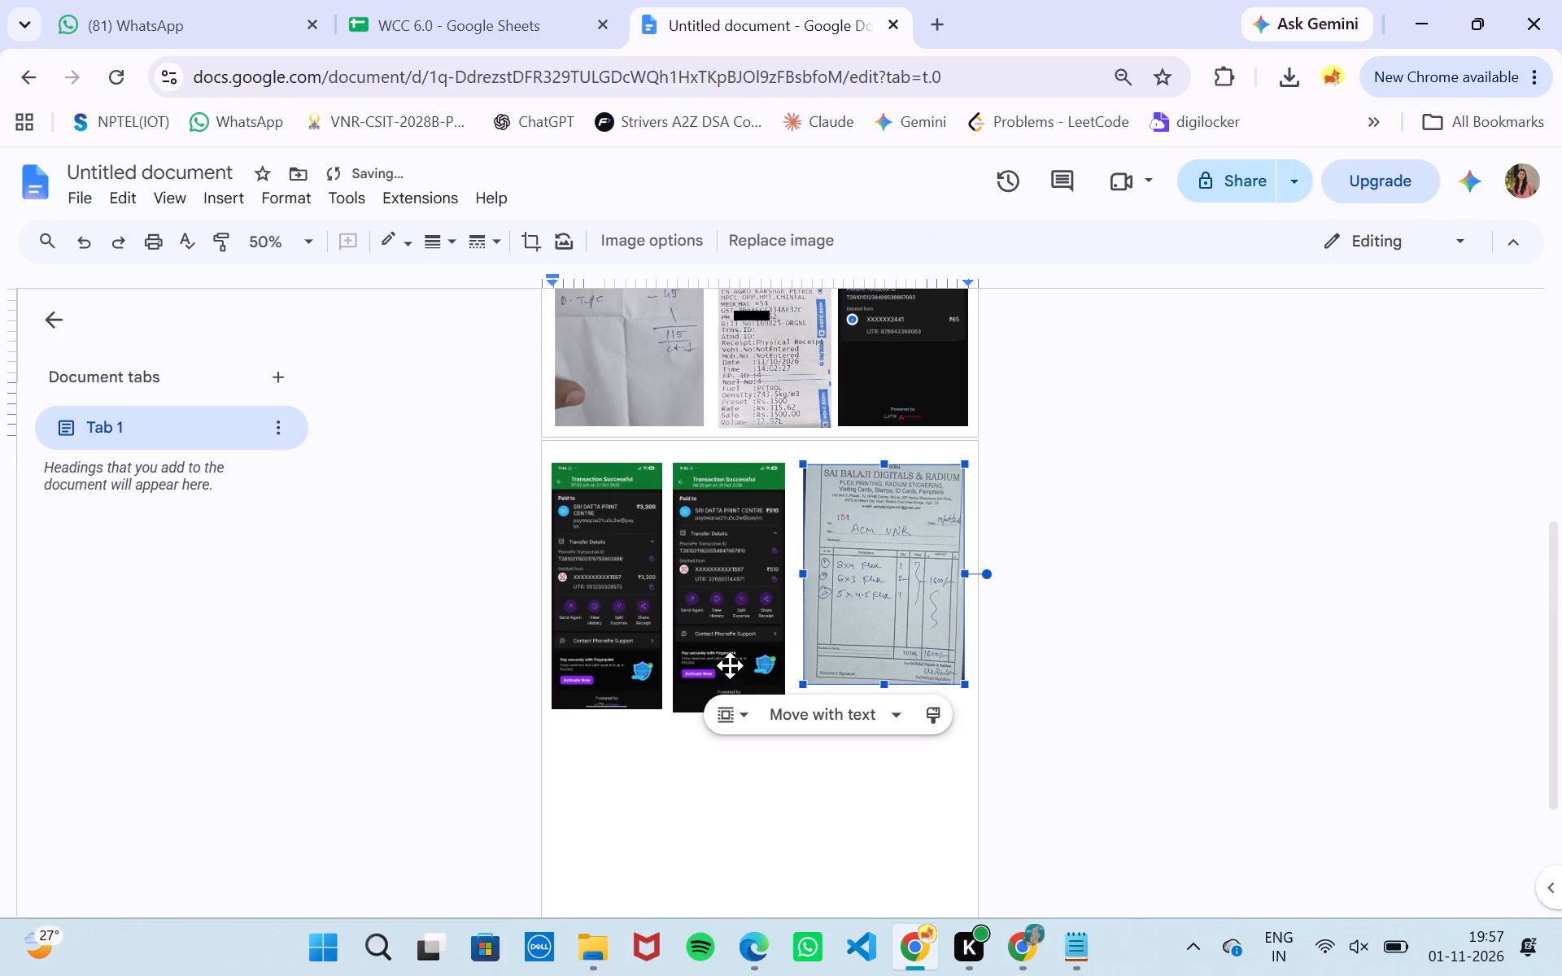
Add blank lines so the text cursor sits below the row with the two payment screenshots and the Sai Balaji bill.
left_click(1054, 663)
key("Return")
key("Return")
key("Return")
key("Return")
key("Return")
key("Return")
key("Return")
key("Return")
key("Return")
key("Return")
key("Return")
key("Return")
key("Return")
key("Return")
key("Return")
key("Return")
key("Return")
key("Return")
key("Return")
key("Return")
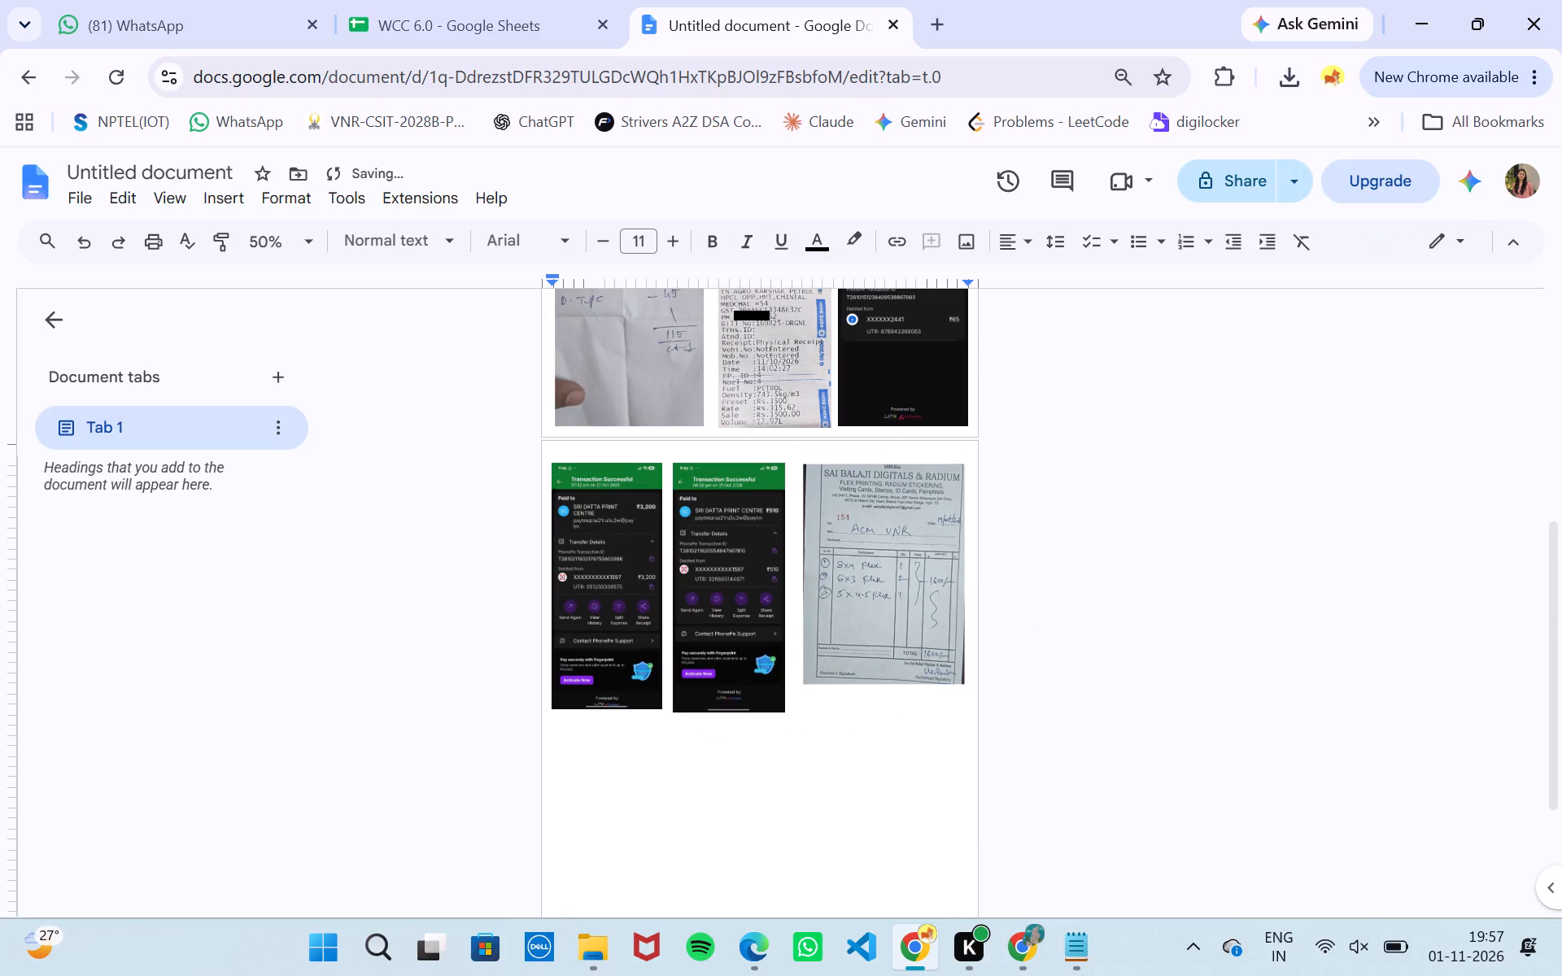
key("BackSpace")
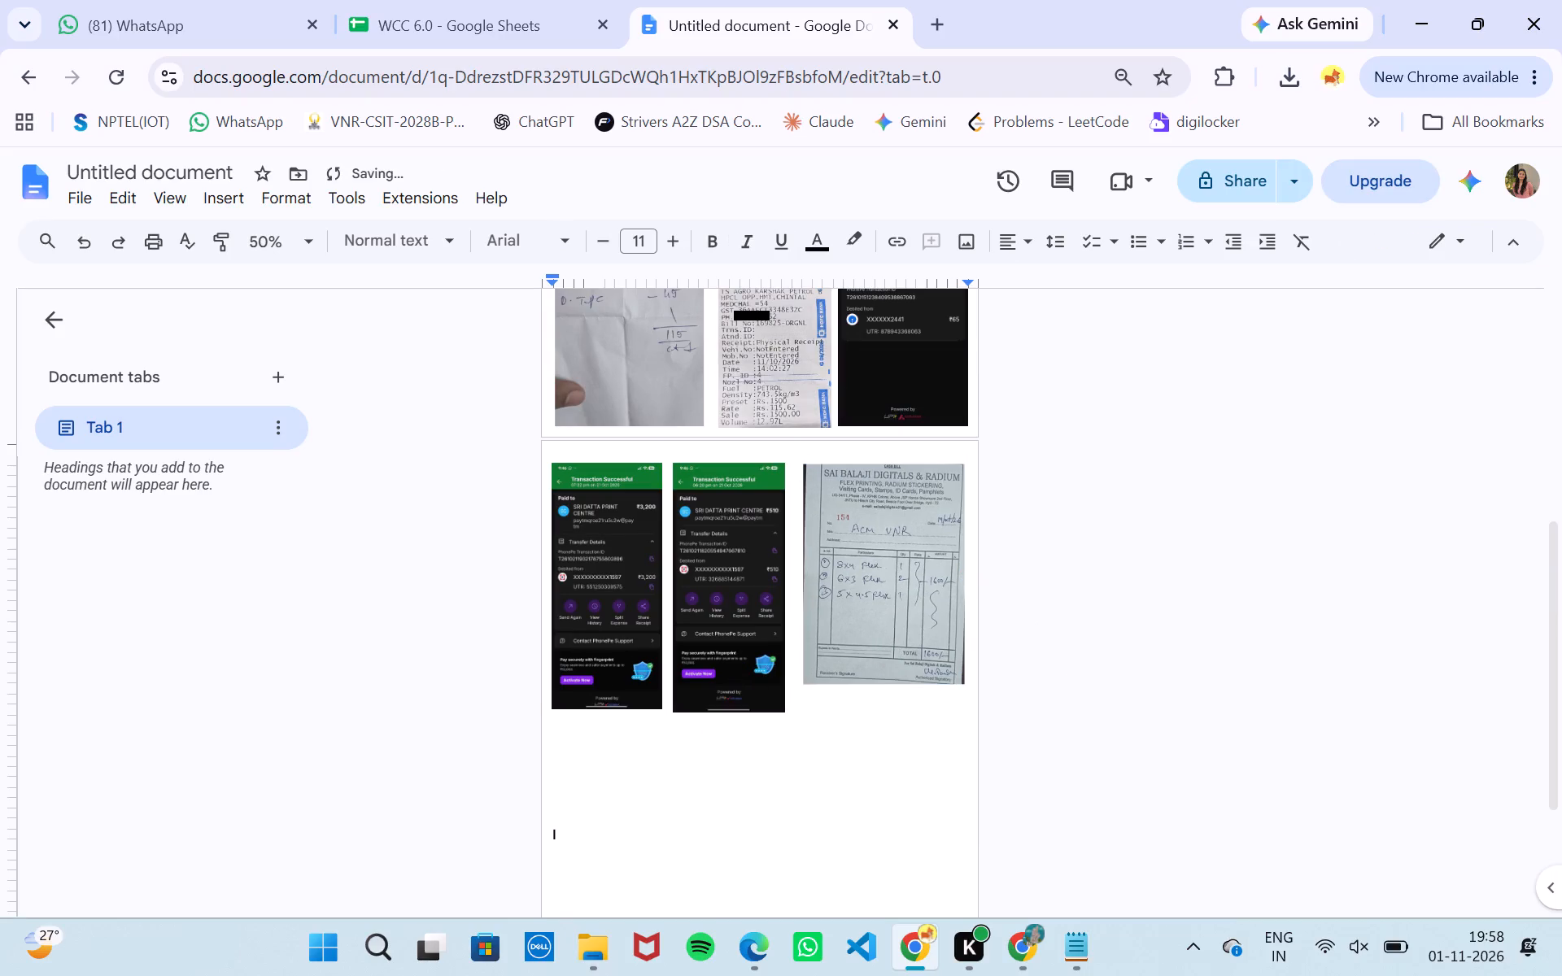
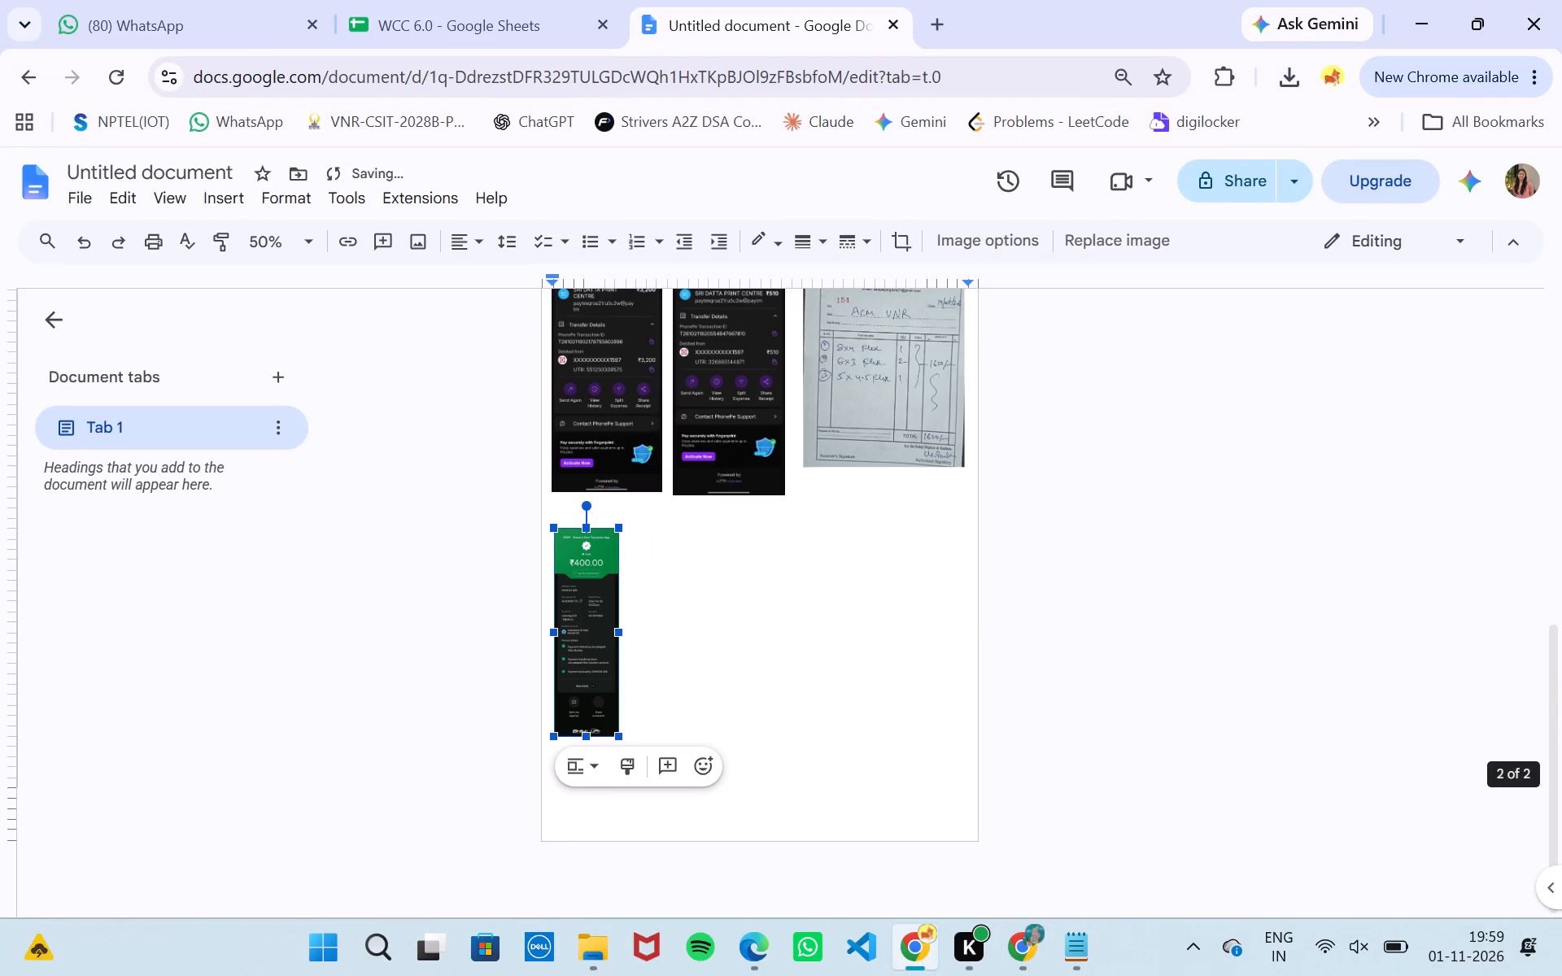
Slightly enlarge the ₹400 payment screenshot below the Sri Datta Print Centre payments and set it in front of text.
left_click_drag(617, 734, 571, 761)
left_click(571, 761)
left_click(579, 799)
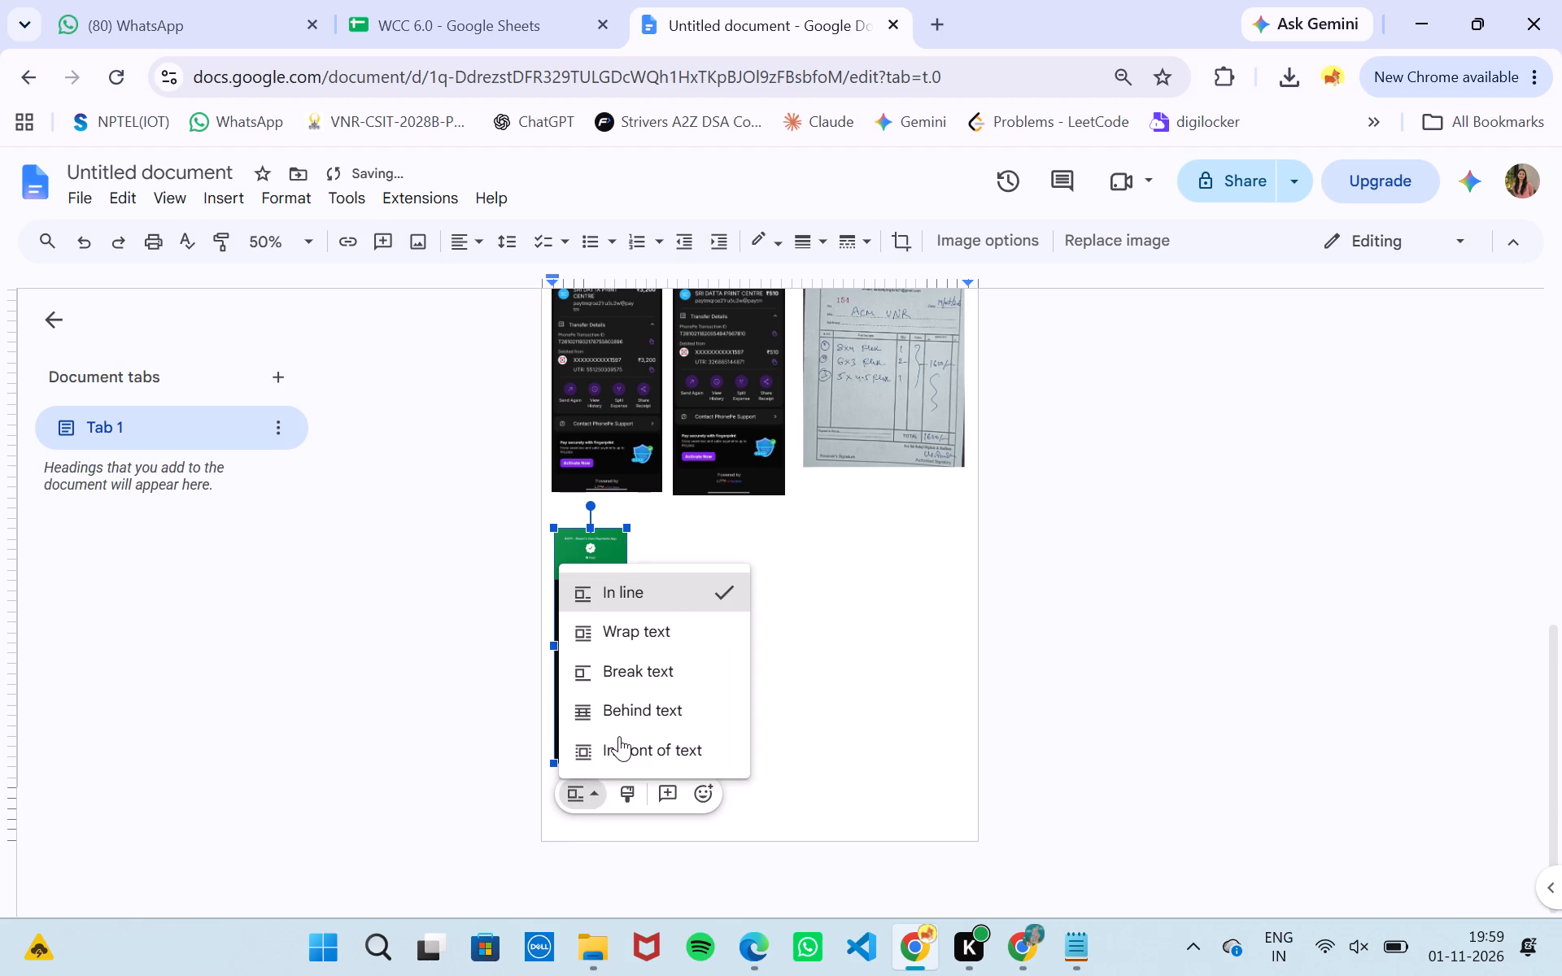
left_click(622, 750)
left_click(844, 721)
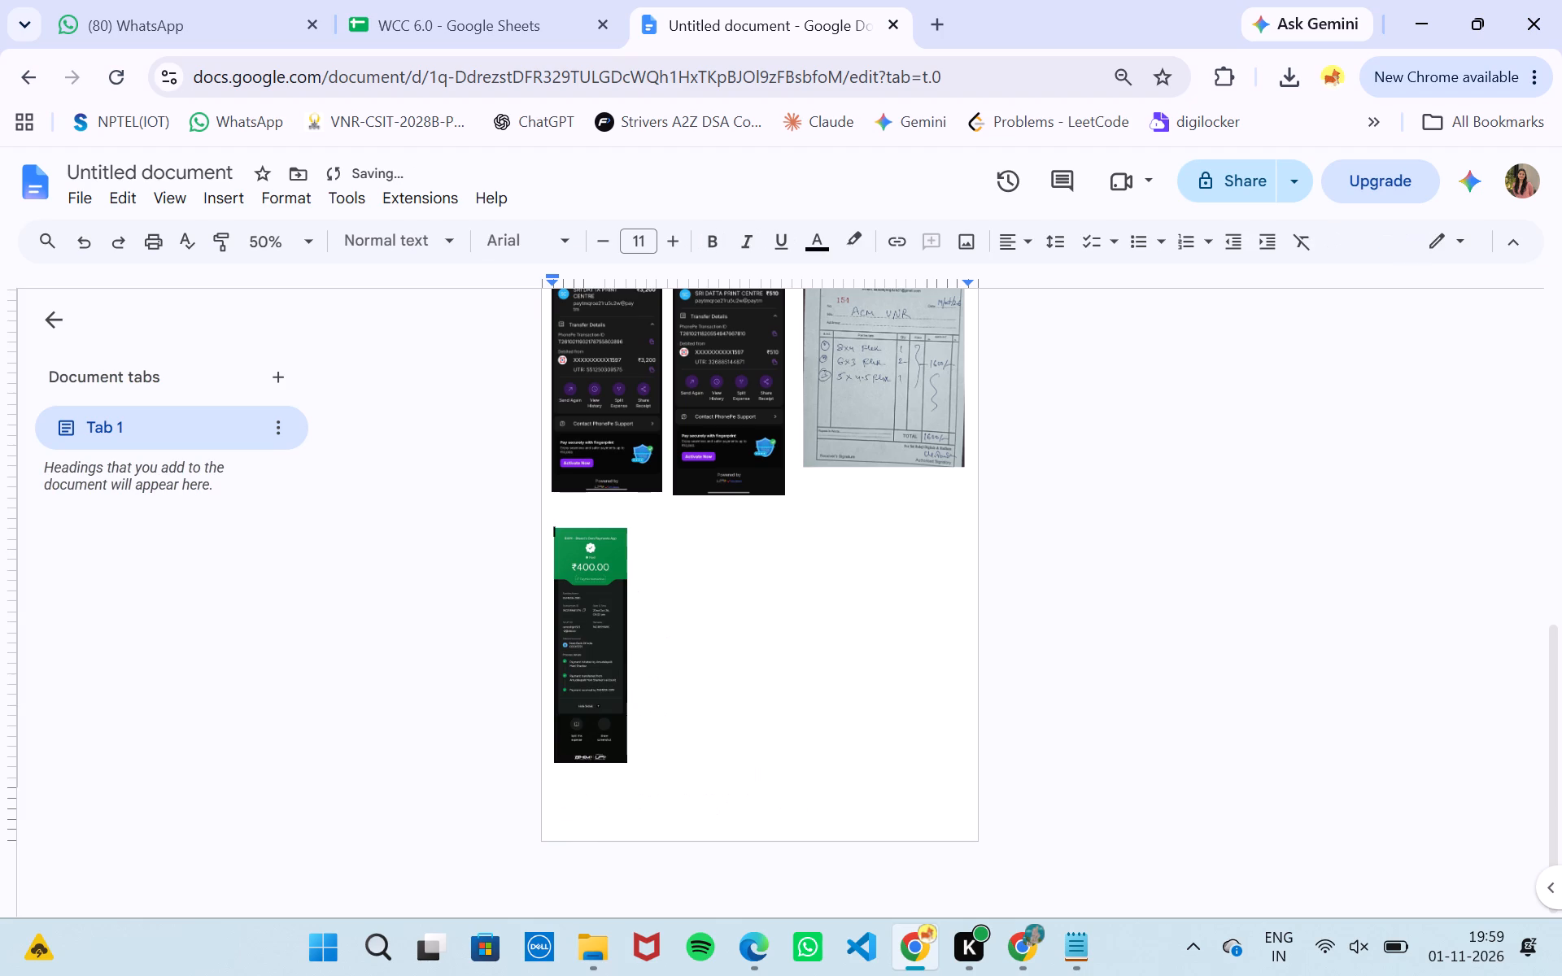
Enlarge the ₹400 payment screenshot until it fills the space between the row above and the page's bottom edge.
left_click(603, 680)
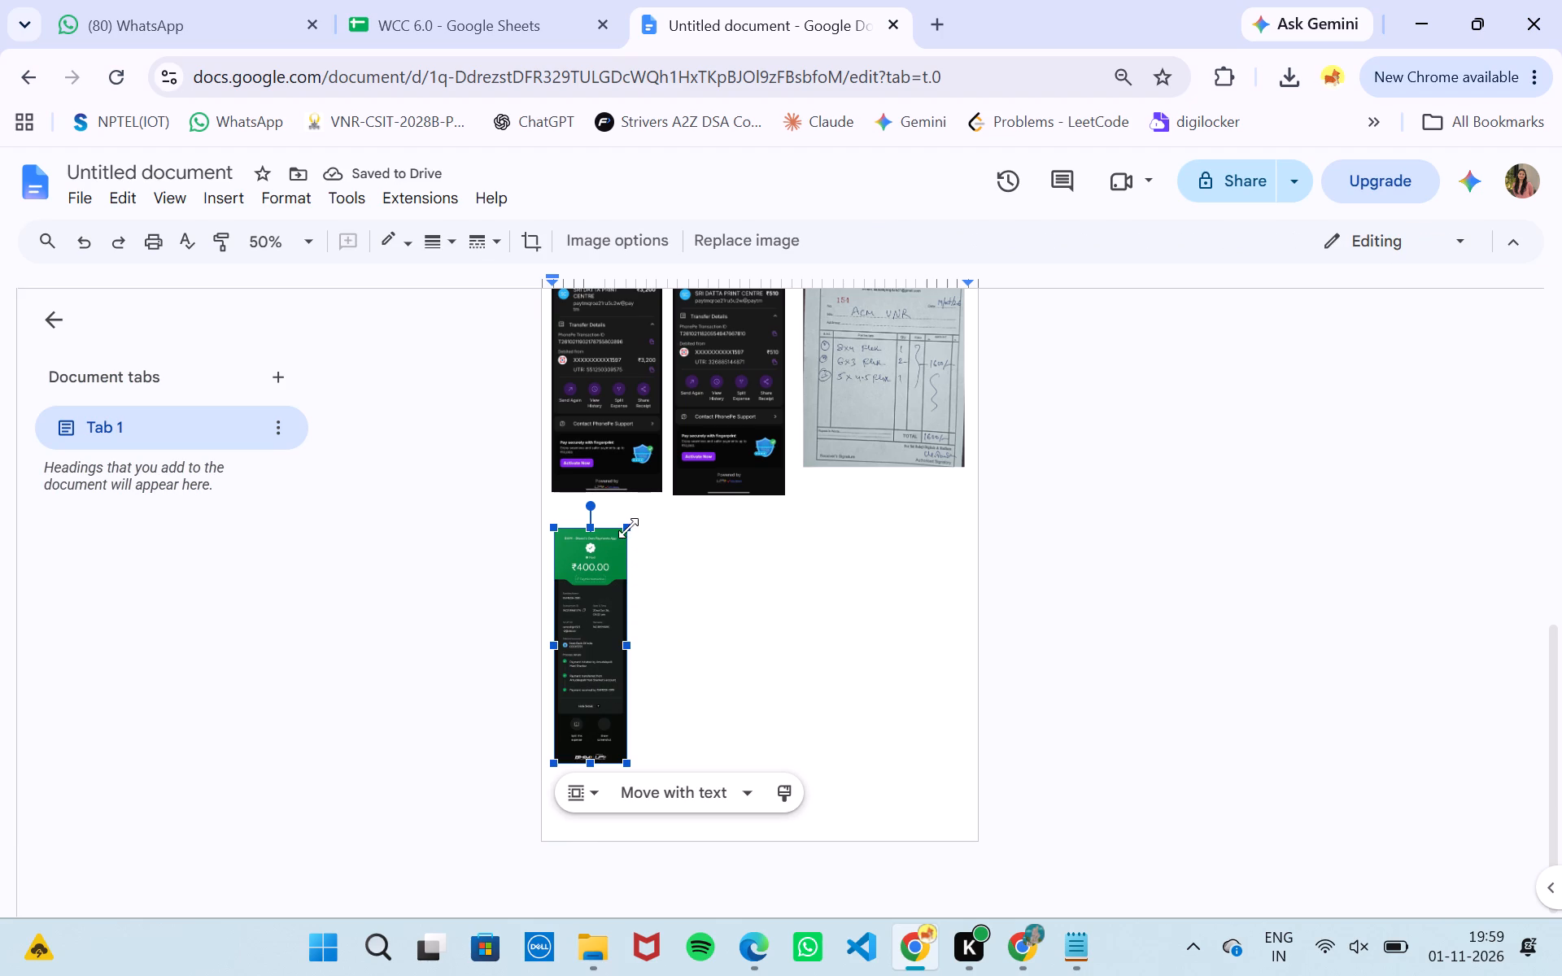
left_click_drag(628, 528, 636, 541)
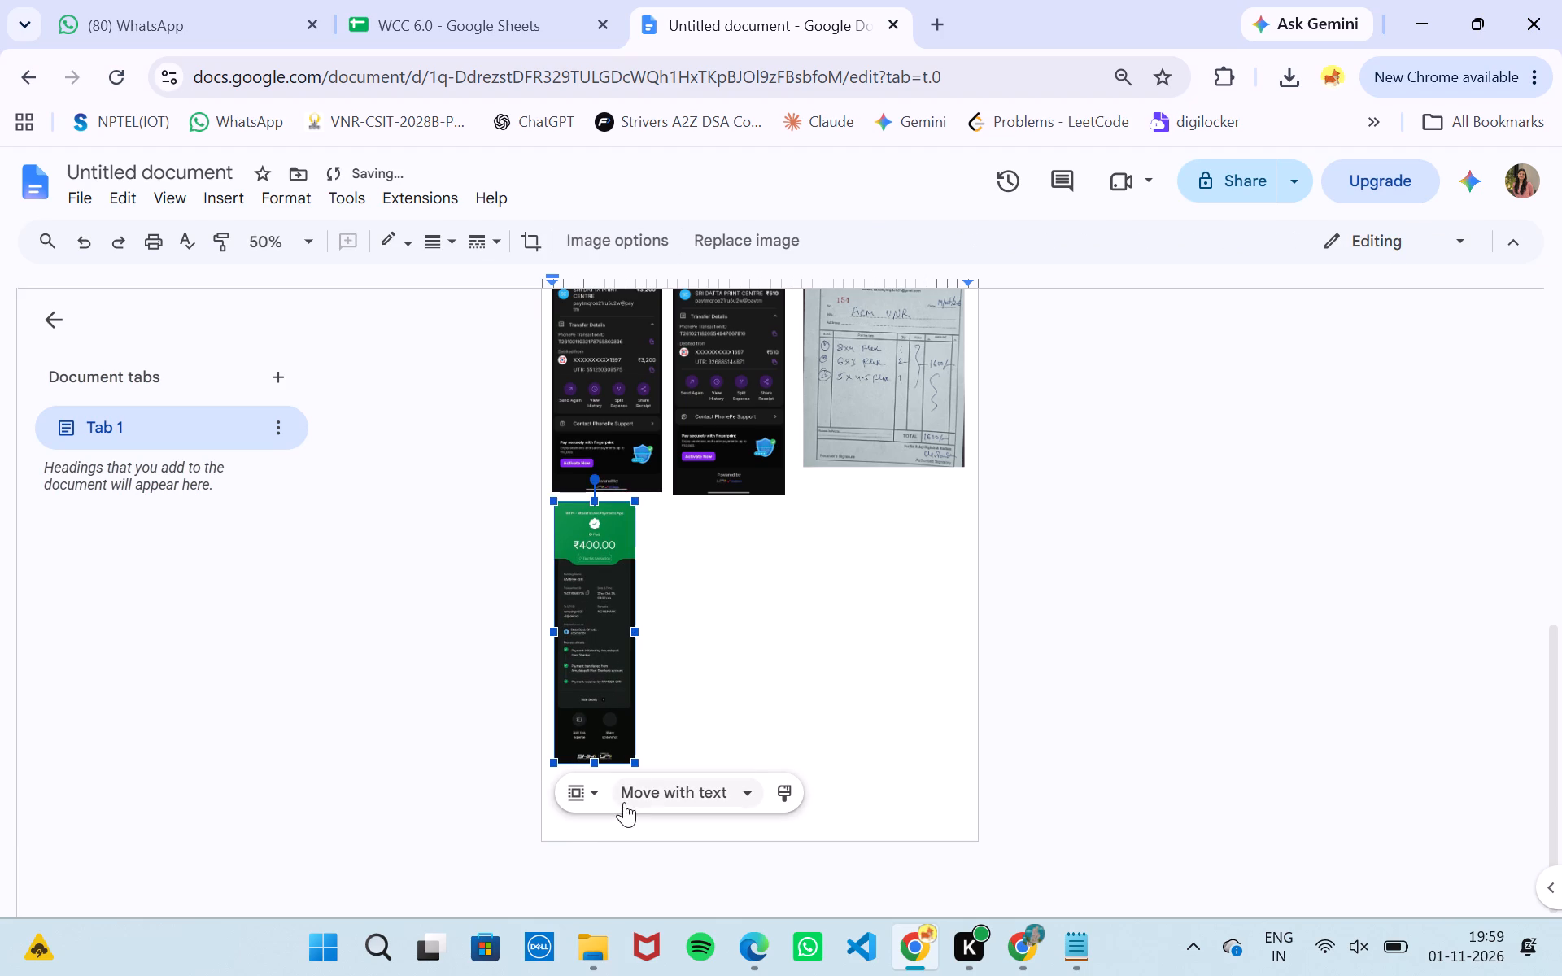
left_click_drag(635, 765, 652, 807)
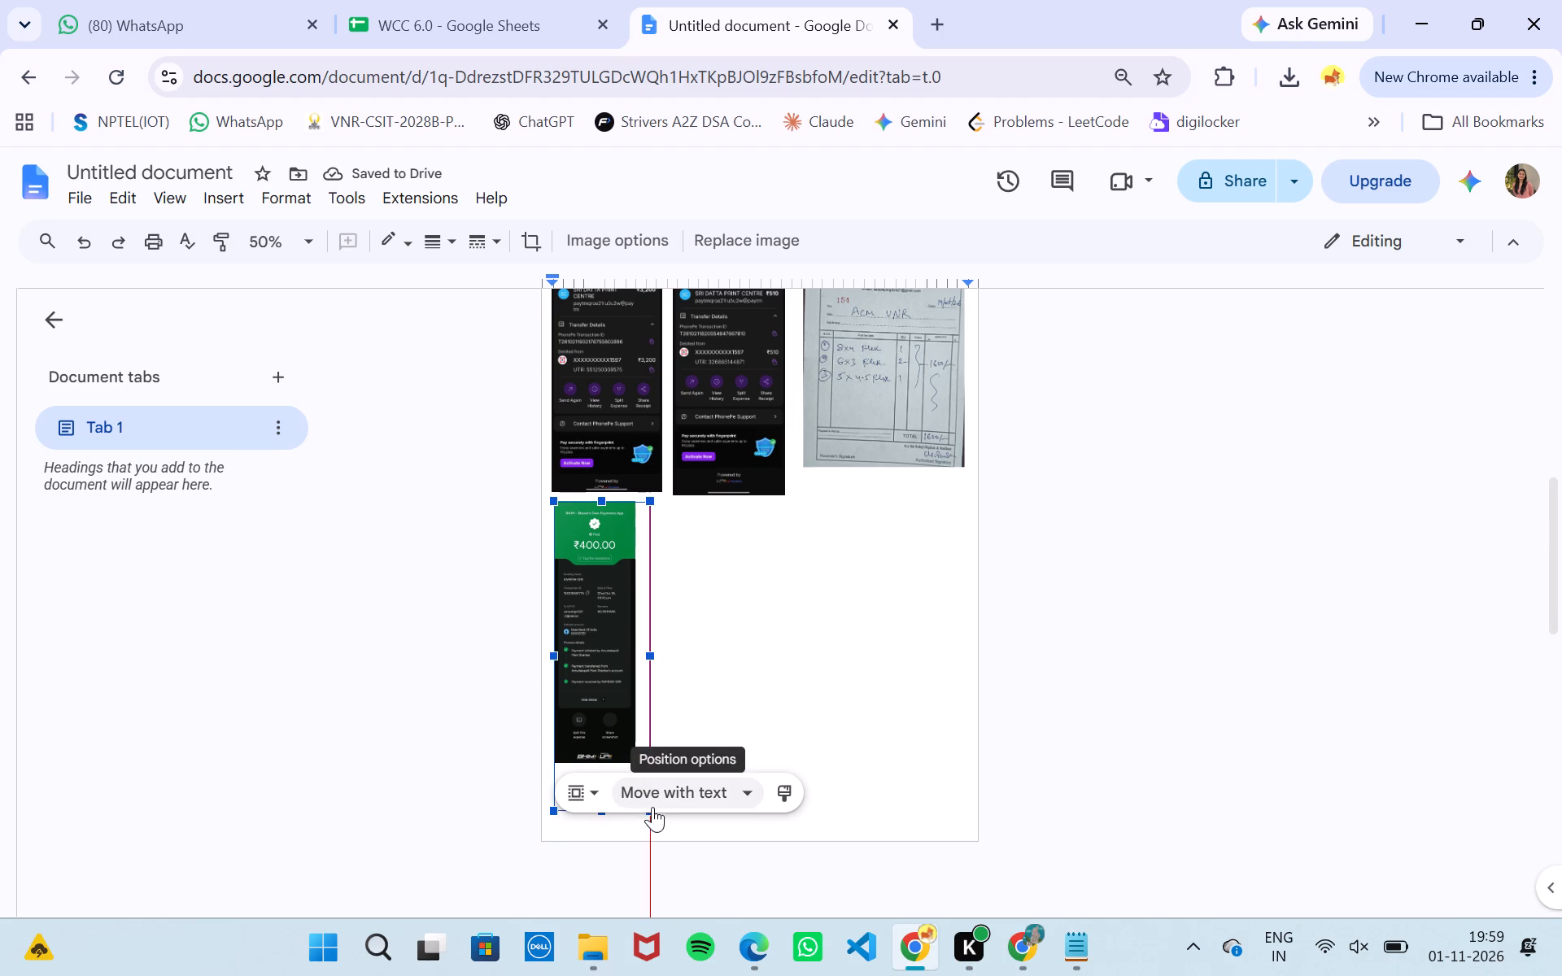
left_click_drag(652, 807, 657, 809)
left_click(1067, 734)
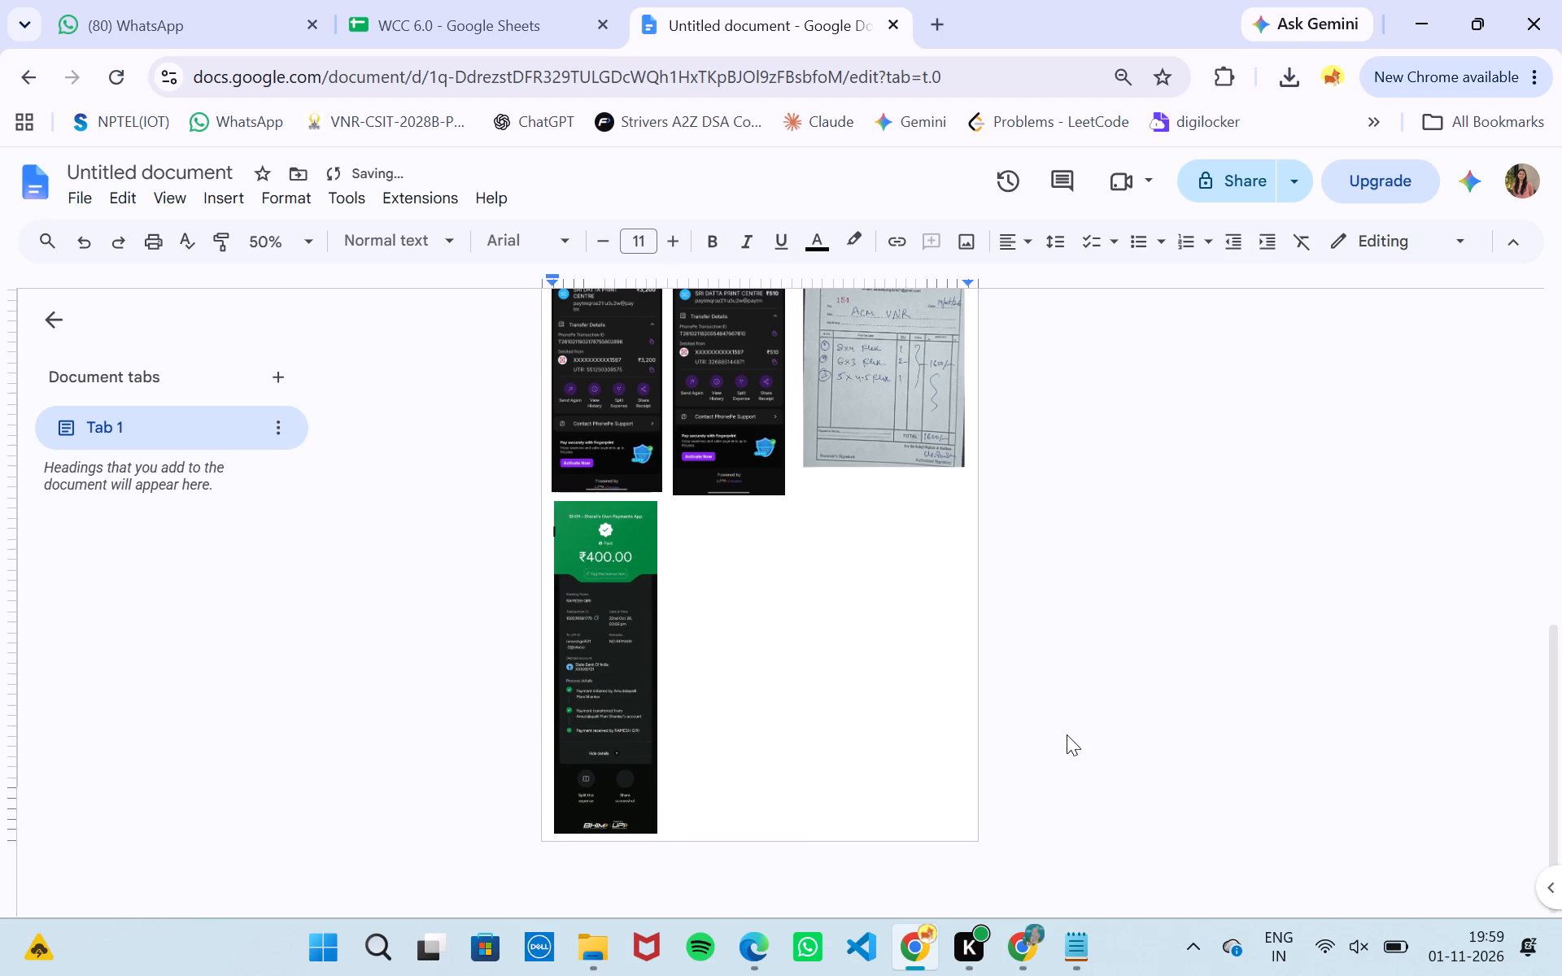
Insert a run of 20 spaces on the ₹400 screenshot's line to move the insertion point past the image.
left_click(1083, 630)
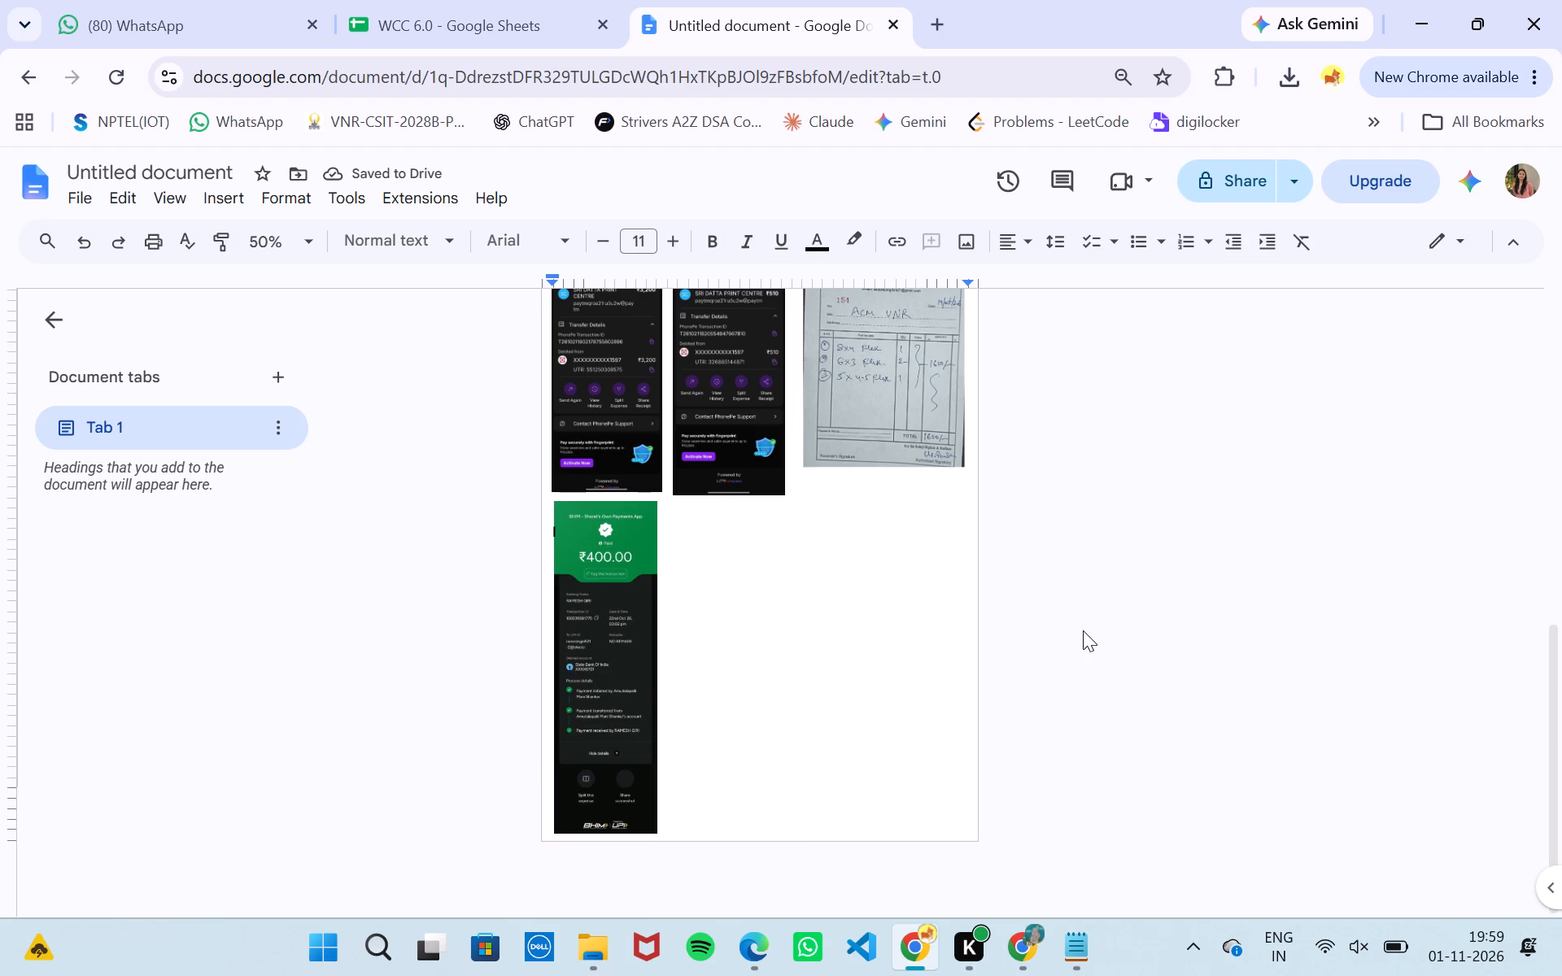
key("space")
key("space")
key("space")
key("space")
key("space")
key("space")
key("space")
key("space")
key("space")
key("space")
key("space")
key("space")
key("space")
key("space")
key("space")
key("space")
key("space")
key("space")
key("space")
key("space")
scroll(1082, 514, "up", 1)
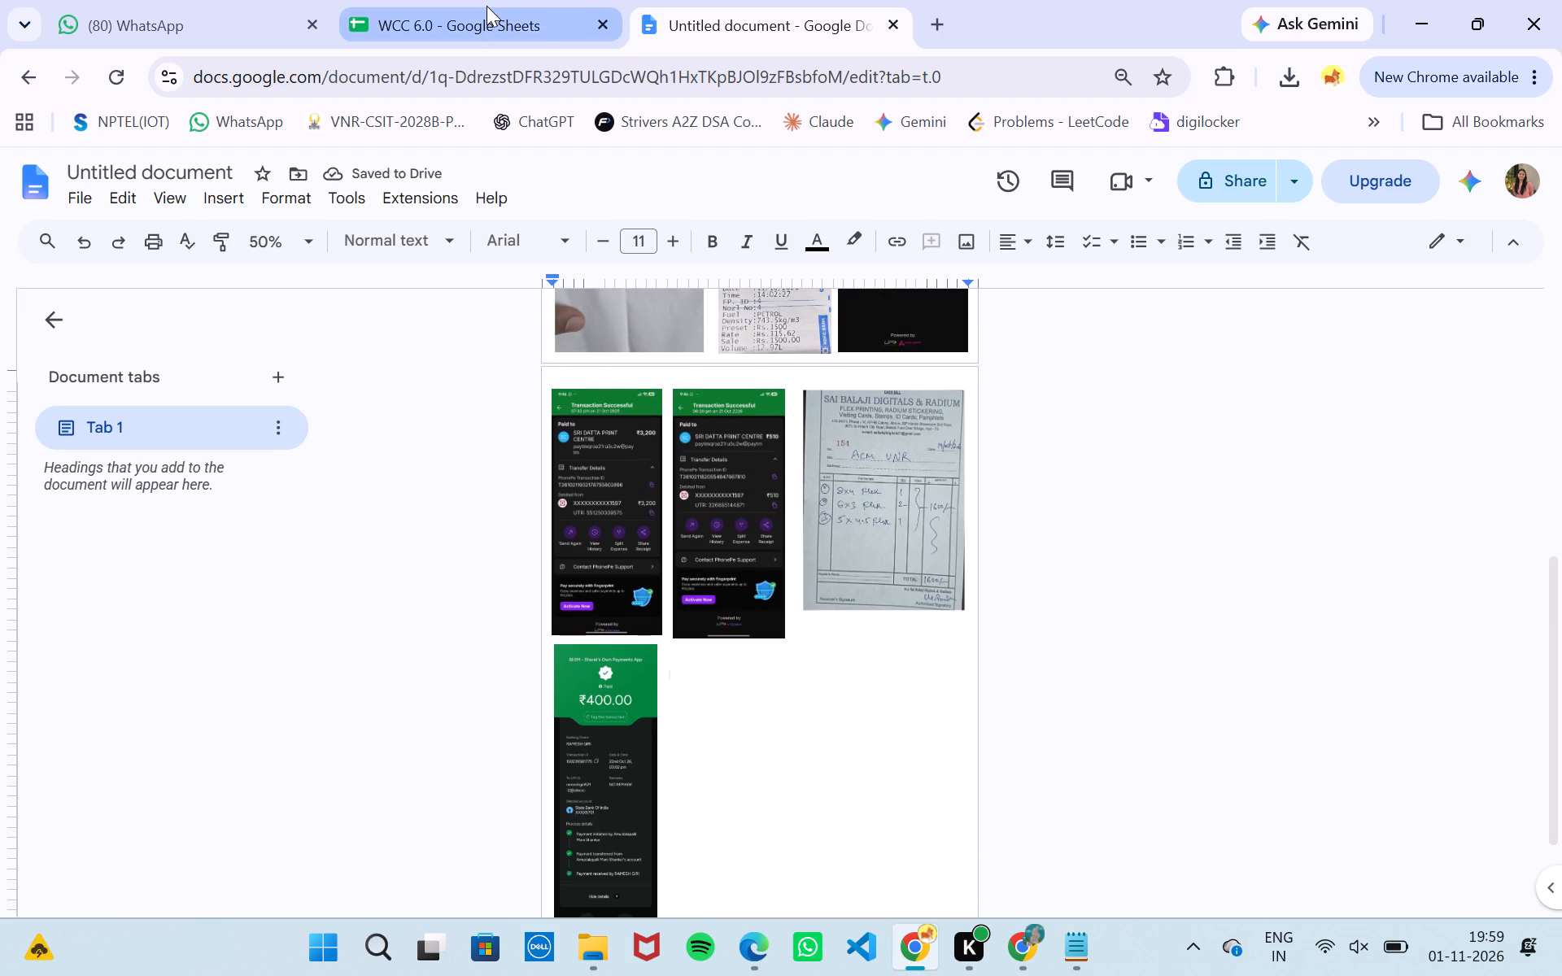
Switch to the WCC 6.0 spreadsheet and clear the bill note in the Sai Blaji Digital & Radium row.
left_click(486, 6)
scroll(809, 579, "down", 1)
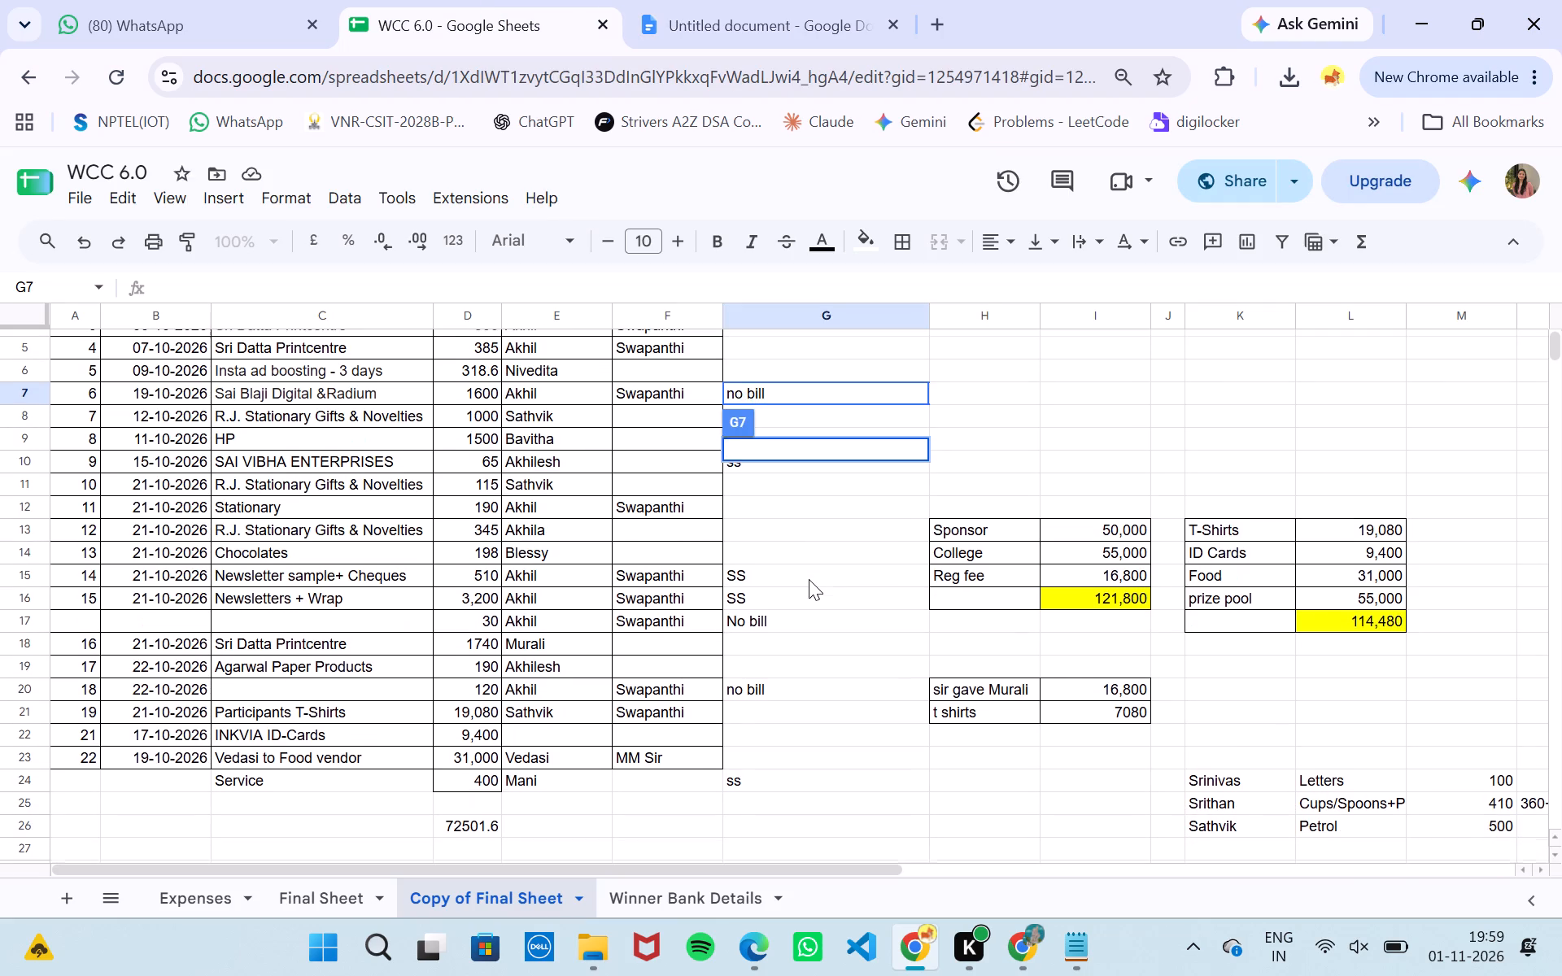
scroll(809, 579, "down", 1)
key("Return")
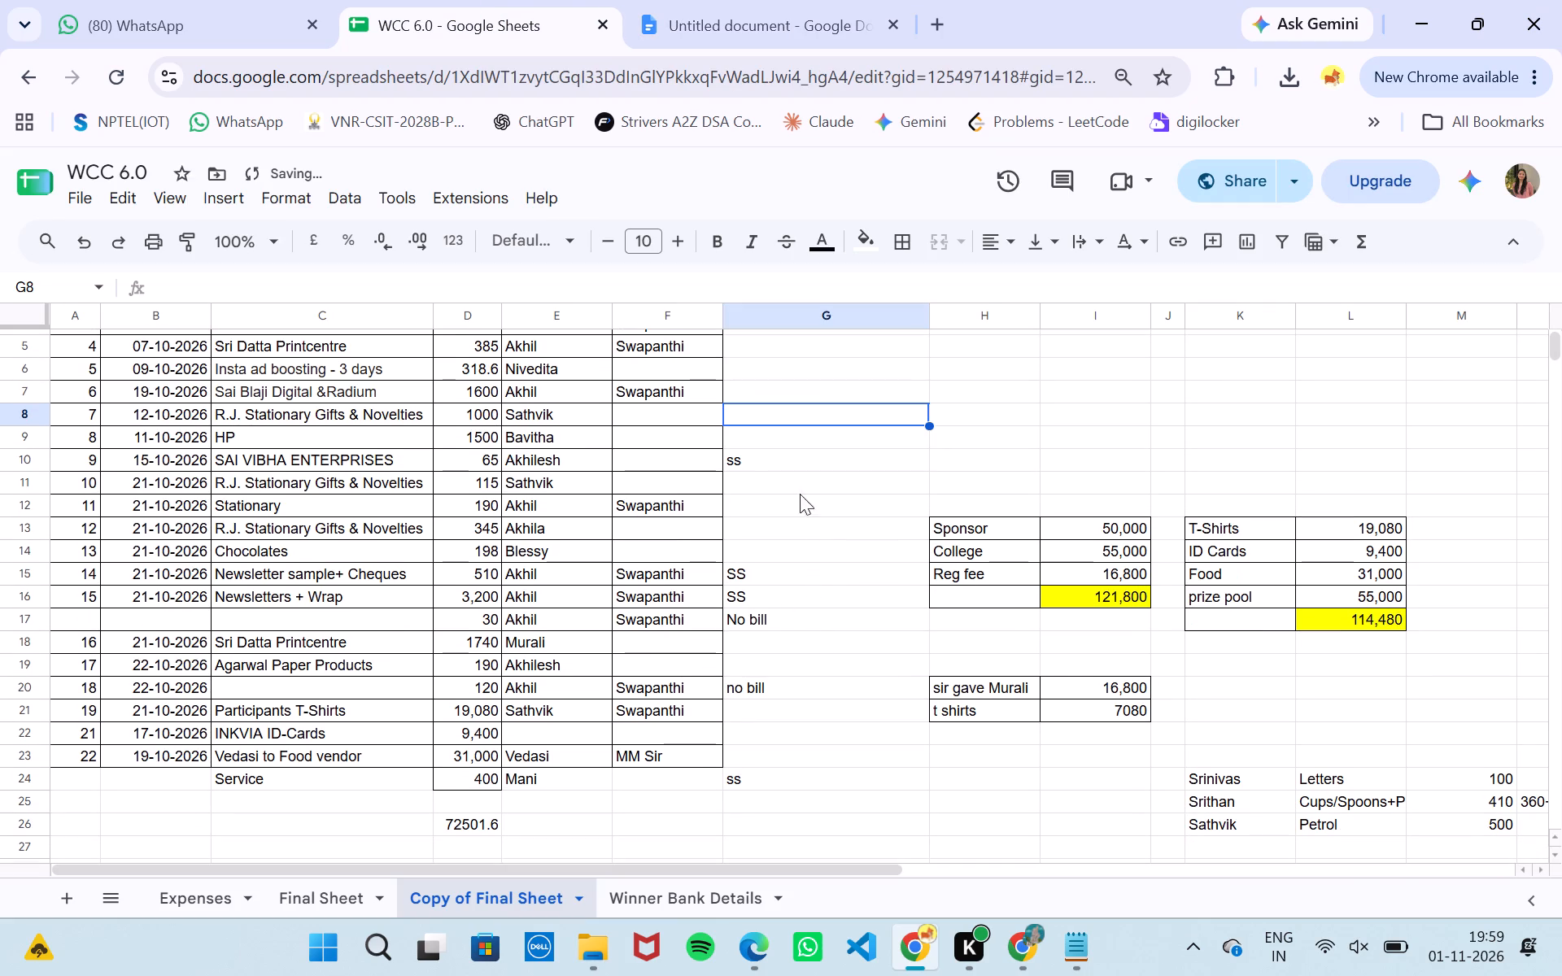
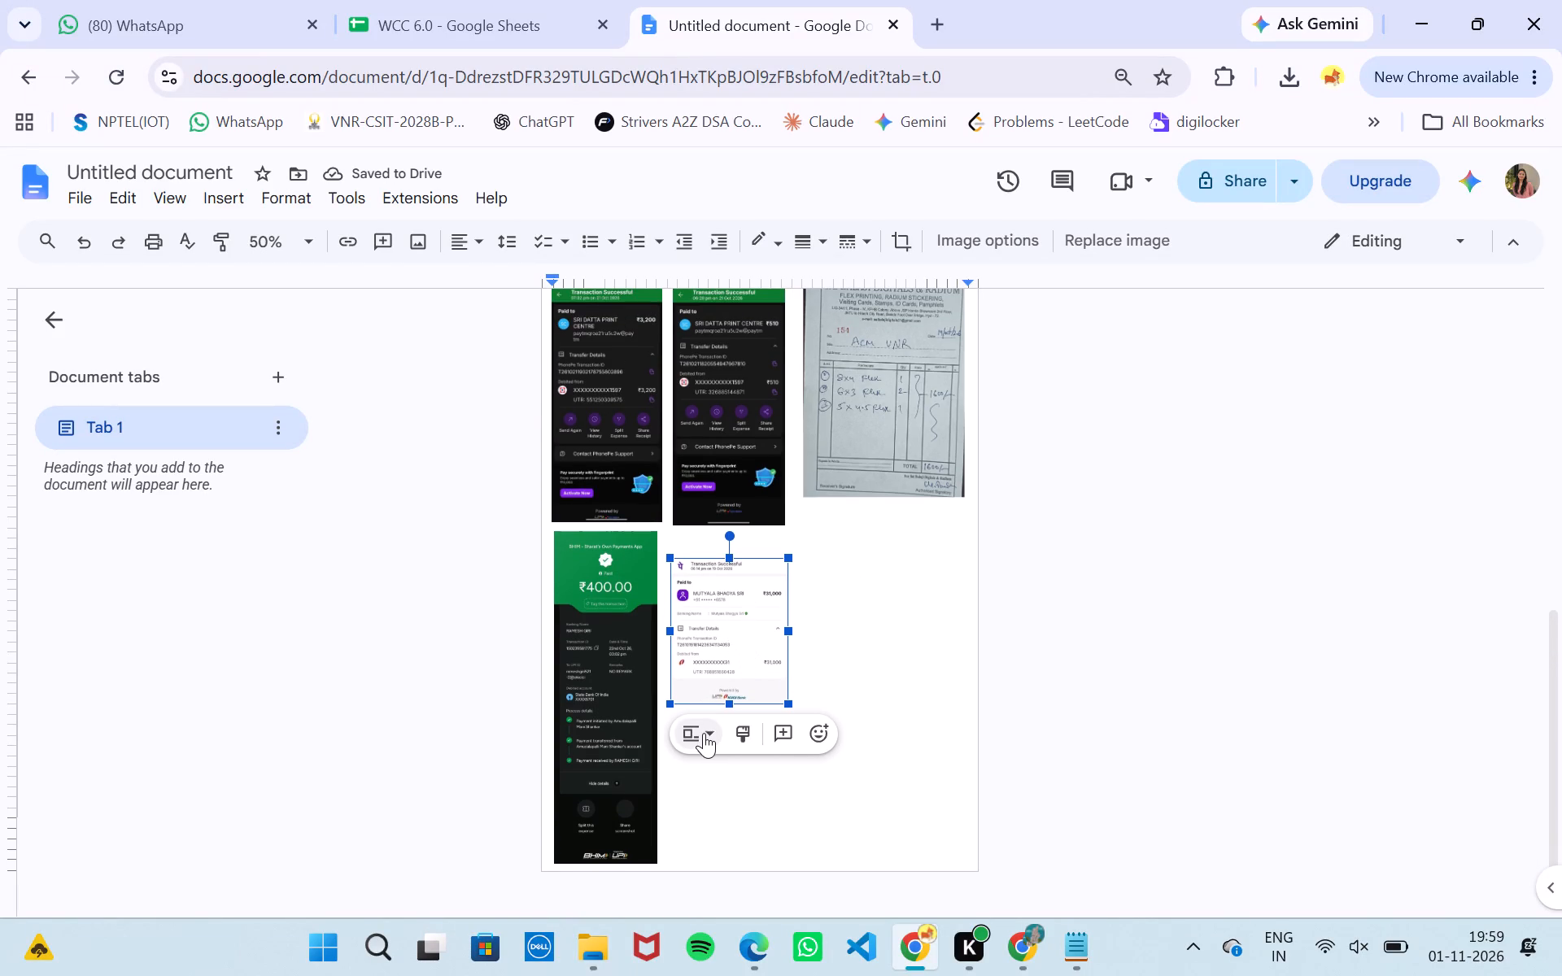
Set the white payment screenshot in front of text and move it slightly up beside the ₹400.00 payment screenshot, at about X 6.0, Y 14.1.
left_click(704, 733)
left_click(714, 677)
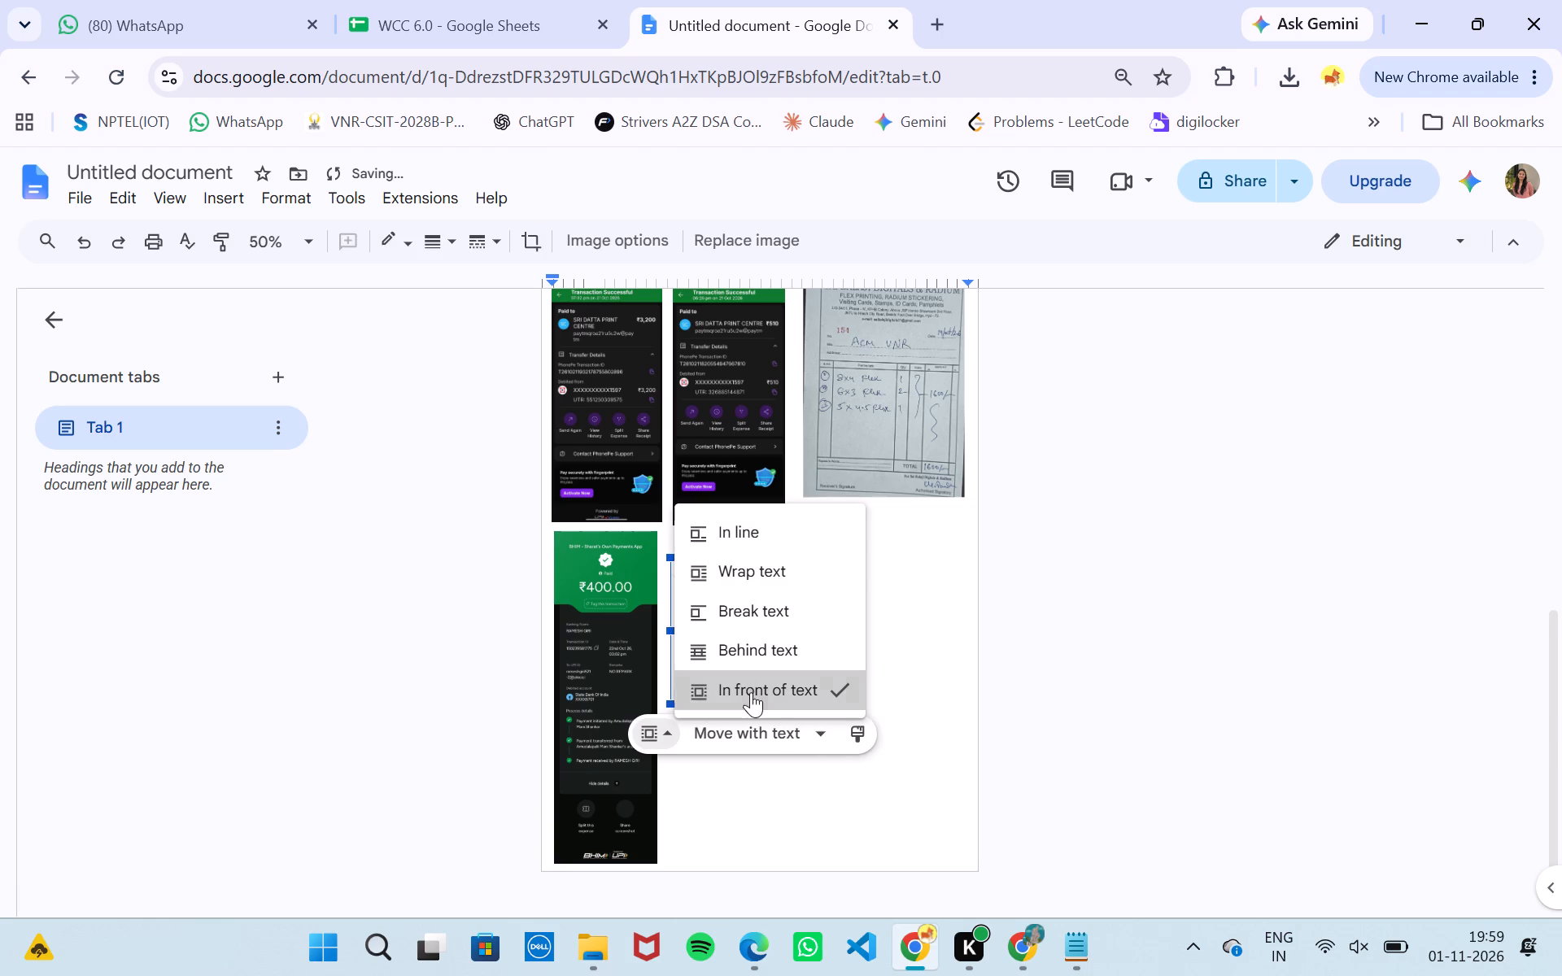
left_click(1070, 727)
left_click_drag(718, 640, 713, 622)
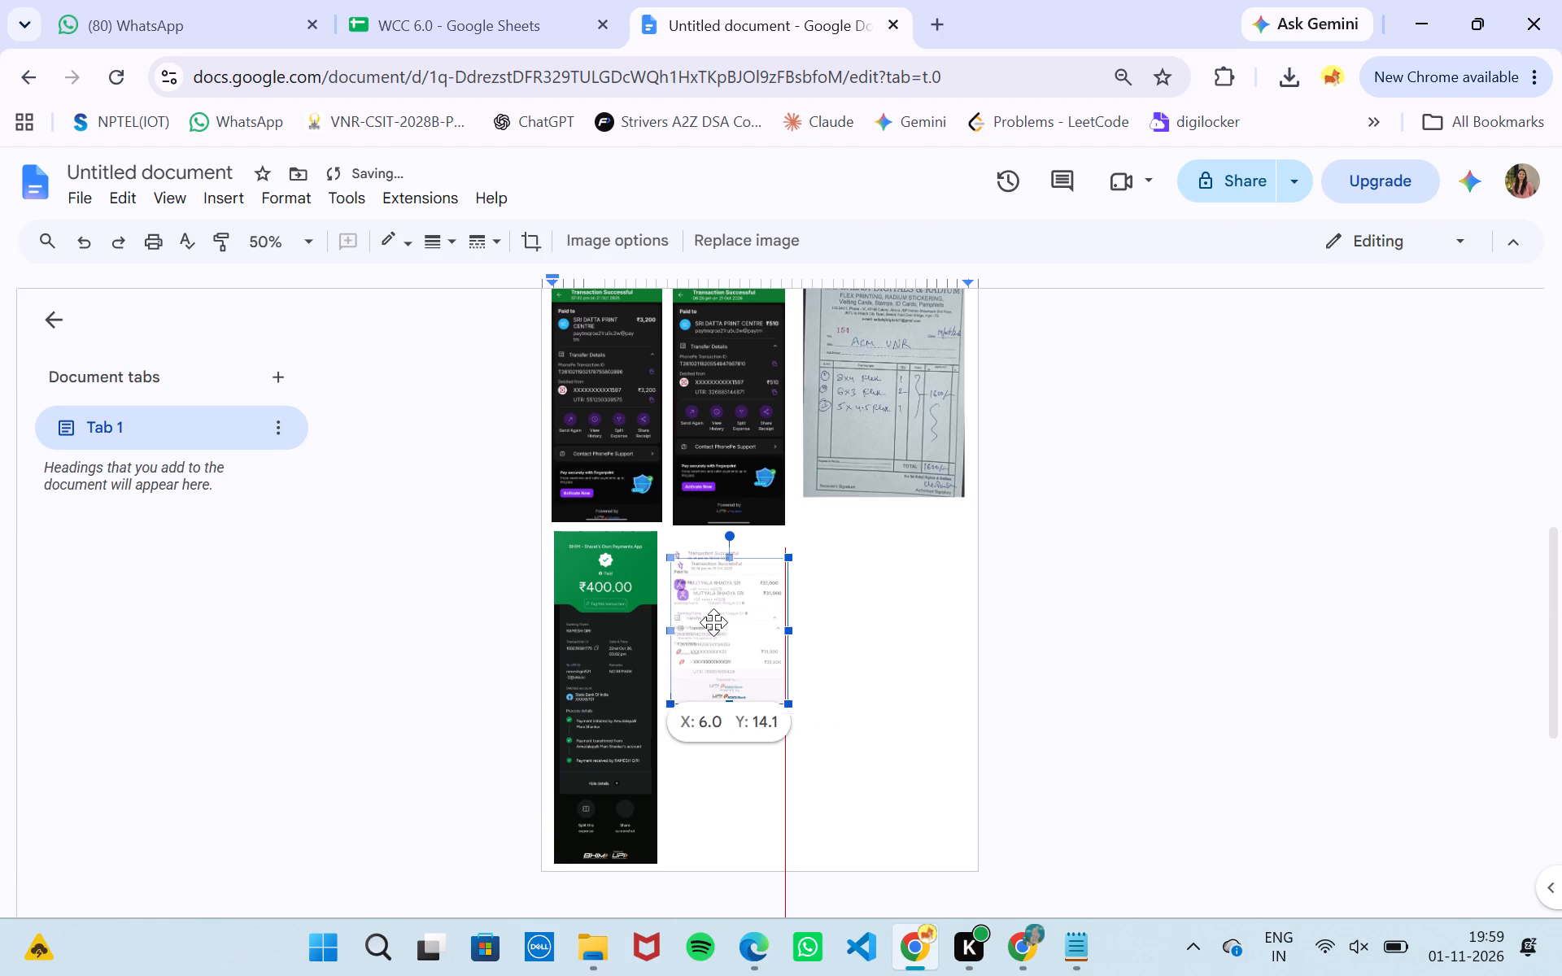
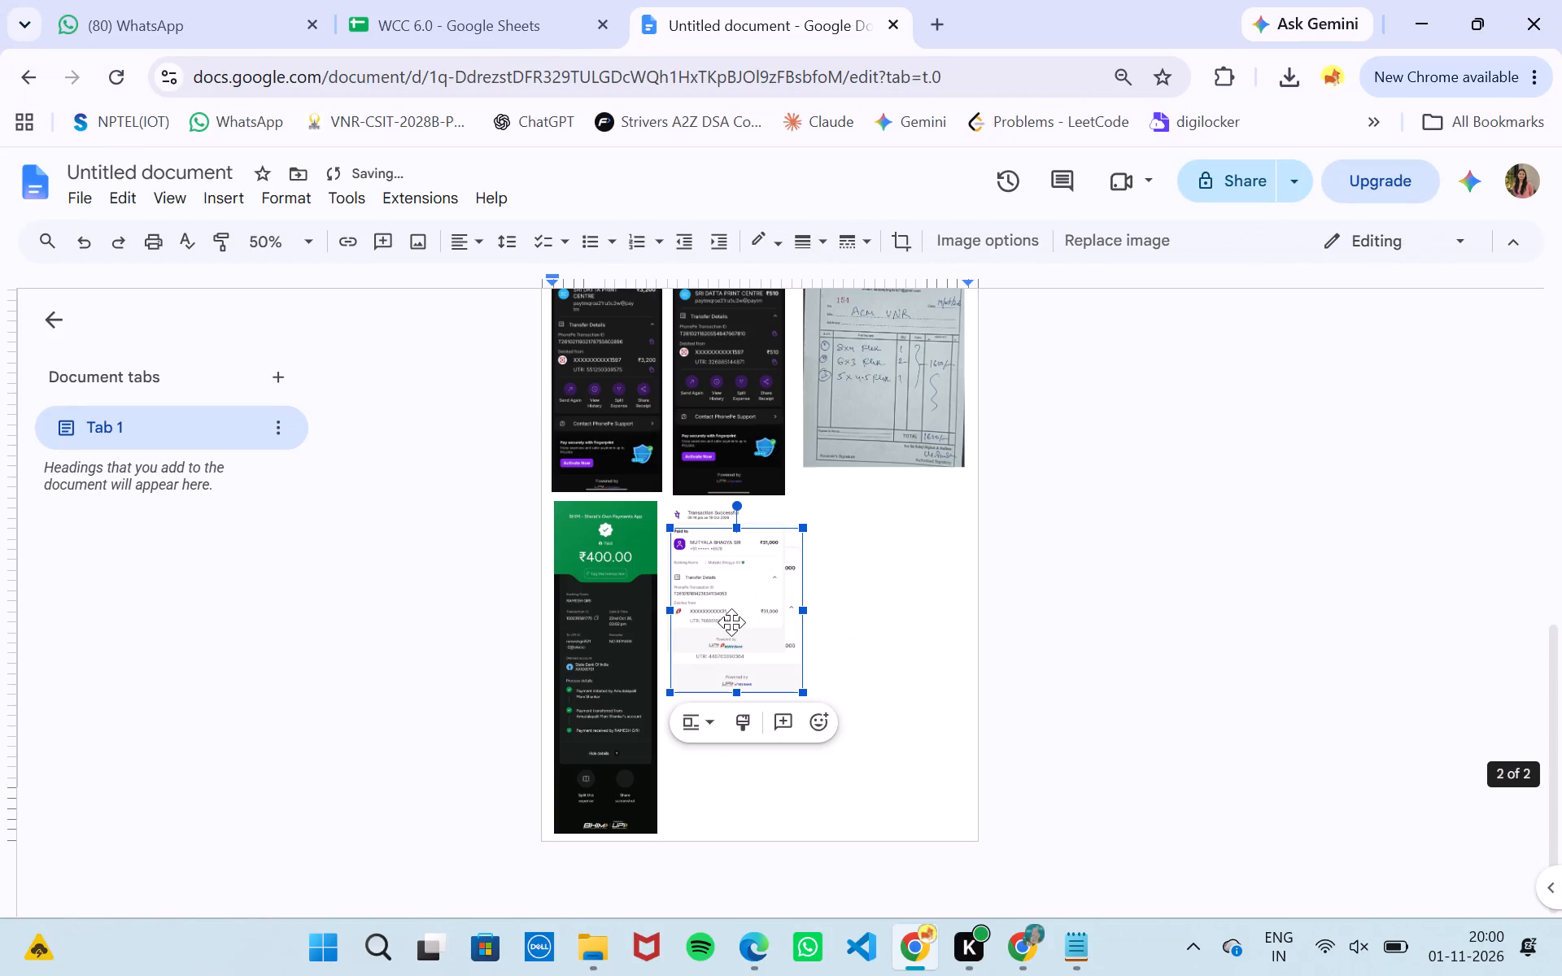
Move the ₹31,000 paid screenshot off the overlapping ₹31,000 received screenshot, and set the received one in front of text.
left_click_drag(731, 622, 873, 618)
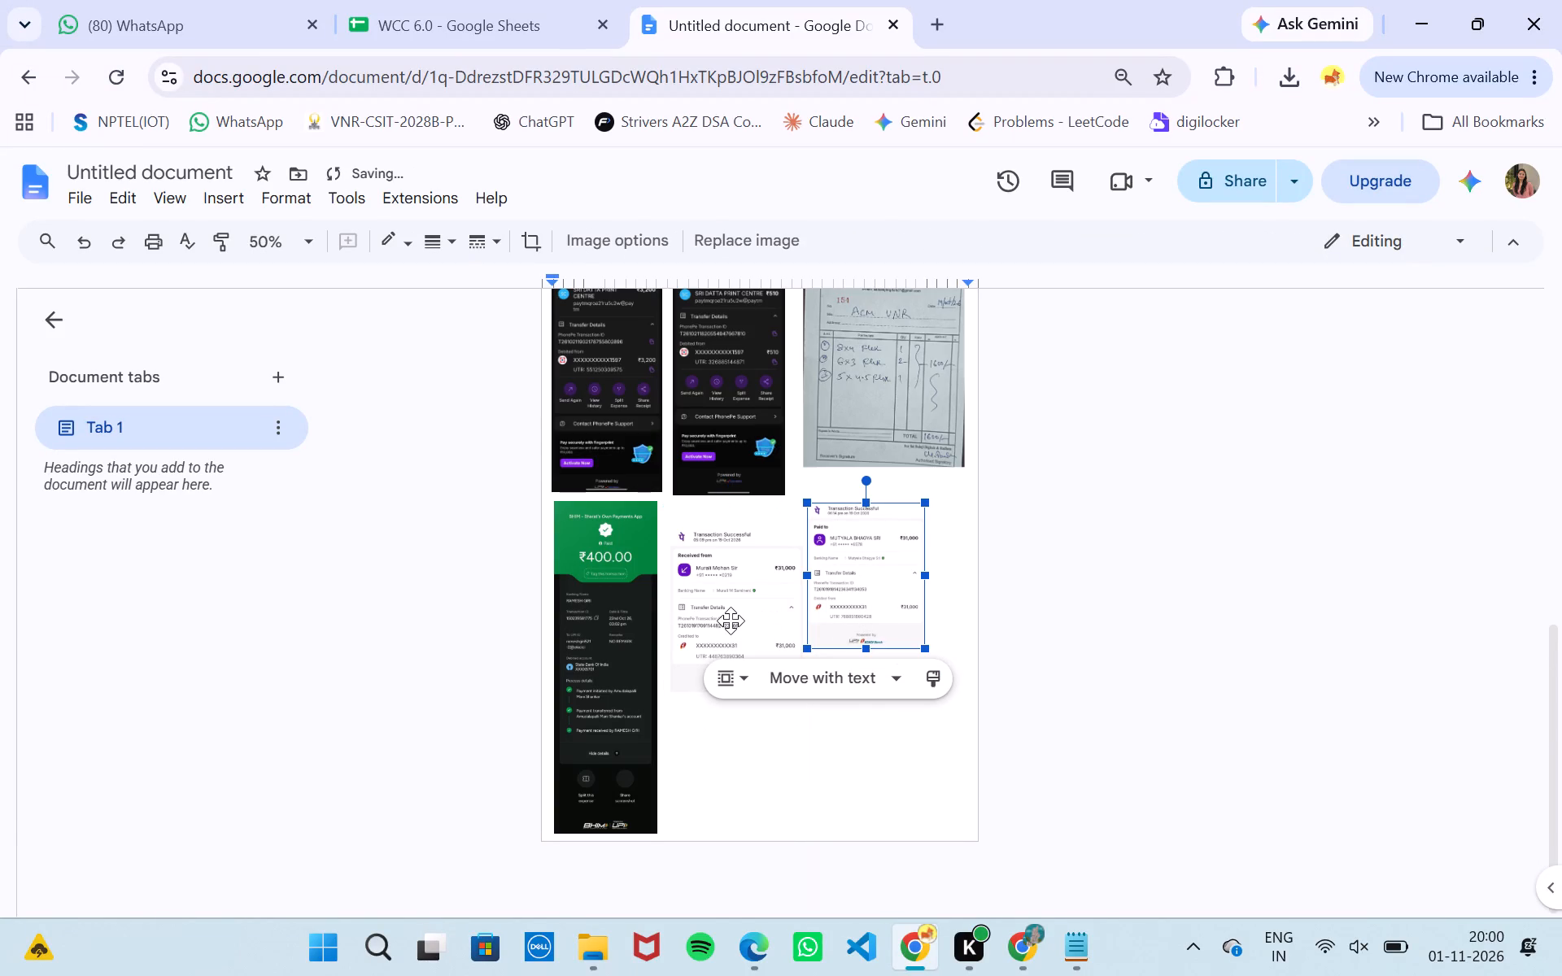
left_click(731, 621)
left_click(694, 723)
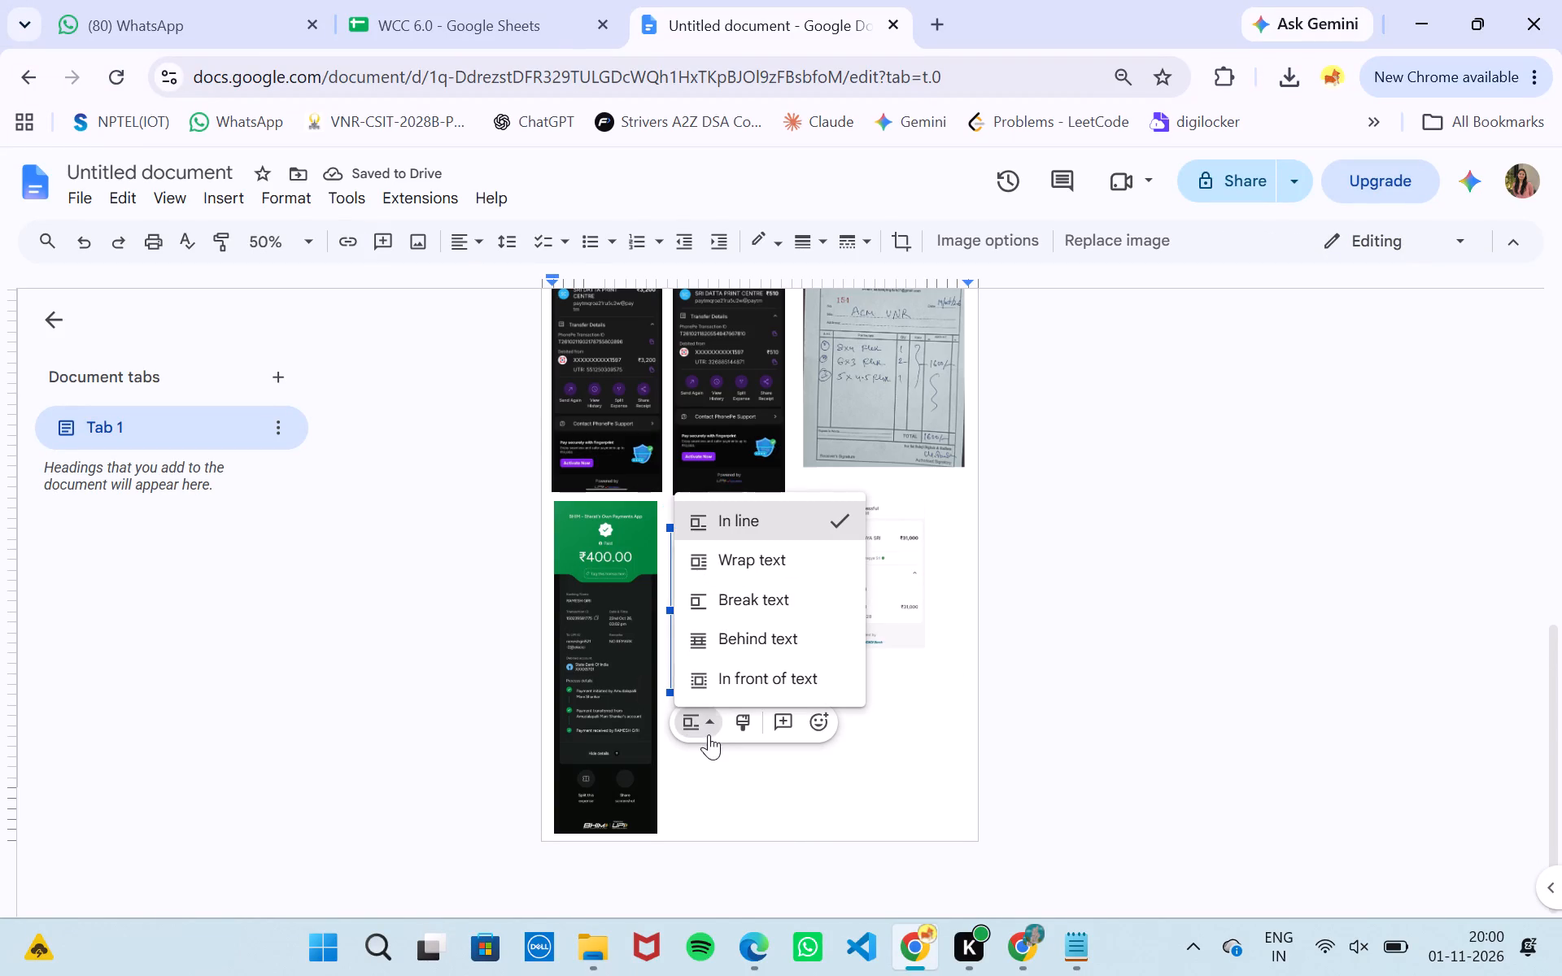
left_click(713, 688)
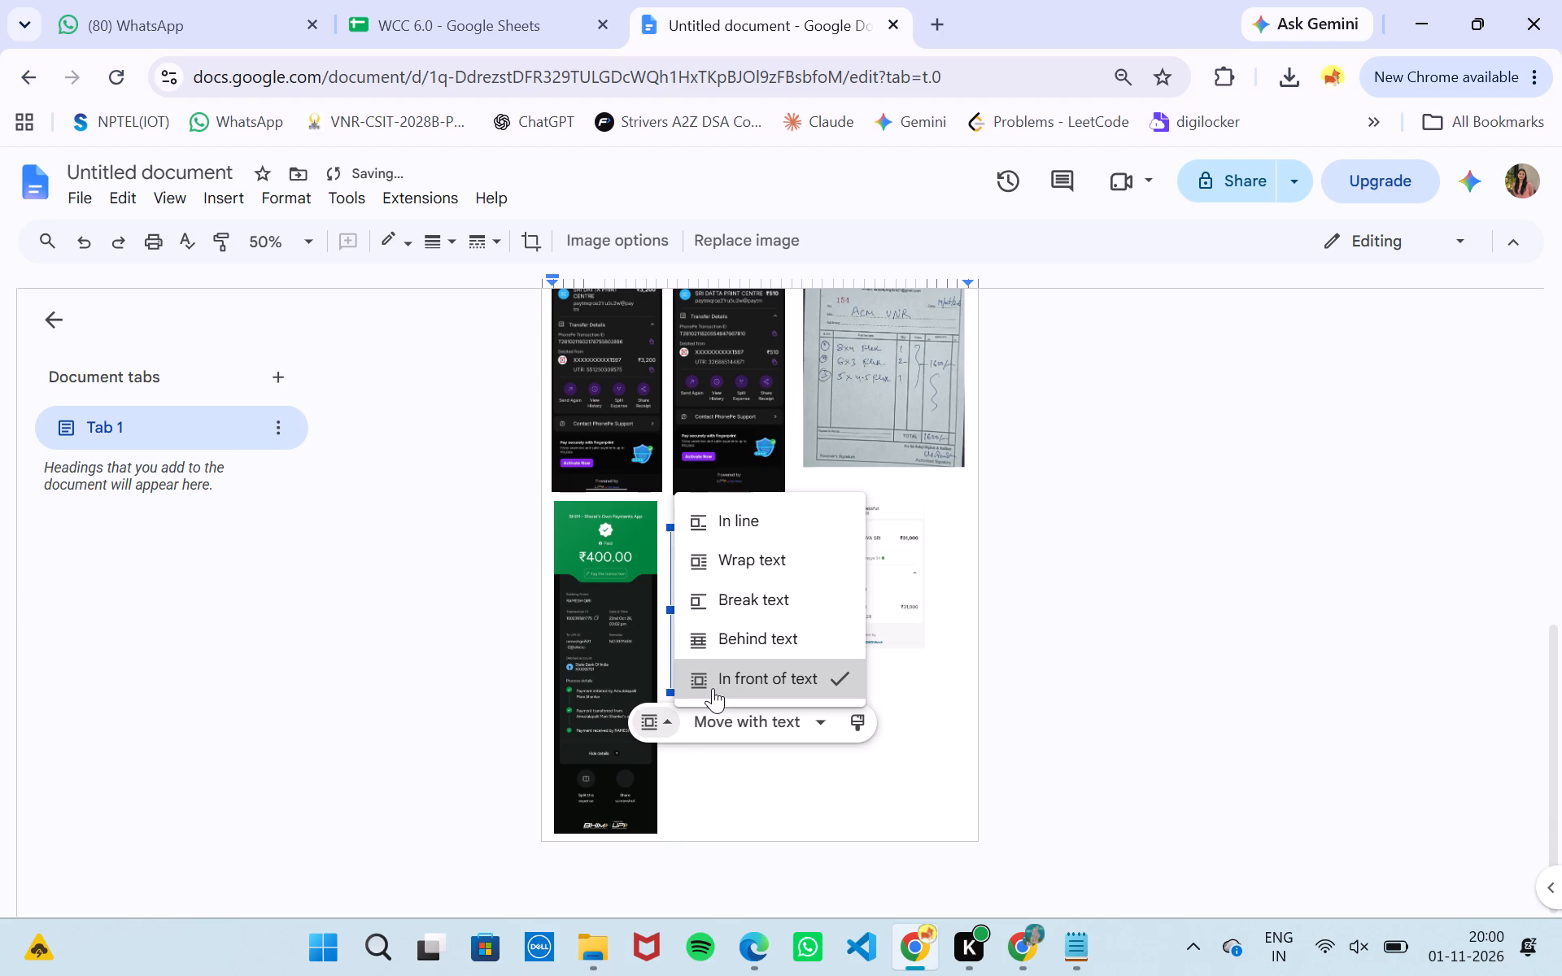
left_click(968, 760)
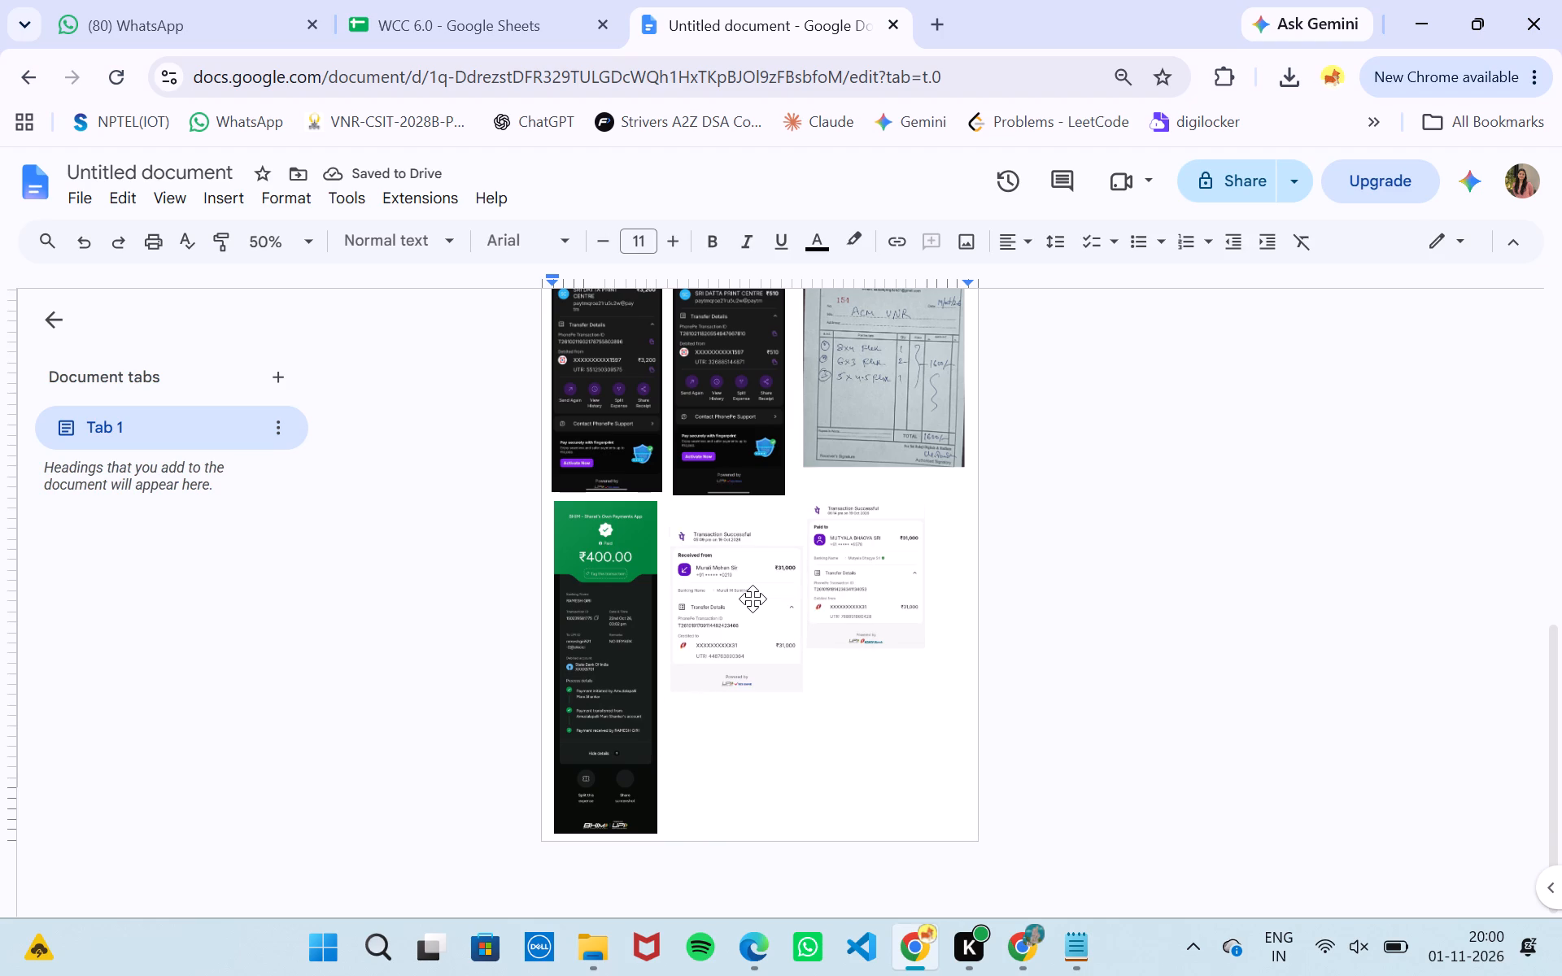
Shrink the ₹31,000 received screenshot, place it beside the ₹400 BHIM payment, and move the ₹31,000 paid screenshot directly below it.
left_click(753, 599)
left_click_drag(805, 694, 782, 653)
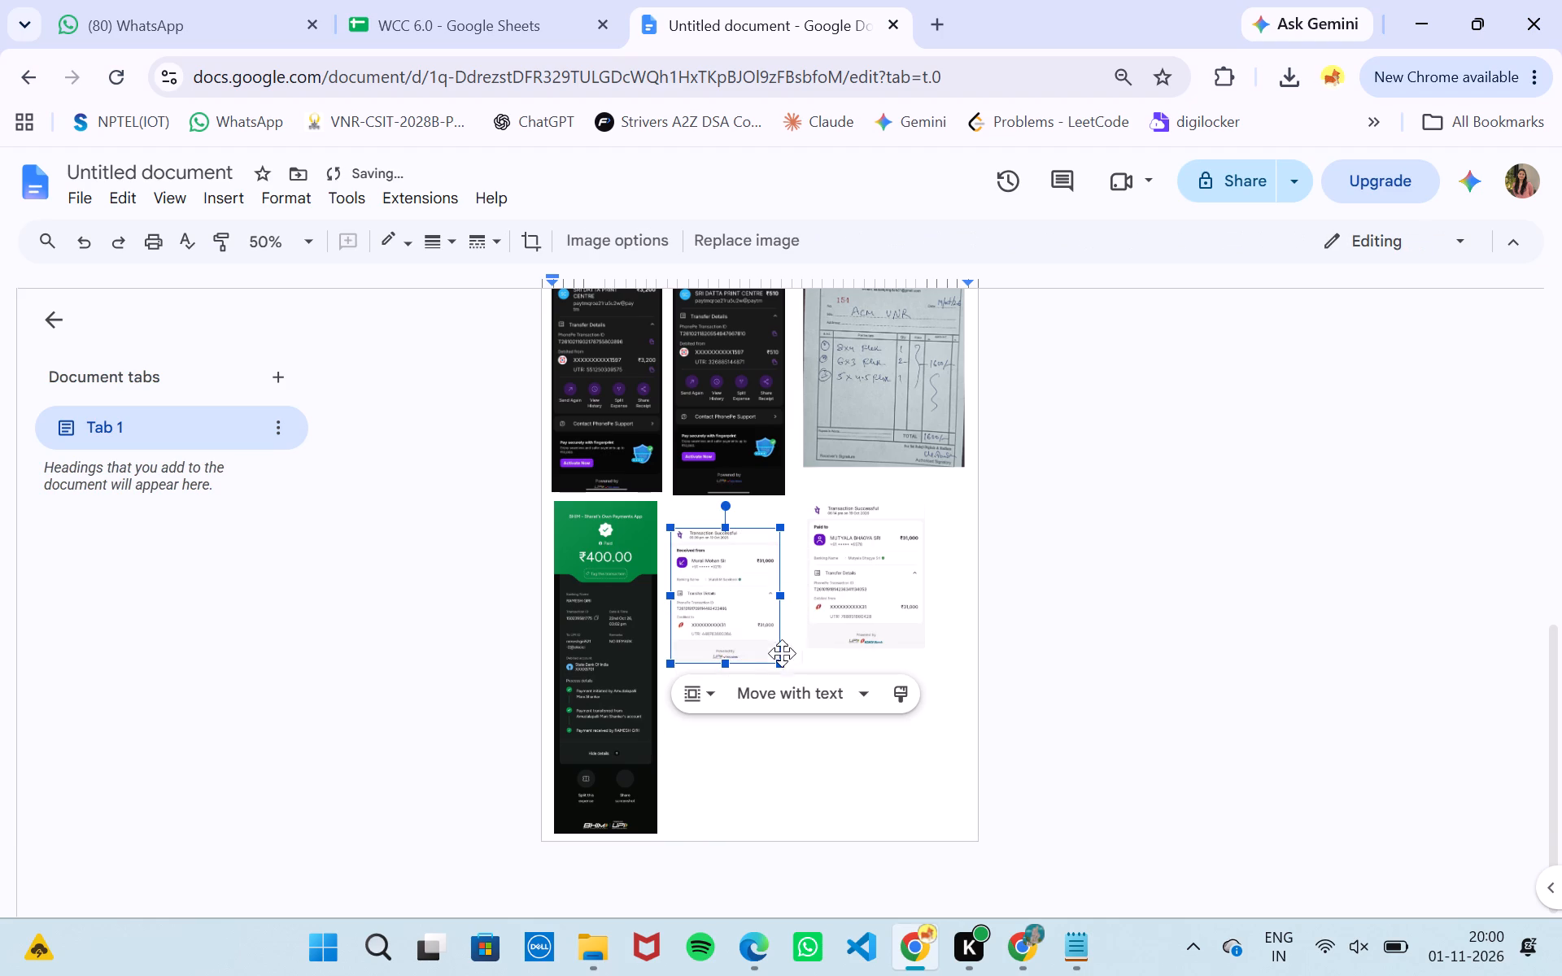
left_click_drag(705, 592, 705, 569)
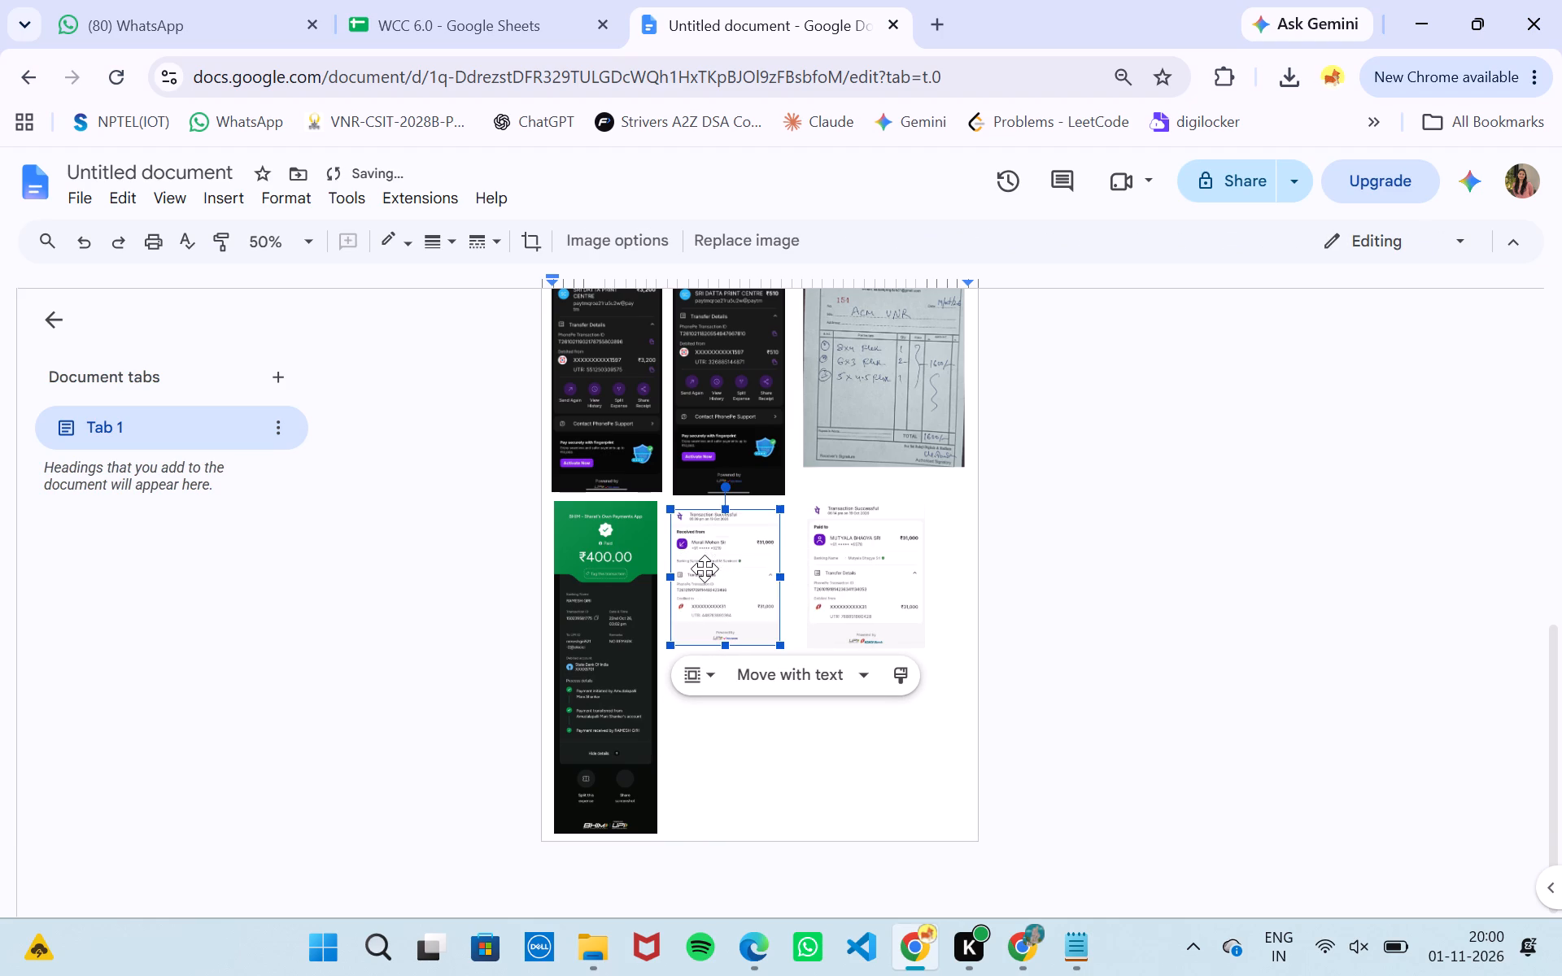
left_click_drag(878, 587, 732, 742)
left_click(1057, 747)
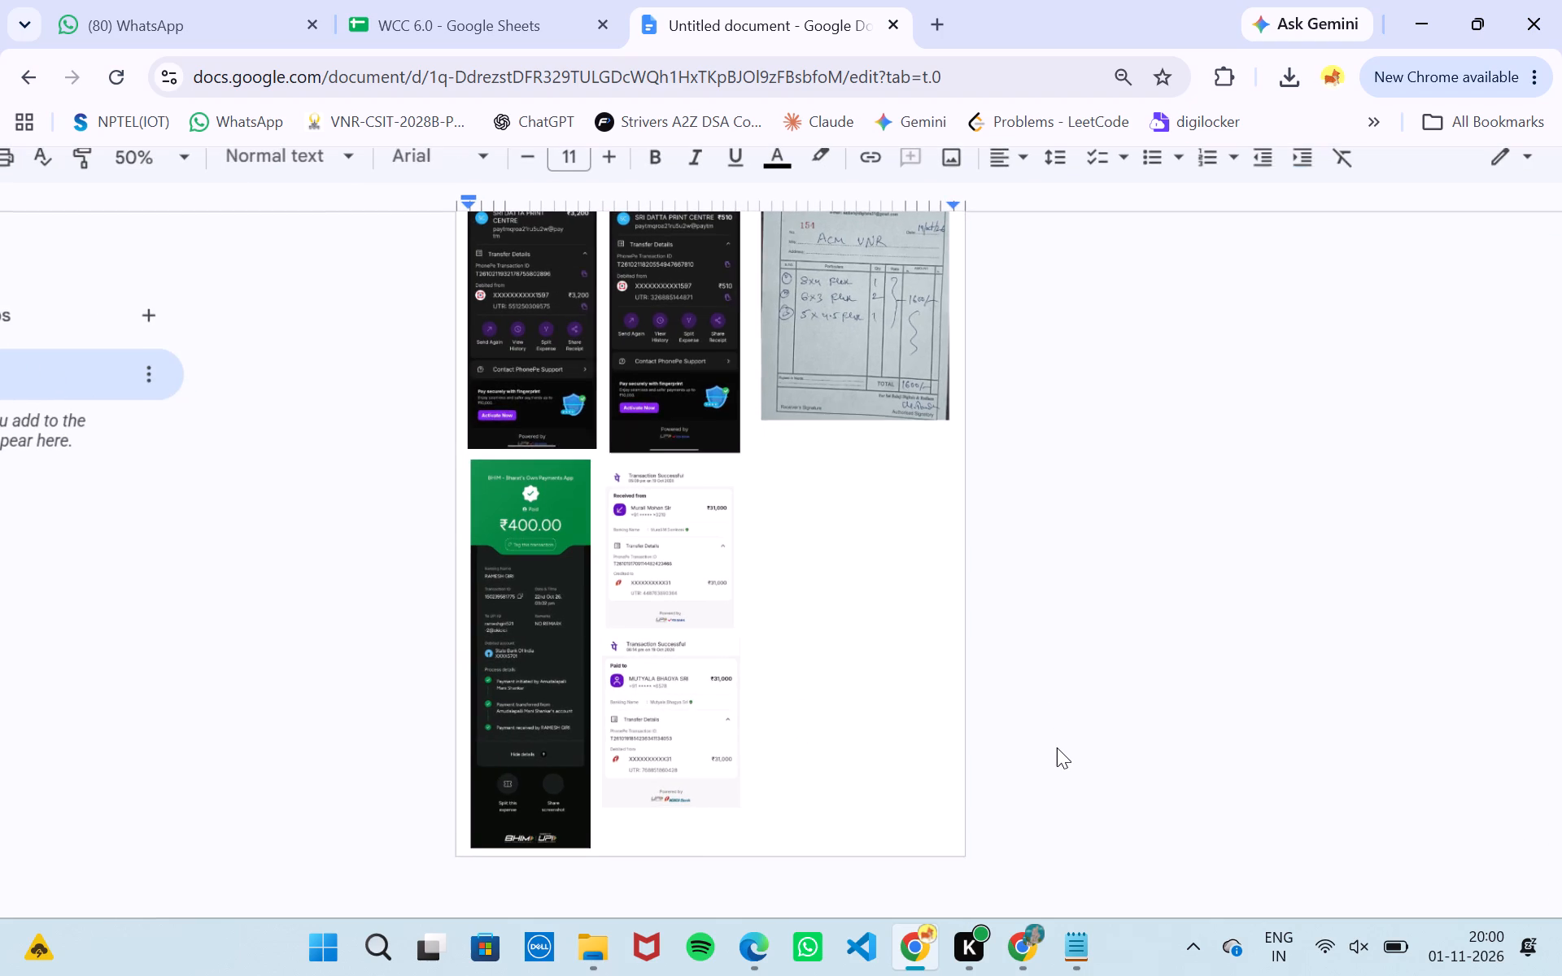
Enlarge the ₹31,000 received screenshot slightly to match the width of the paid one below, and align the two.
scroll(825, 689, "right", 1)
left_click(720, 584)
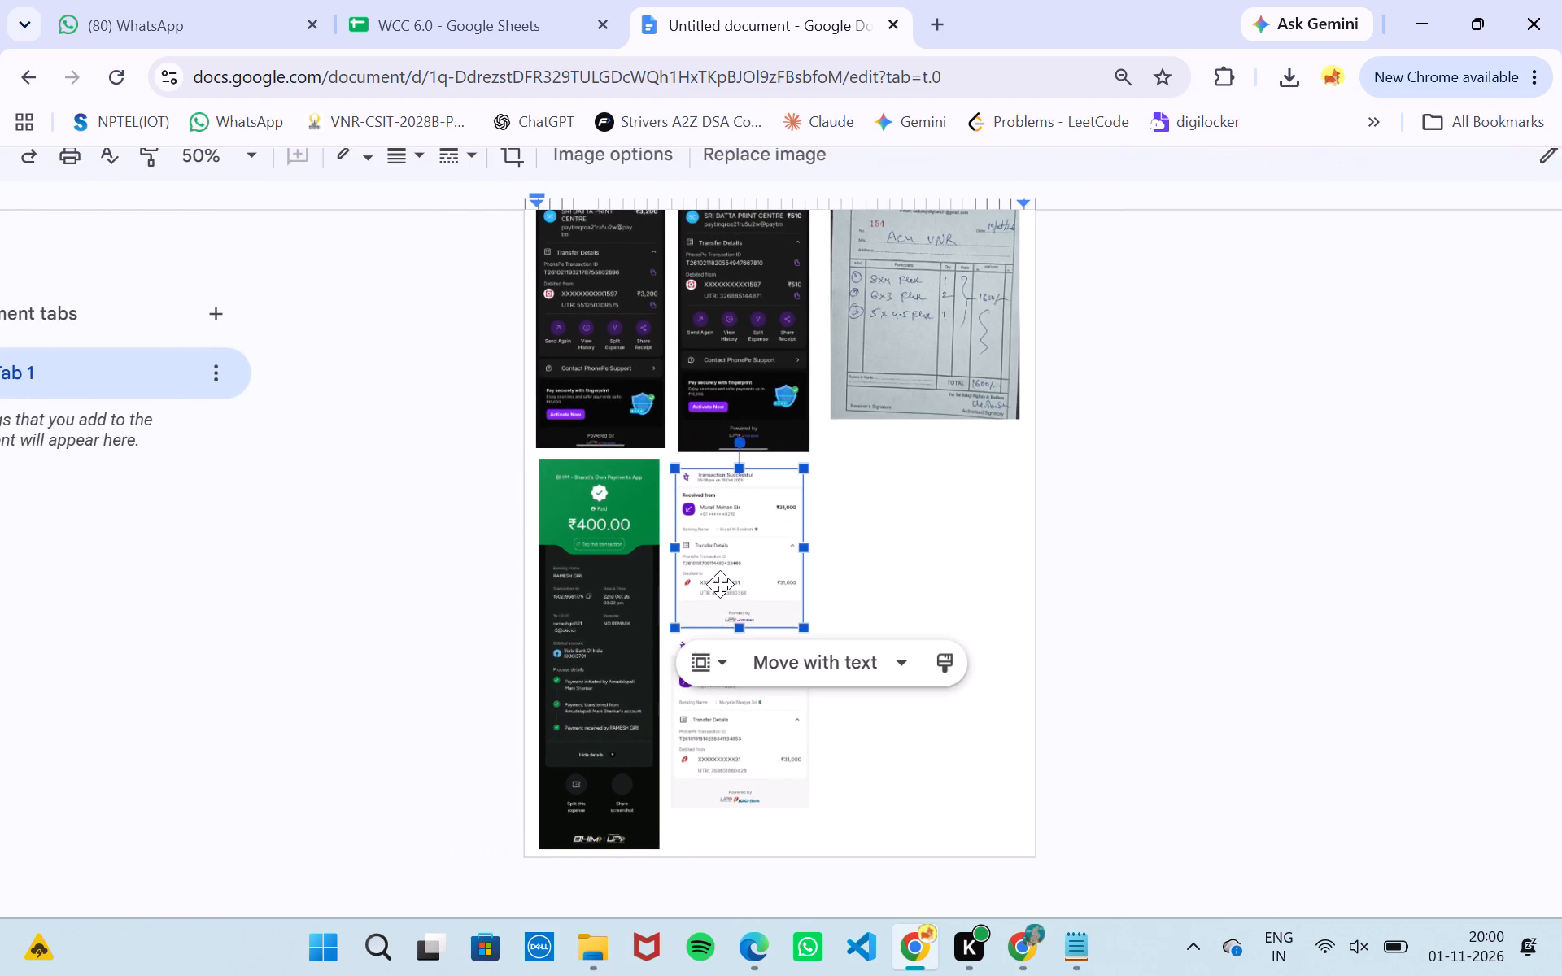
key("Right")
key("Left")
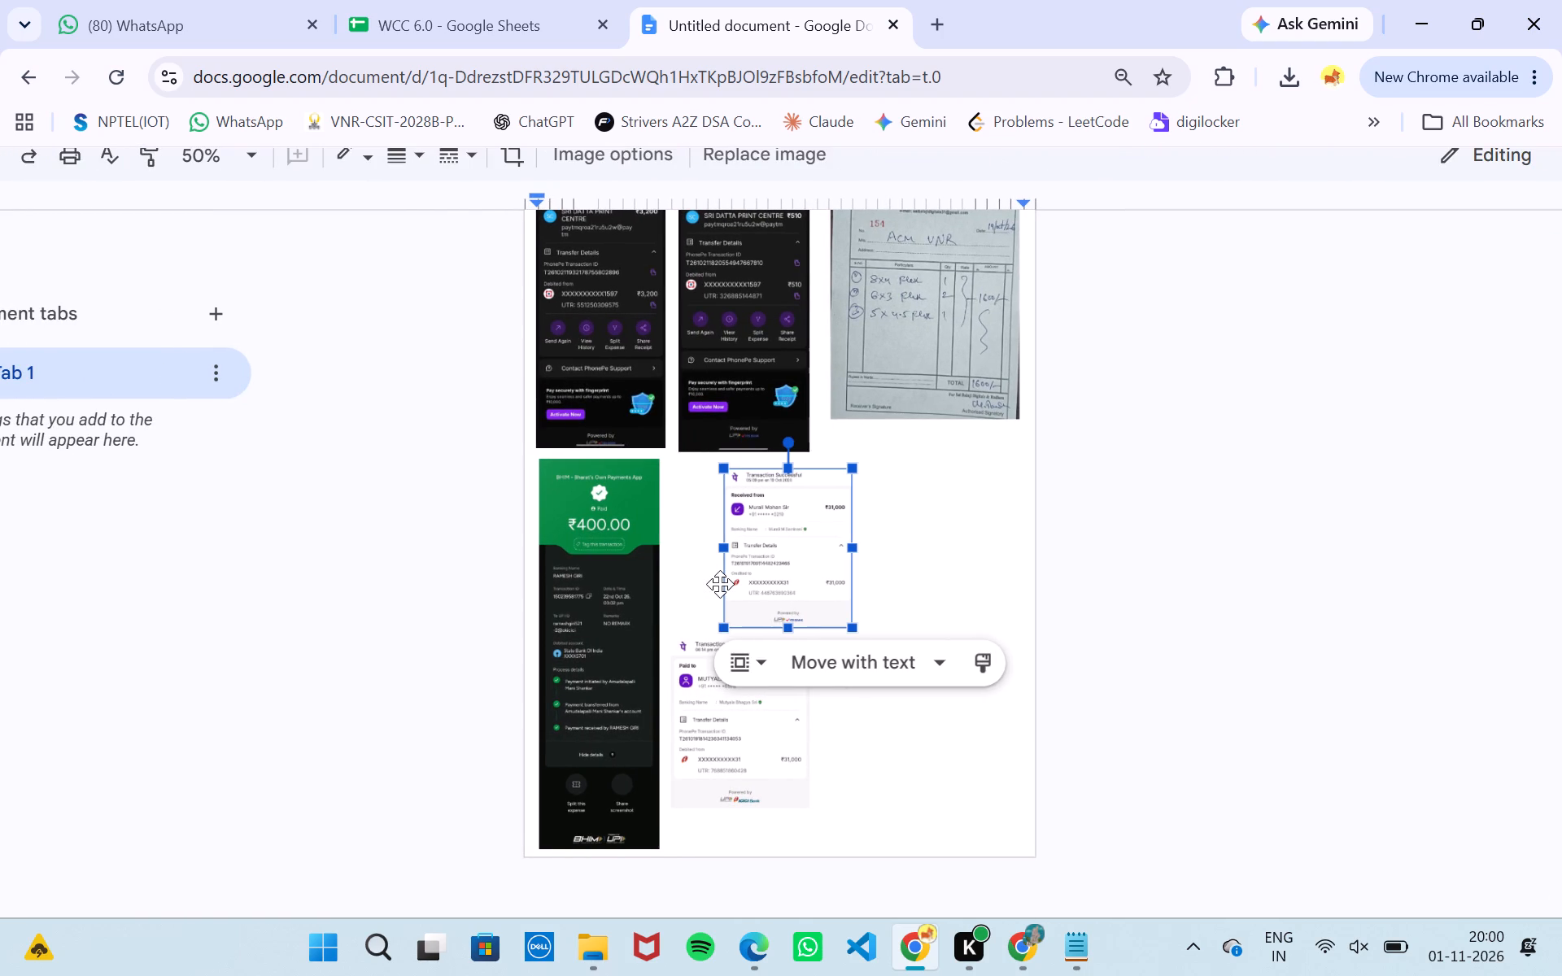
left_click(1059, 634)
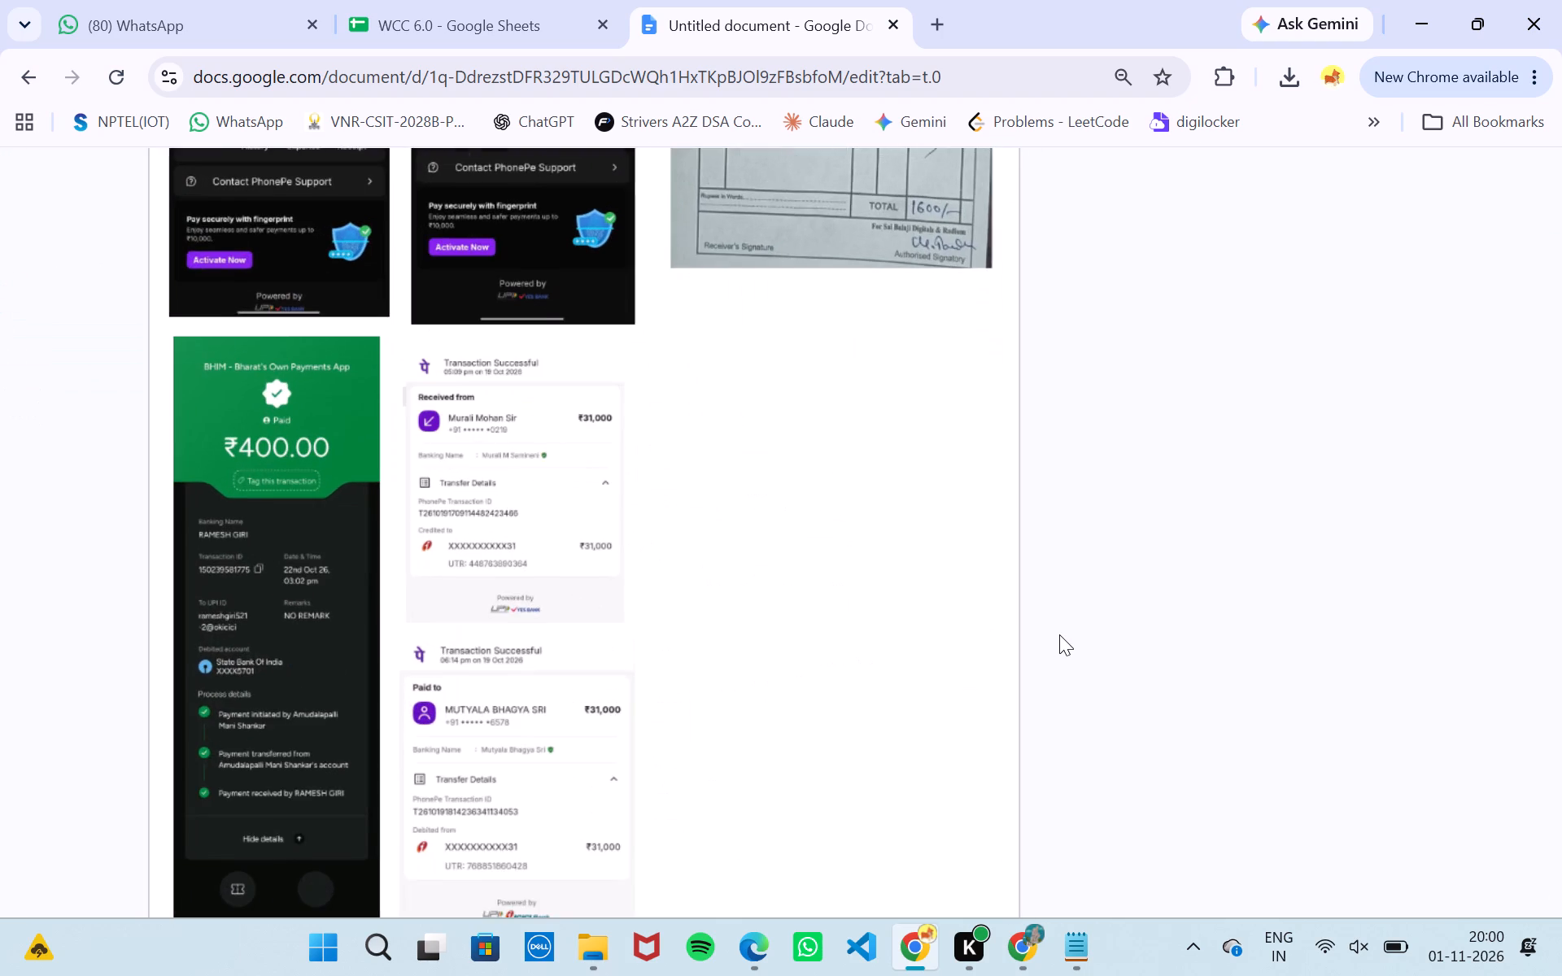
scroll(822, 585, "right", 2)
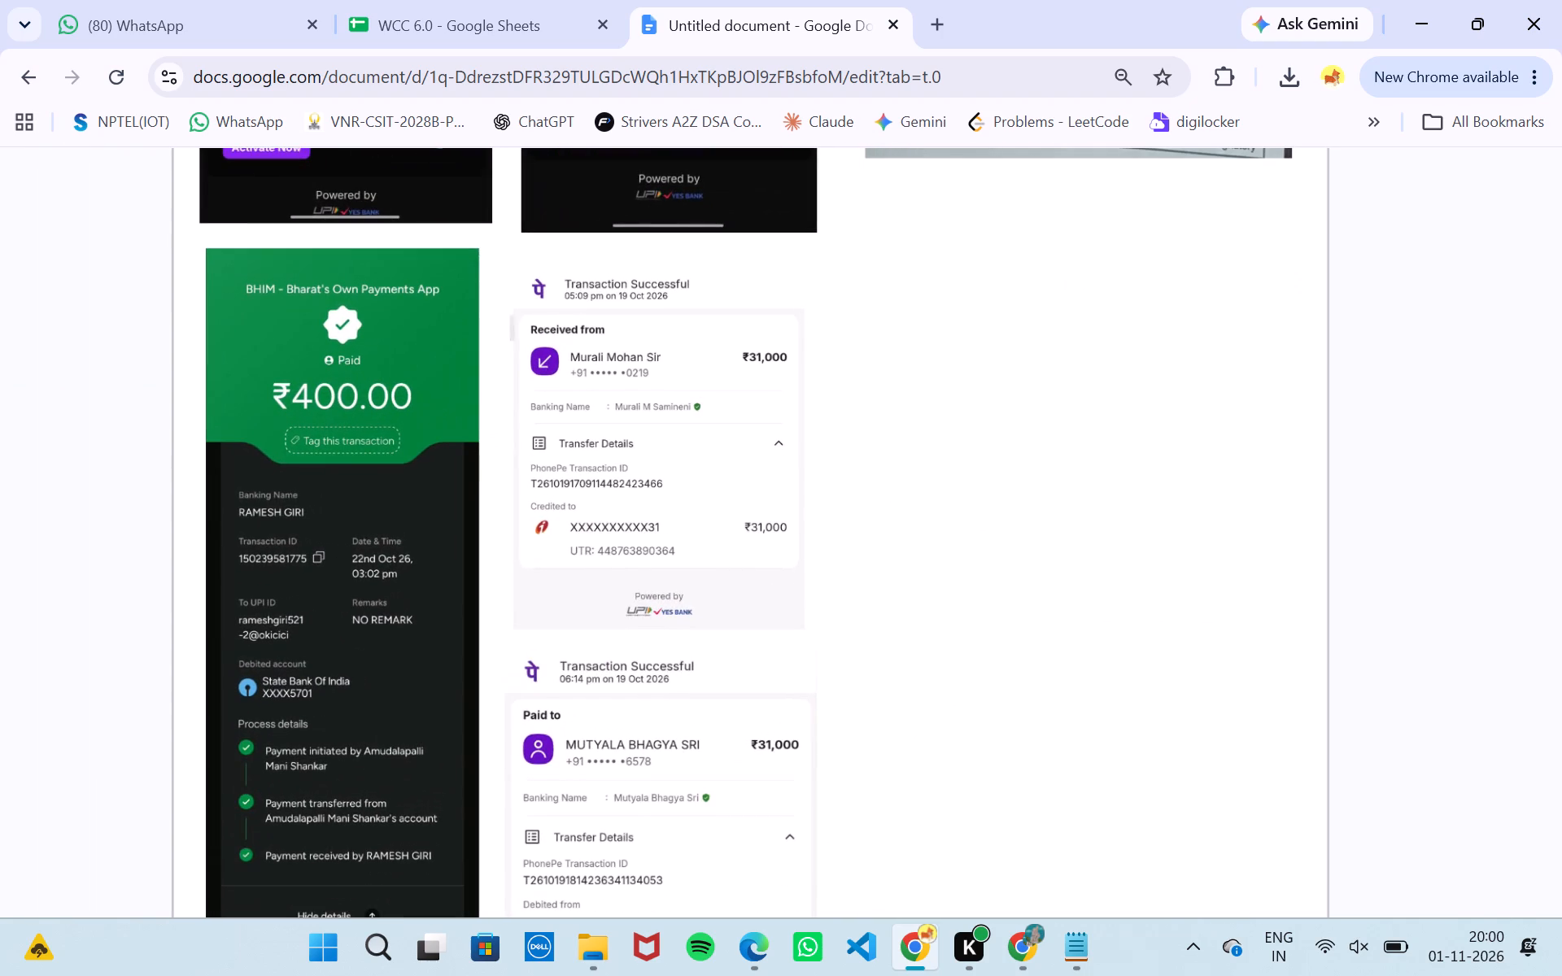
left_click(740, 514)
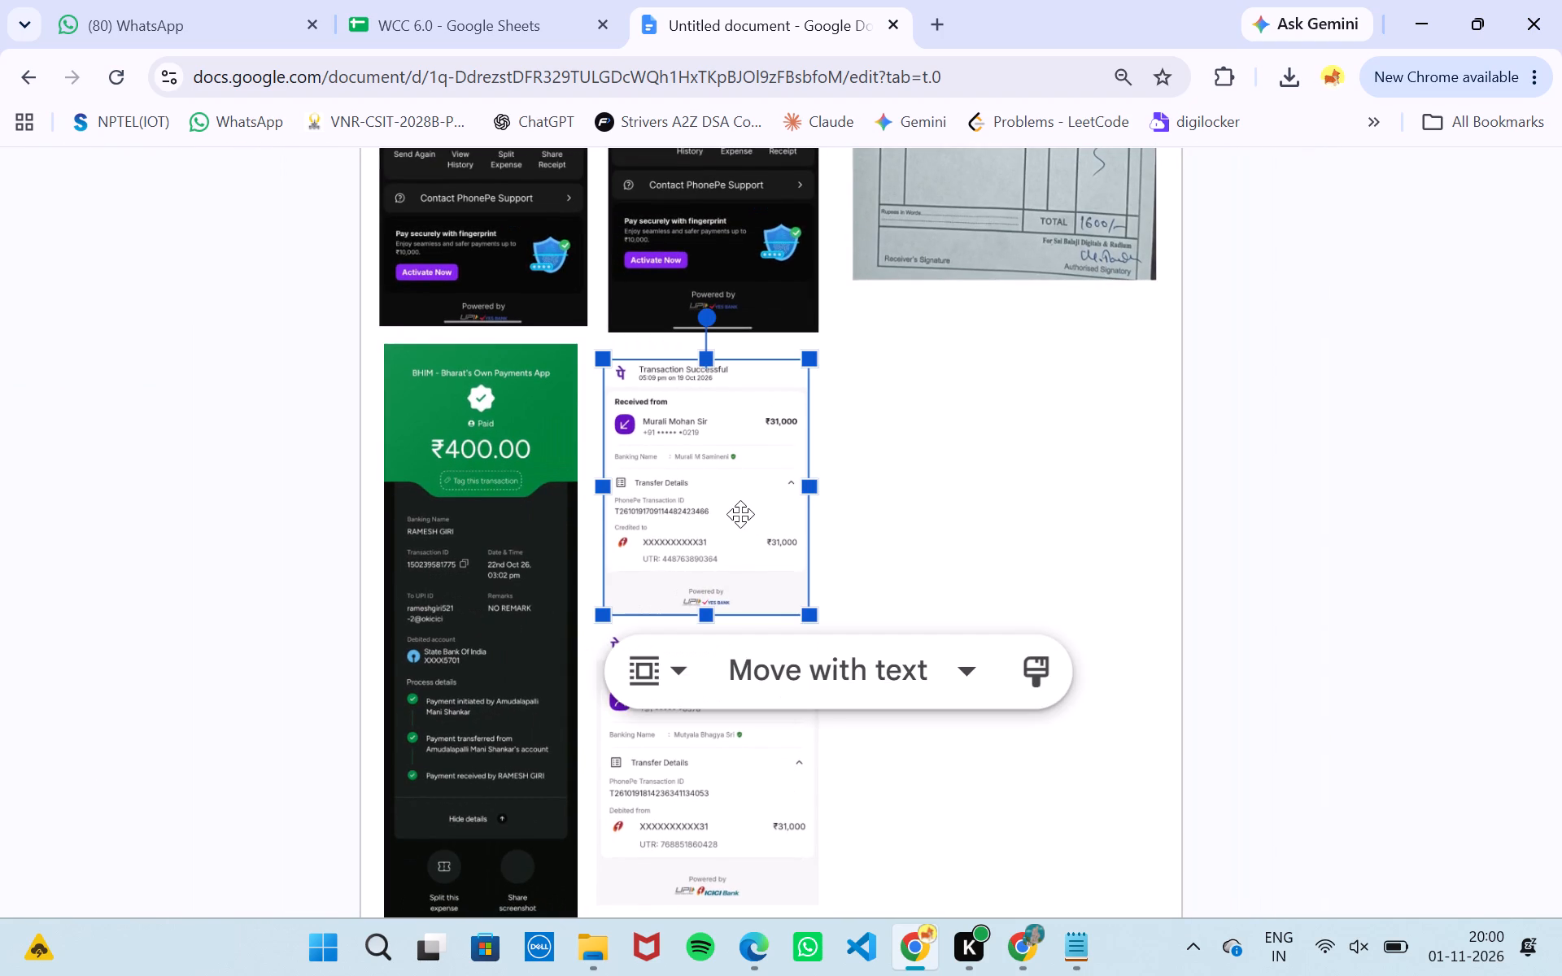
left_click_drag(811, 614, 818, 623)
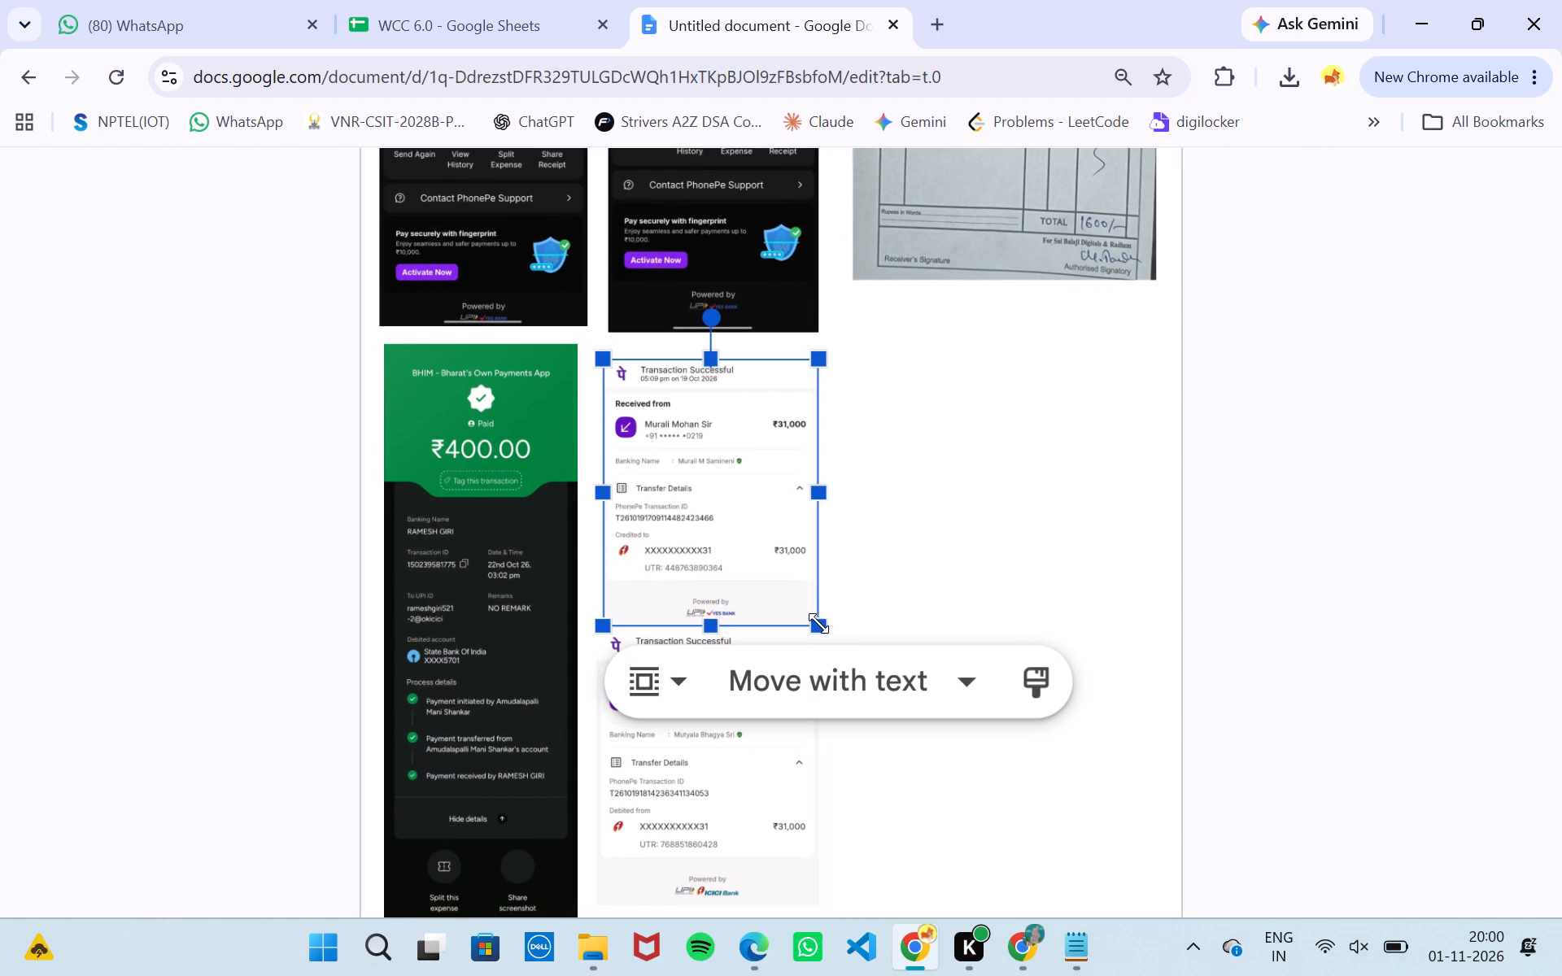
left_click_drag(821, 625, 825, 634)
left_click(1117, 578)
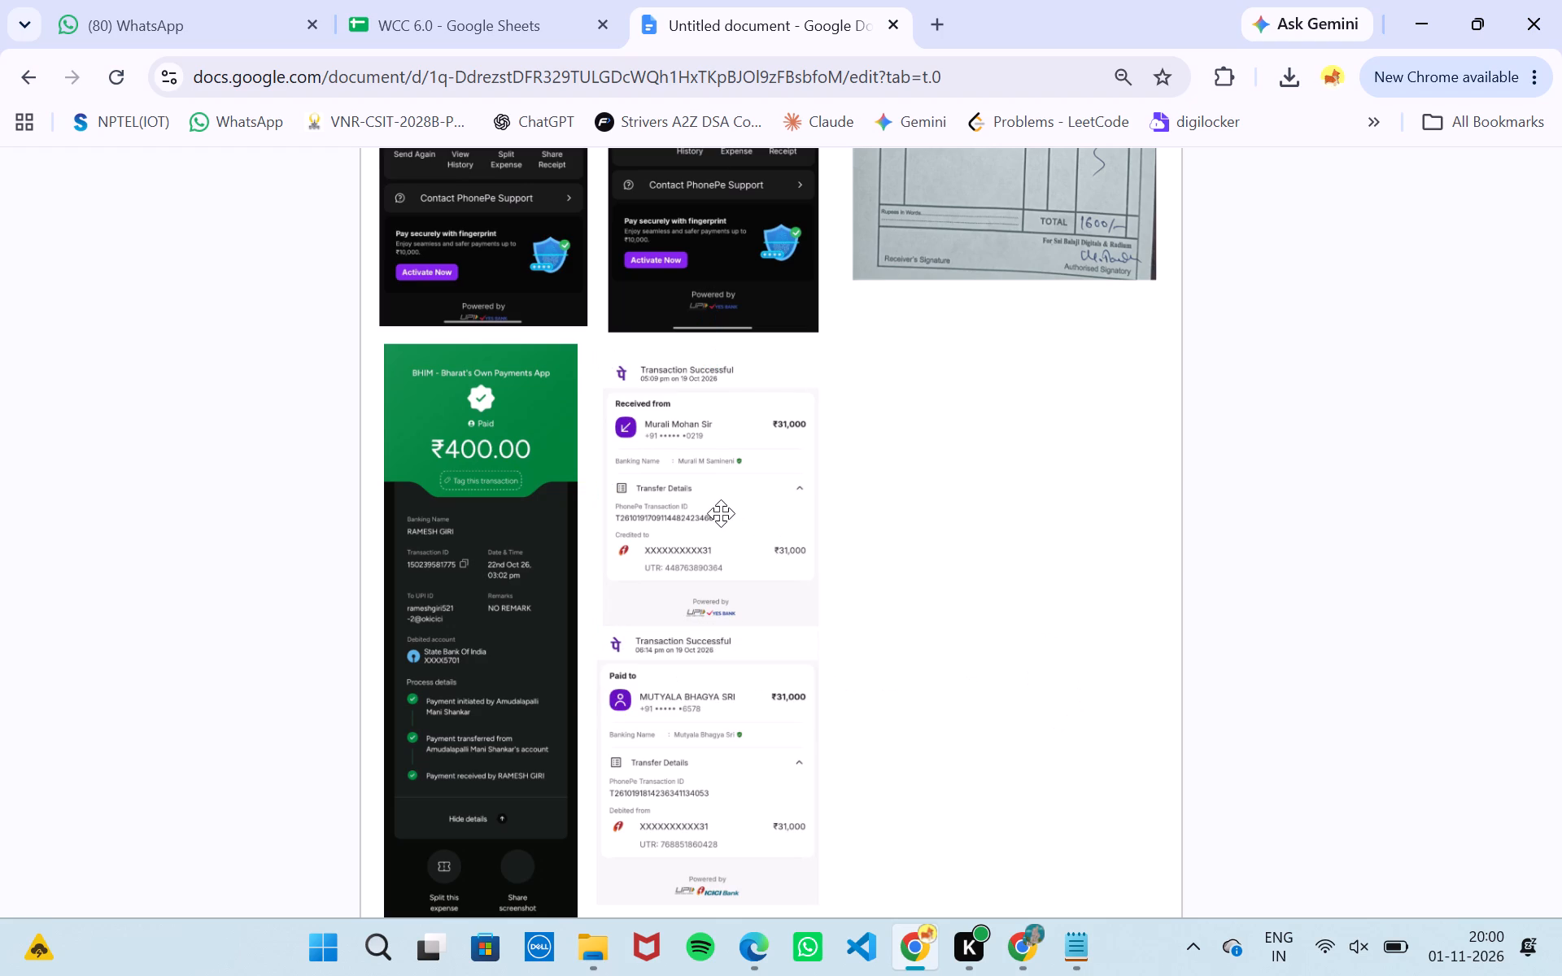
left_click_drag(721, 513, 713, 509)
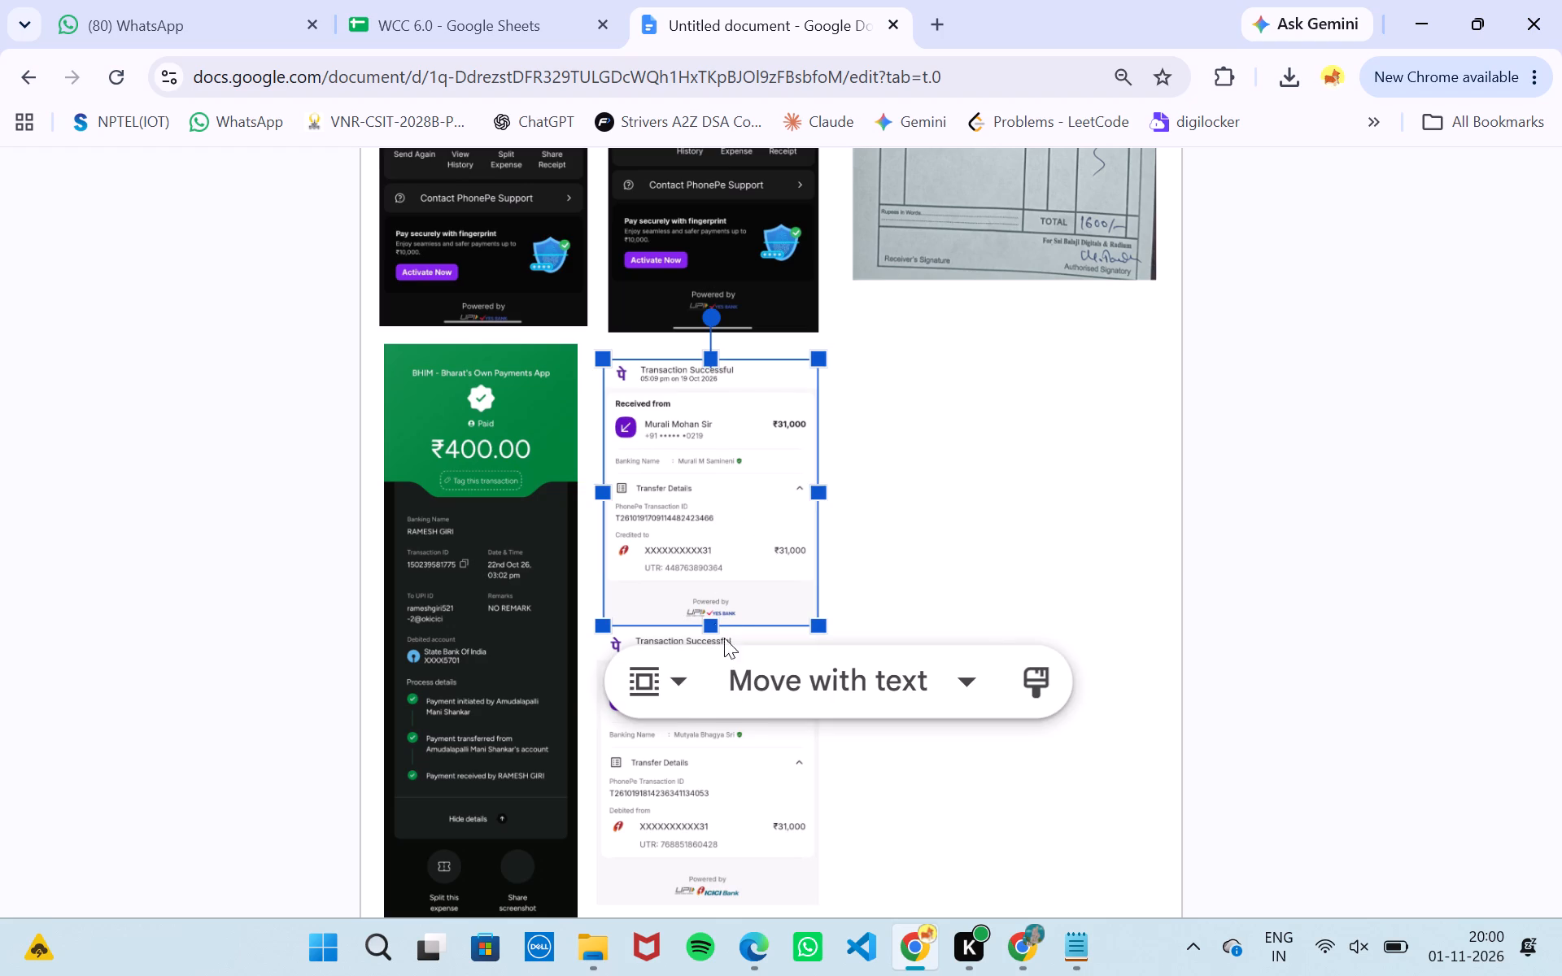
left_click(726, 748)
left_click_drag(726, 748, 741, 752)
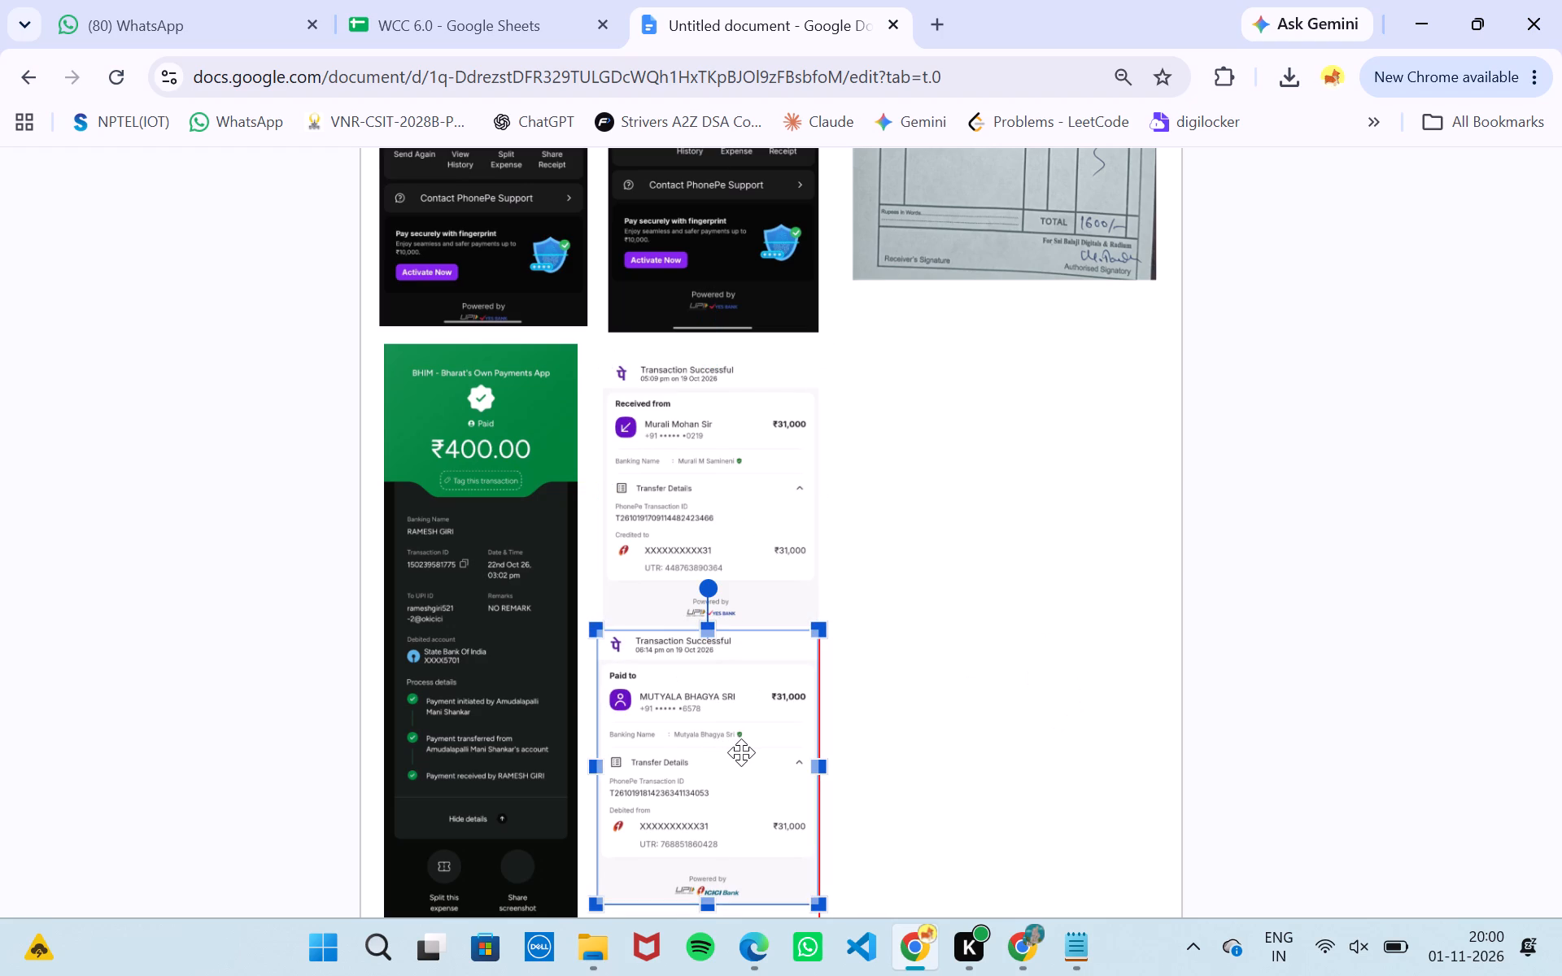
left_click_drag(741, 752, 742, 753)
left_click(1027, 707)
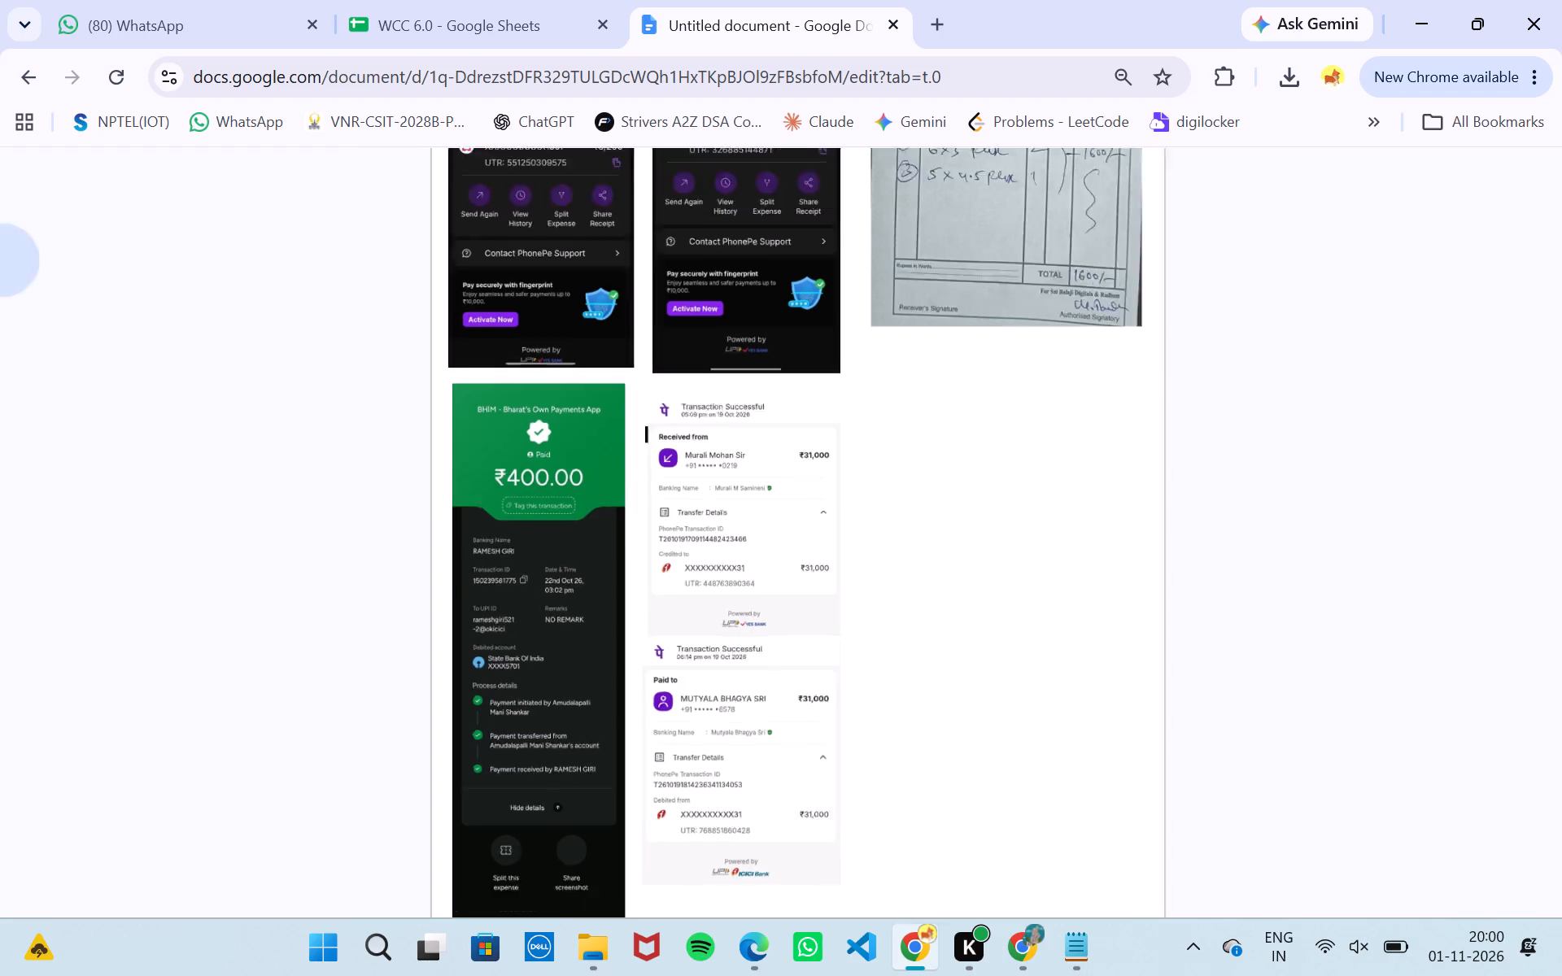
Insert a run of spaces in the text line at the ₹31,000 screenshots to advance the insertion point across them.
key("space")
key("space")
key("space")
key("space")
key("space")
key("space")
key("space")
key("space")
key("space")
key("space")
key("space")
key("space")
key("space")
key("space")
key("space")
key("space")
key("space")
key("space")
key("space")
key("space")
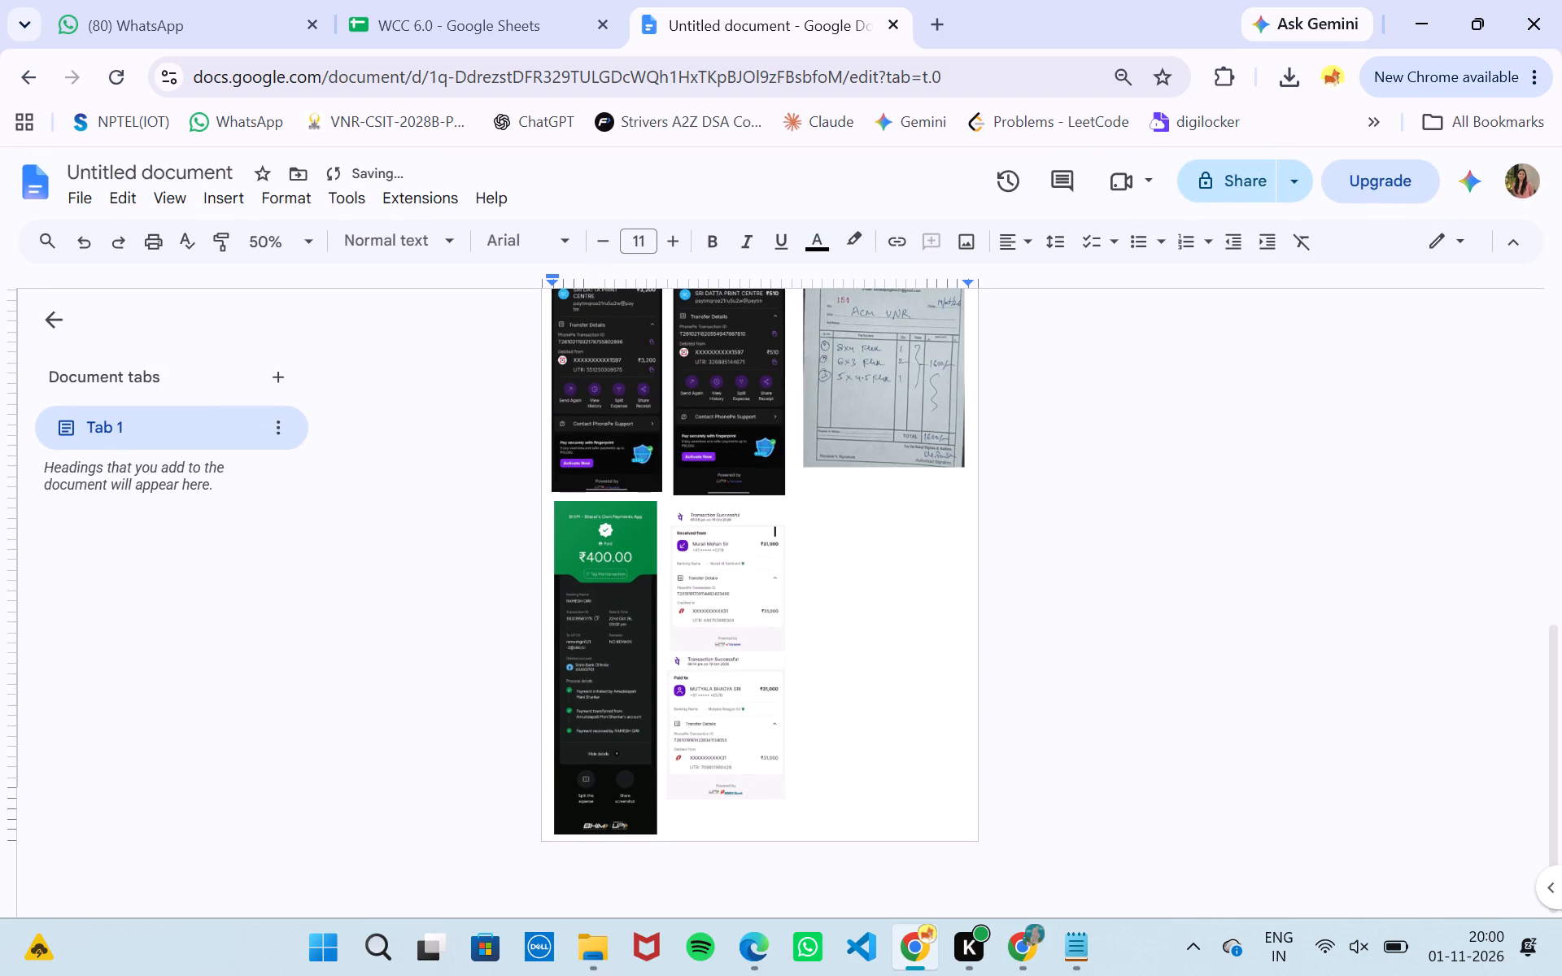
Switch to the WCC 6.0 spreadsheet and enter SS as the bill note for the Vedasi to Food vendor row.
left_click(436, 22)
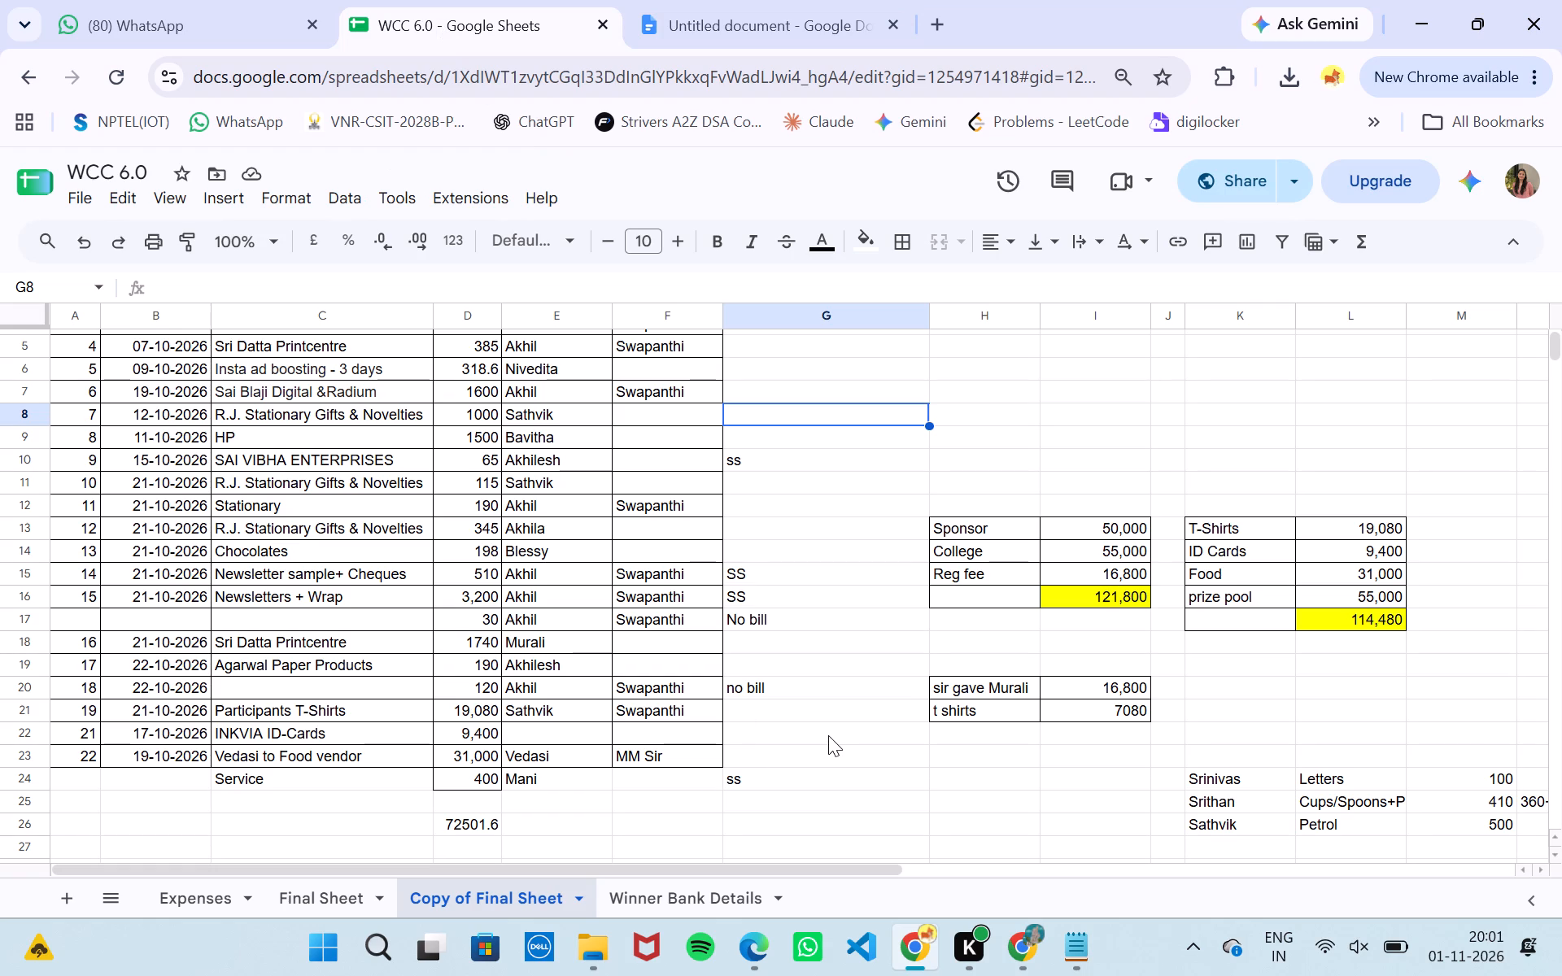
left_click(743, 757)
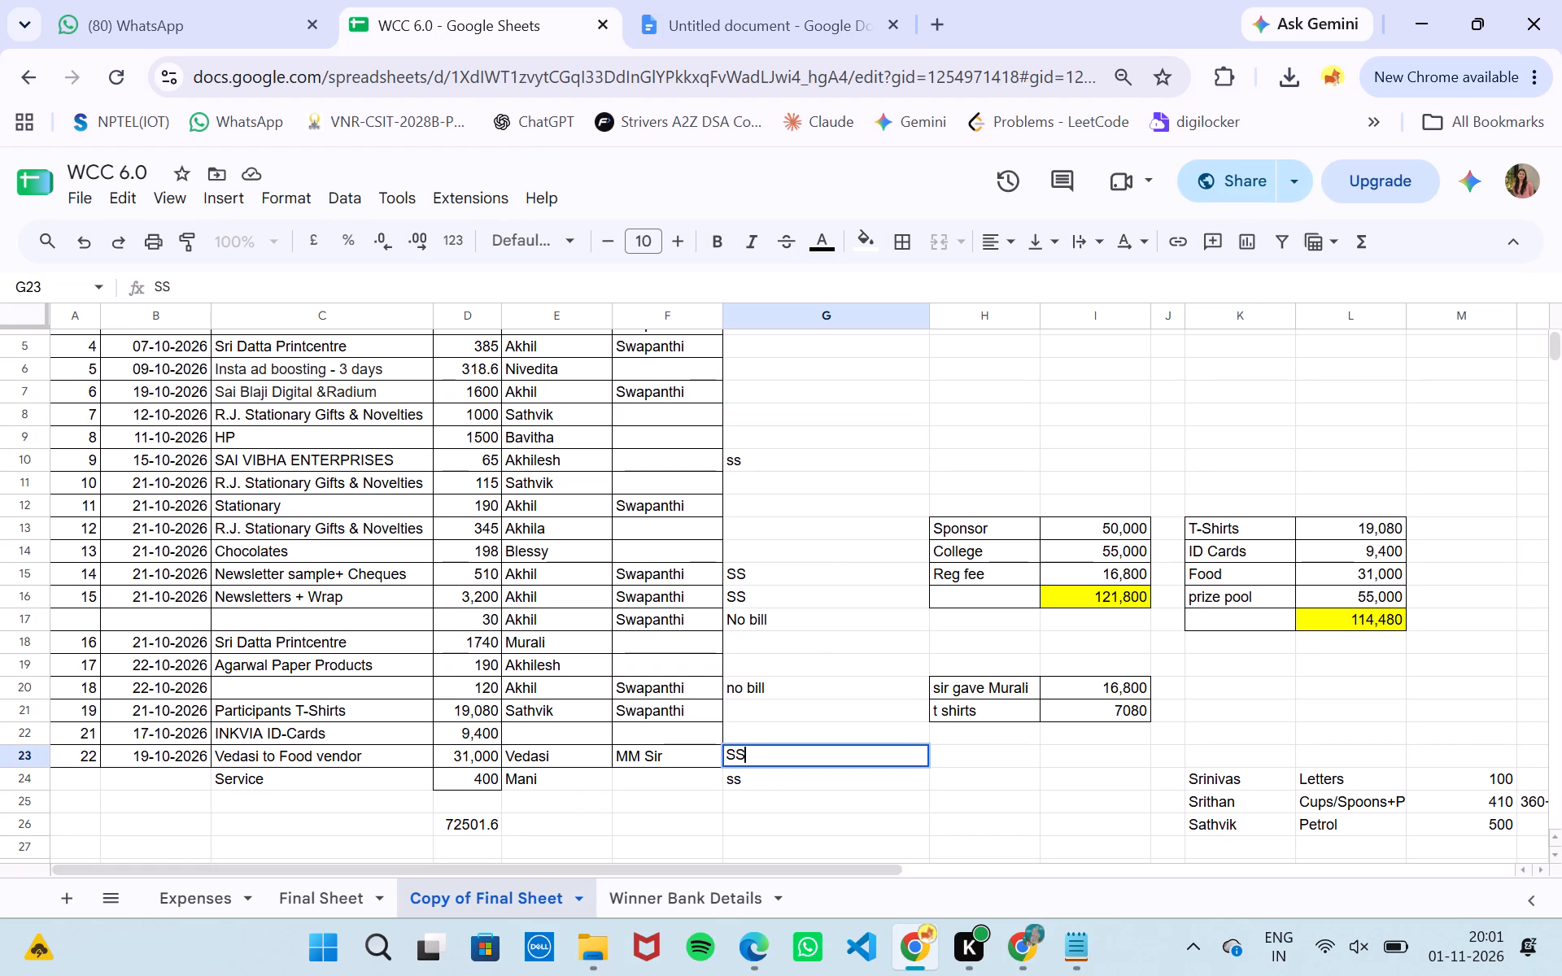
scroll(796, 554, "up", 2)
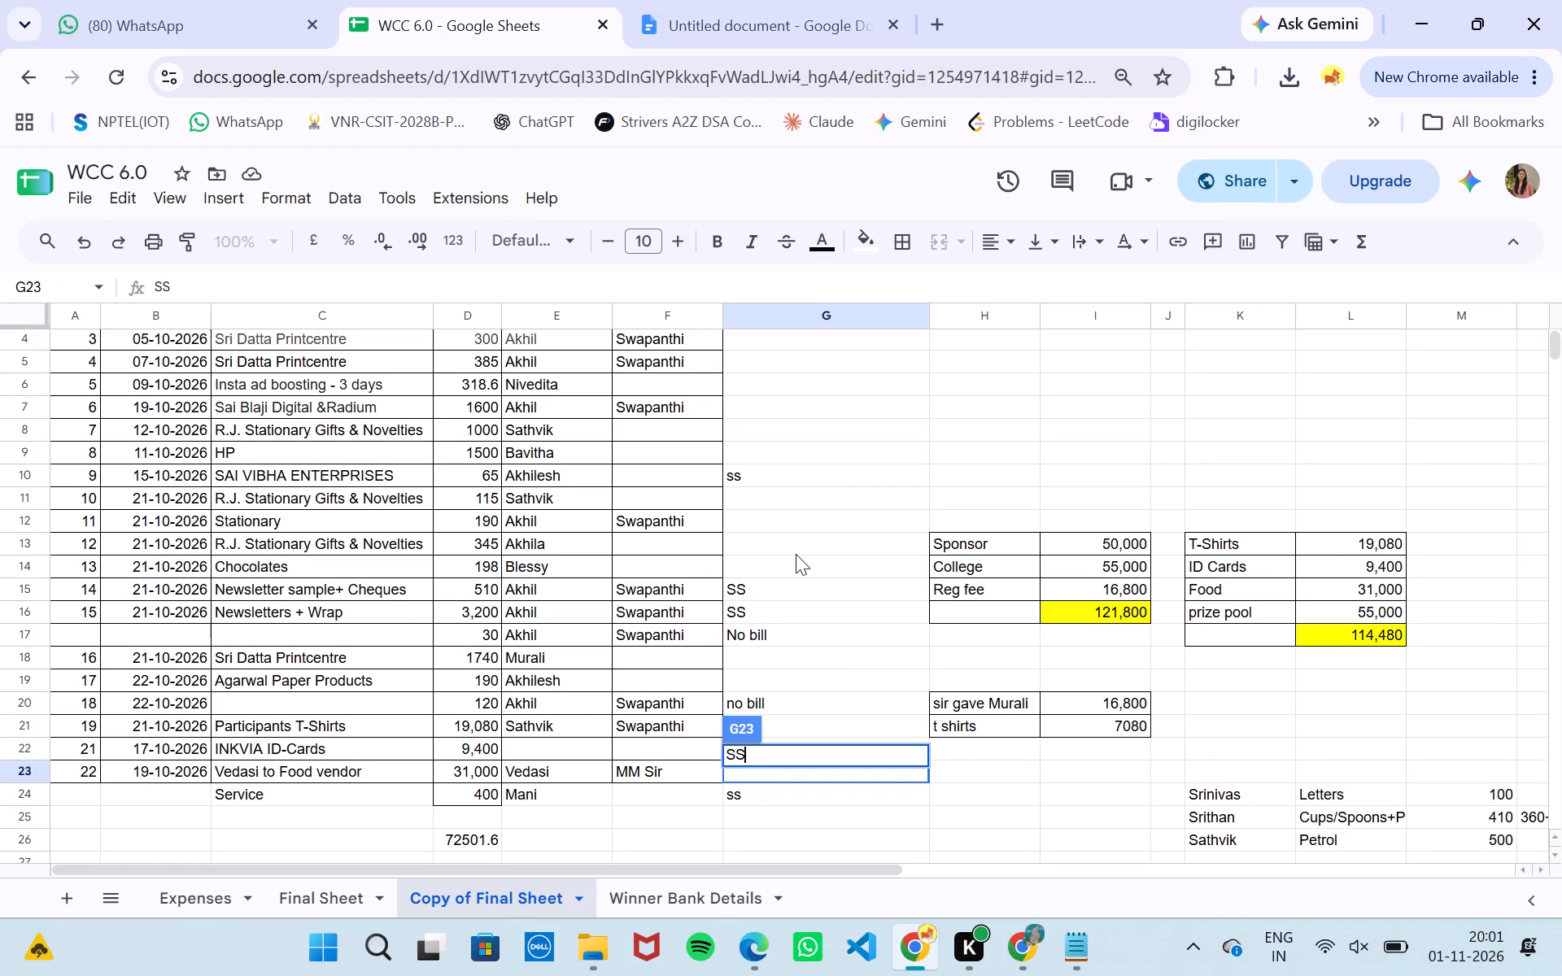
scroll(796, 554, "up", 3)
key("Return")
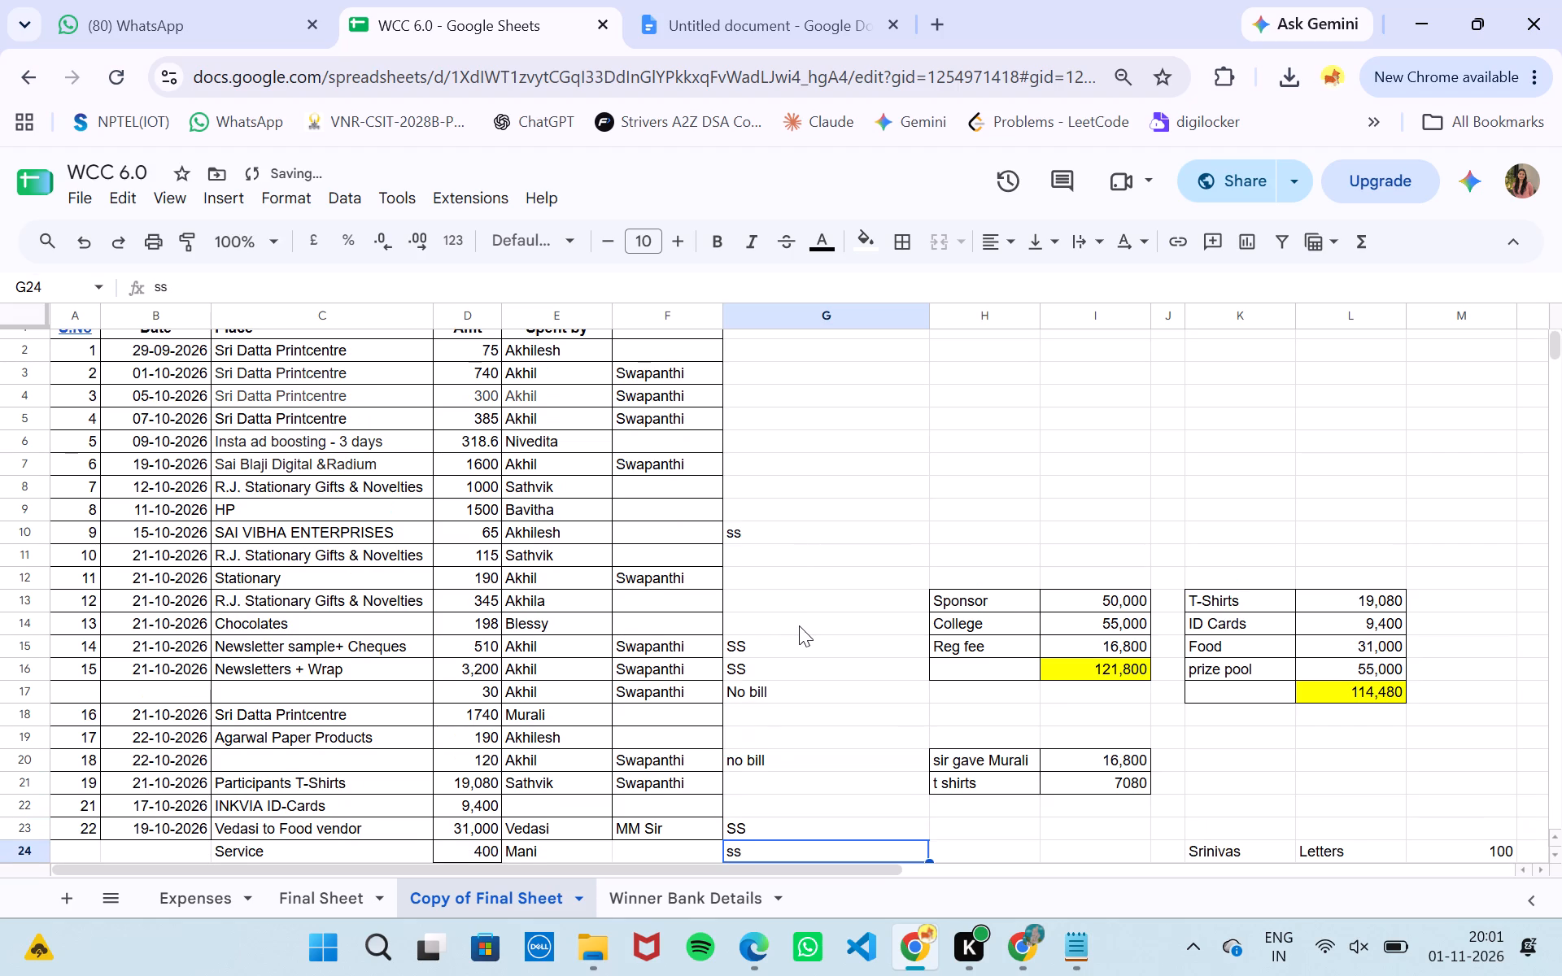
Enter the date 22-10-2026 for the Service expense in row 24.
scroll(799, 625, "down", 1)
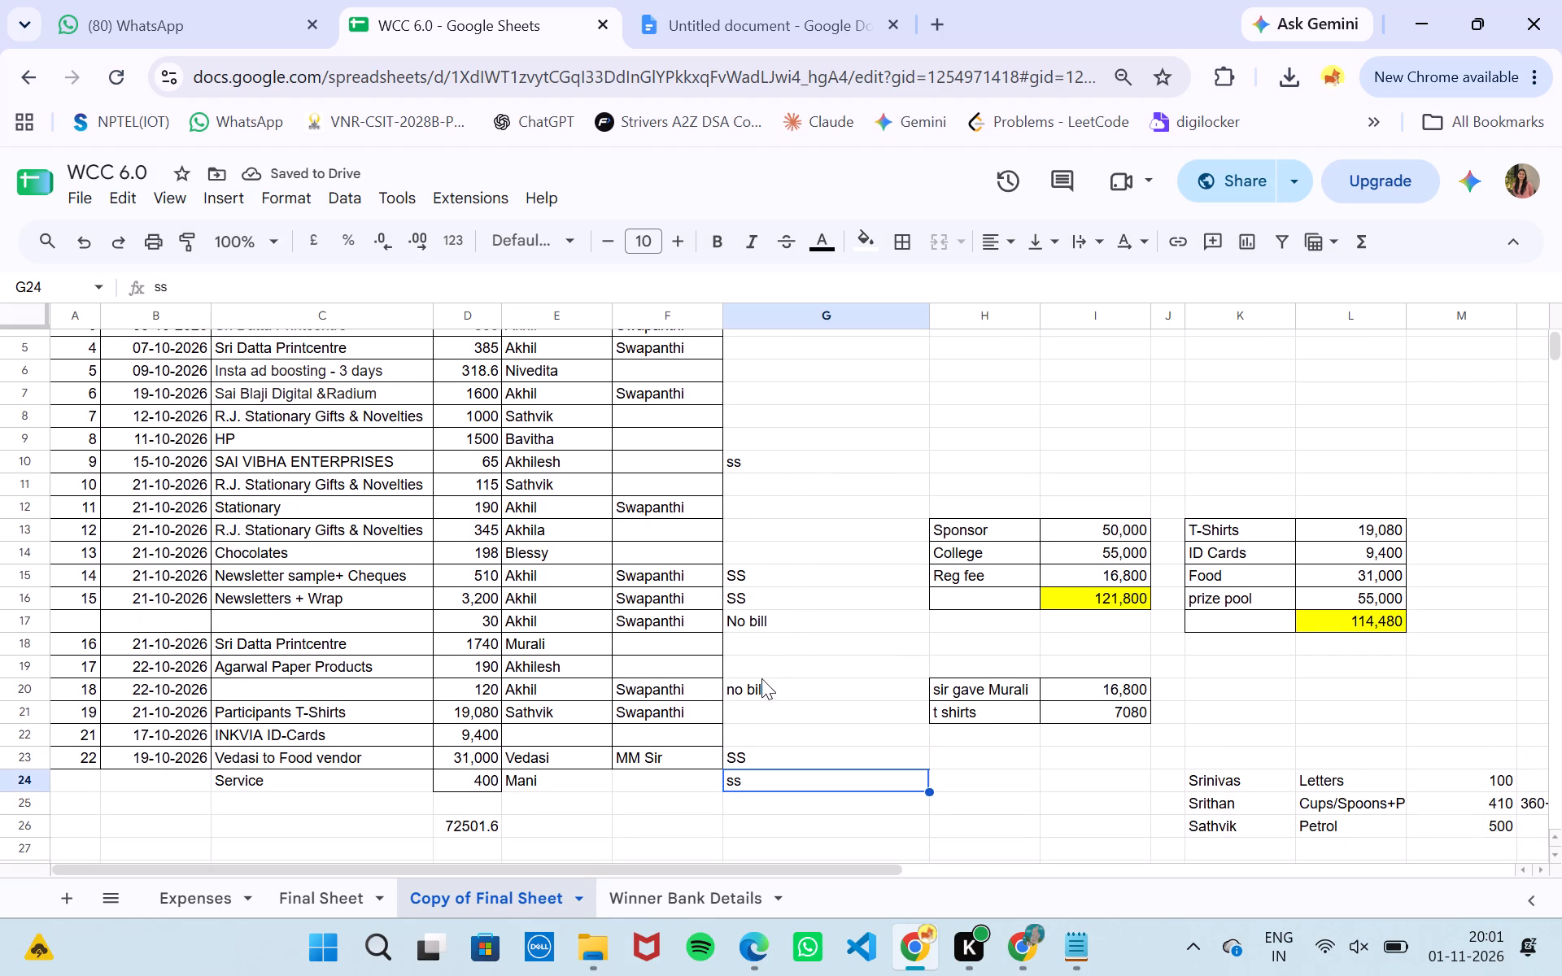
scroll(775, 602, "up", 6)
left_click(775, 602)
scroll(775, 602, "up", 5)
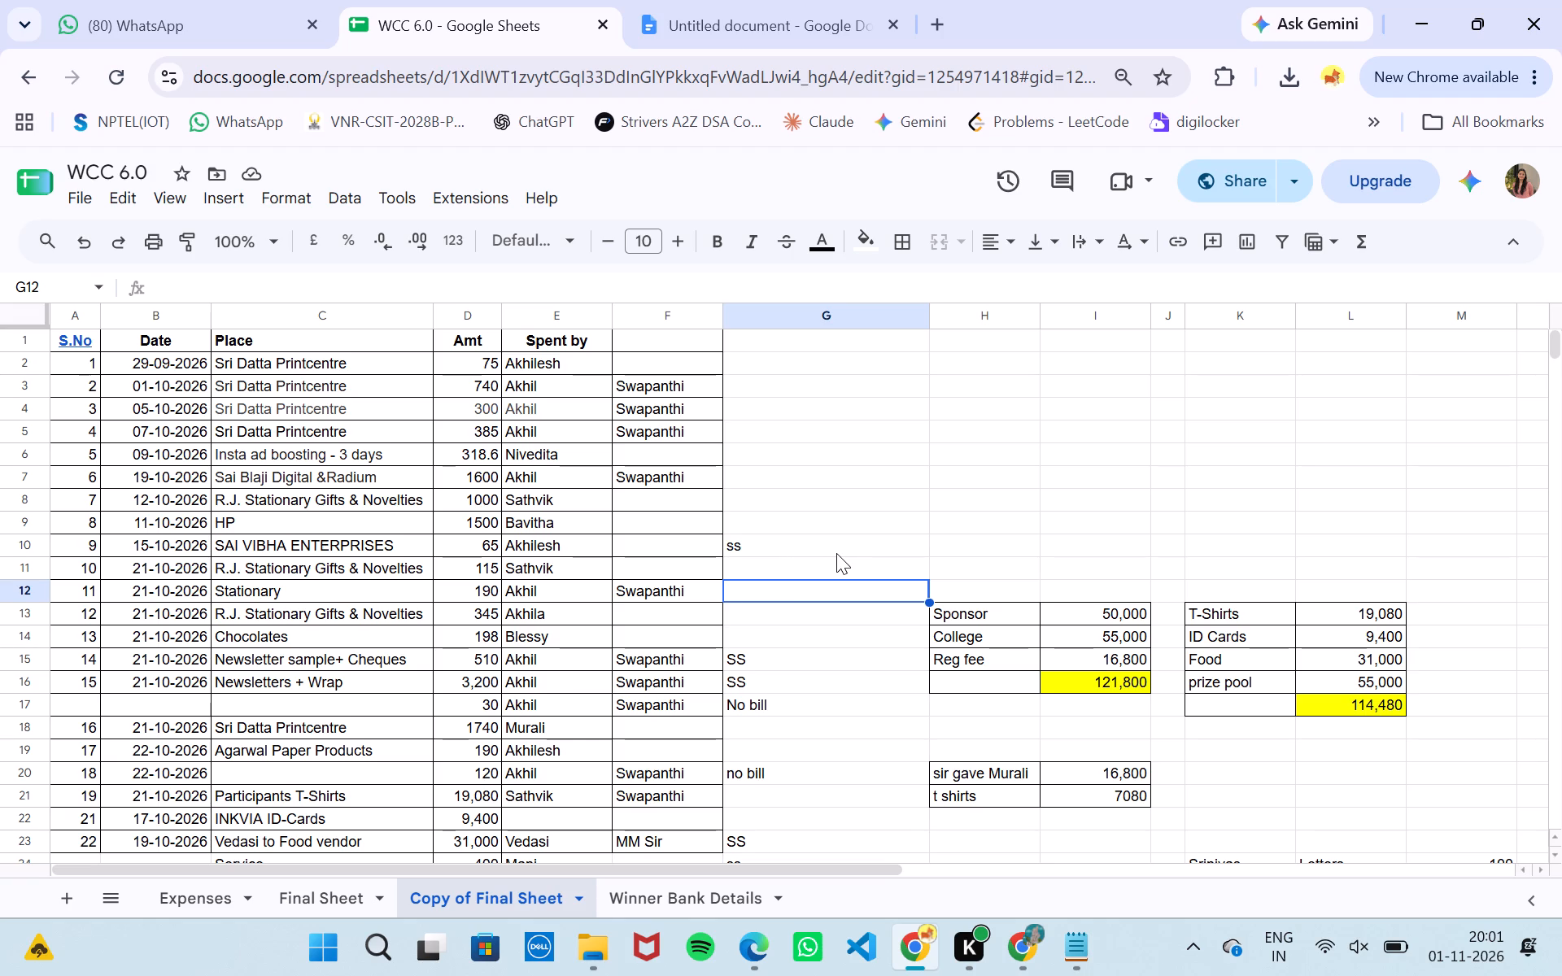
scroll(836, 553, "right", 1)
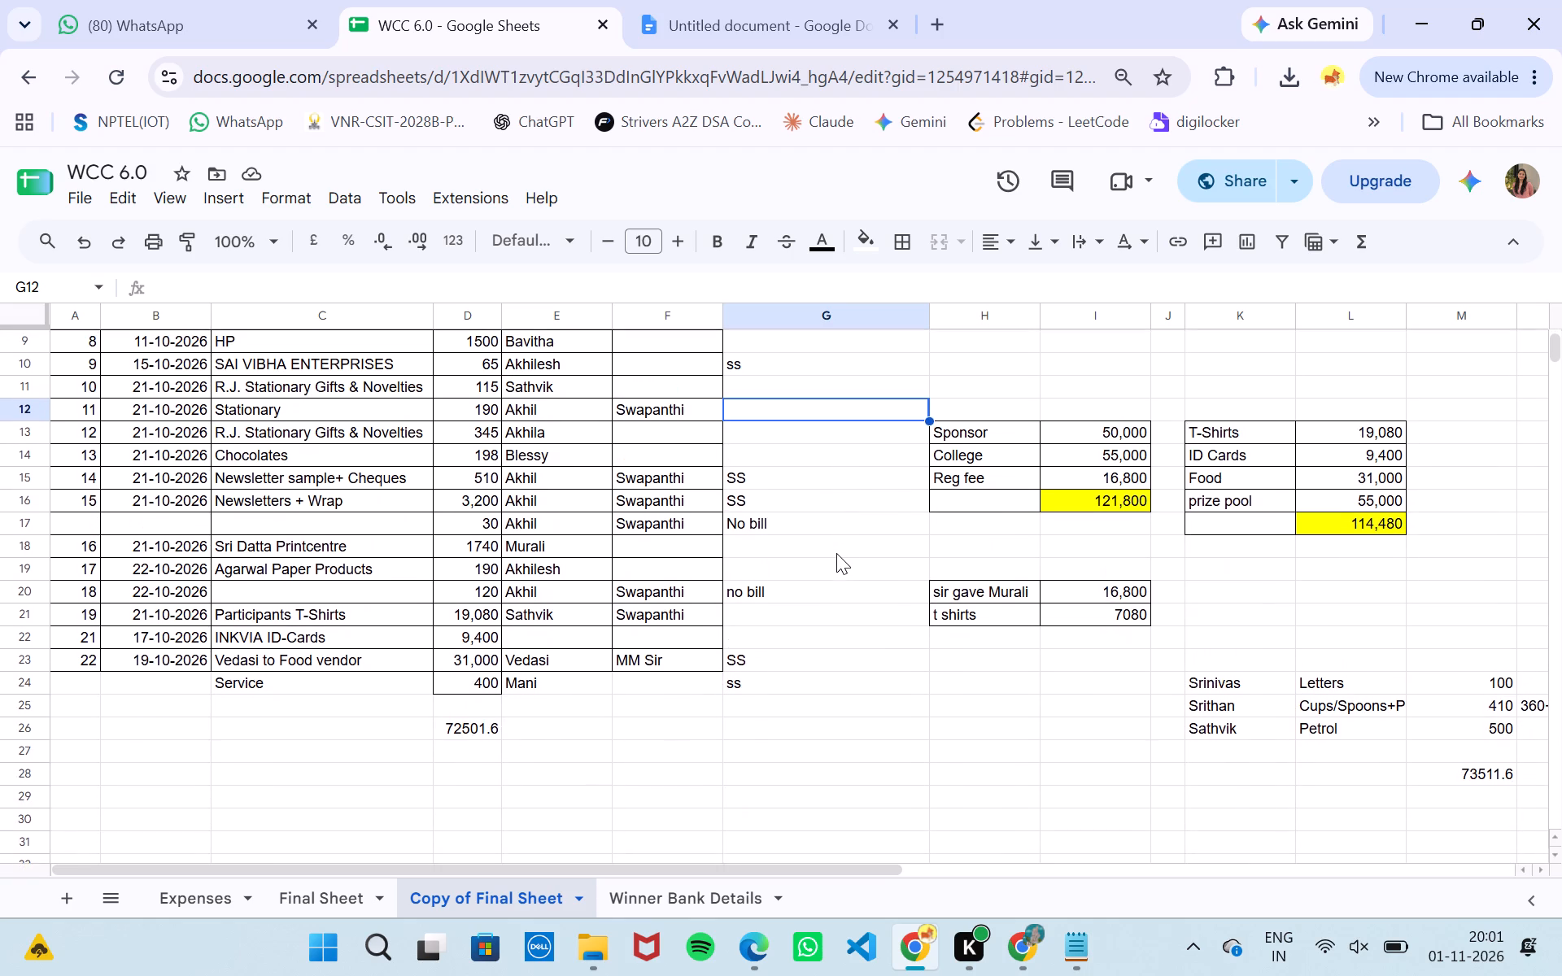
scroll(836, 553, "right", 1)
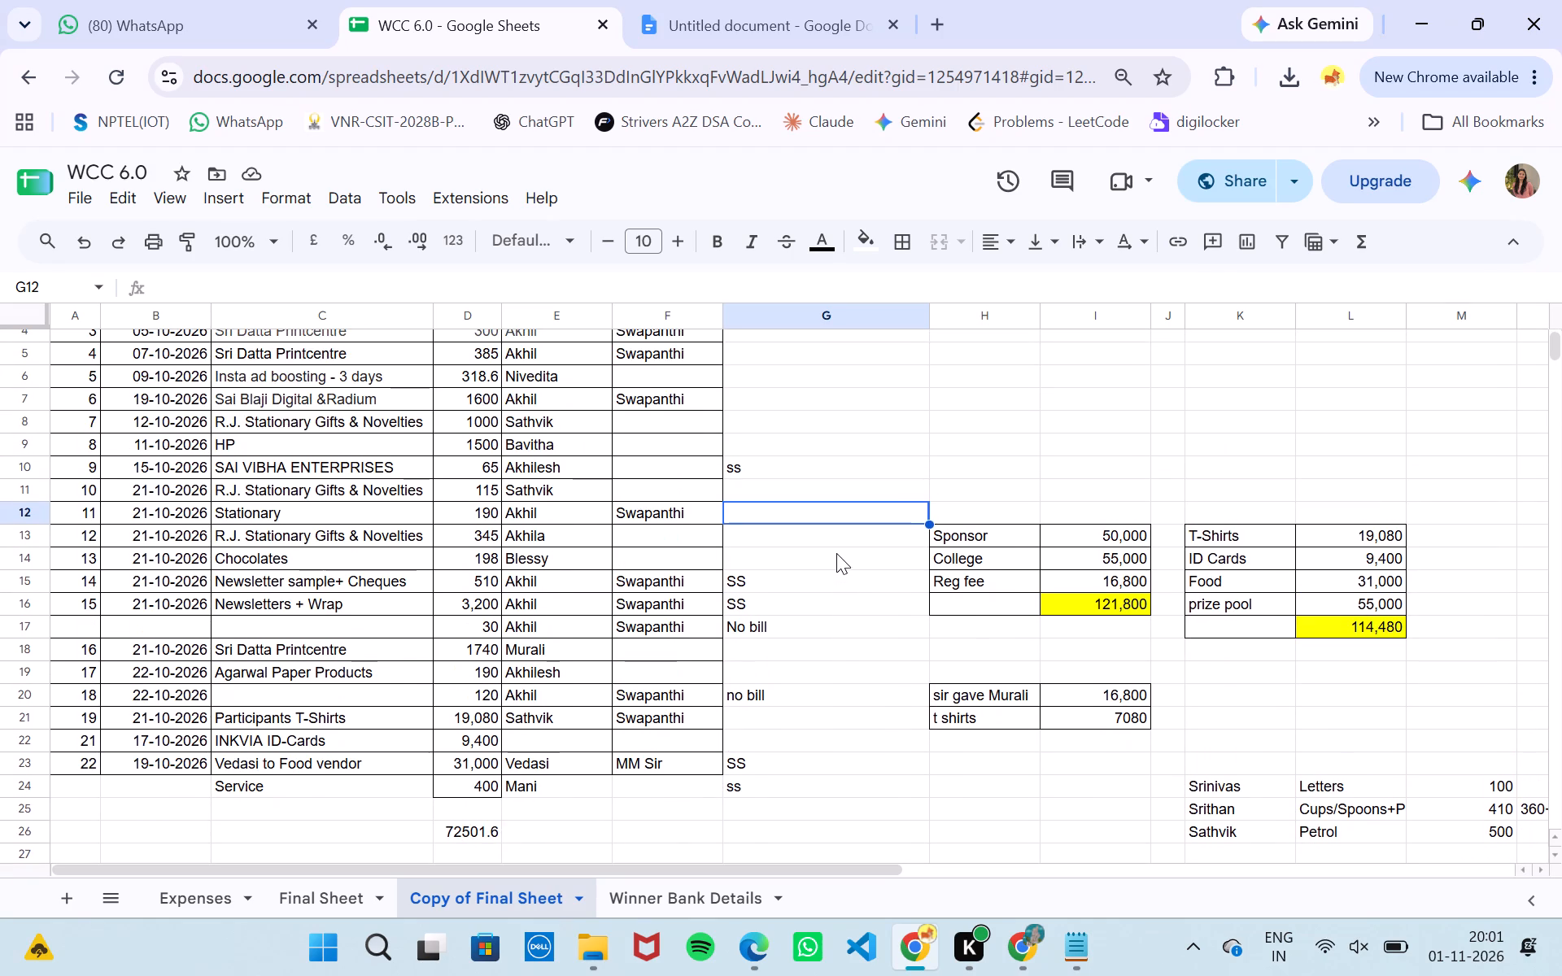
double_click(149, 790)
type("22-")
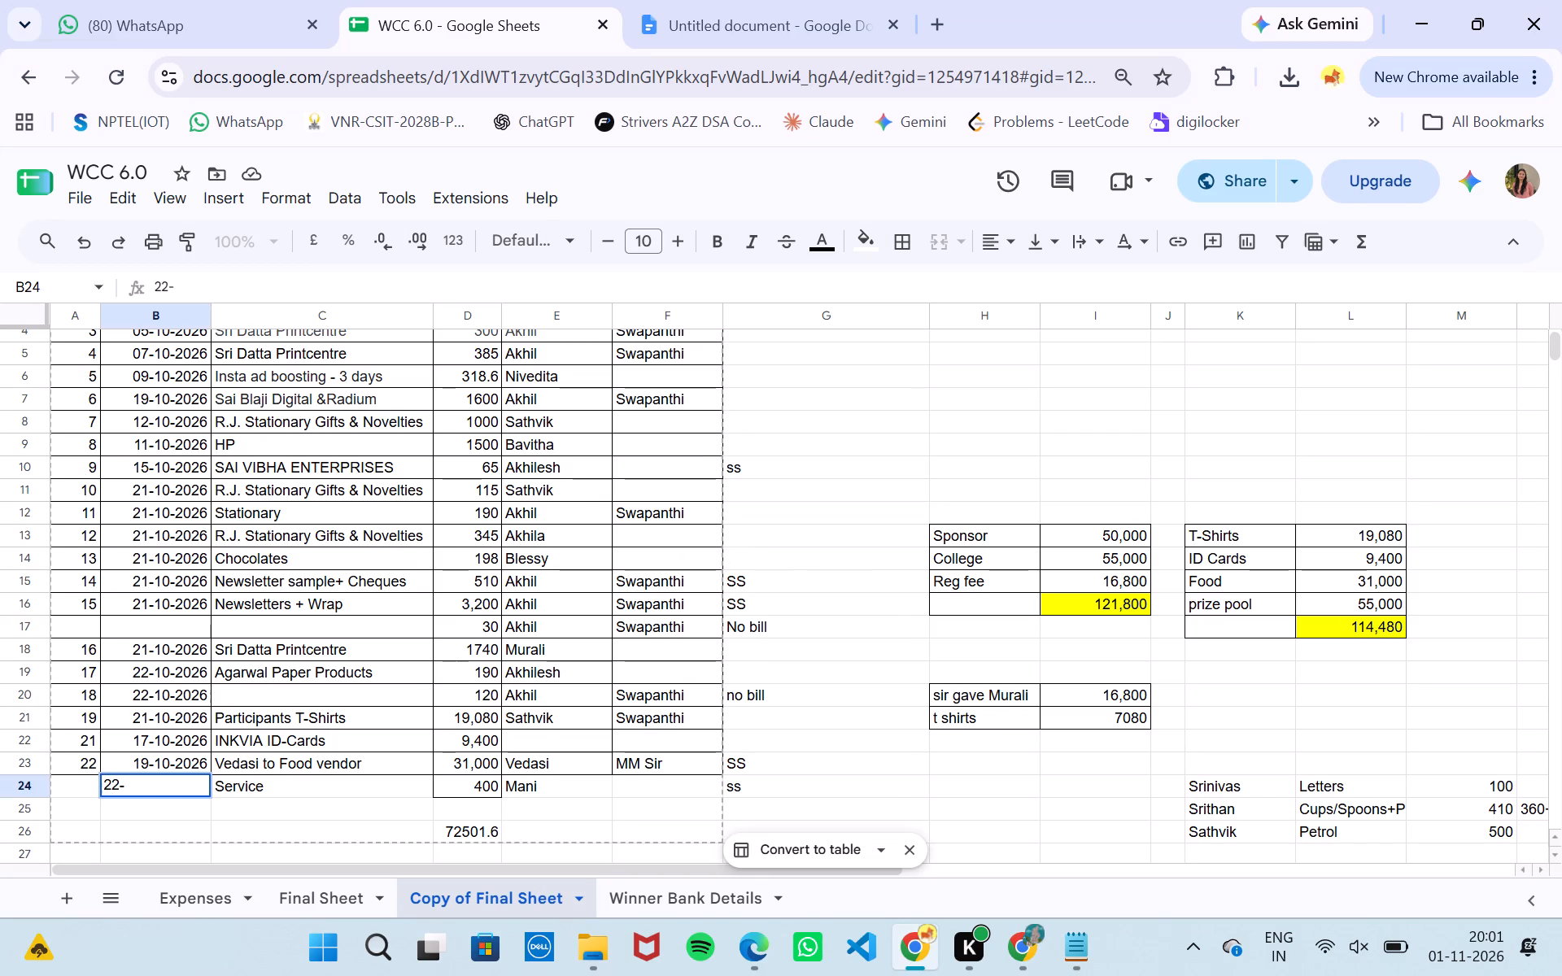
type("10-29")
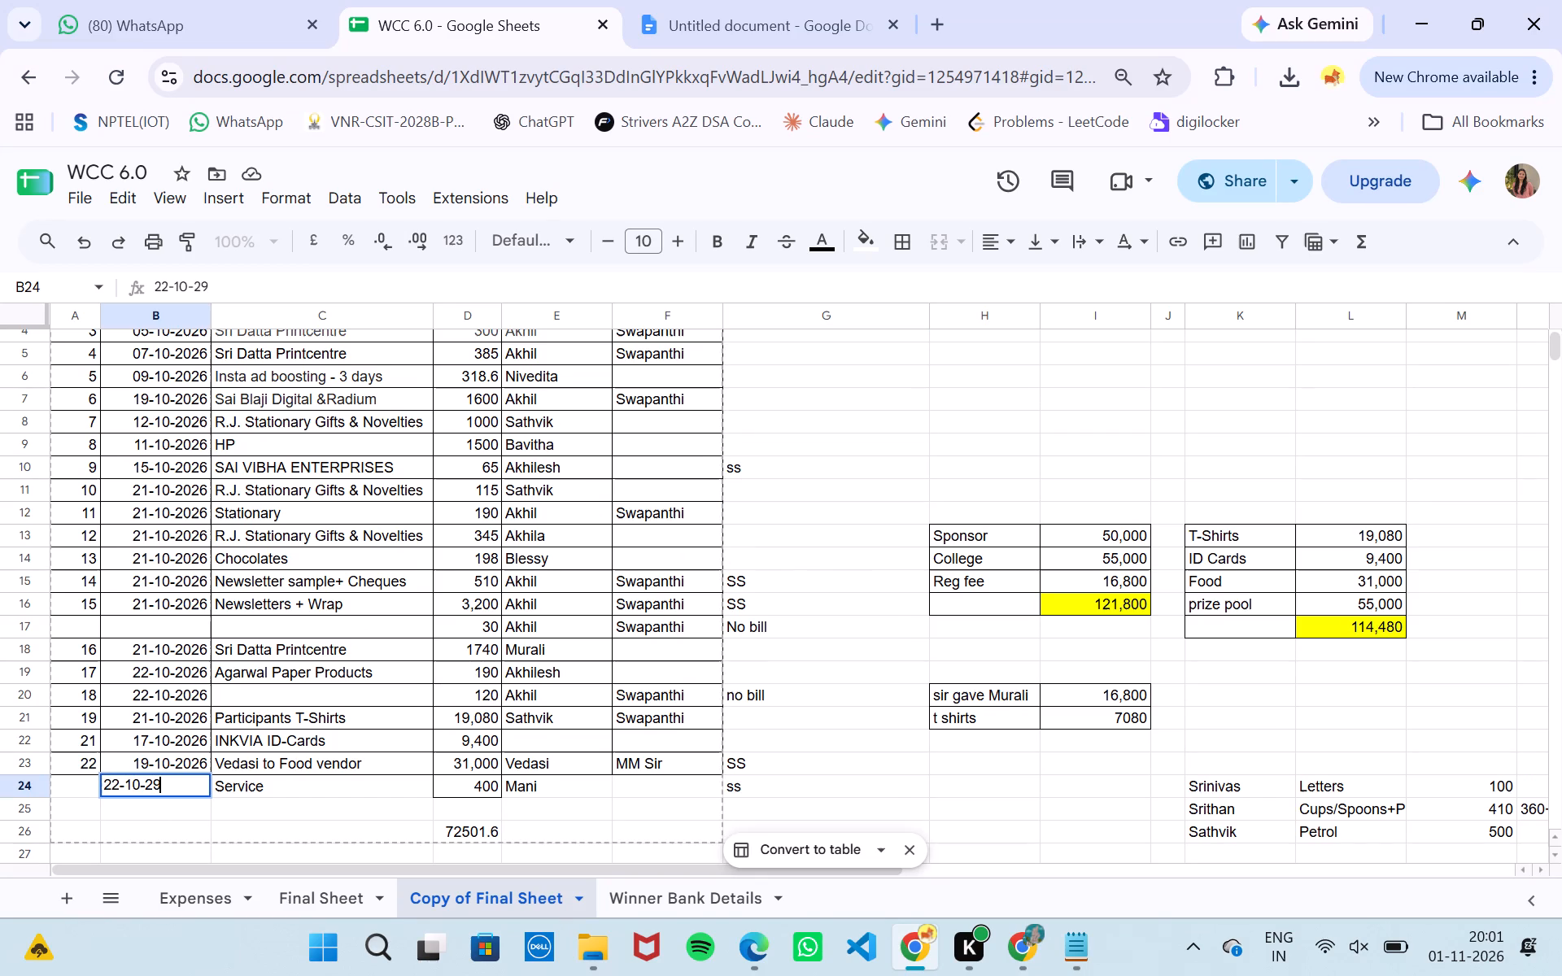
key("BackSpace")
type("026")
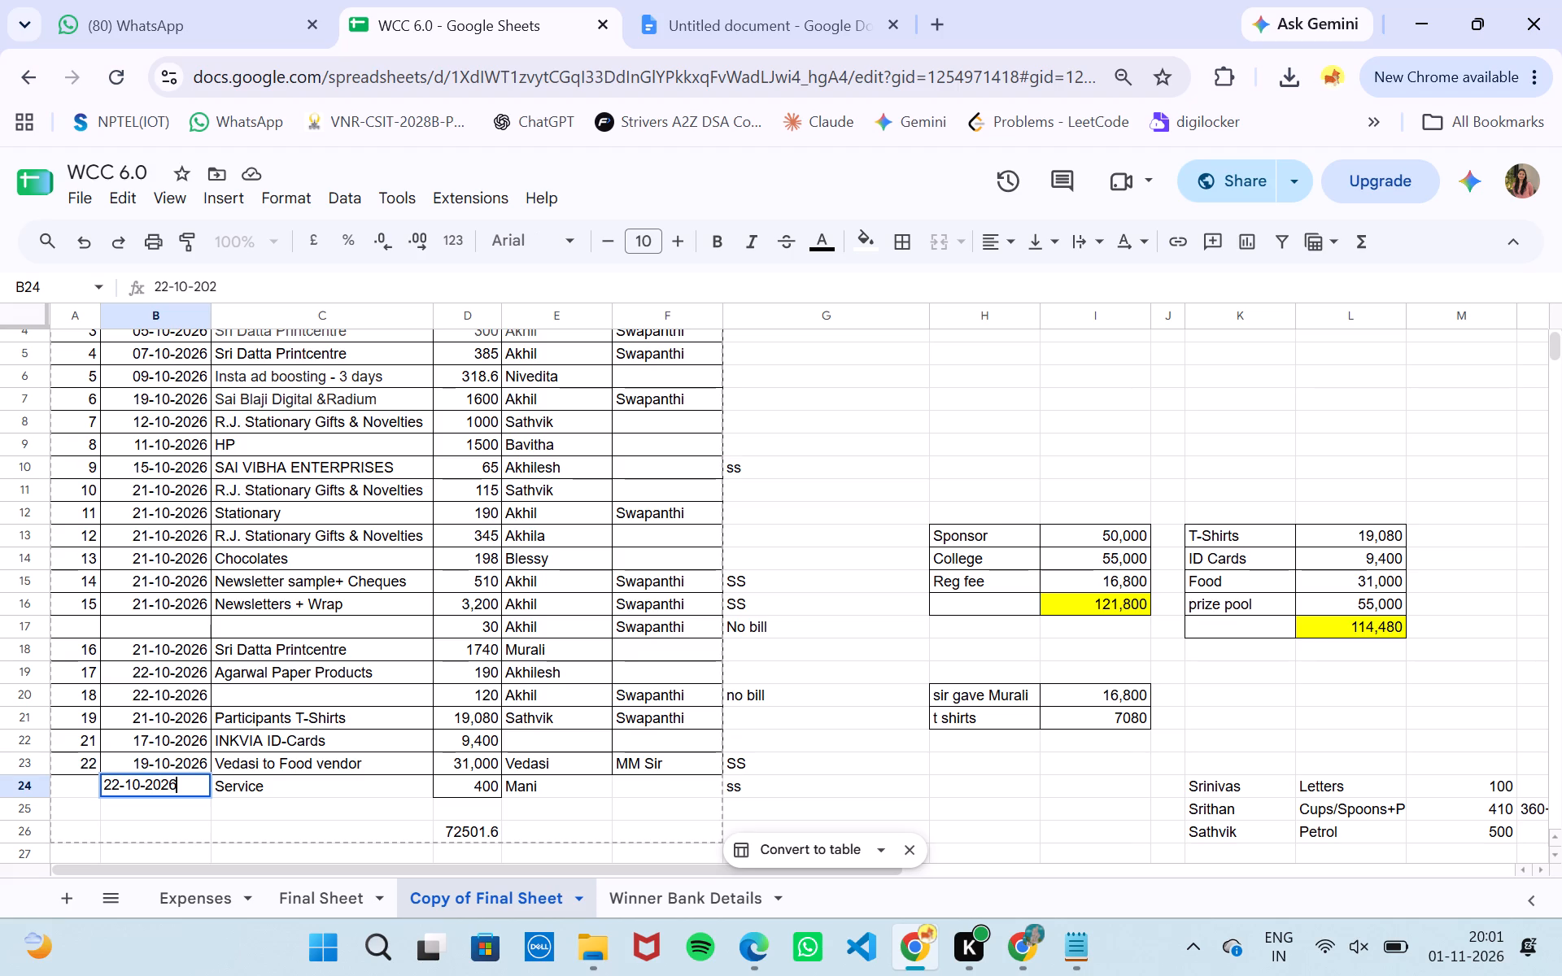
key("Return")
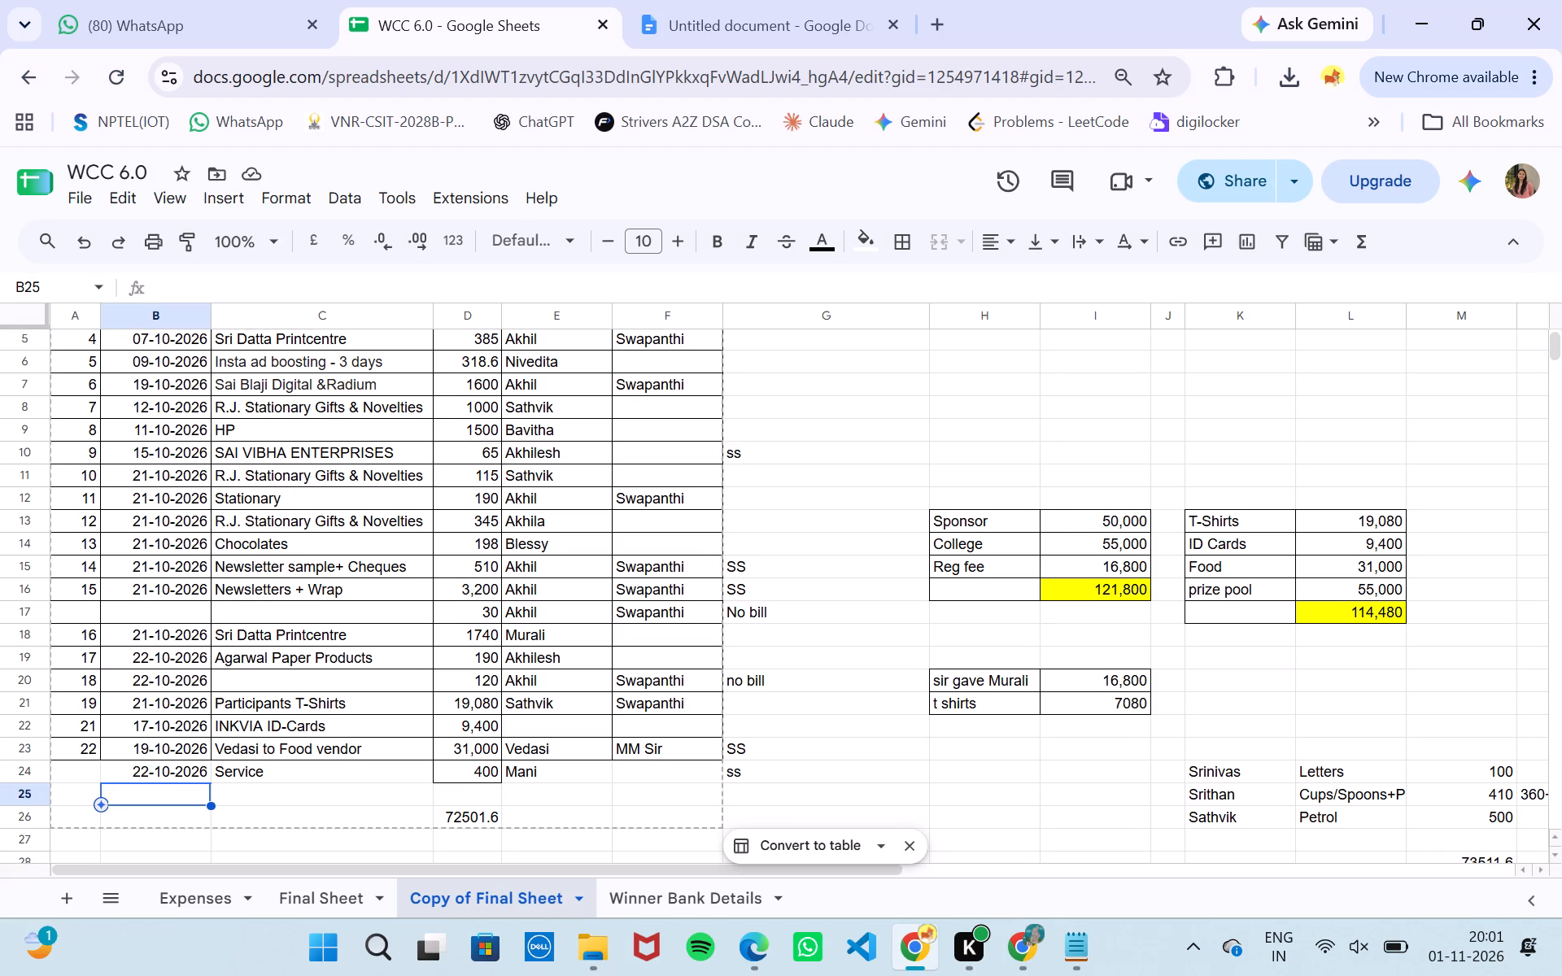
Add a Stationary expense of 100 spent by Srinivas in row 25, below the Service entry.
double_click(259, 795)
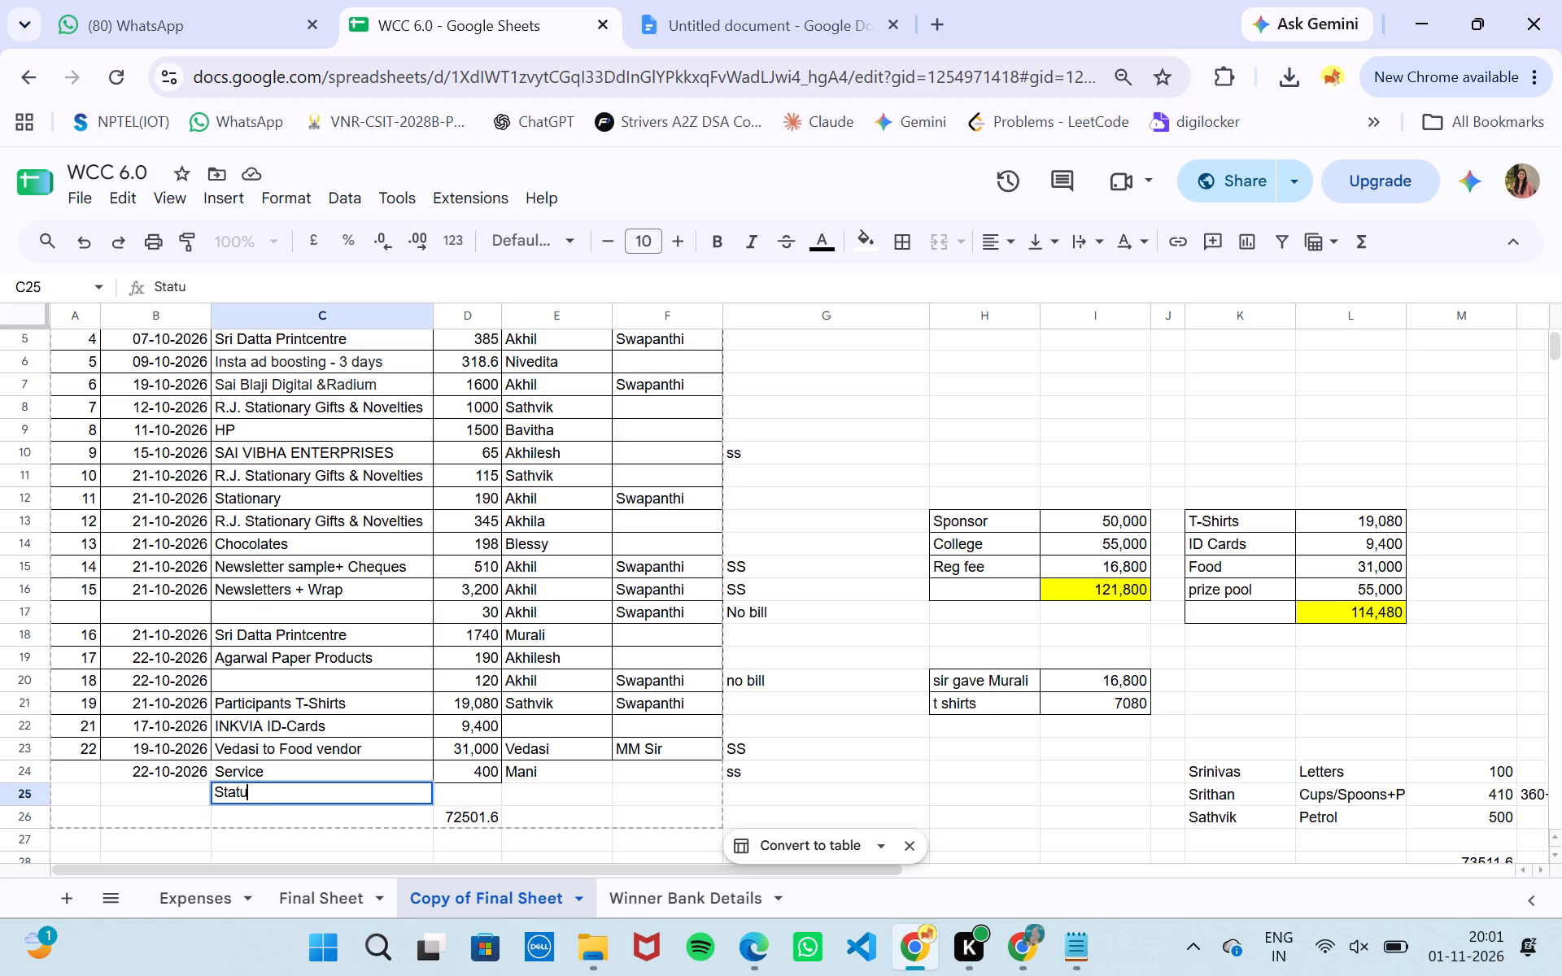
key("BackSpace")
type("ionary")
double_click(464, 795)
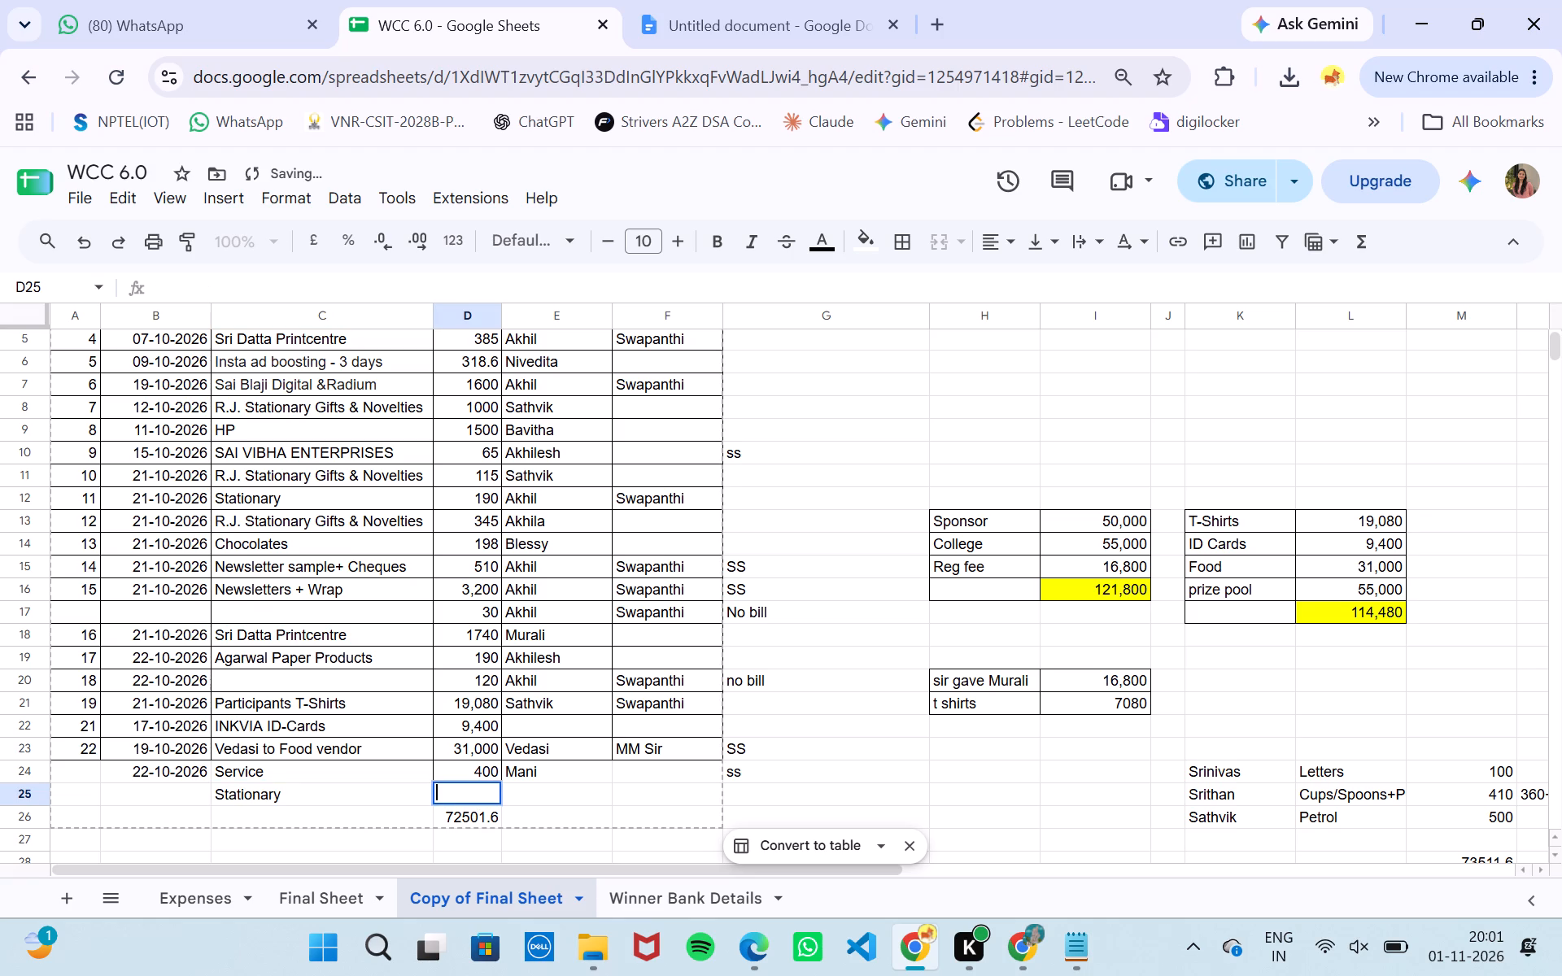
type("100")
double_click(534, 791)
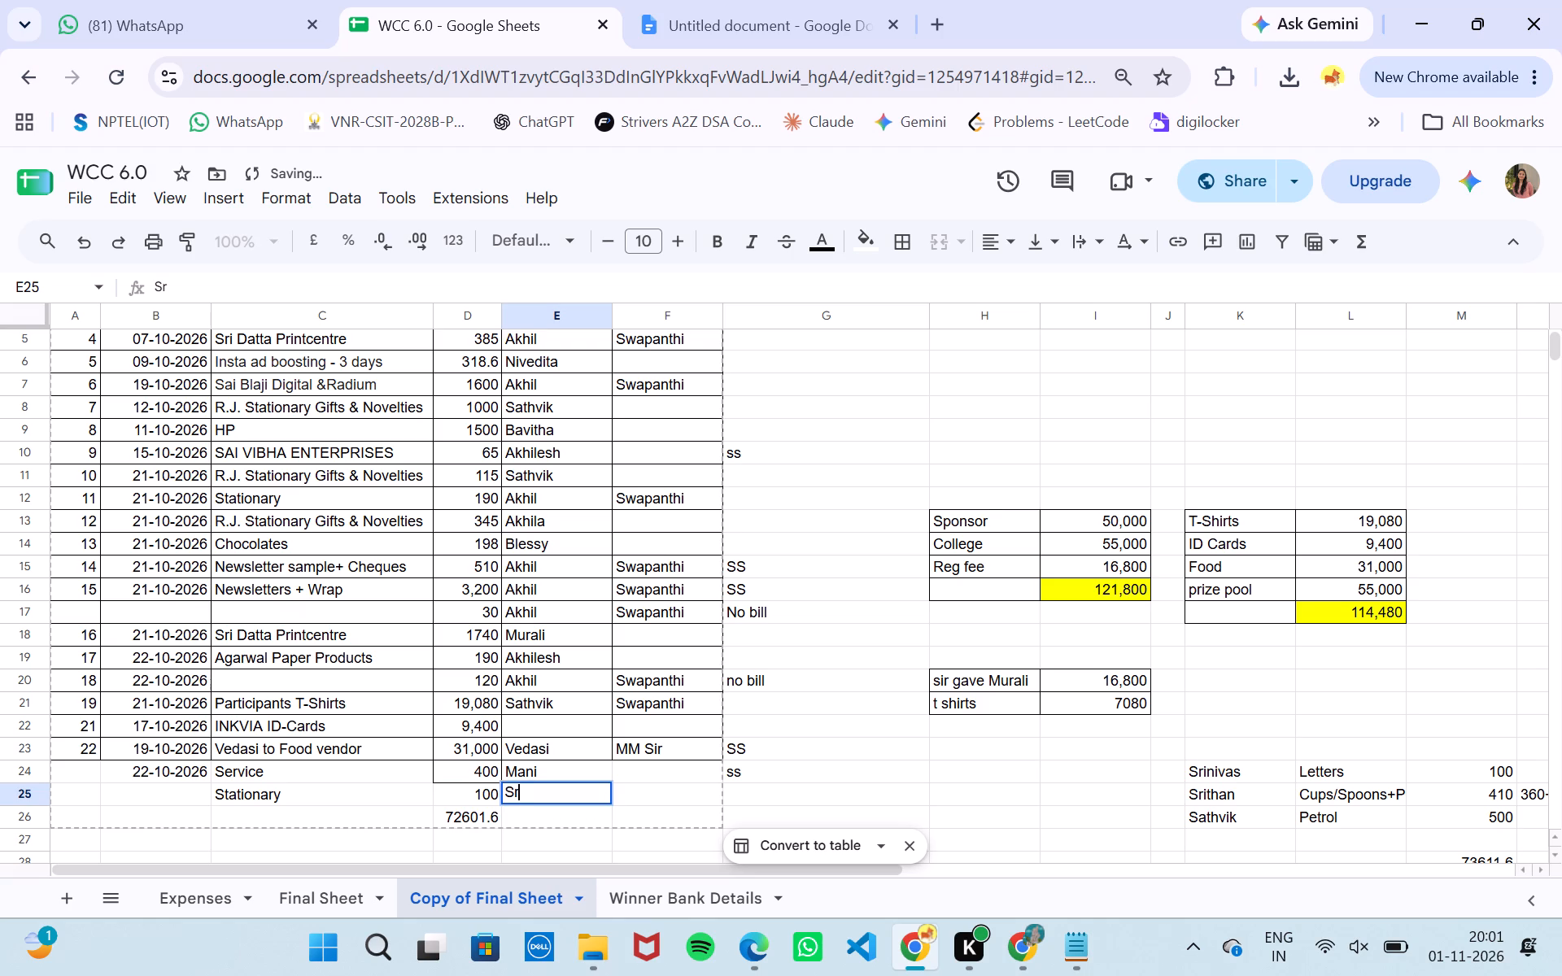
key("BackSpace")
type("nivas")
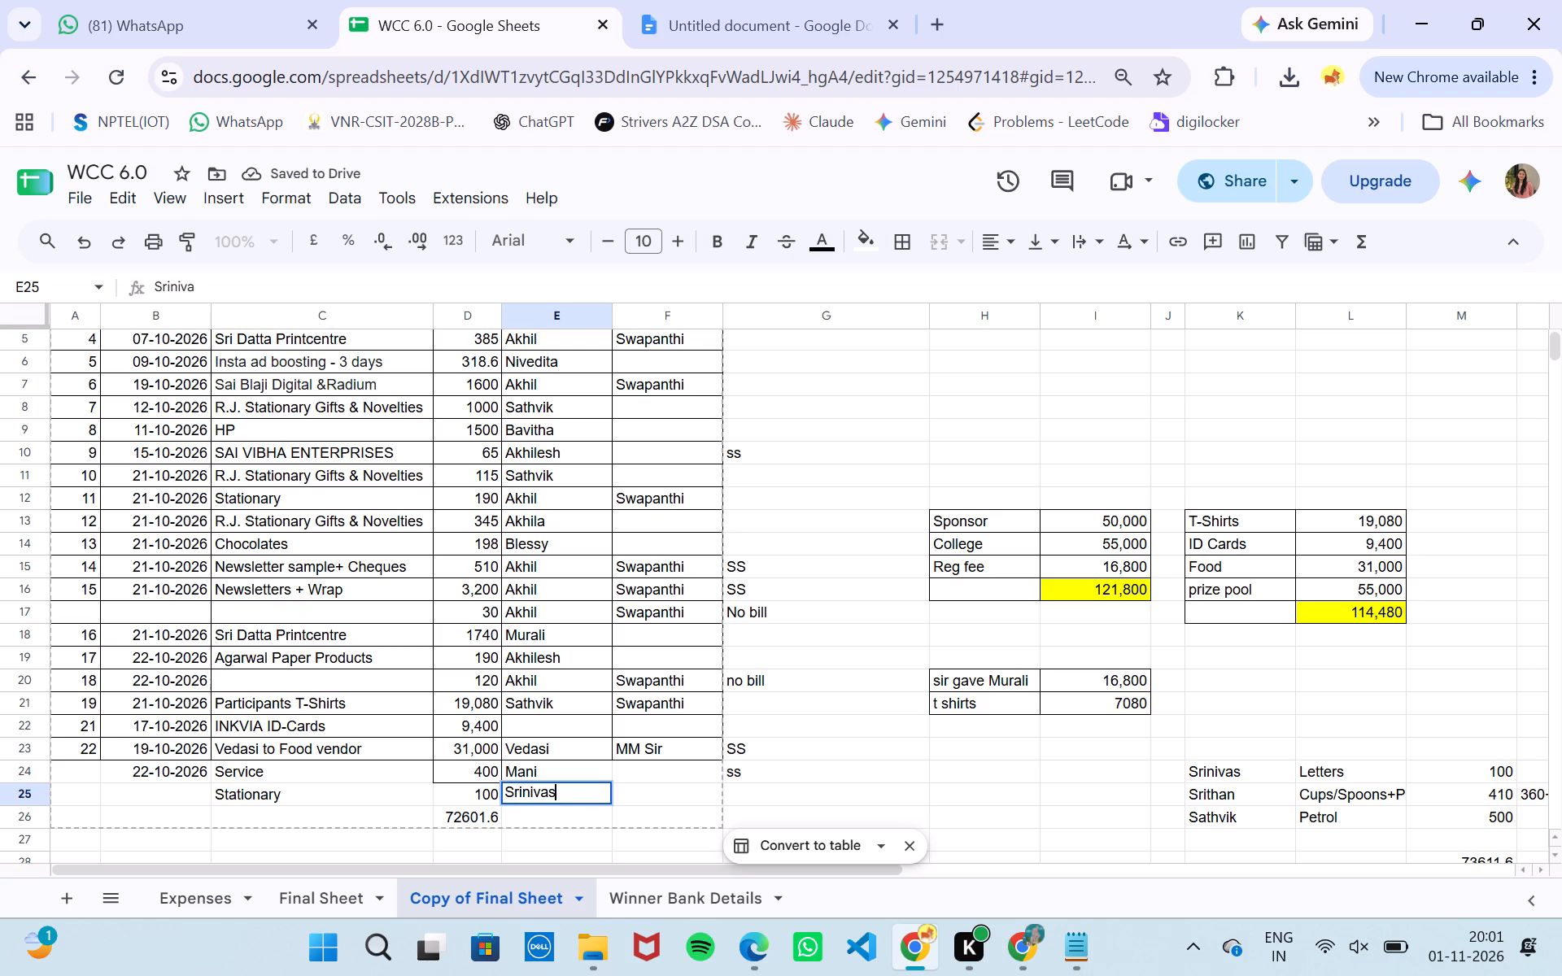
Open the bill note cell of the new Stationary row for editing.
double_click(750, 796)
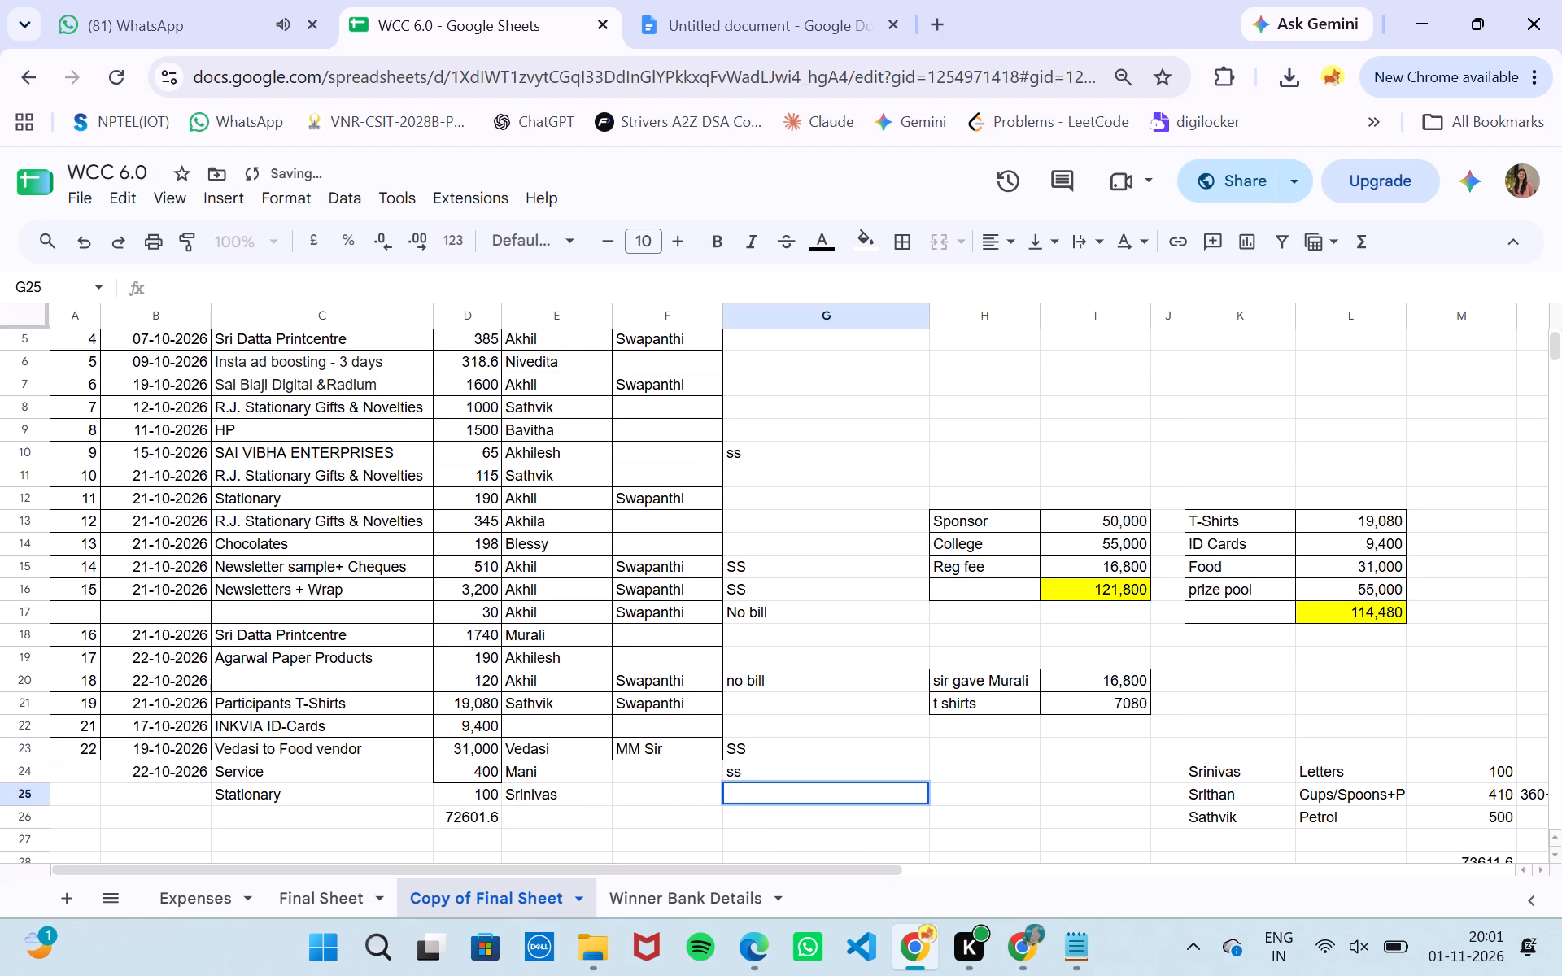
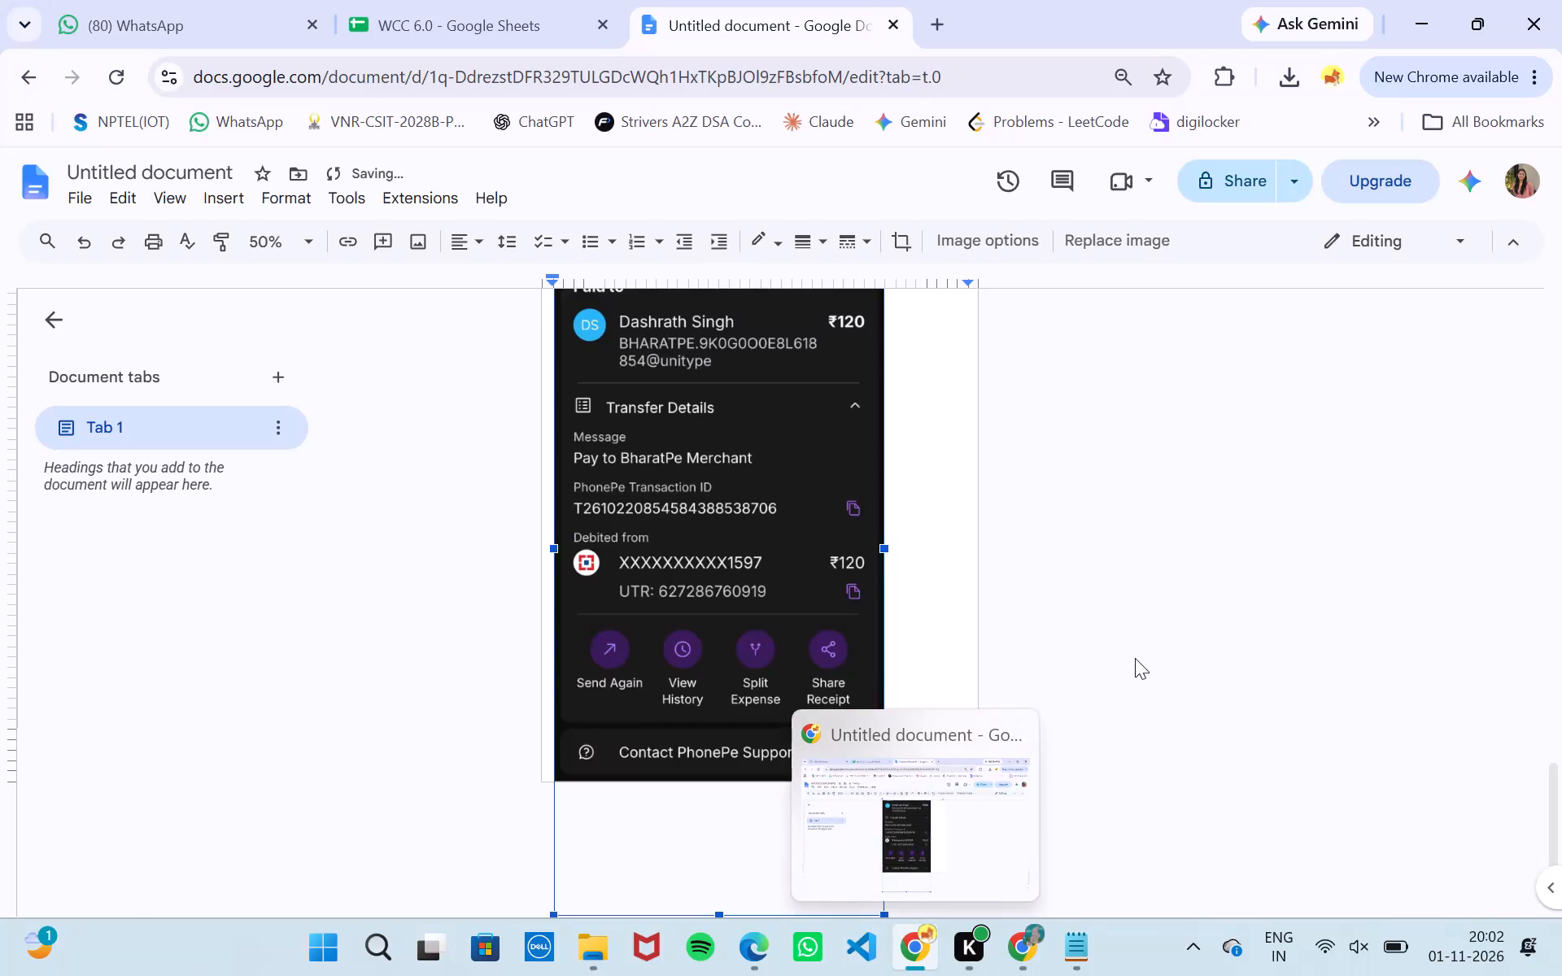
Shrink the ₹120 payment screenshot so that it fits on the document page.
left_click(1135, 658)
left_click(811, 748)
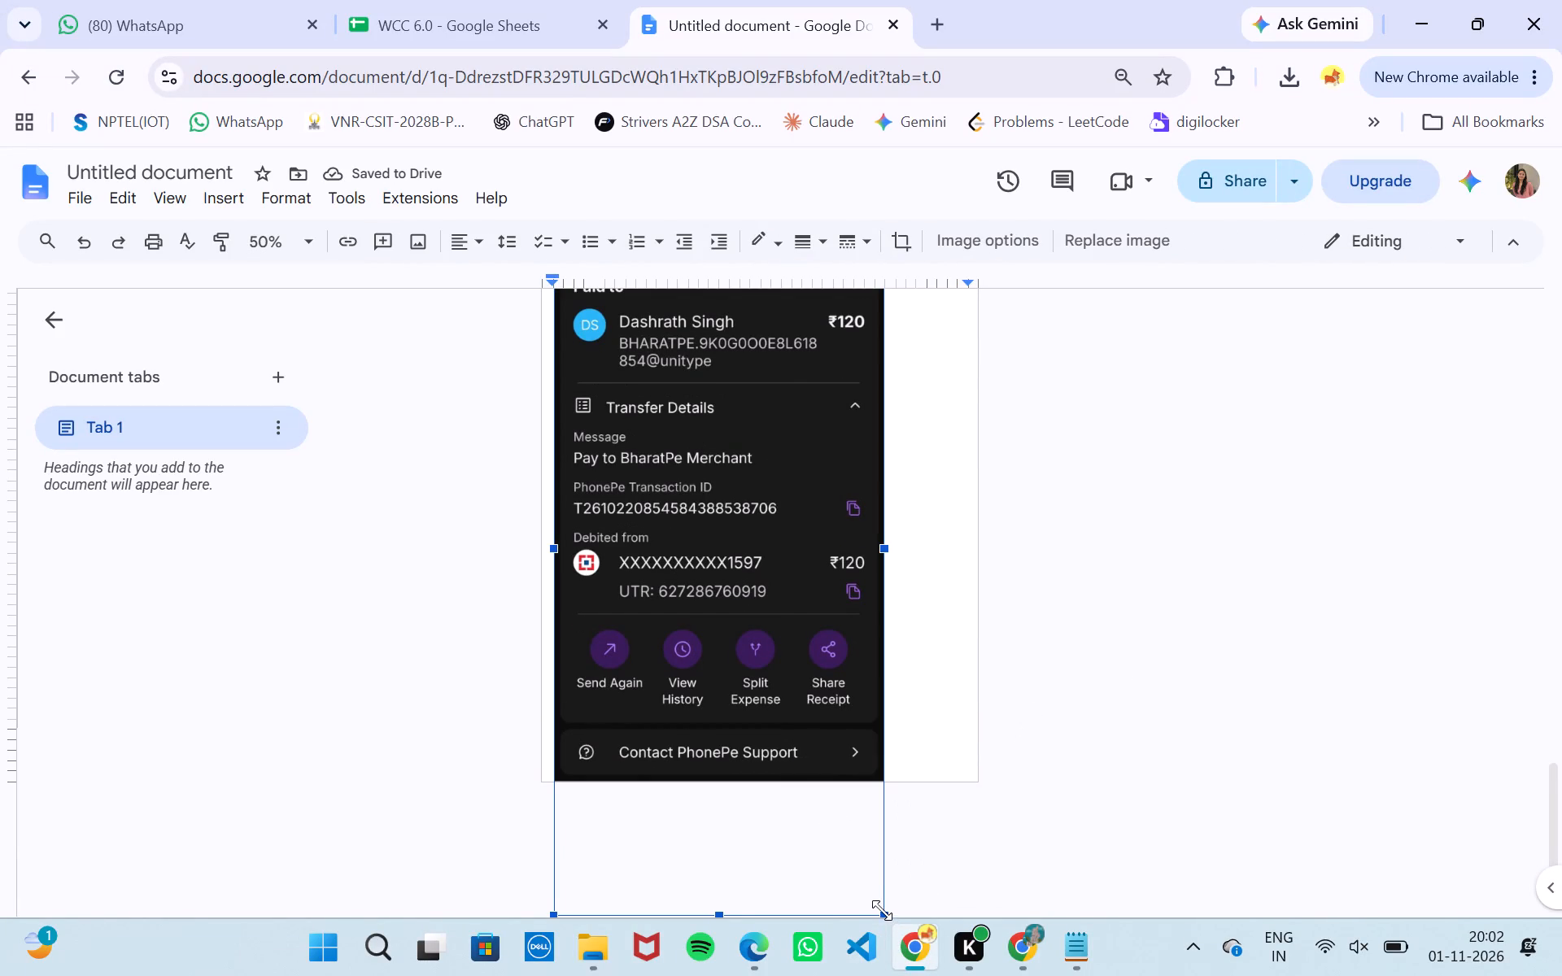
left_click_drag(882, 912, 647, 490)
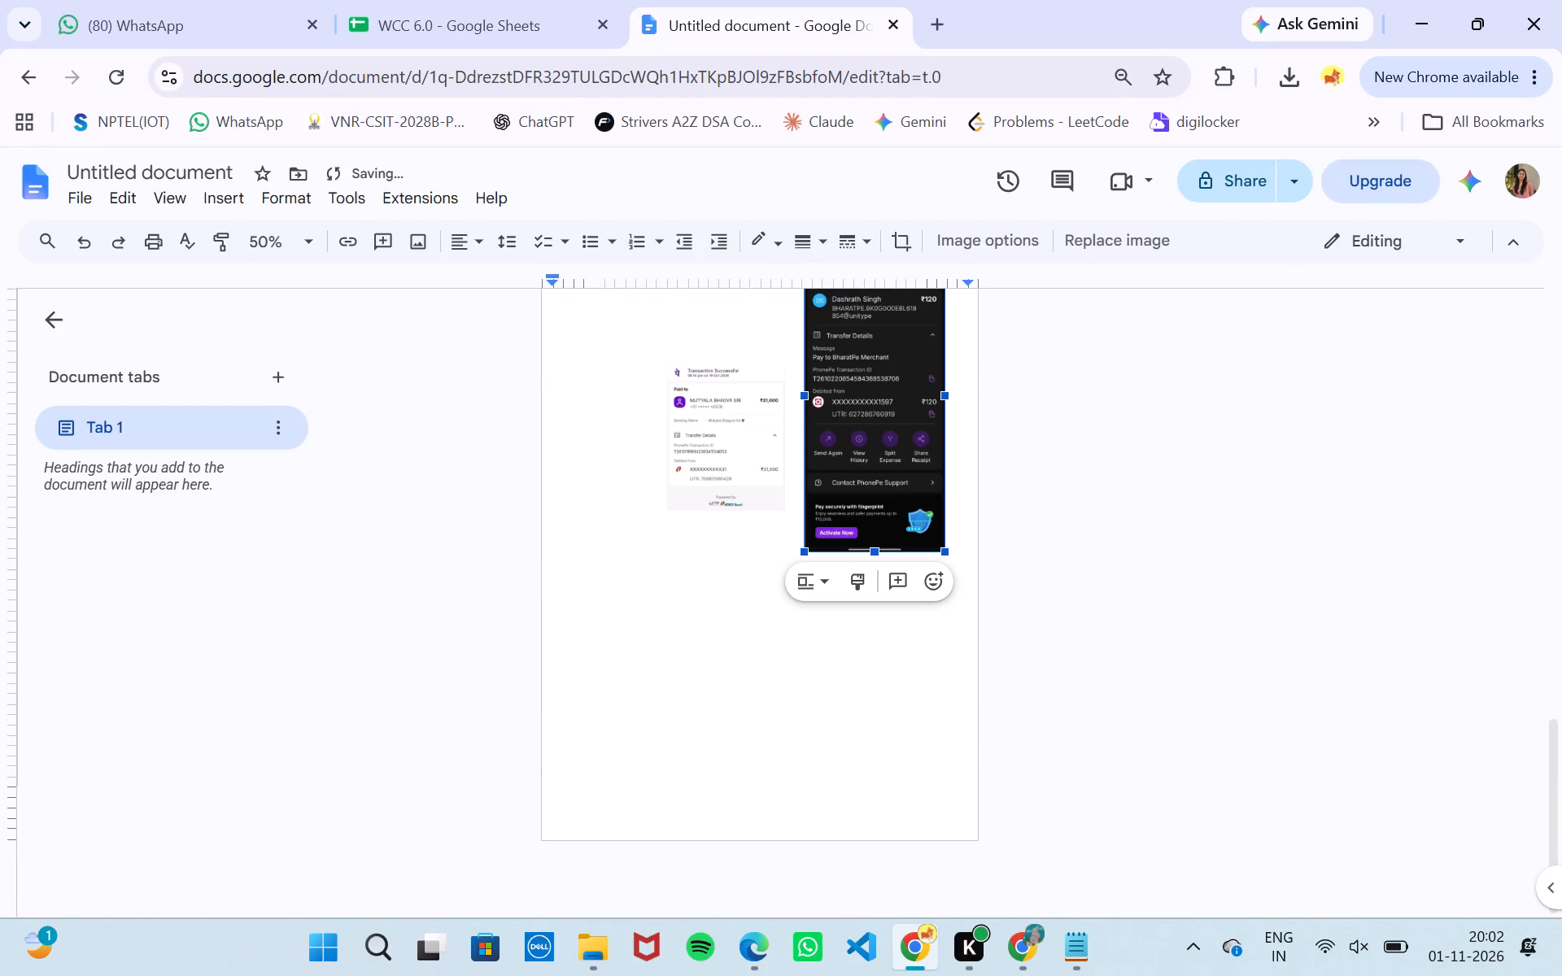
Place the ₹120 payment screenshot in front of text and move it up below the Sai Balaji Digitals bill.
scroll(833, 655, "up", 1)
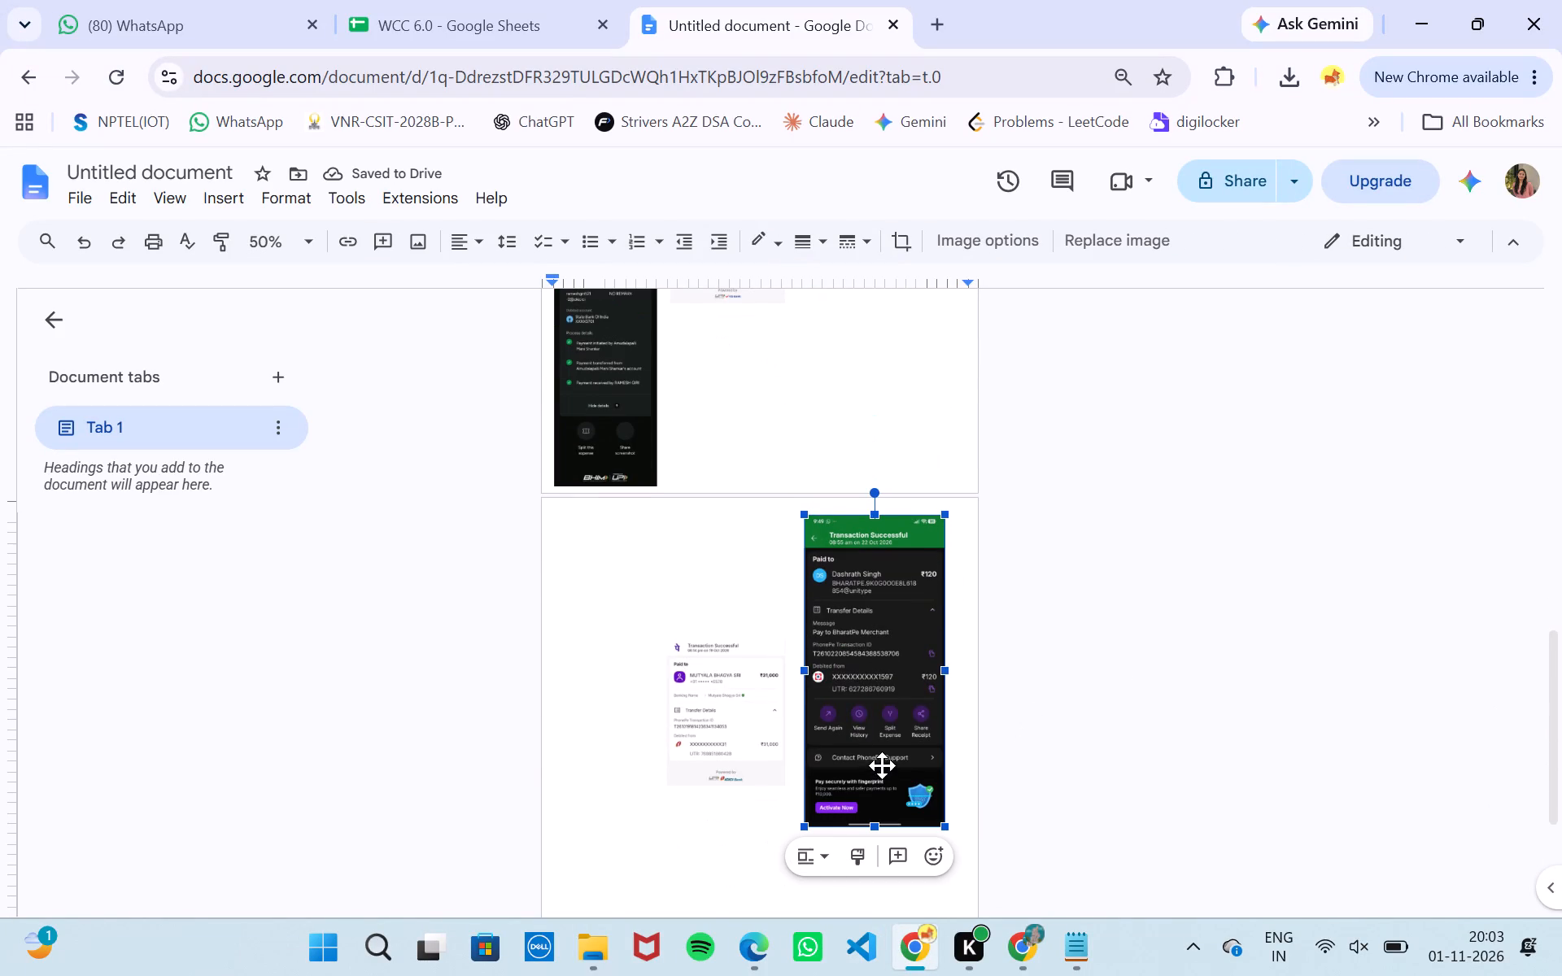
left_click(818, 853)
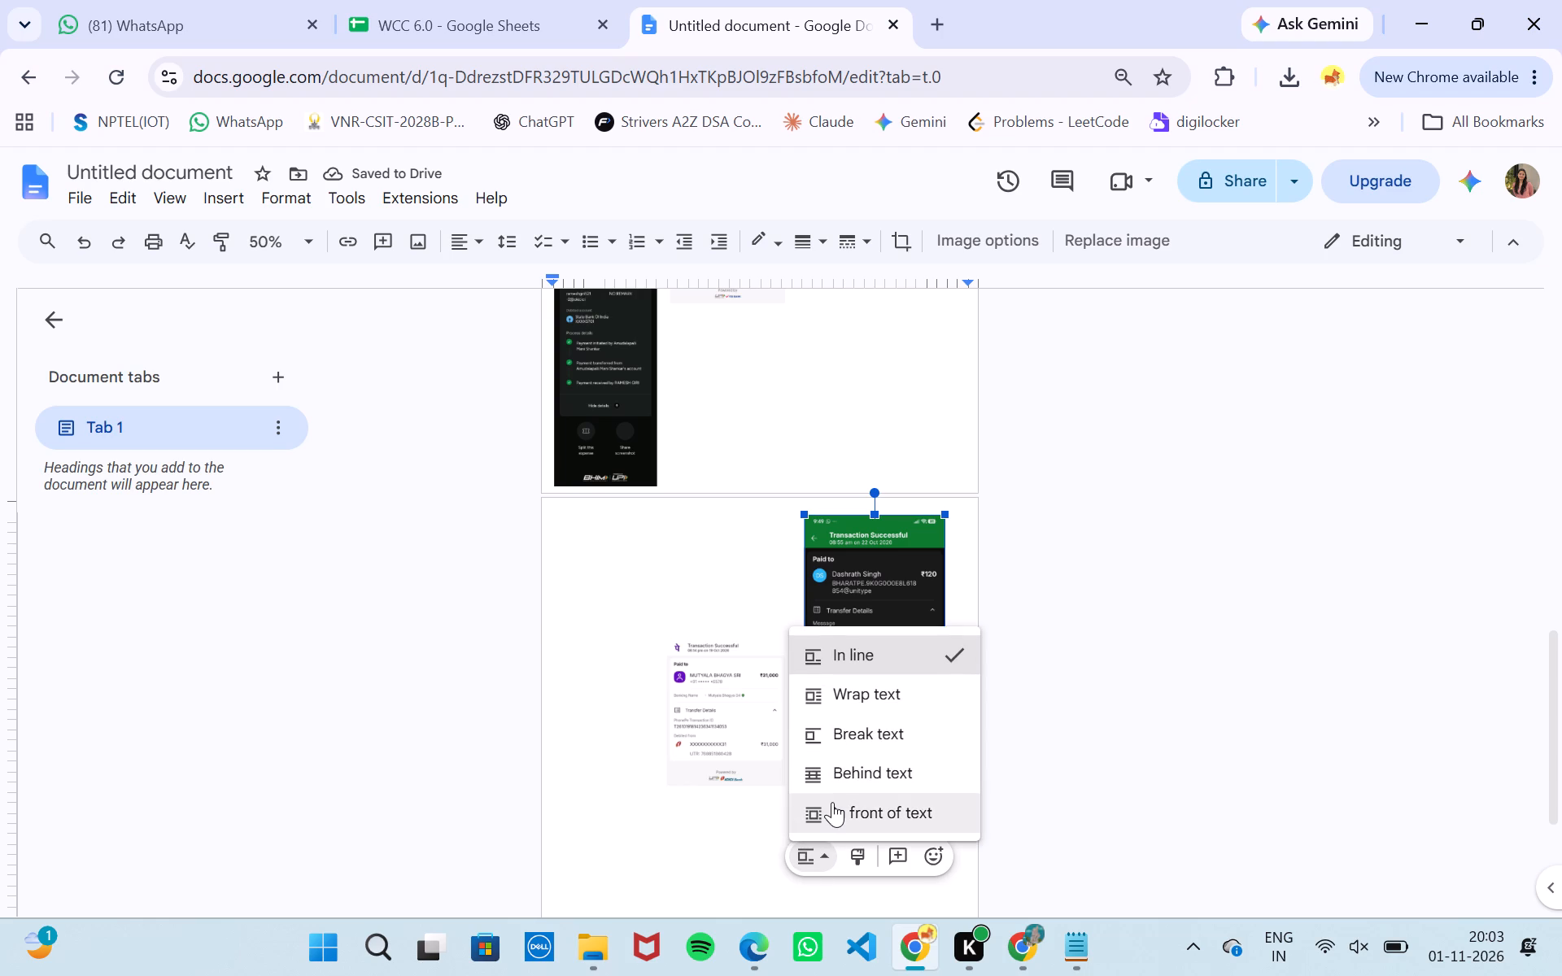
left_click(832, 802)
left_click(1102, 729)
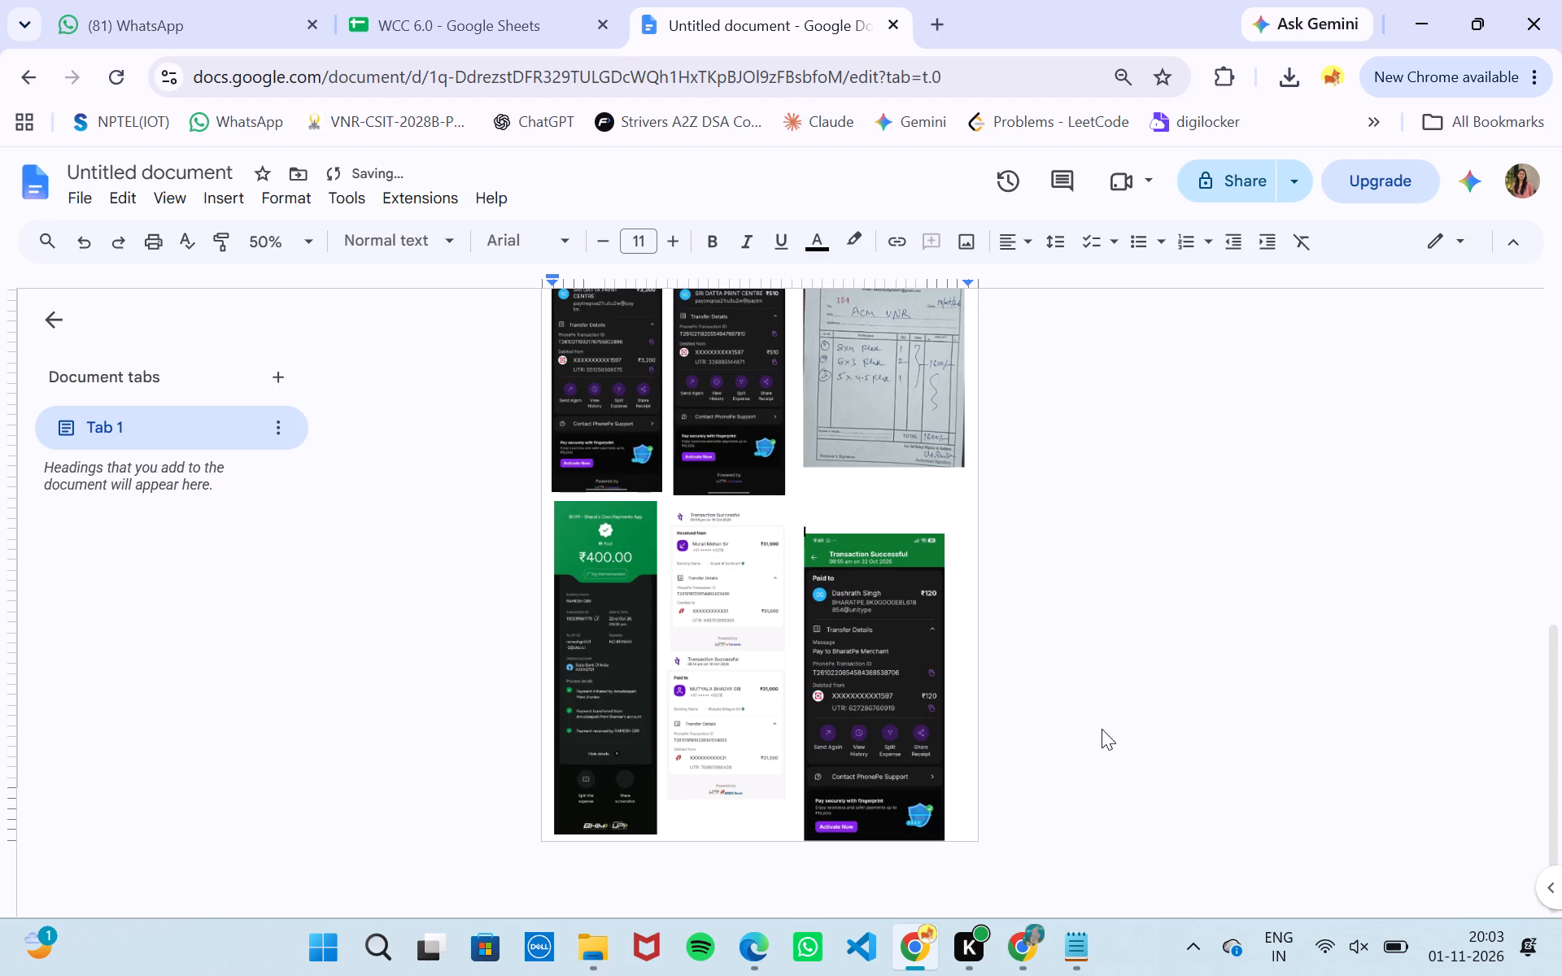
left_click_drag(905, 718, 905, 686)
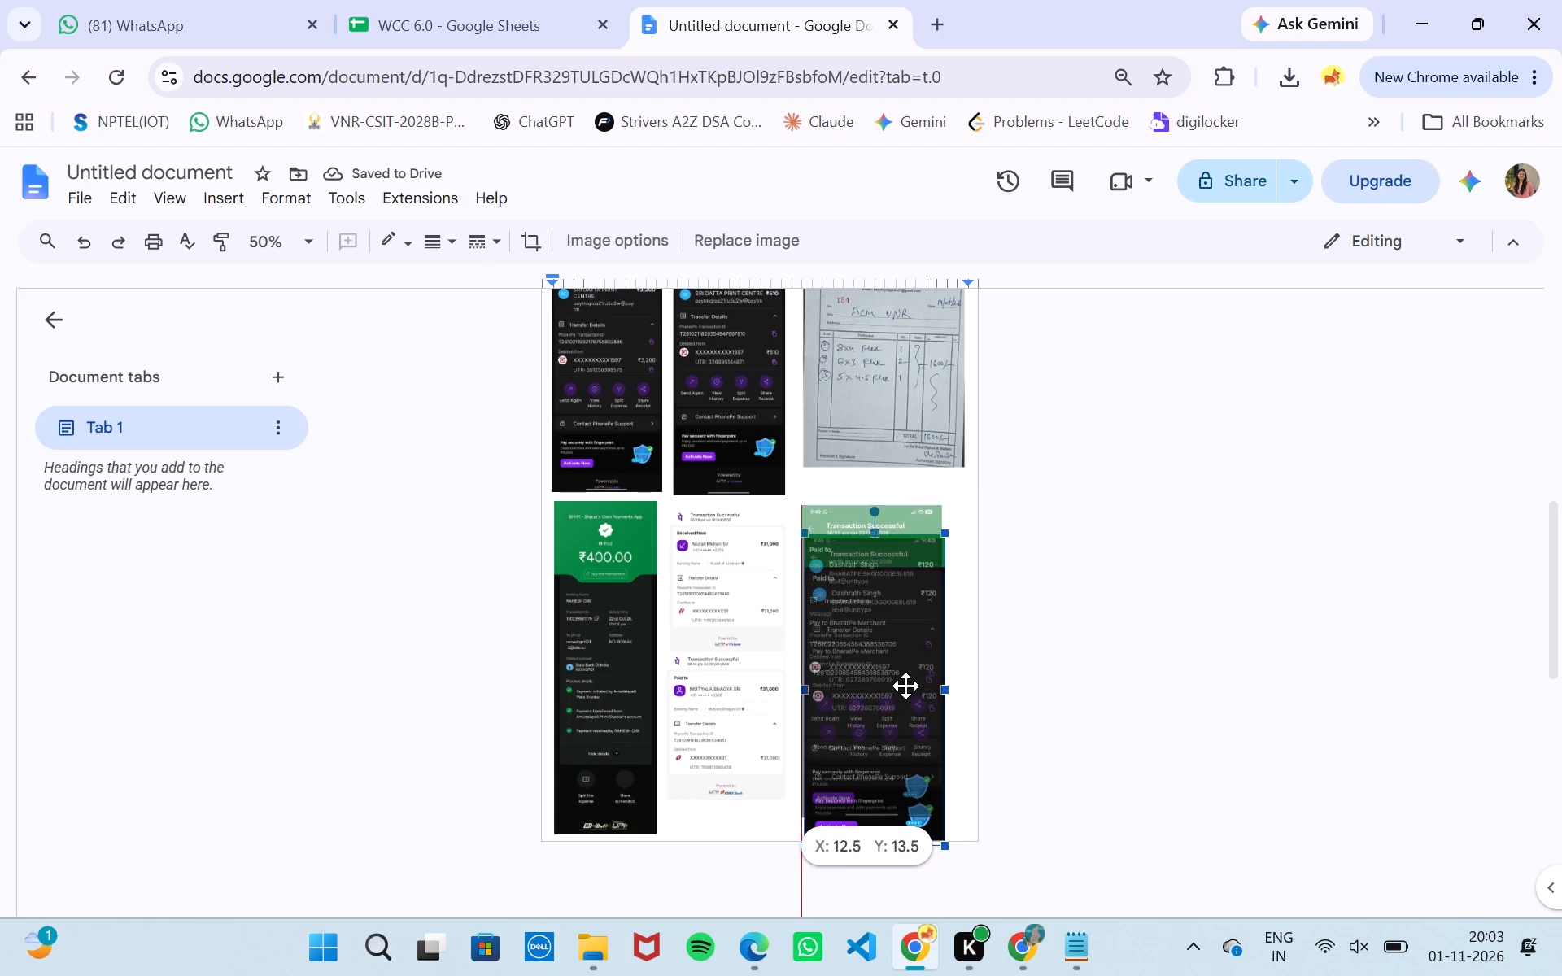
left_click(1081, 805)
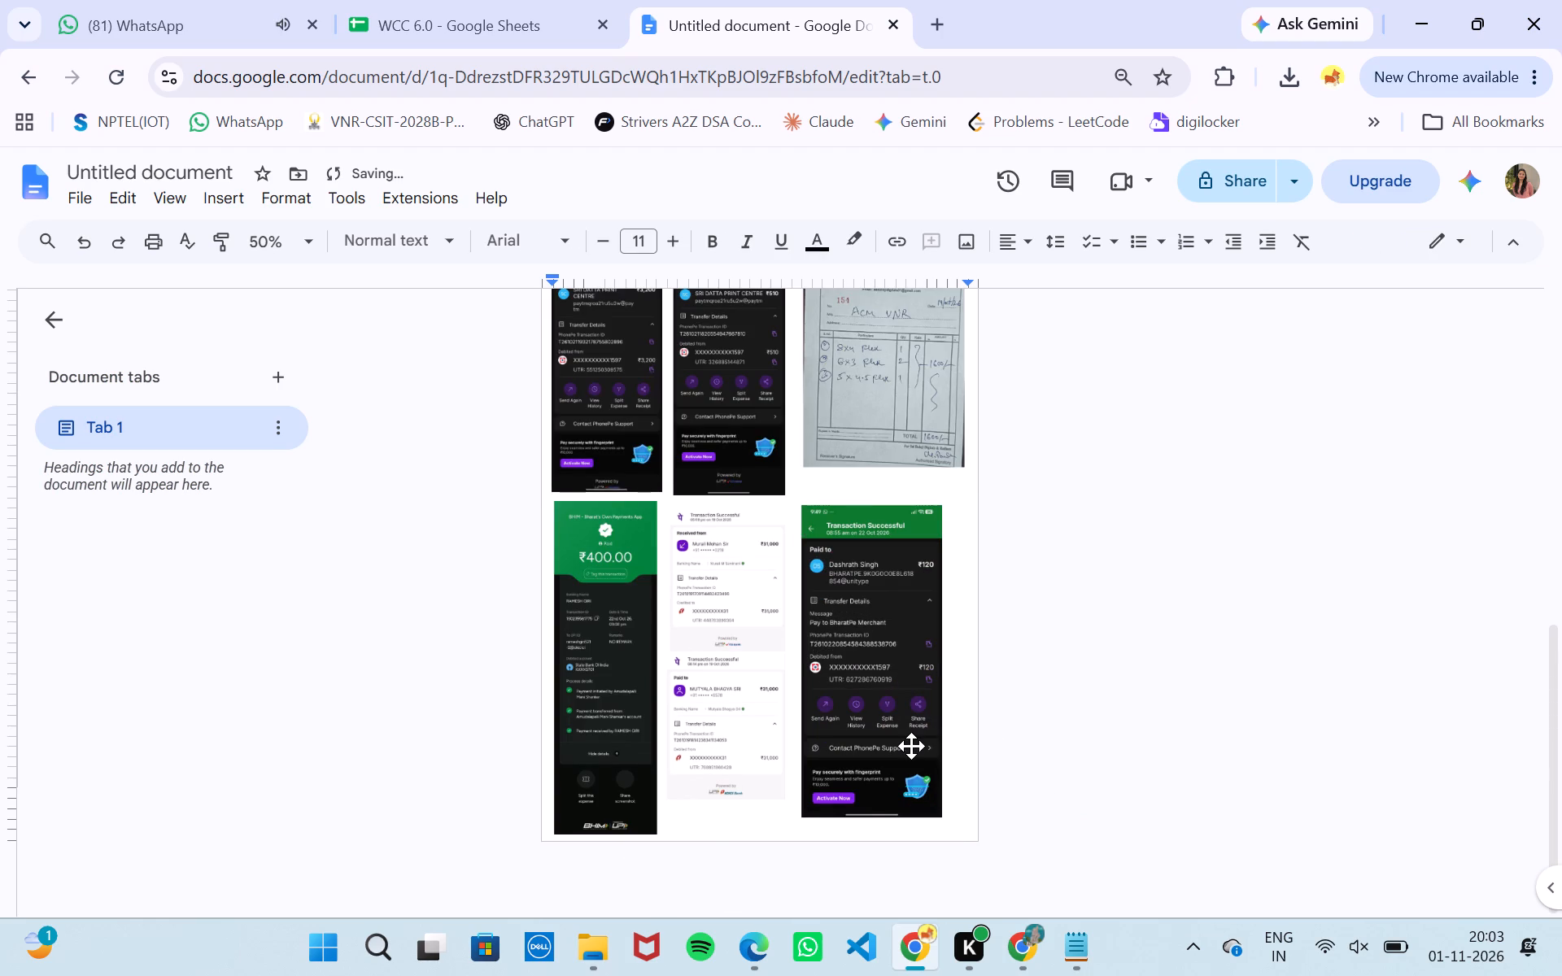
Shrink the ₹120 payment screenshot further and move it up and over, level with the right edge of the Sai Balaji bill.
left_click(911, 746)
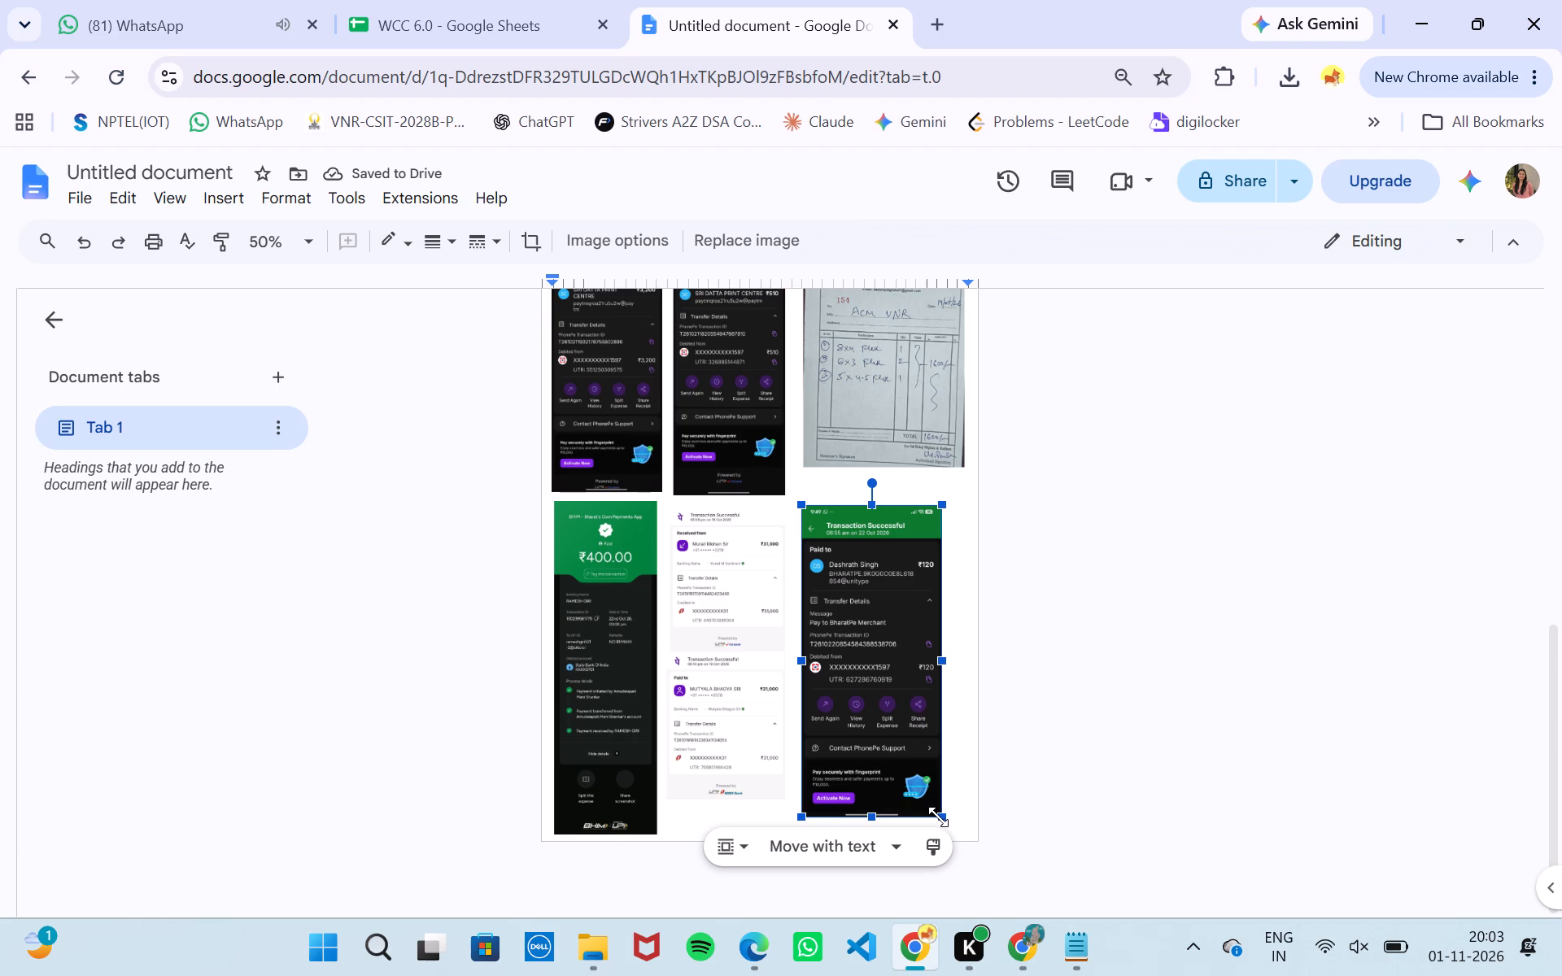
left_click(938, 817)
left_click(1077, 800)
left_click(906, 724)
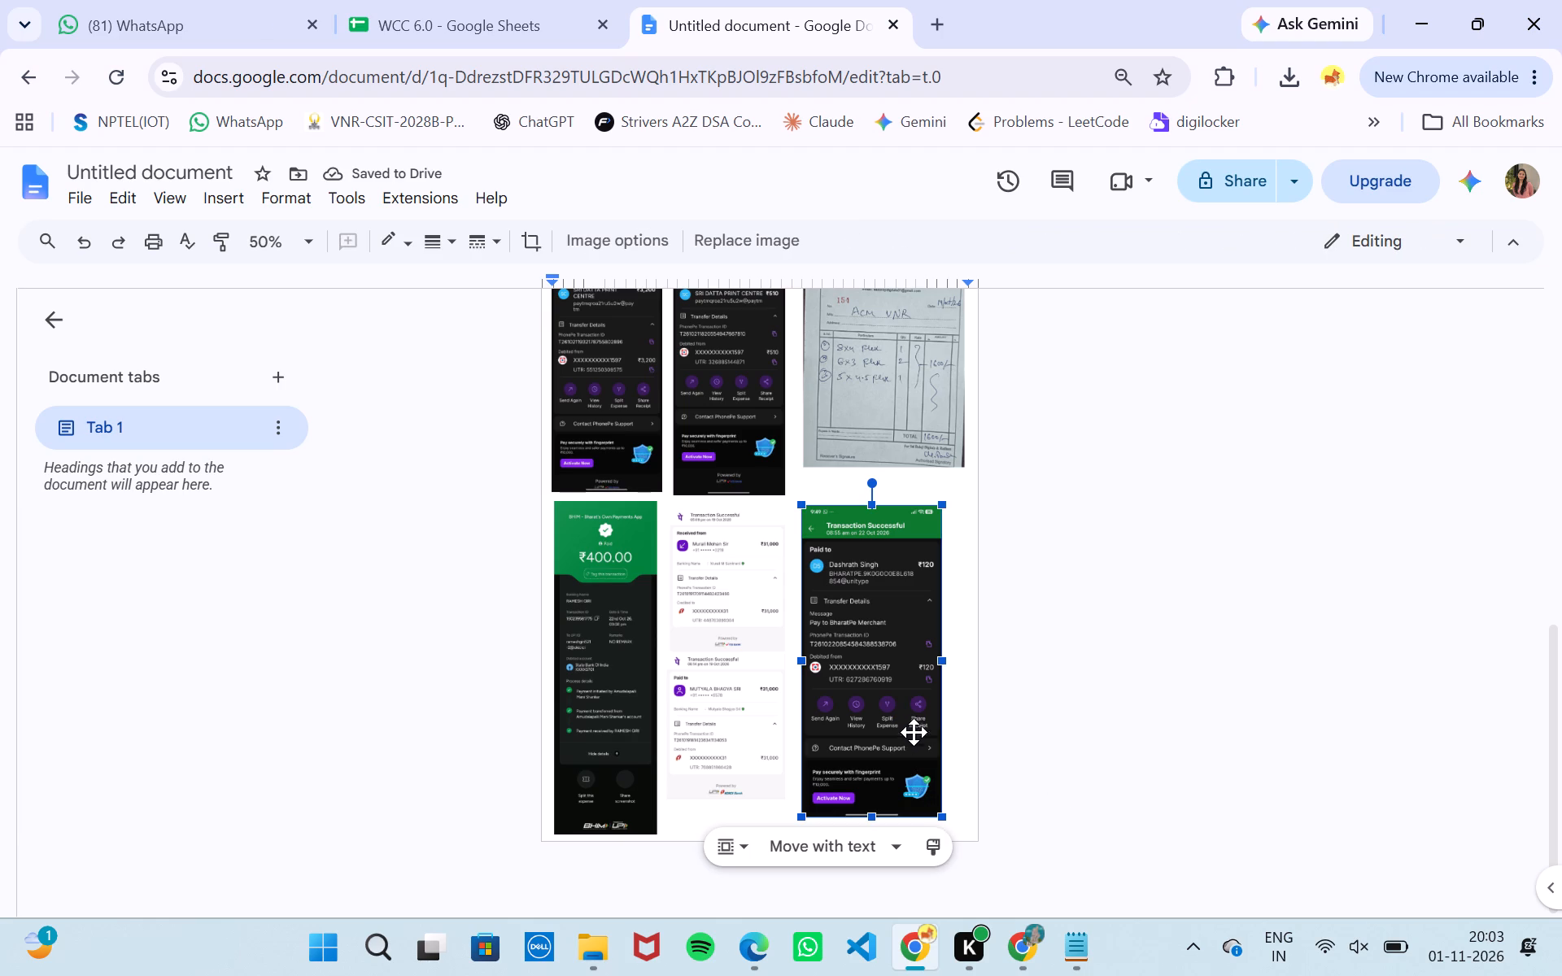
left_click_drag(939, 815, 877, 735)
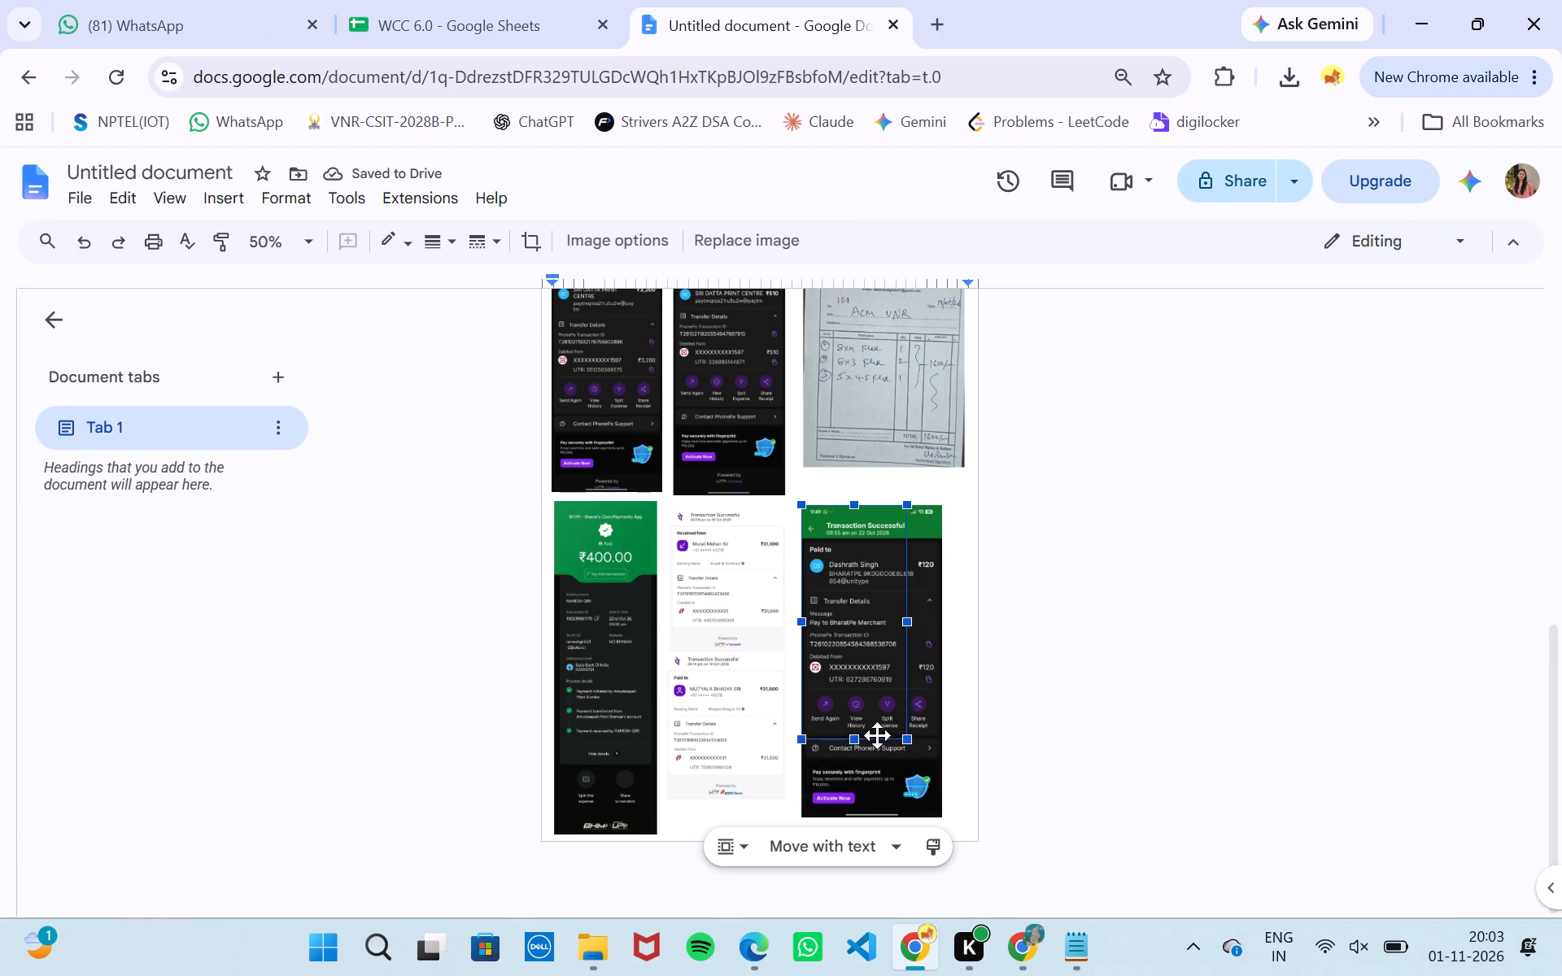
left_click_drag(877, 735, 864, 721)
left_click_drag(835, 654, 894, 647)
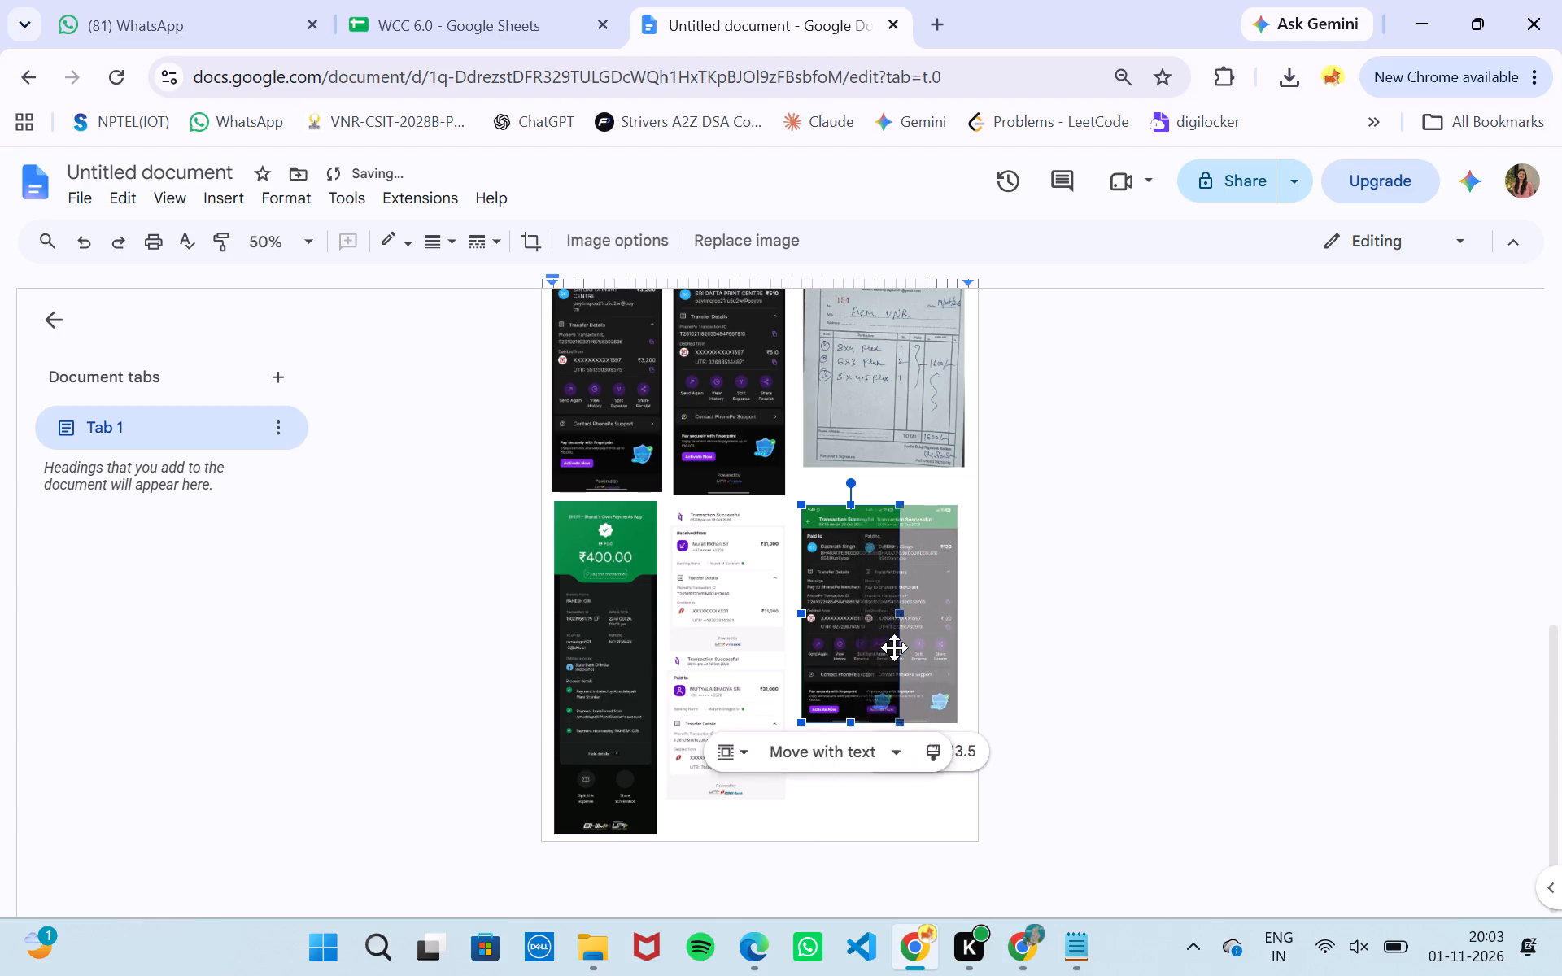
left_click_drag(894, 647, 905, 628)
left_click(1080, 682)
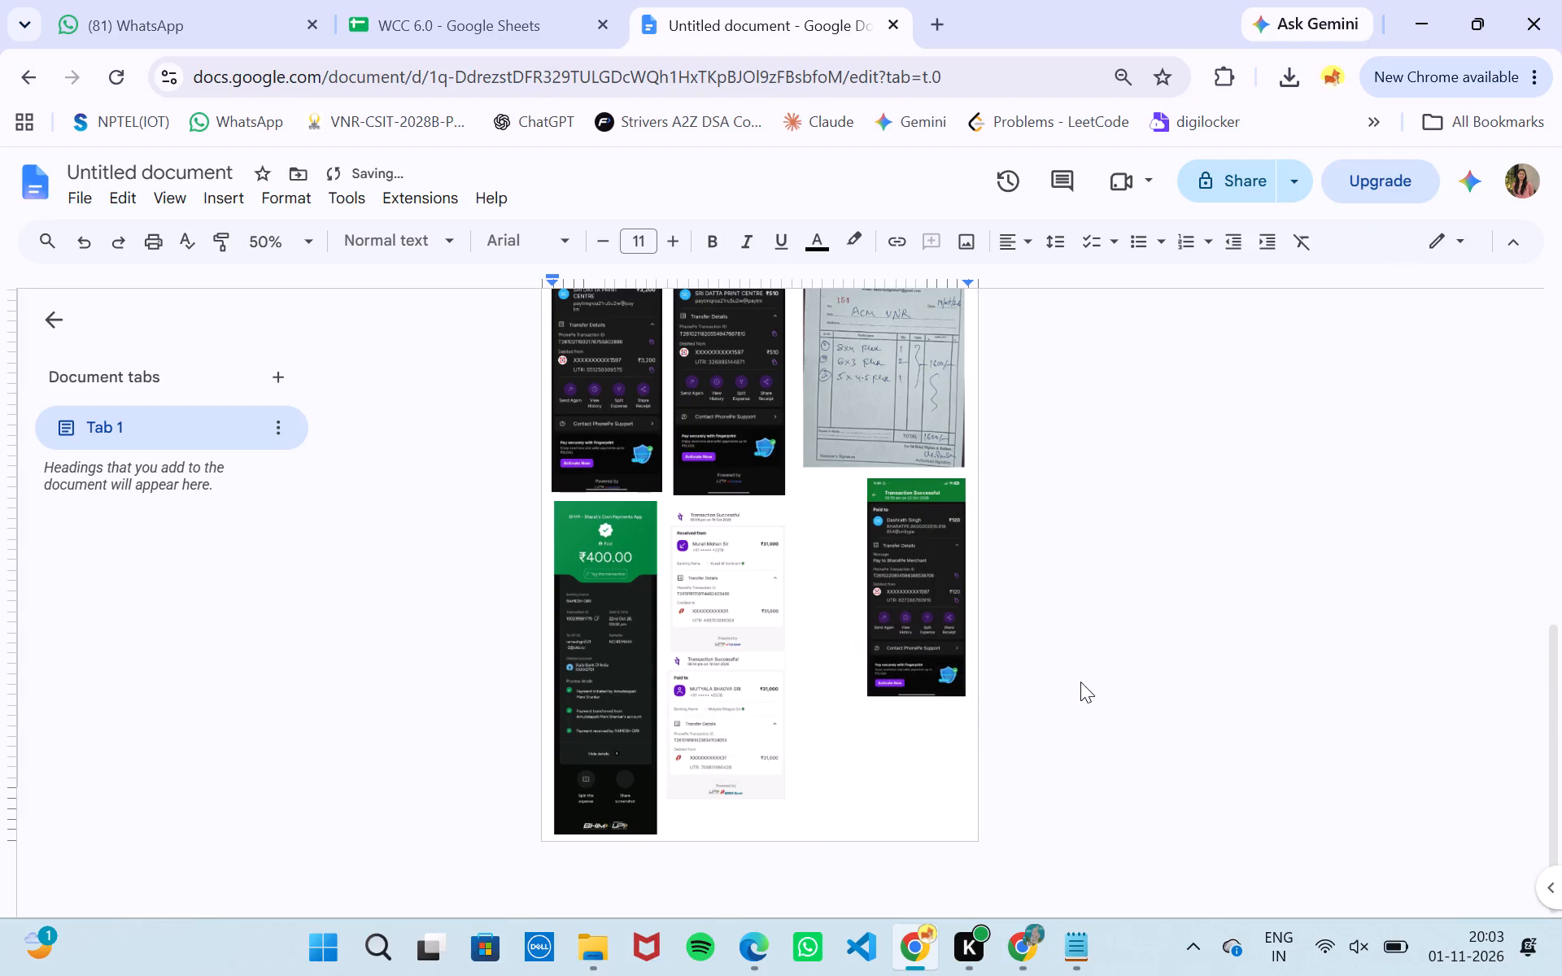
Move the petrol receipt from the first page to just below the ₹120 screenshot and shrink it to fit the page.
scroll(1077, 679, "up", 2)
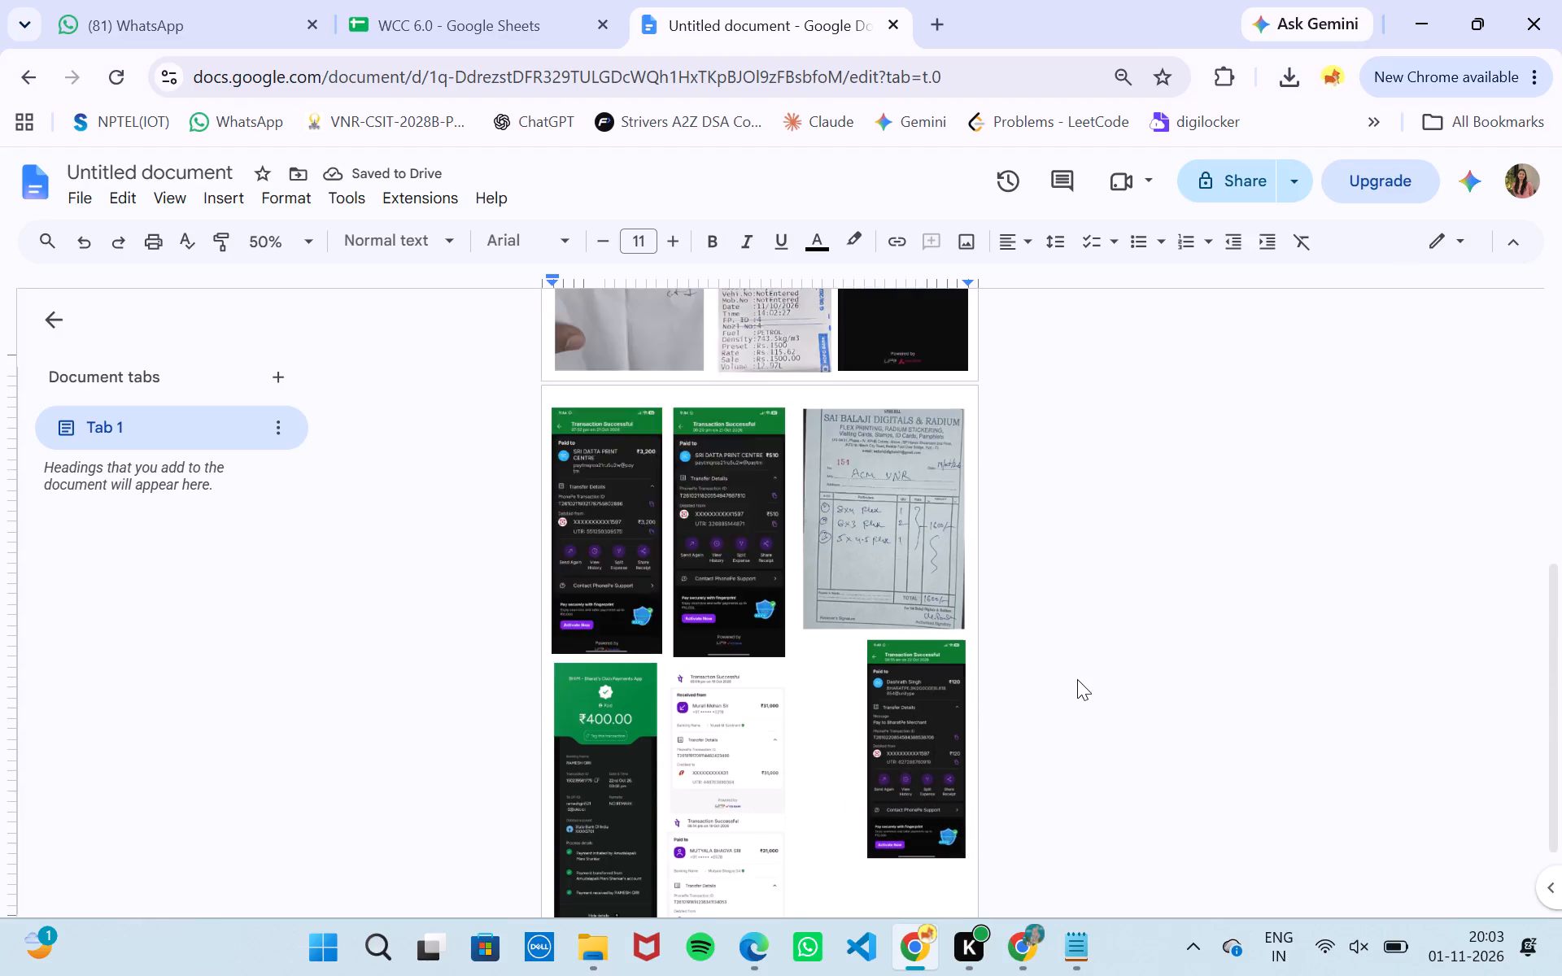
scroll(1077, 679, "up", 3)
left_click(775, 666)
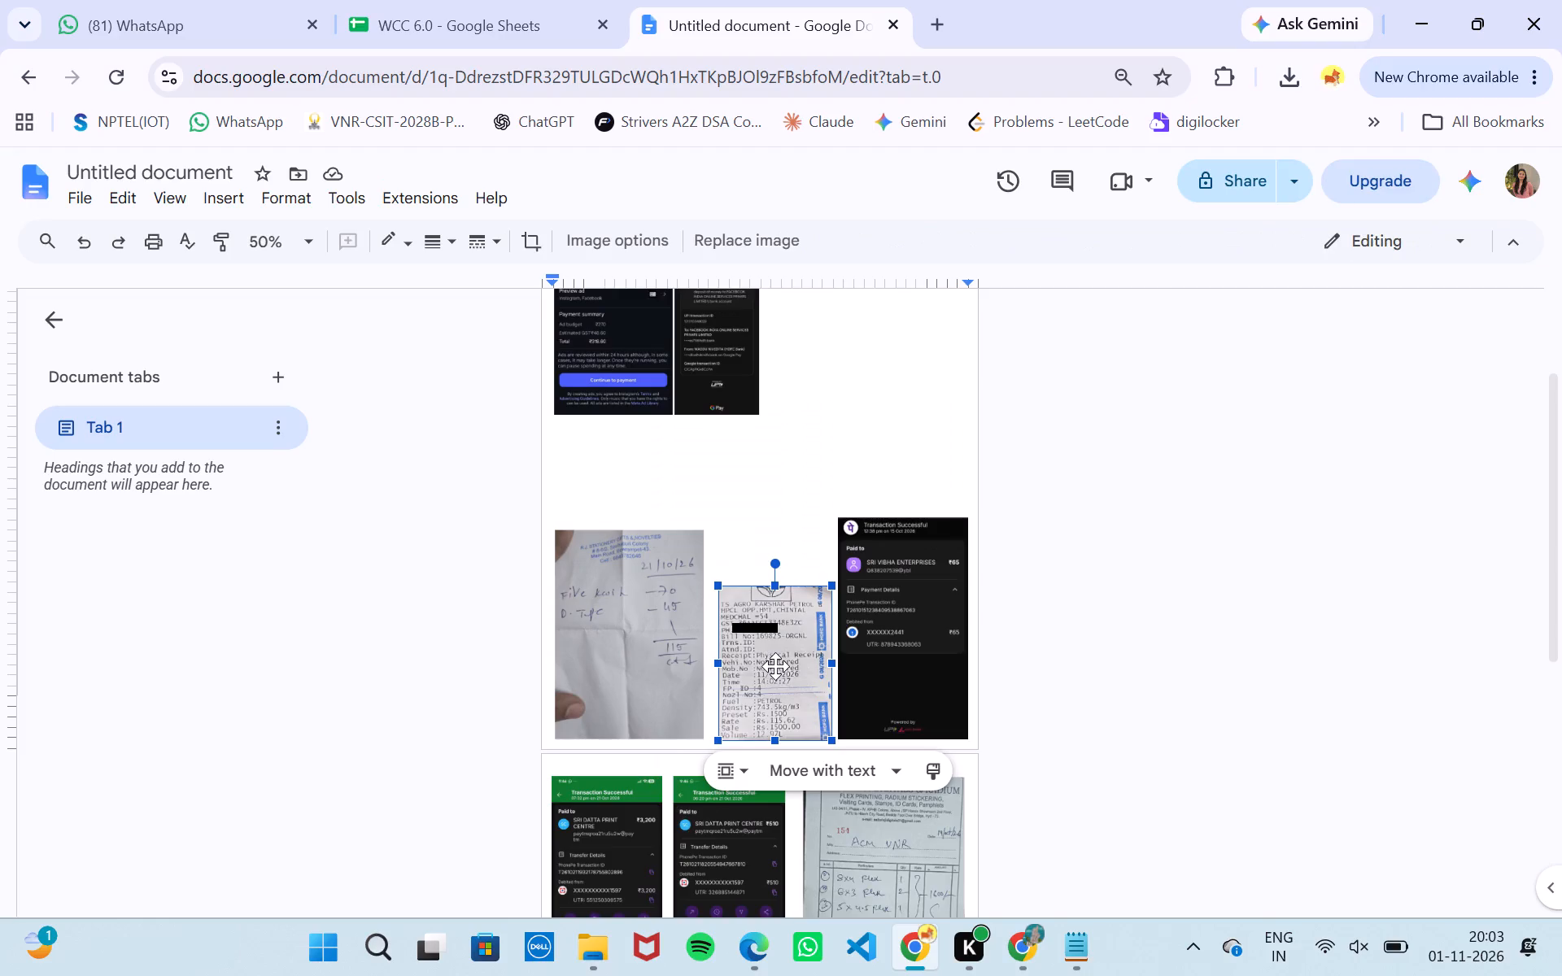
left_click_drag(783, 677, 797, 721)
left_click_drag(797, 721, 890, 879)
scroll(1035, 824, "down", 2)
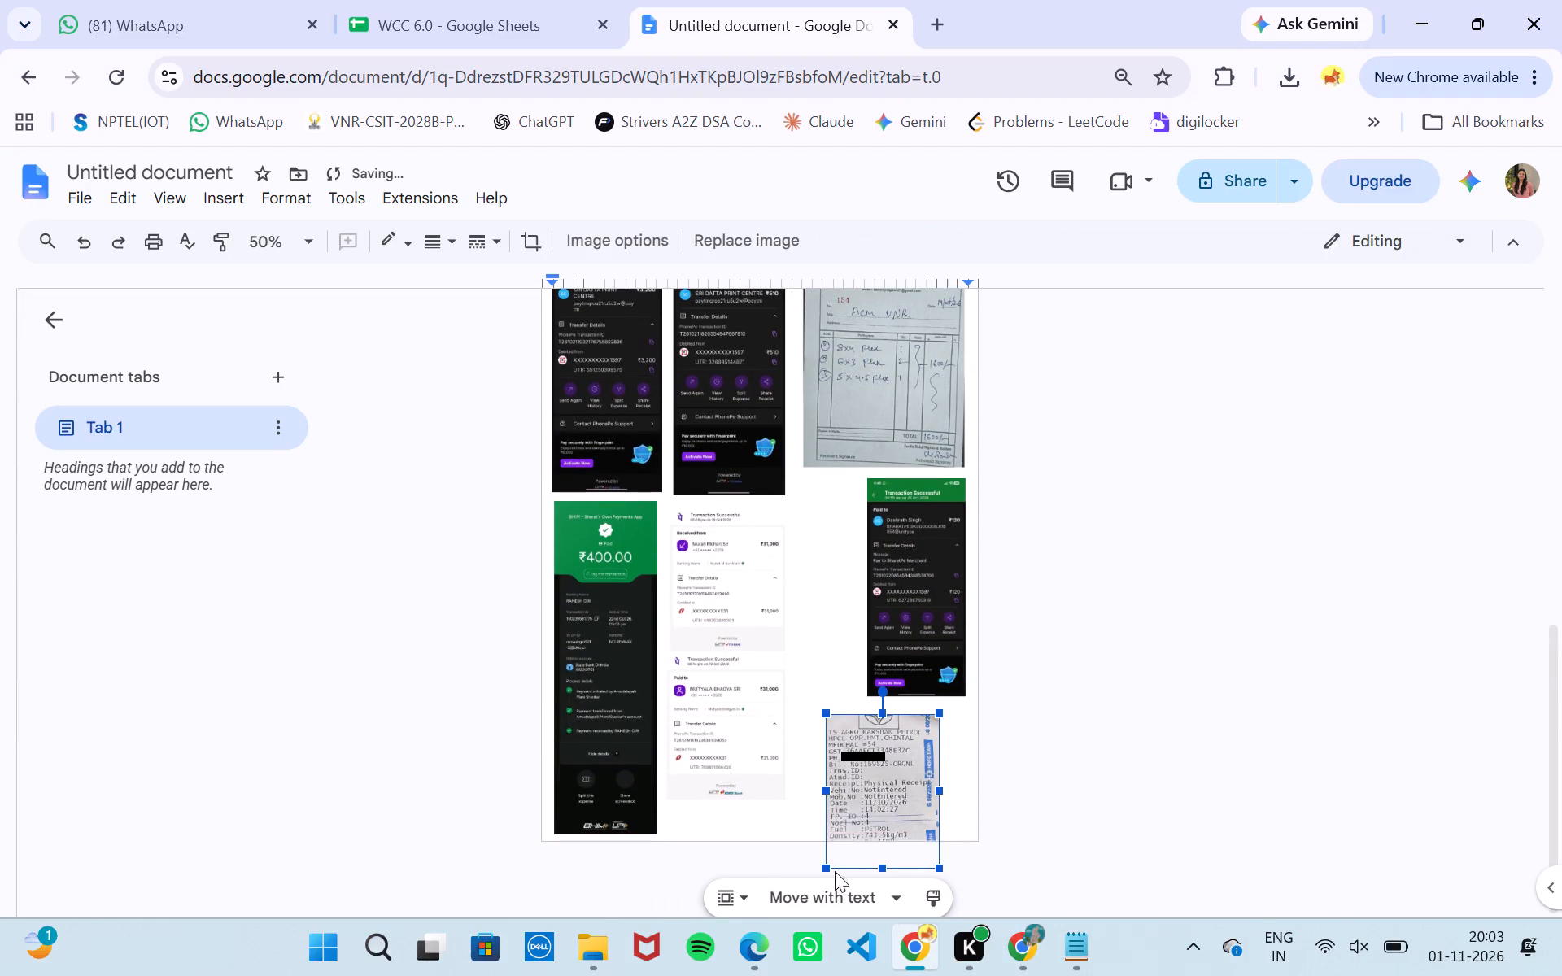
left_click_drag(825, 871, 890, 830)
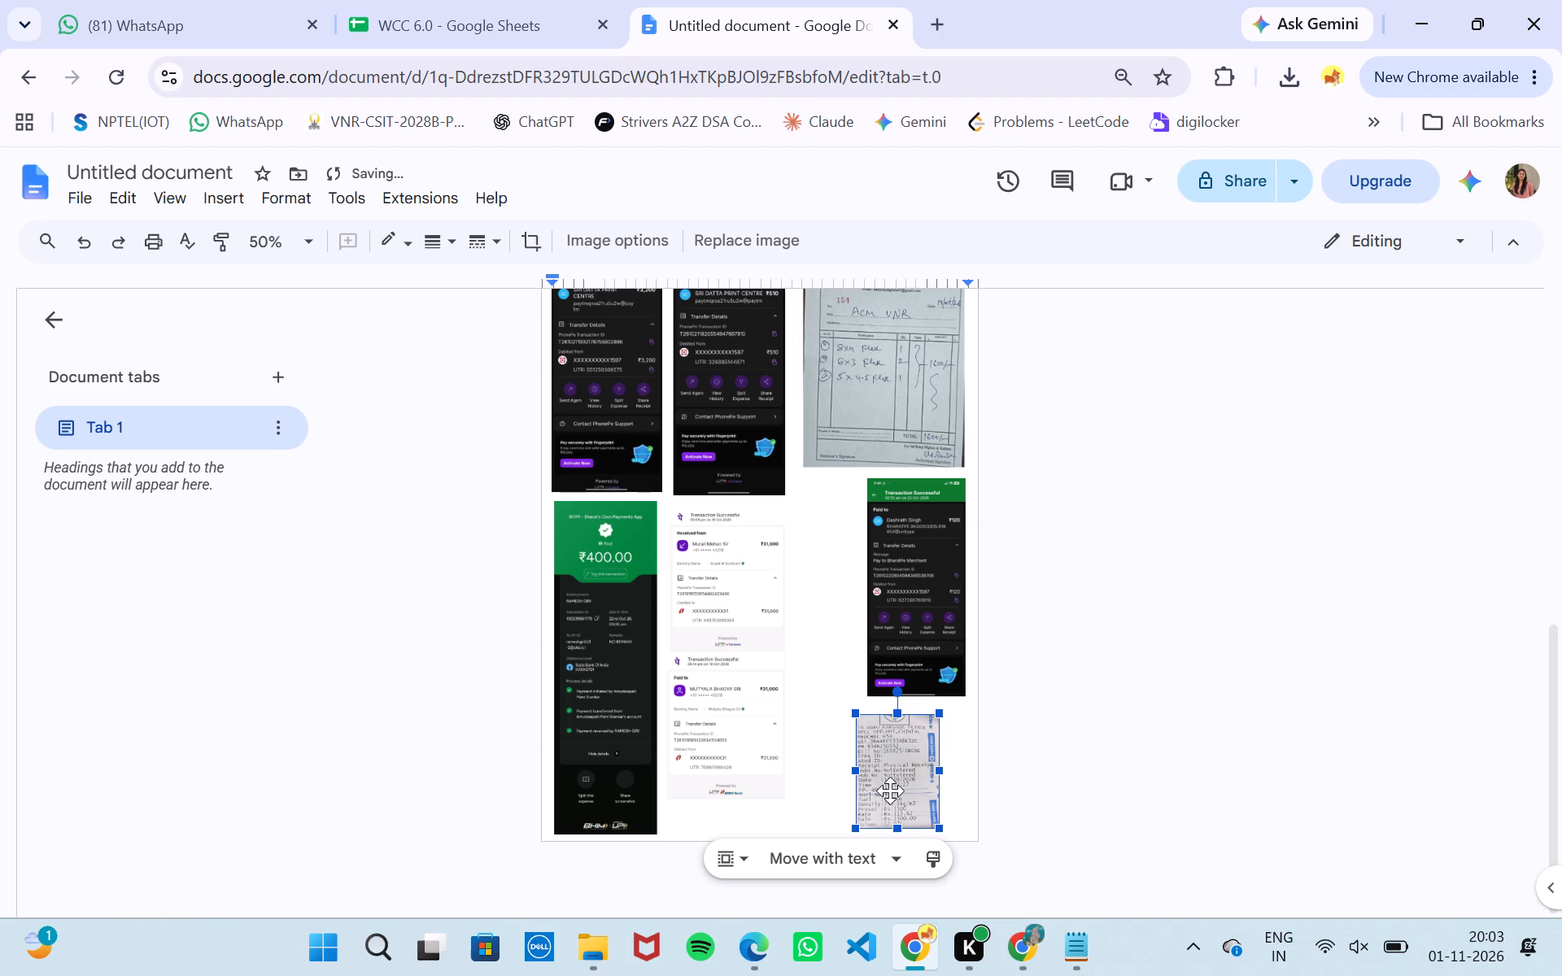
left_click_drag(890, 791, 926, 784)
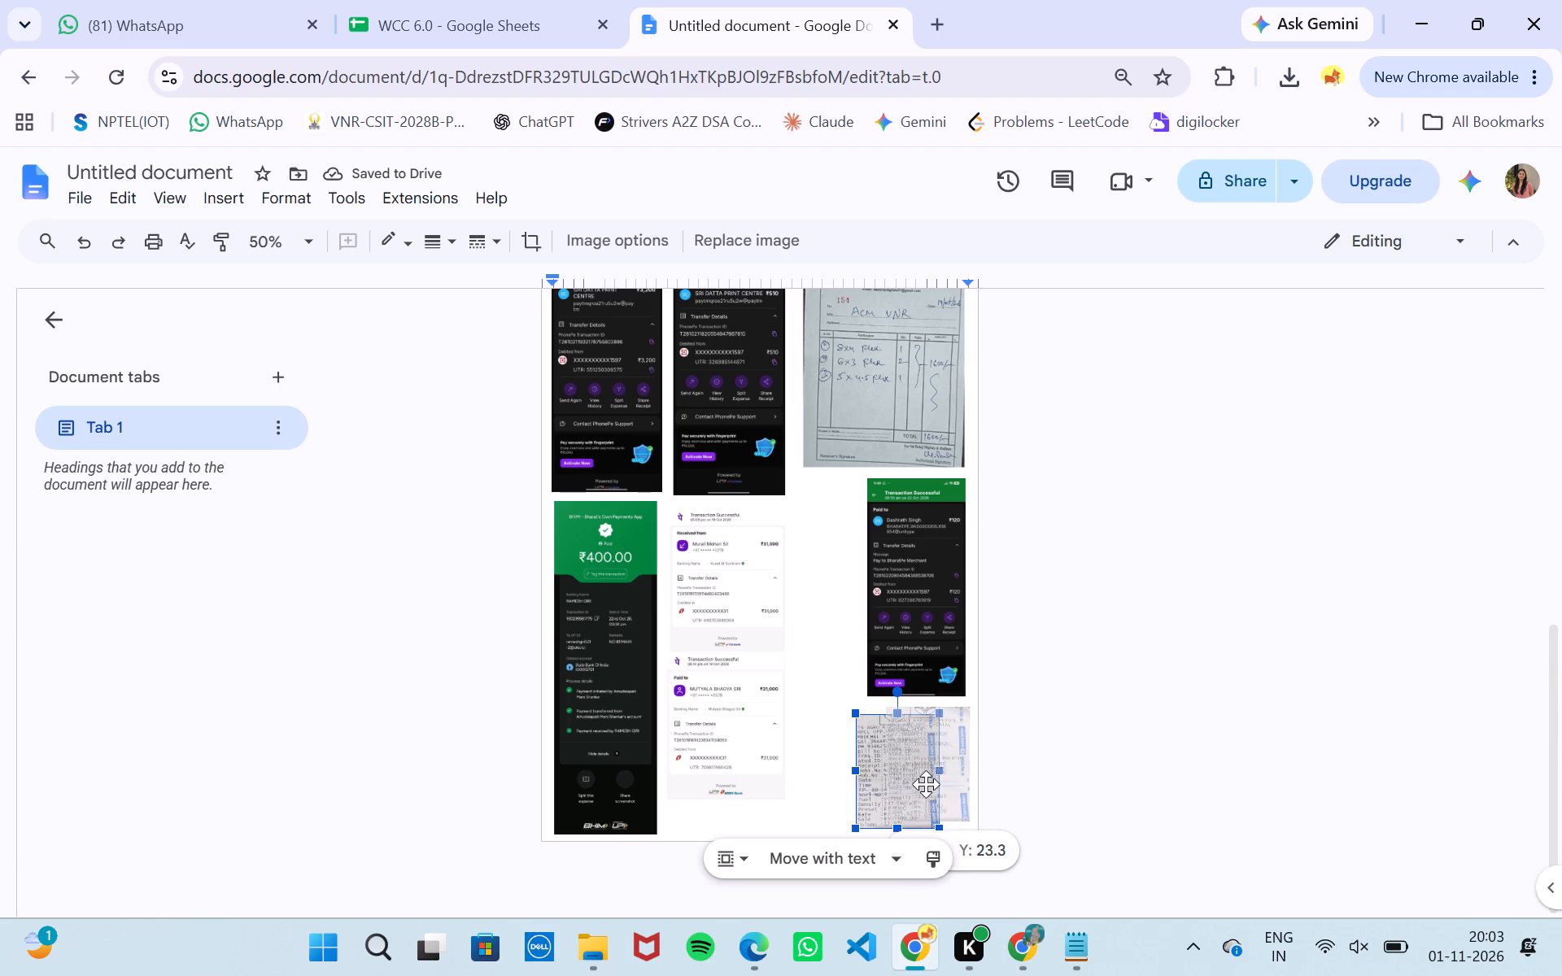
left_click_drag(926, 784, 922, 784)
left_click(1069, 739)
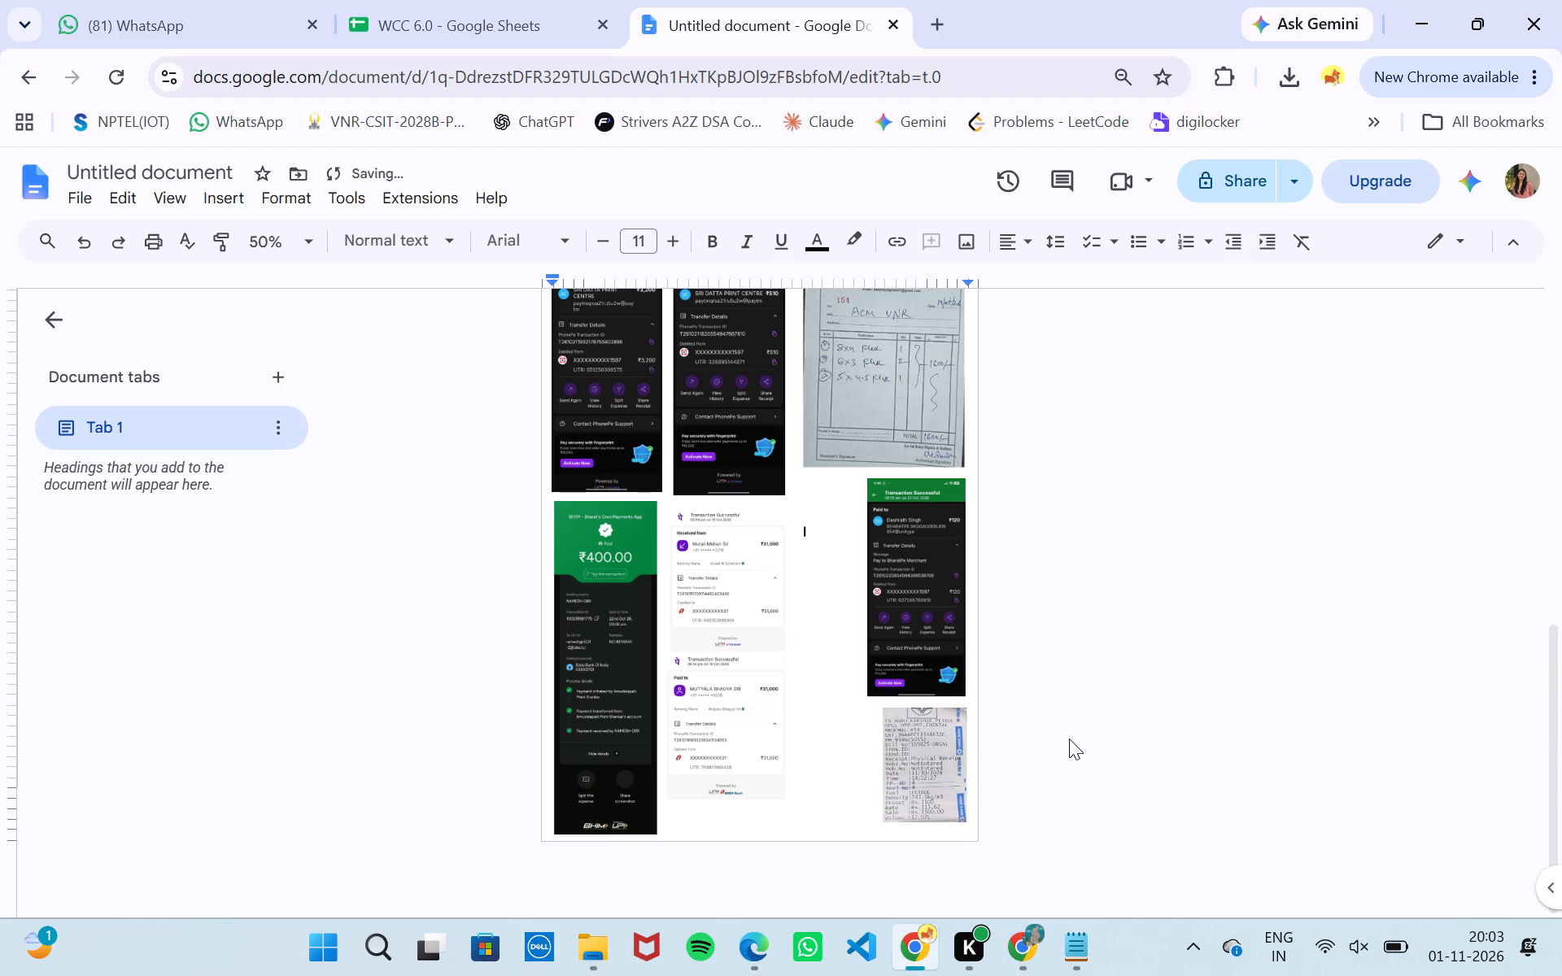
Shift the petrol receipt and the ₹120 screenshot slightly left, toward the middle of the space under the Sai Balaji bill.
left_click(948, 762)
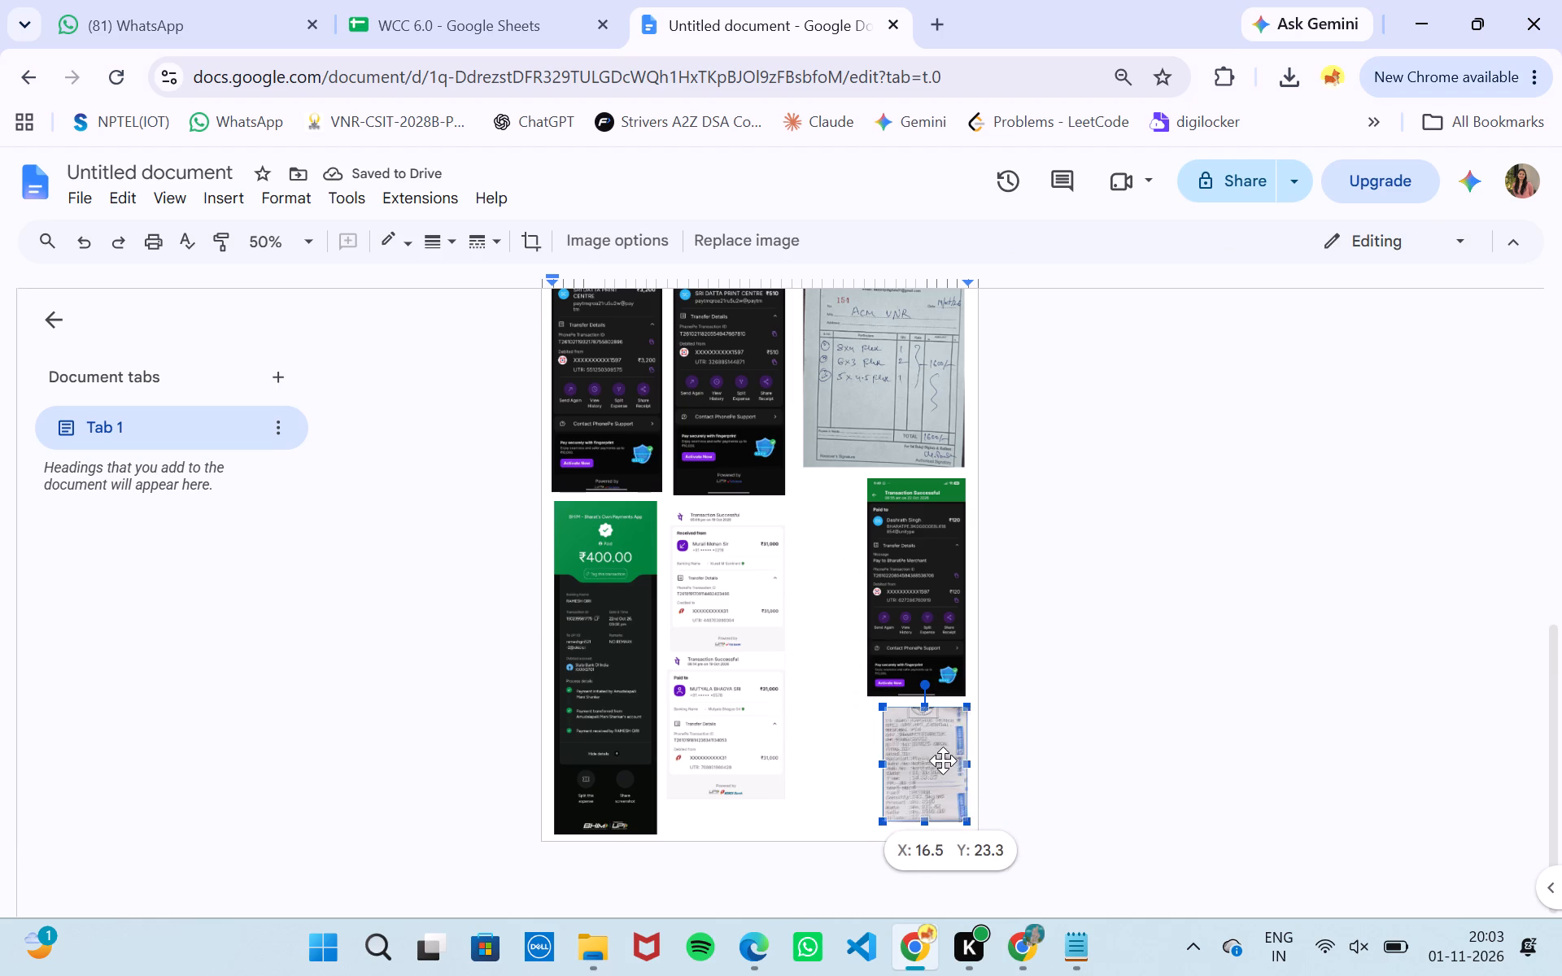
left_click(1074, 747)
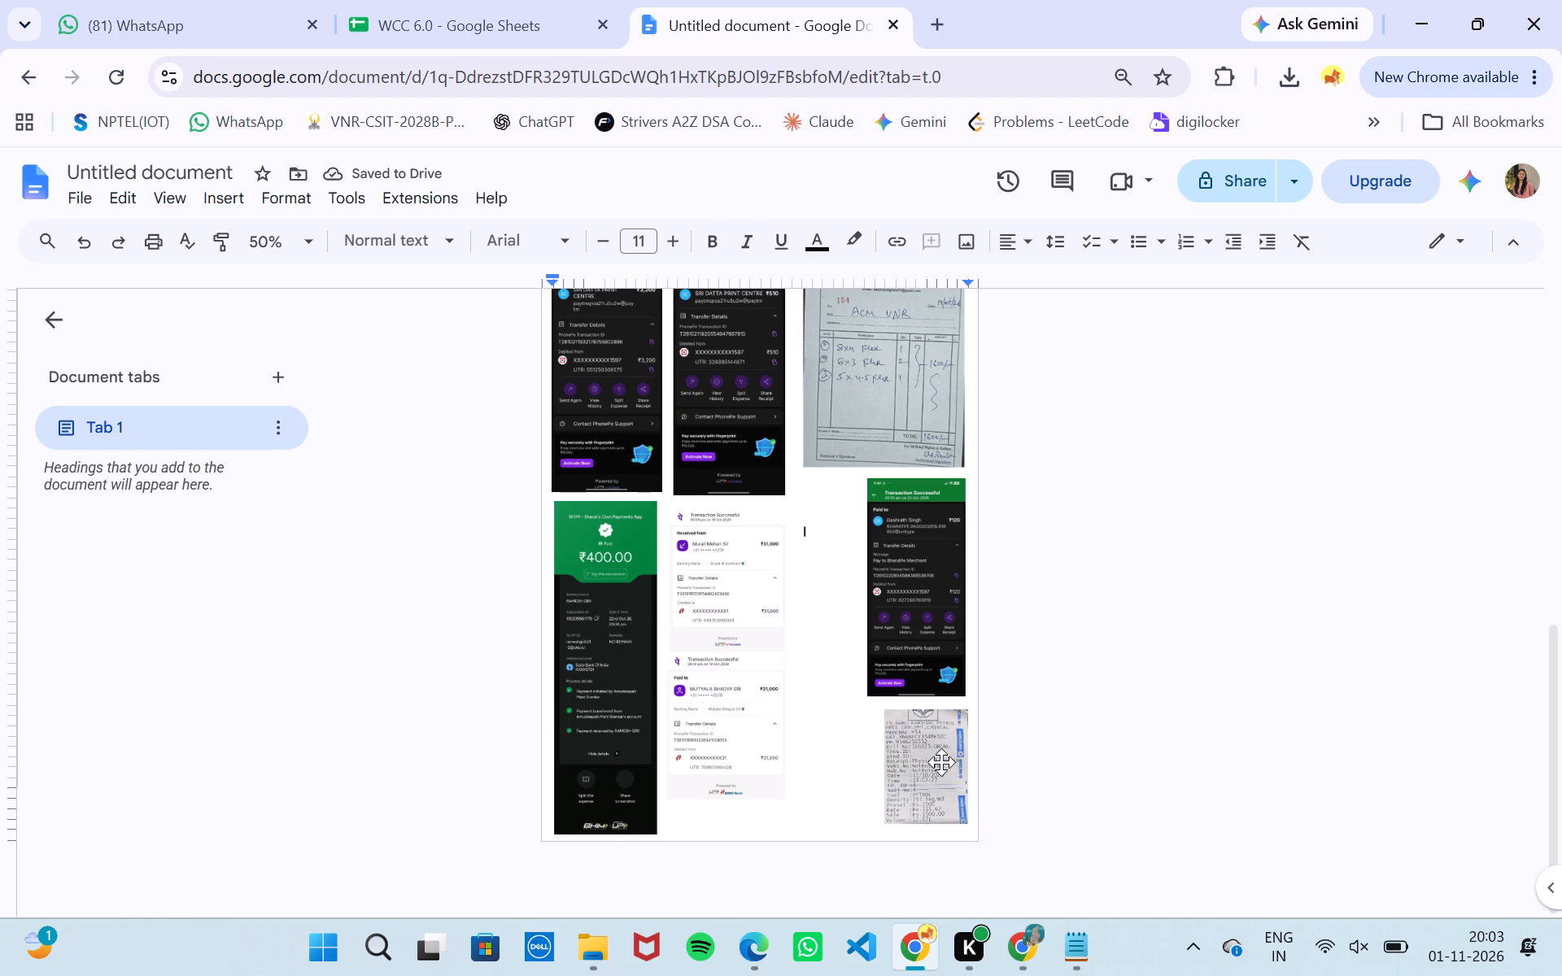
left_click(941, 762)
key("Left")
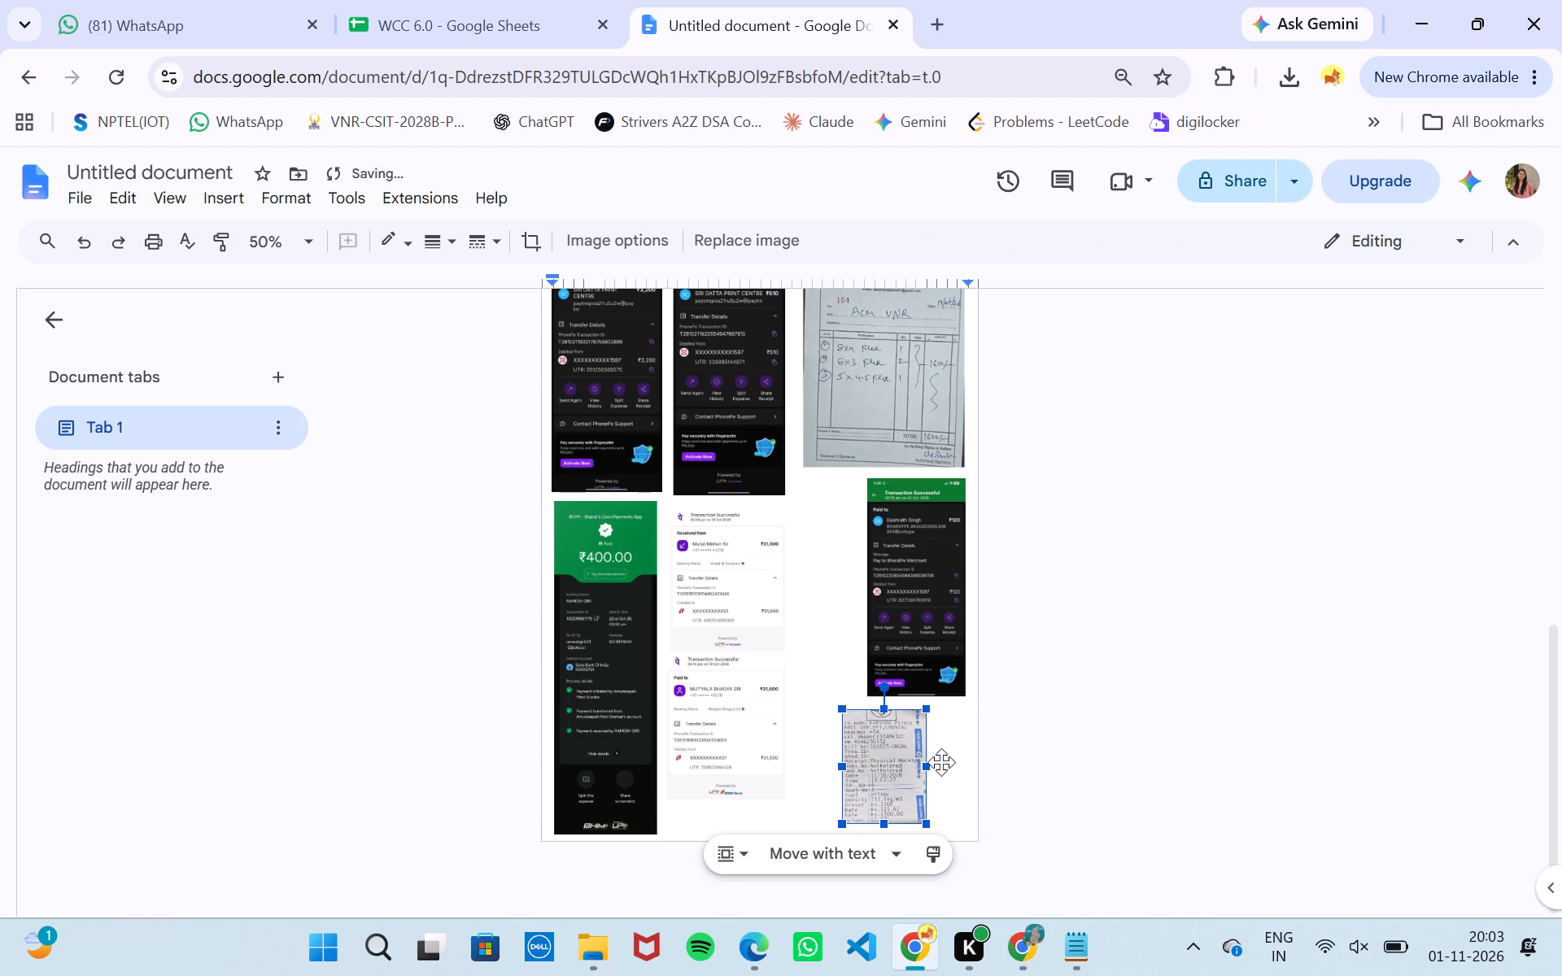
left_click(920, 615)
key("Left")
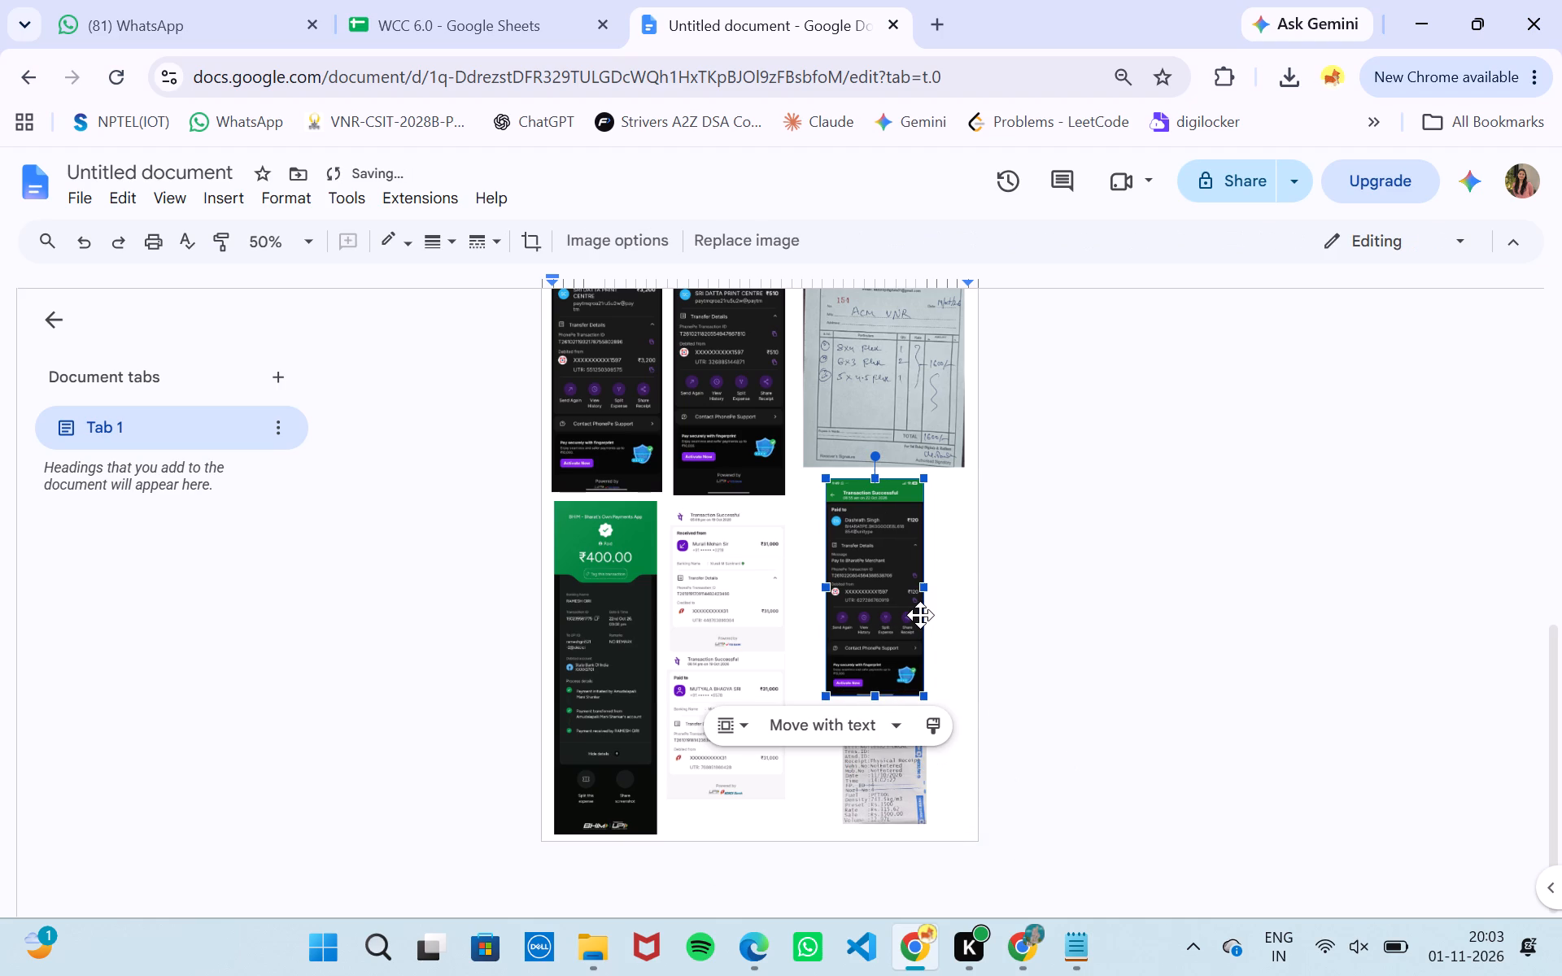
left_click(1203, 649)
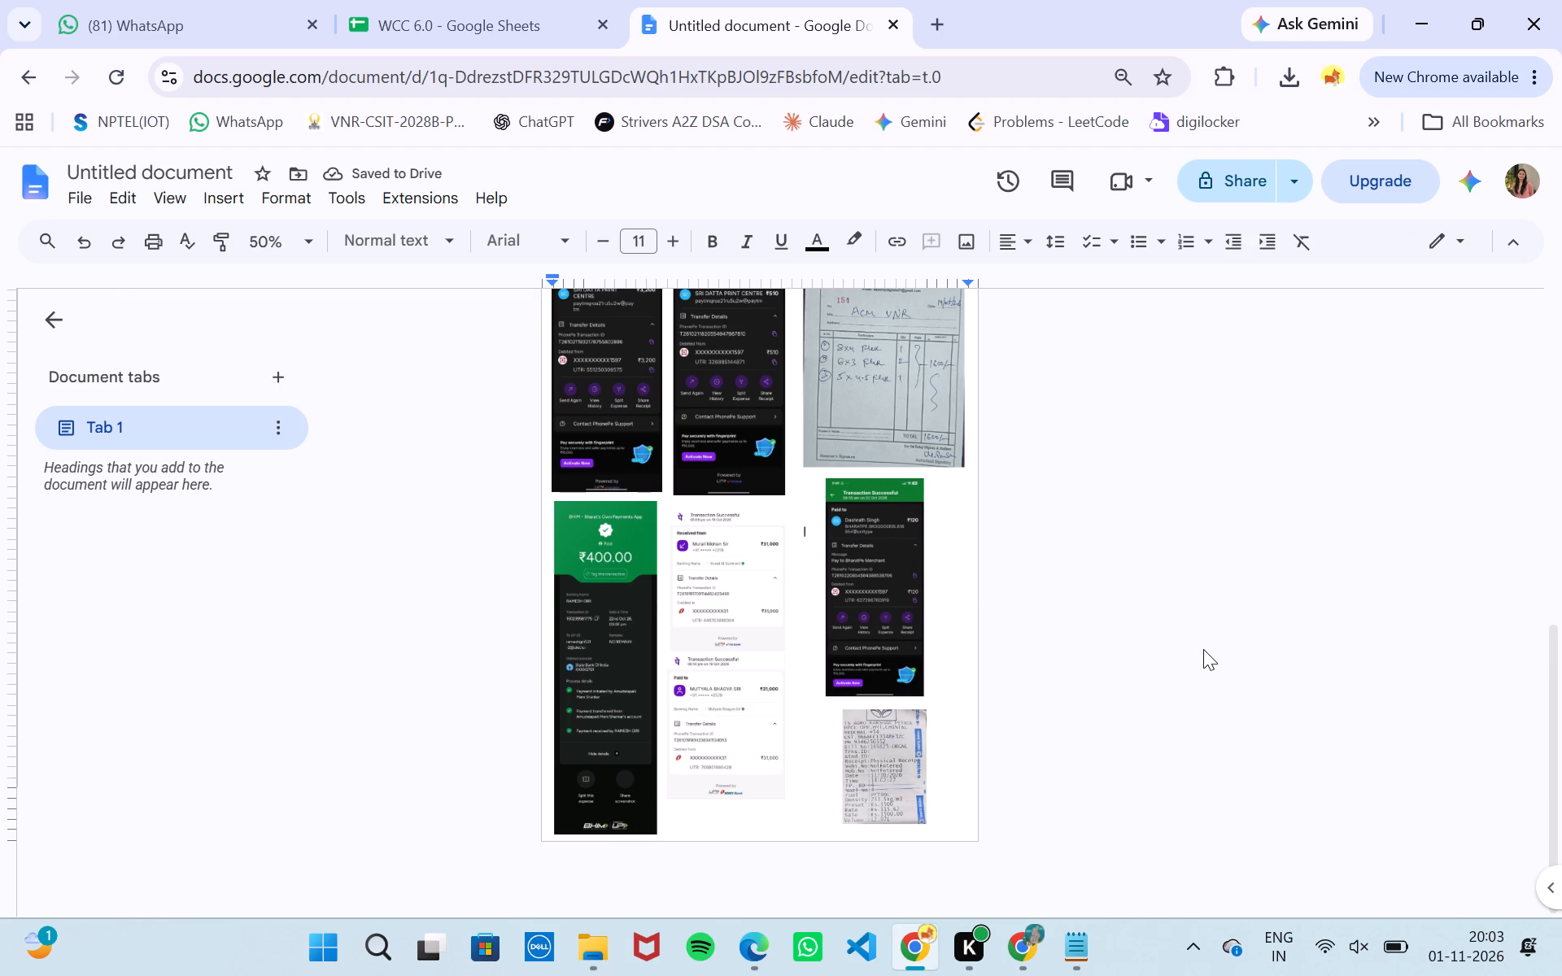
left_click(1223, 605)
Switch to the WCC 6.0 spreadsheet and clear the bill note of the Newsletter sample + Cheques row.
scroll(1223, 605, "up", 7)
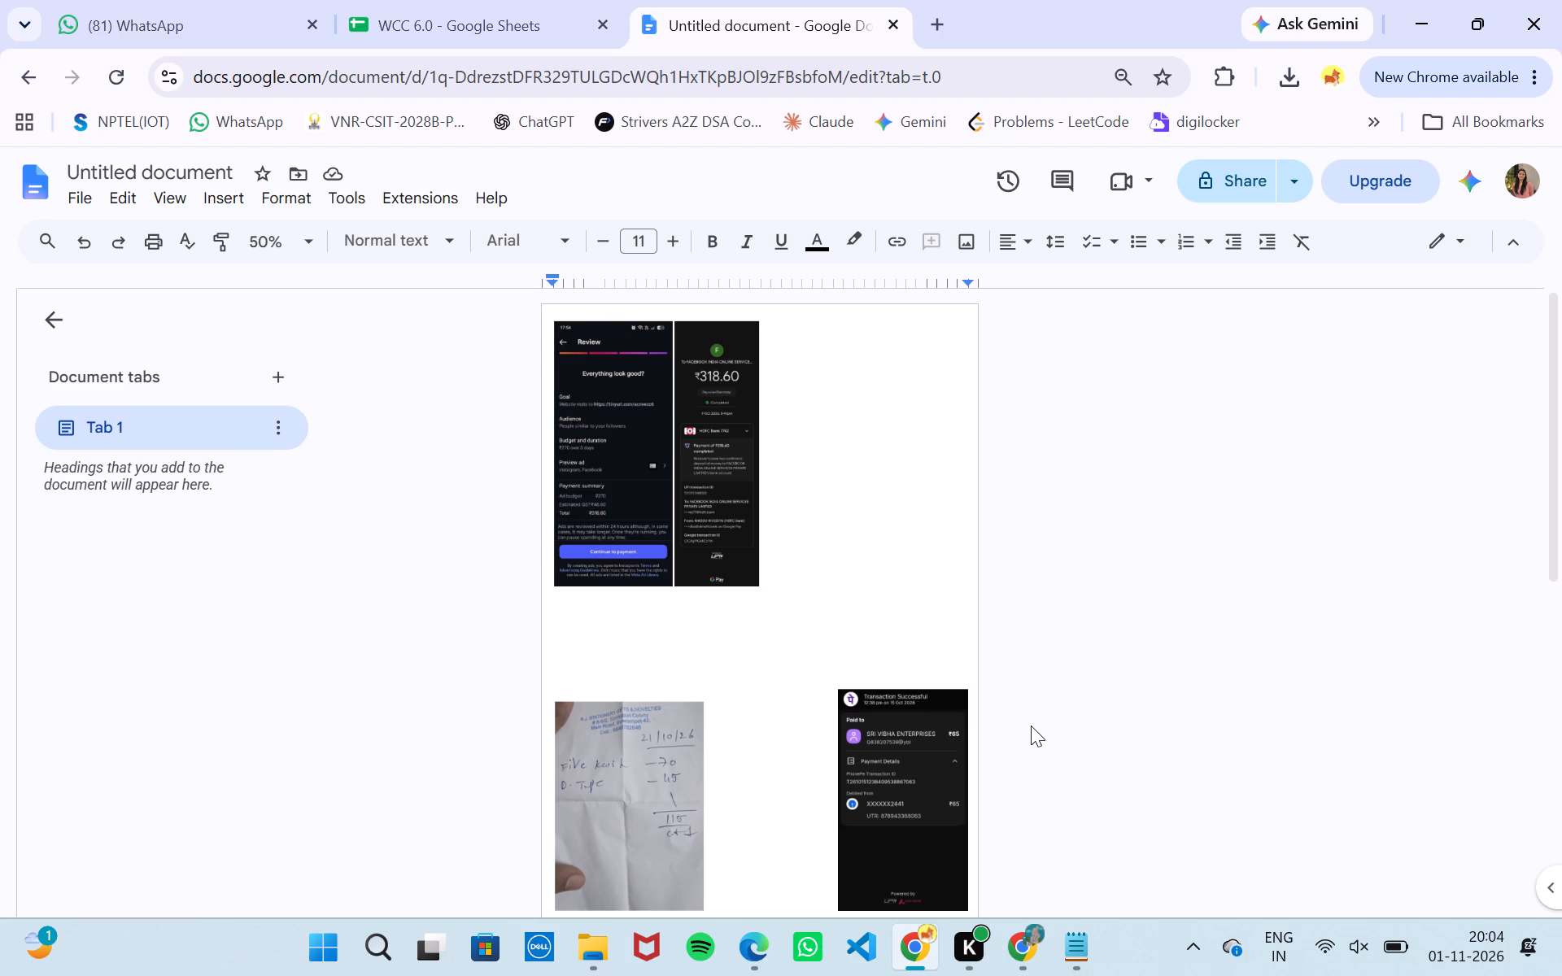
left_click(512, 2)
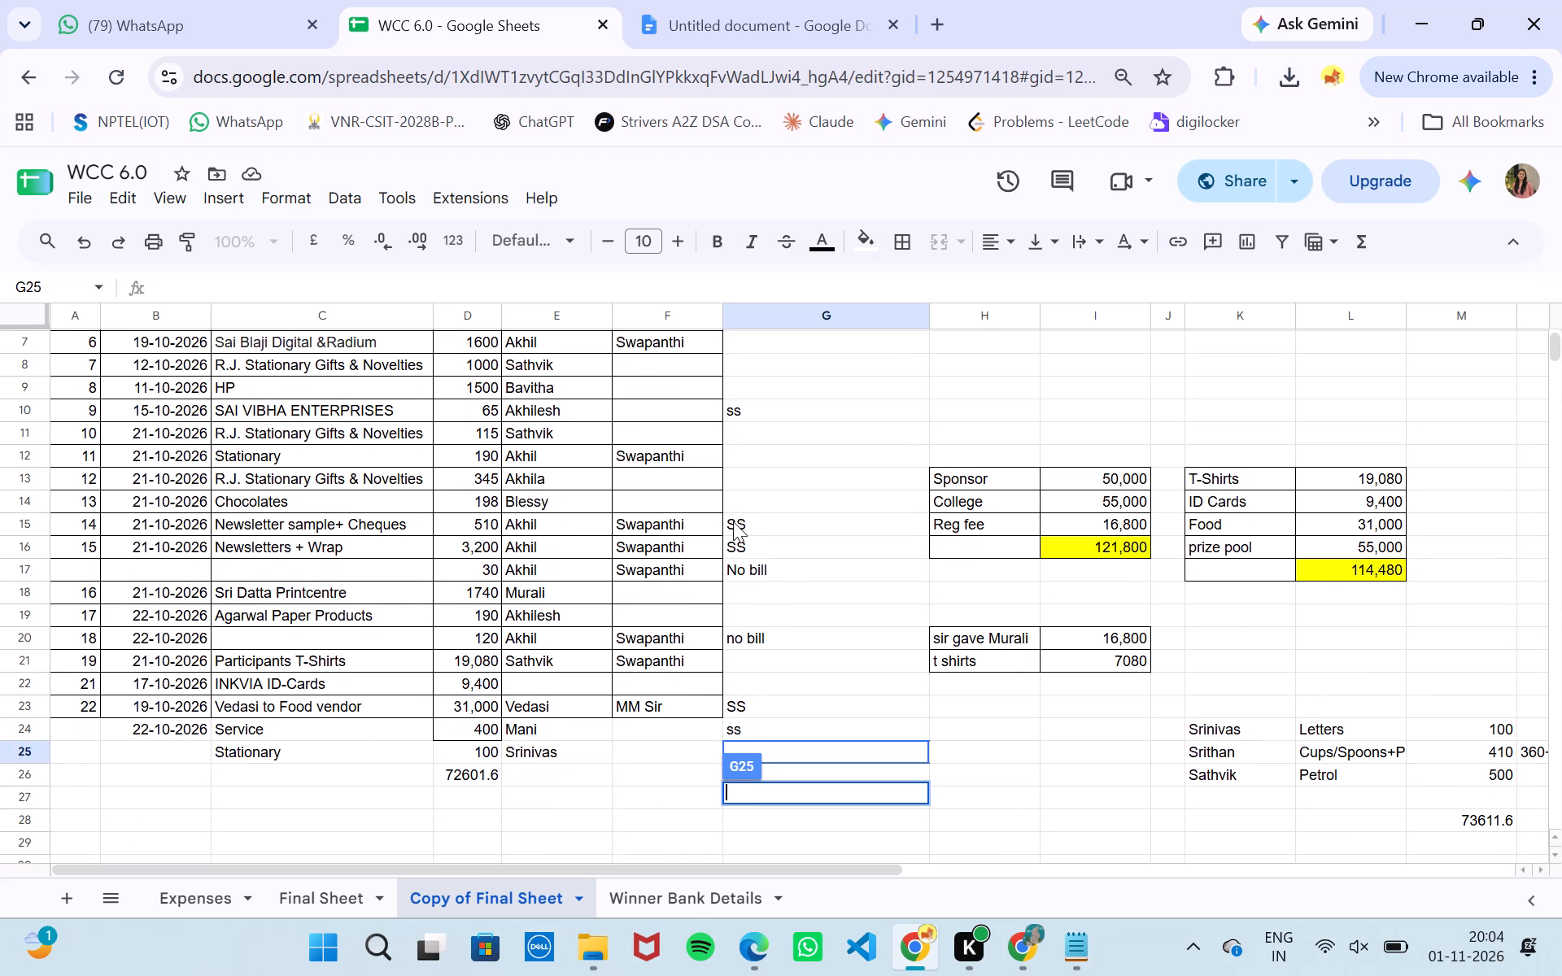
double_click(733, 522)
key("BackSpace")
key("BackSpace")
key("BackSpace")
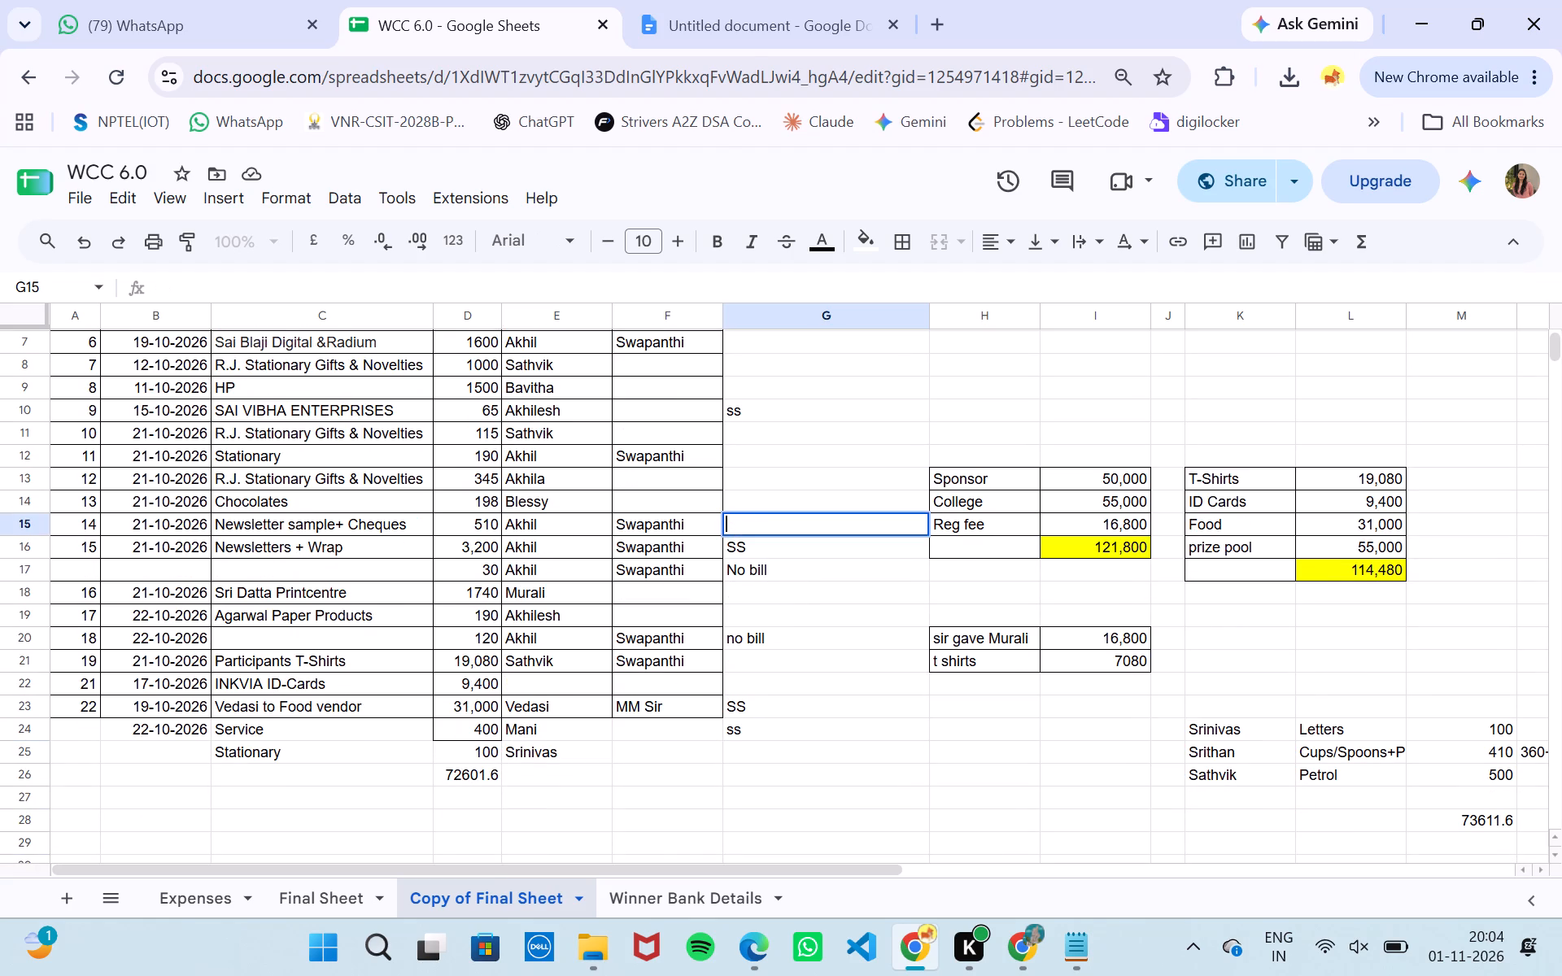
Return to the untitled Google Docs document and select the ₹510 Sri Datta Print Centre payment screenshot.
left_click(742, 38)
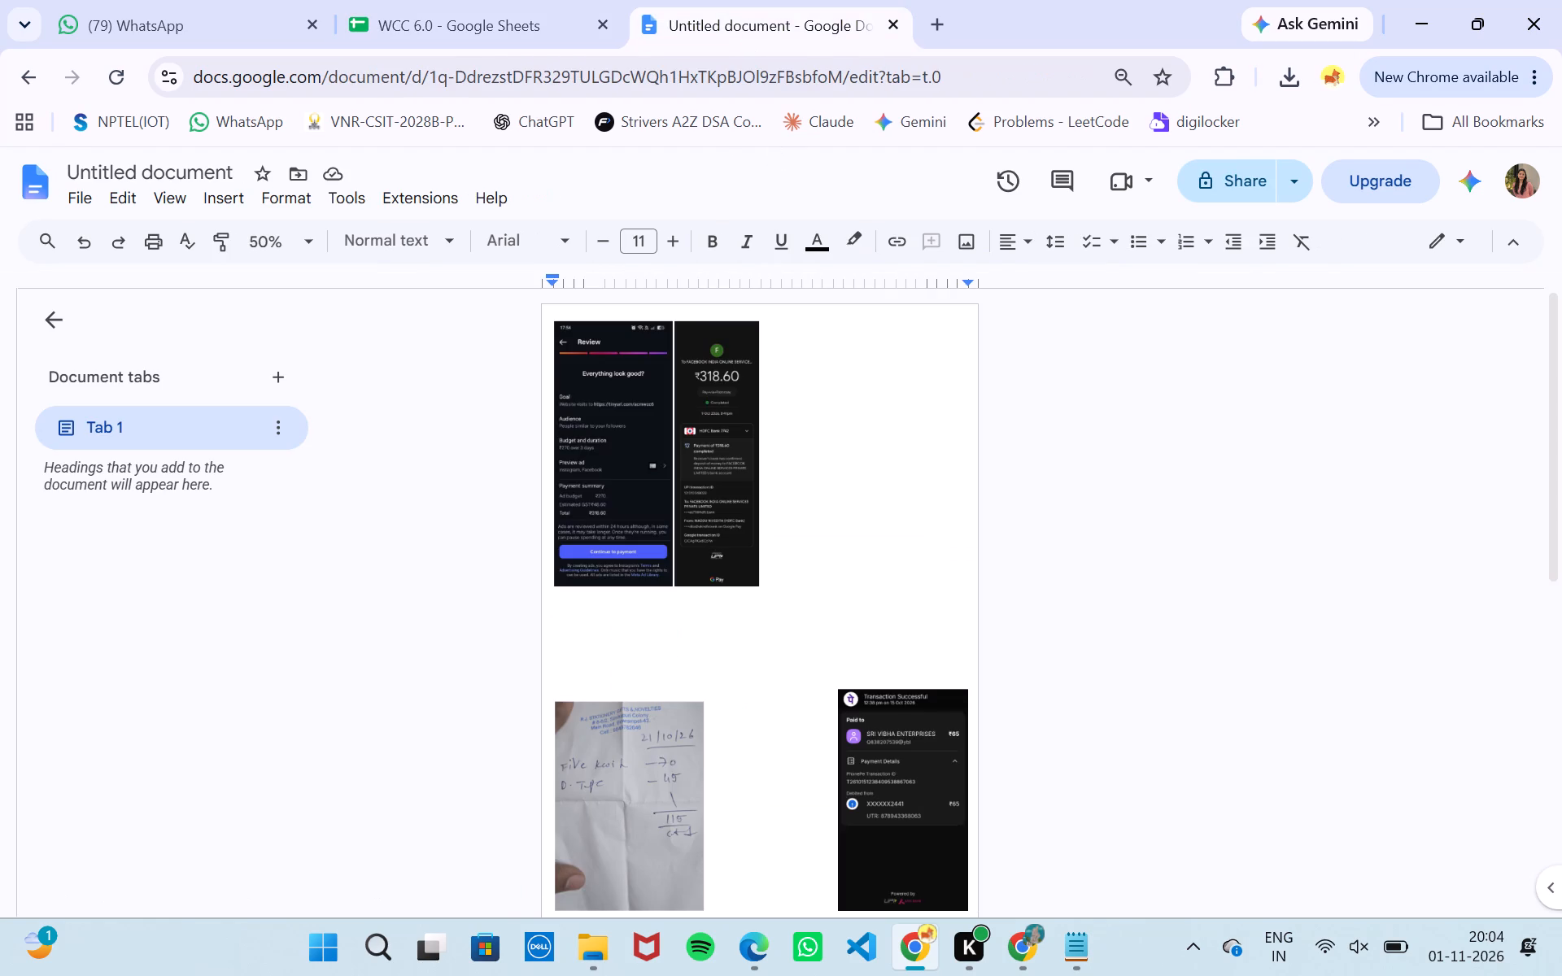
scroll(852, 555, "down", 7)
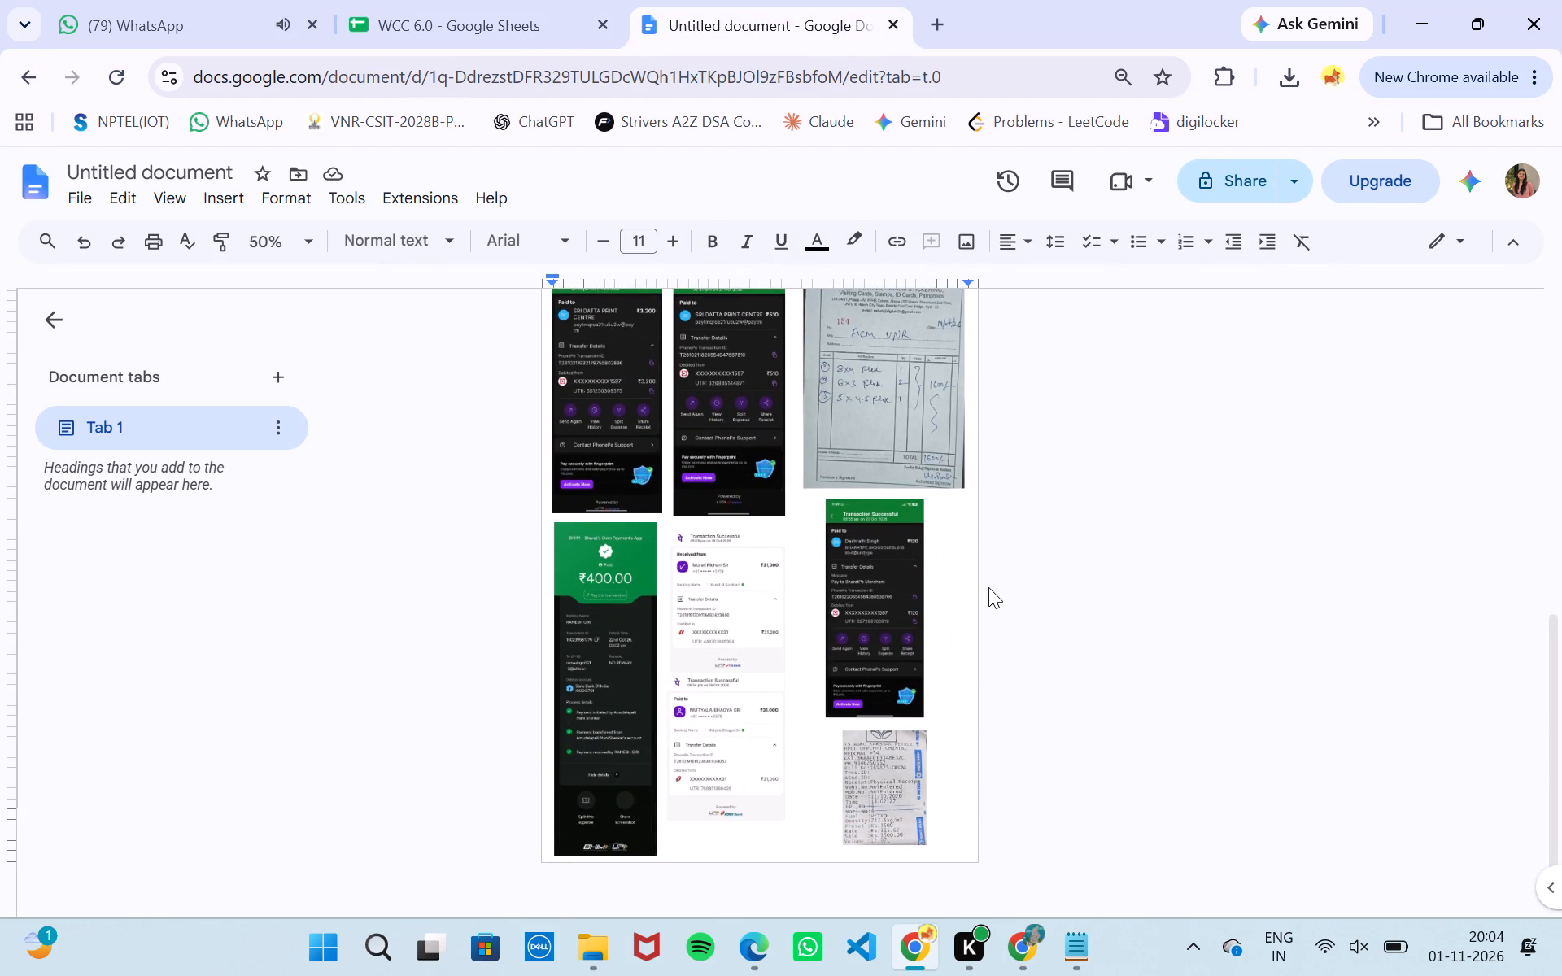
scroll(988, 587, "up", 1)
left_click(726, 446)
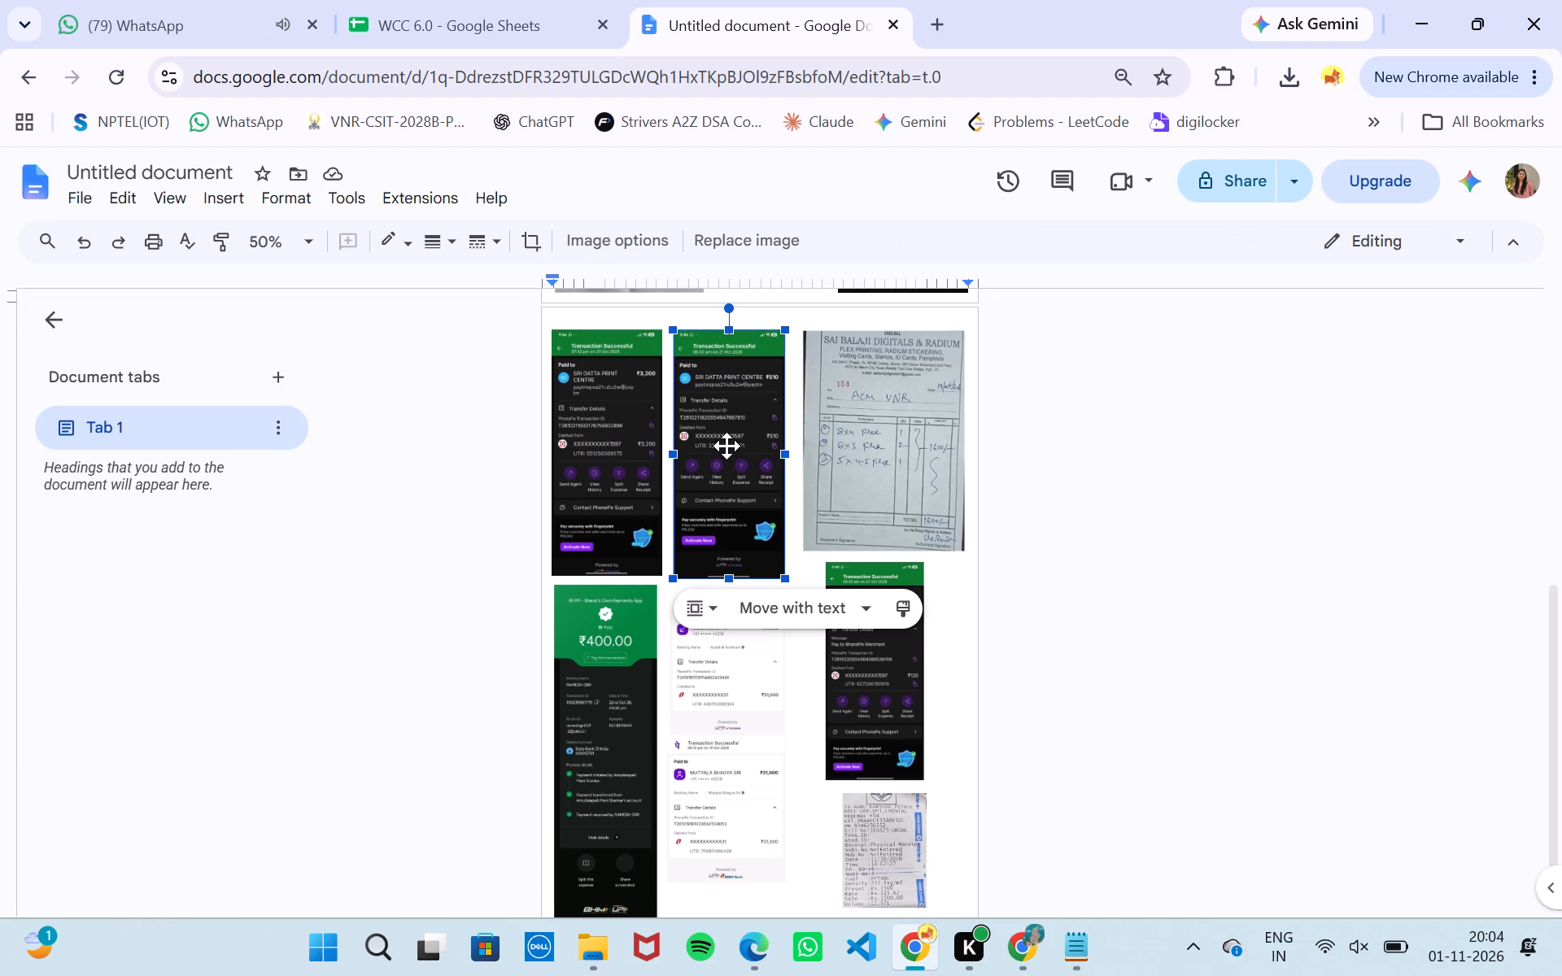
Delete the ₹510 Sri Datta Print Centre payment screenshot beside the ₹3,200 one in the document.
key("Delete")
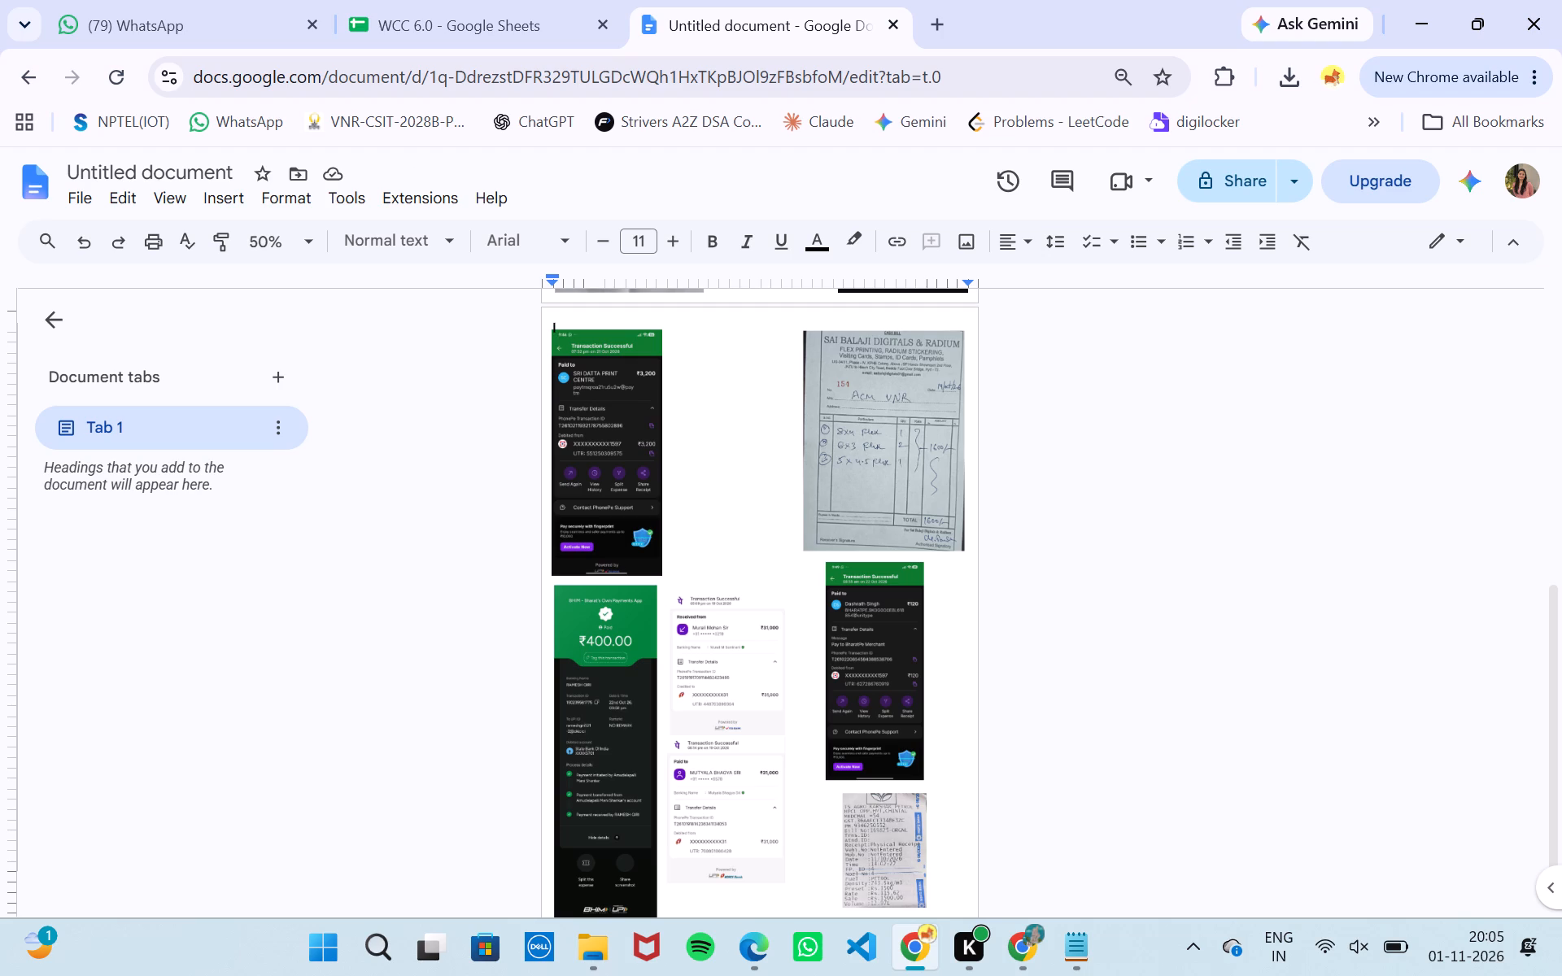
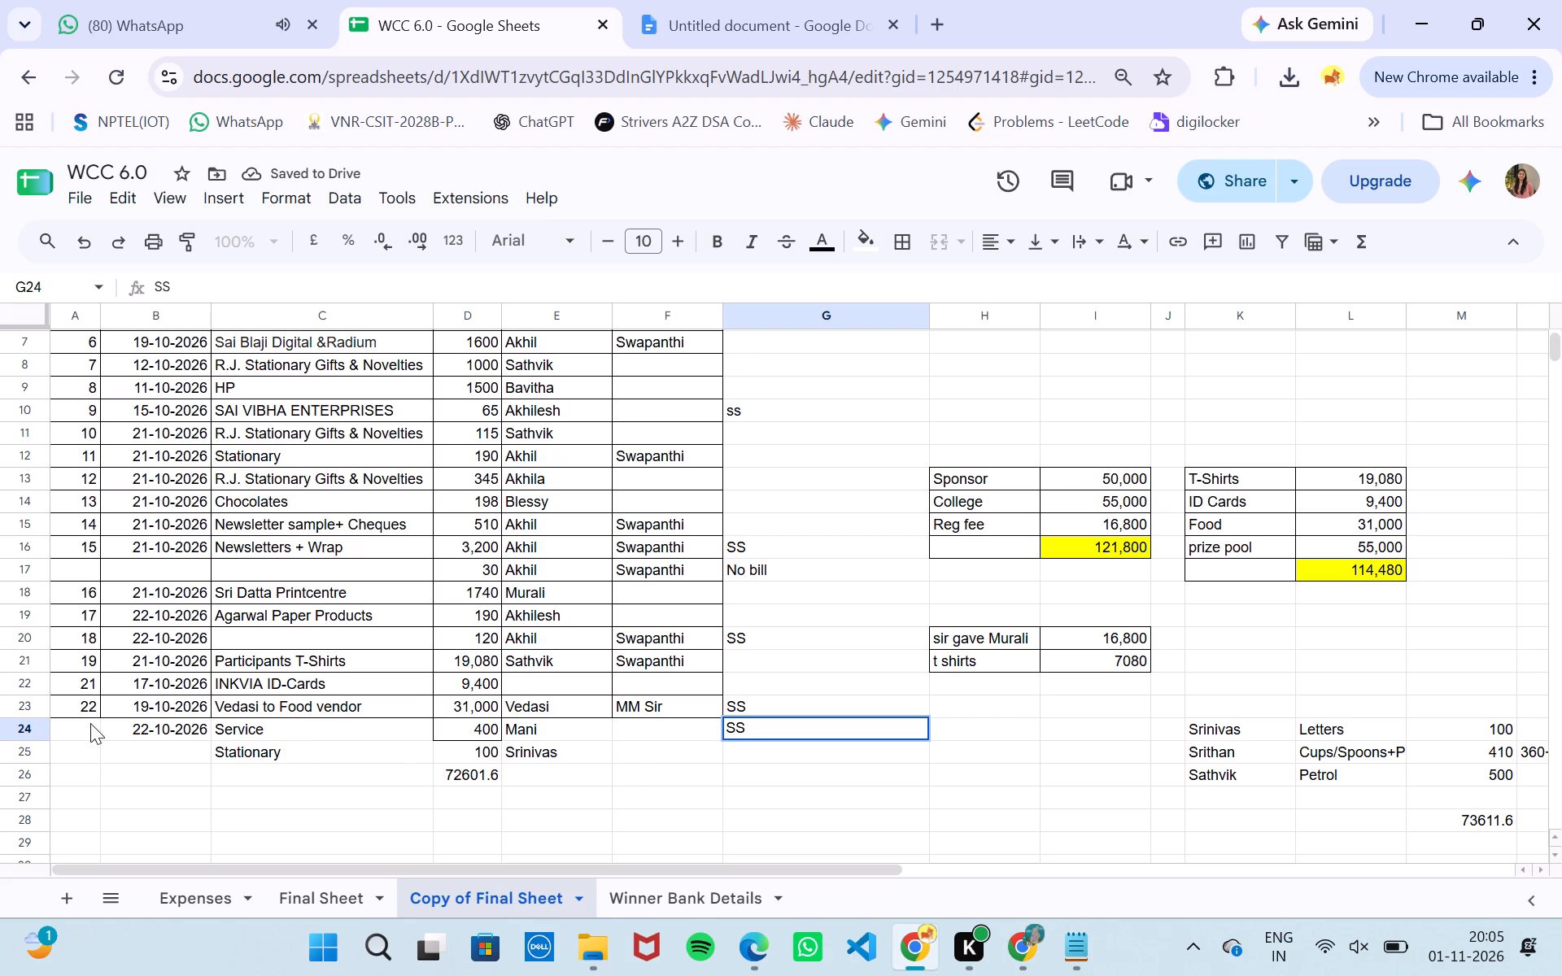
Select cells A24 to F24 of the Service expense row in the Copy of Final Sheet.
left_click_drag(84, 723, 680, 735)
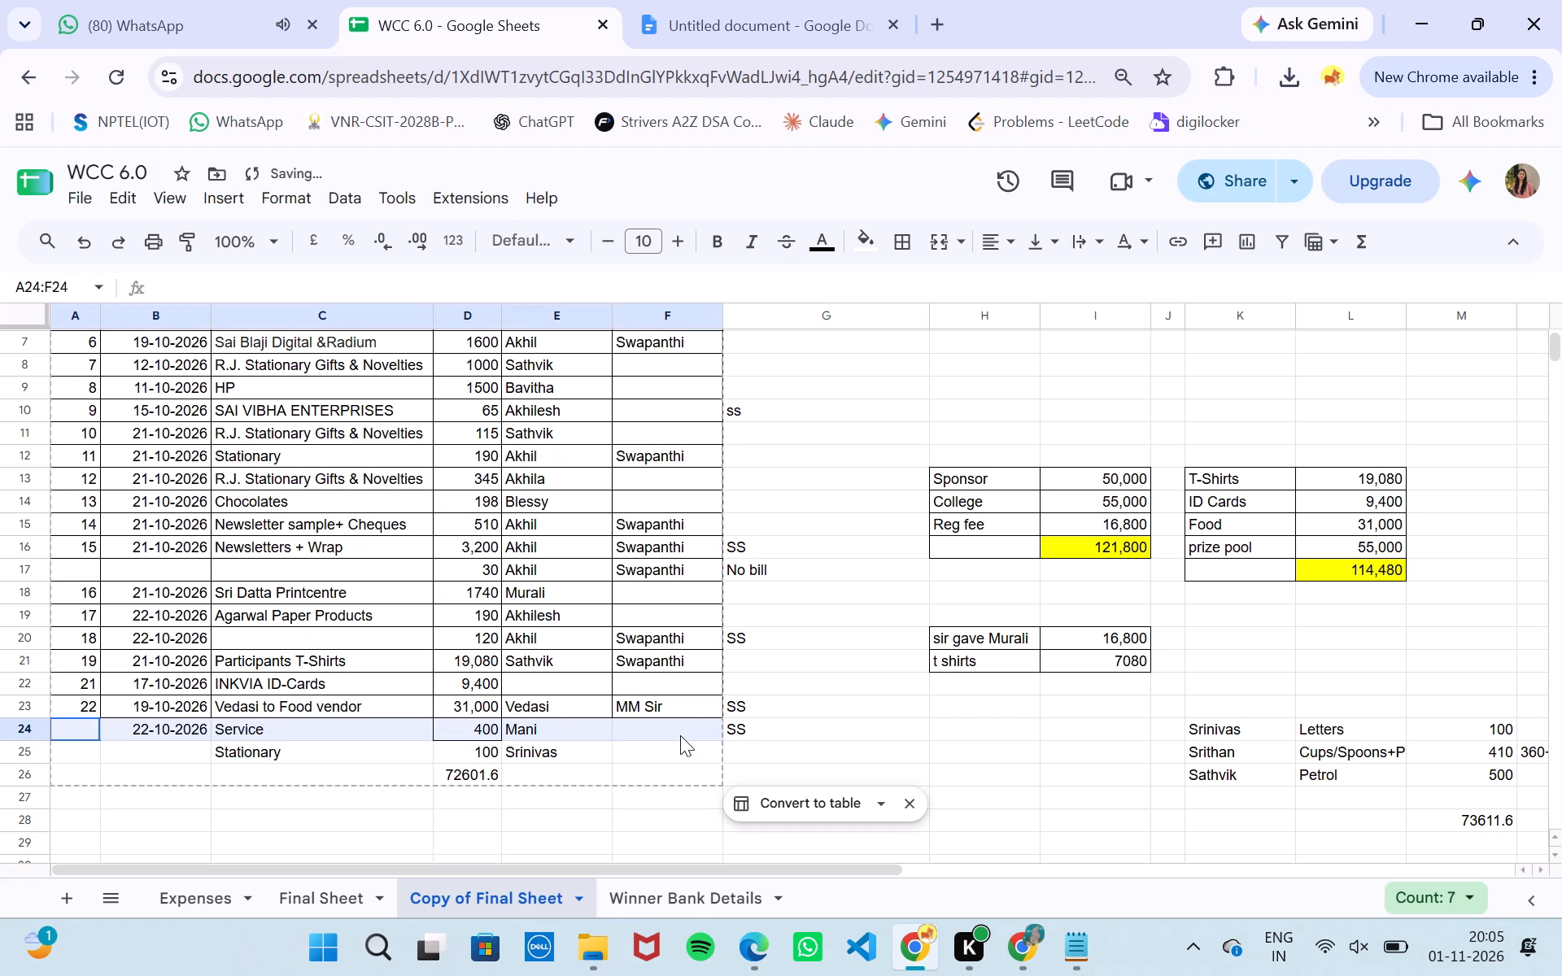
Apply all borders to the Service and Stationary rows, A24:F25, at the bottom of the expense table.
left_click_drag(680, 735, 679, 745)
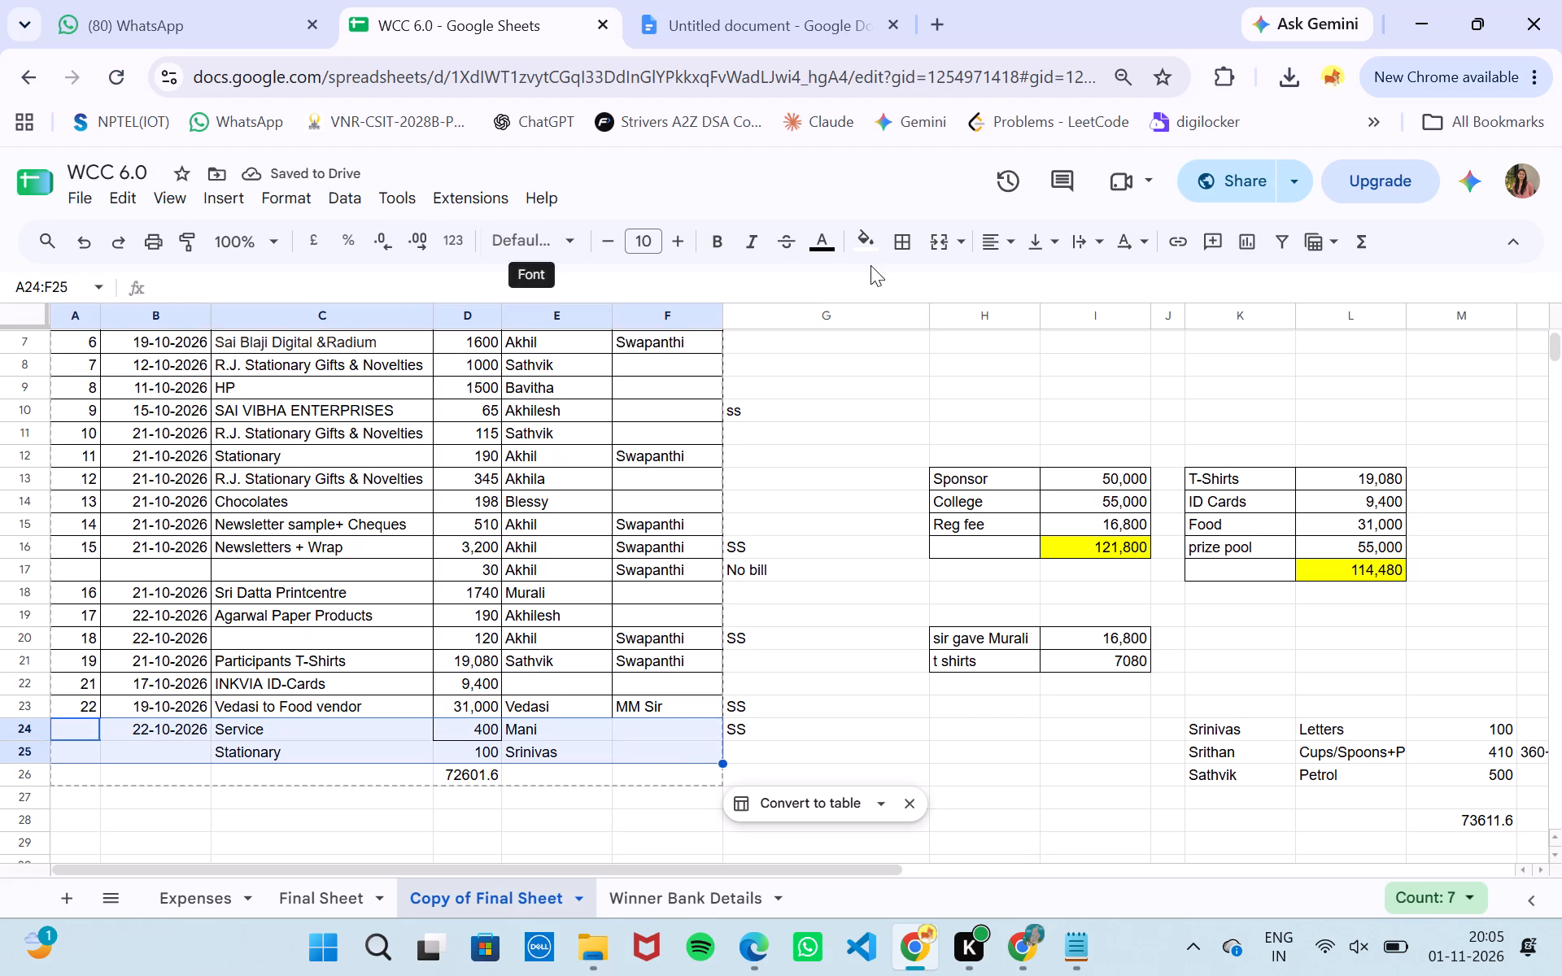
left_click(906, 248)
left_click(921, 290)
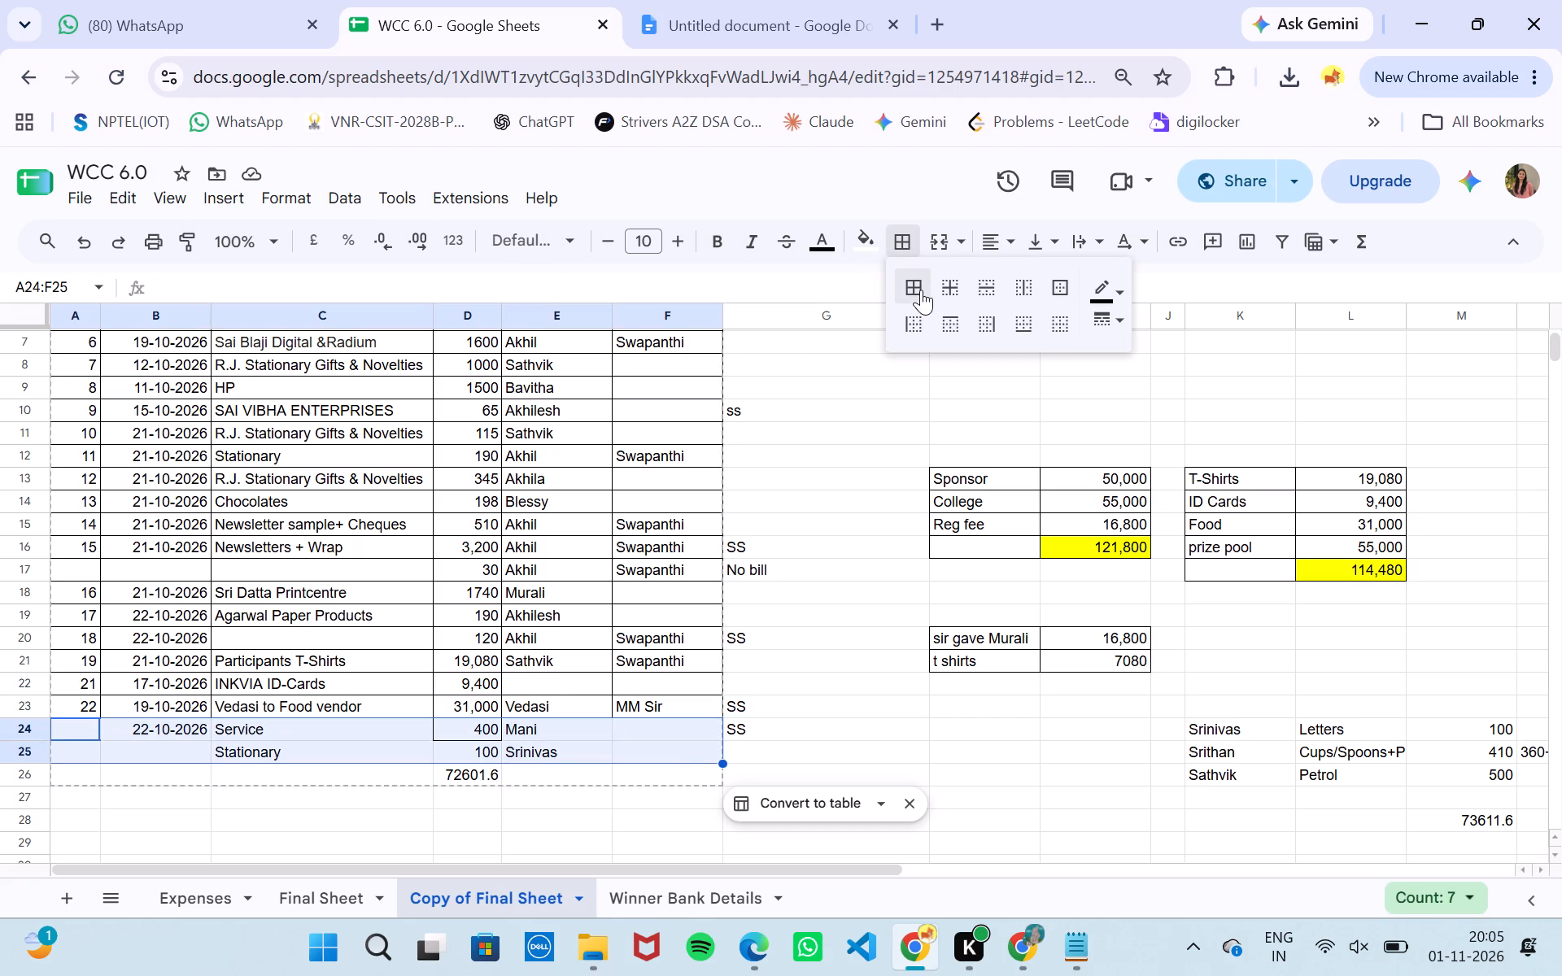
left_click(840, 590)
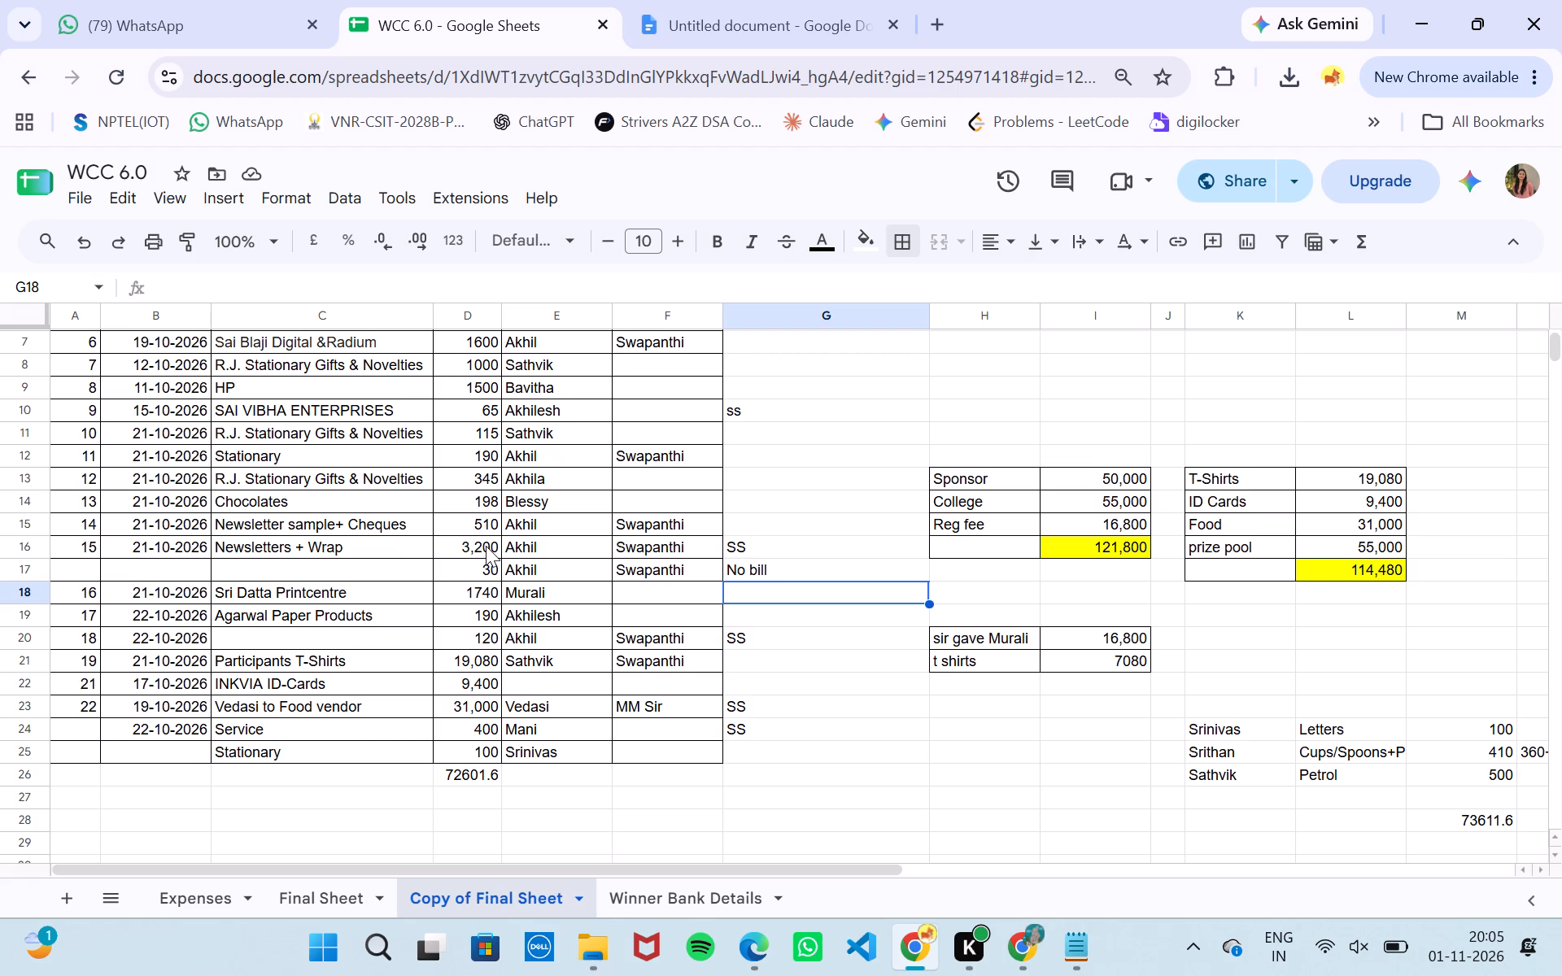
Review the expense rows from first to last and the separate Letters, Cups/Spoons and Petrol entries beside the table.
scroll(486, 546, "up", 5)
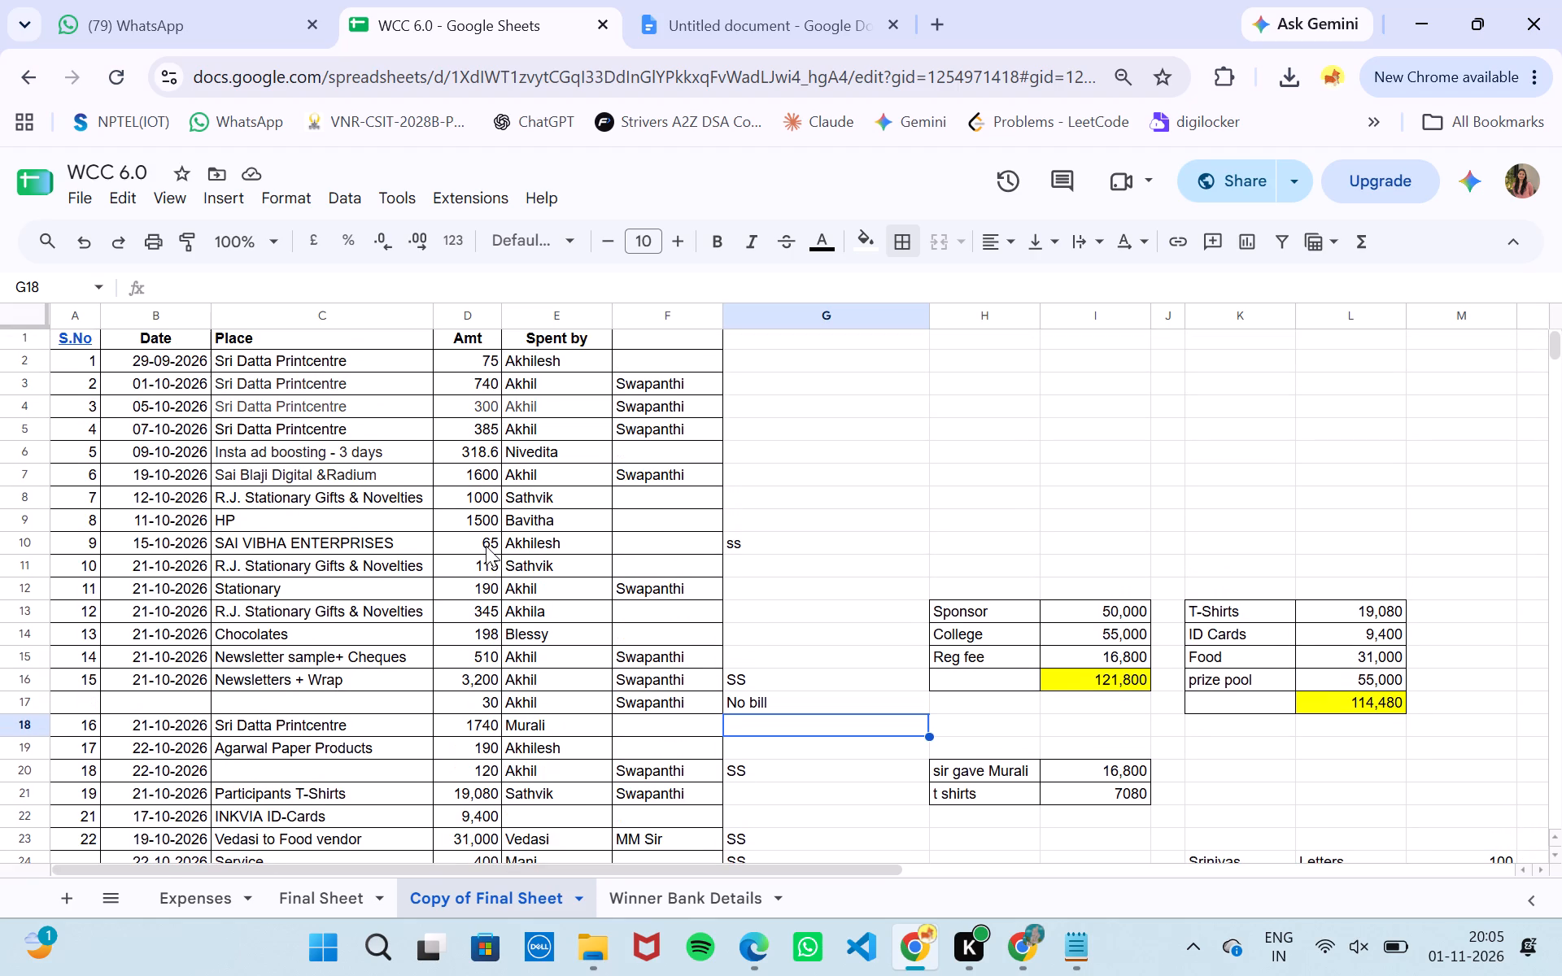
left_click(801, 522)
scroll(801, 522, "down", 1)
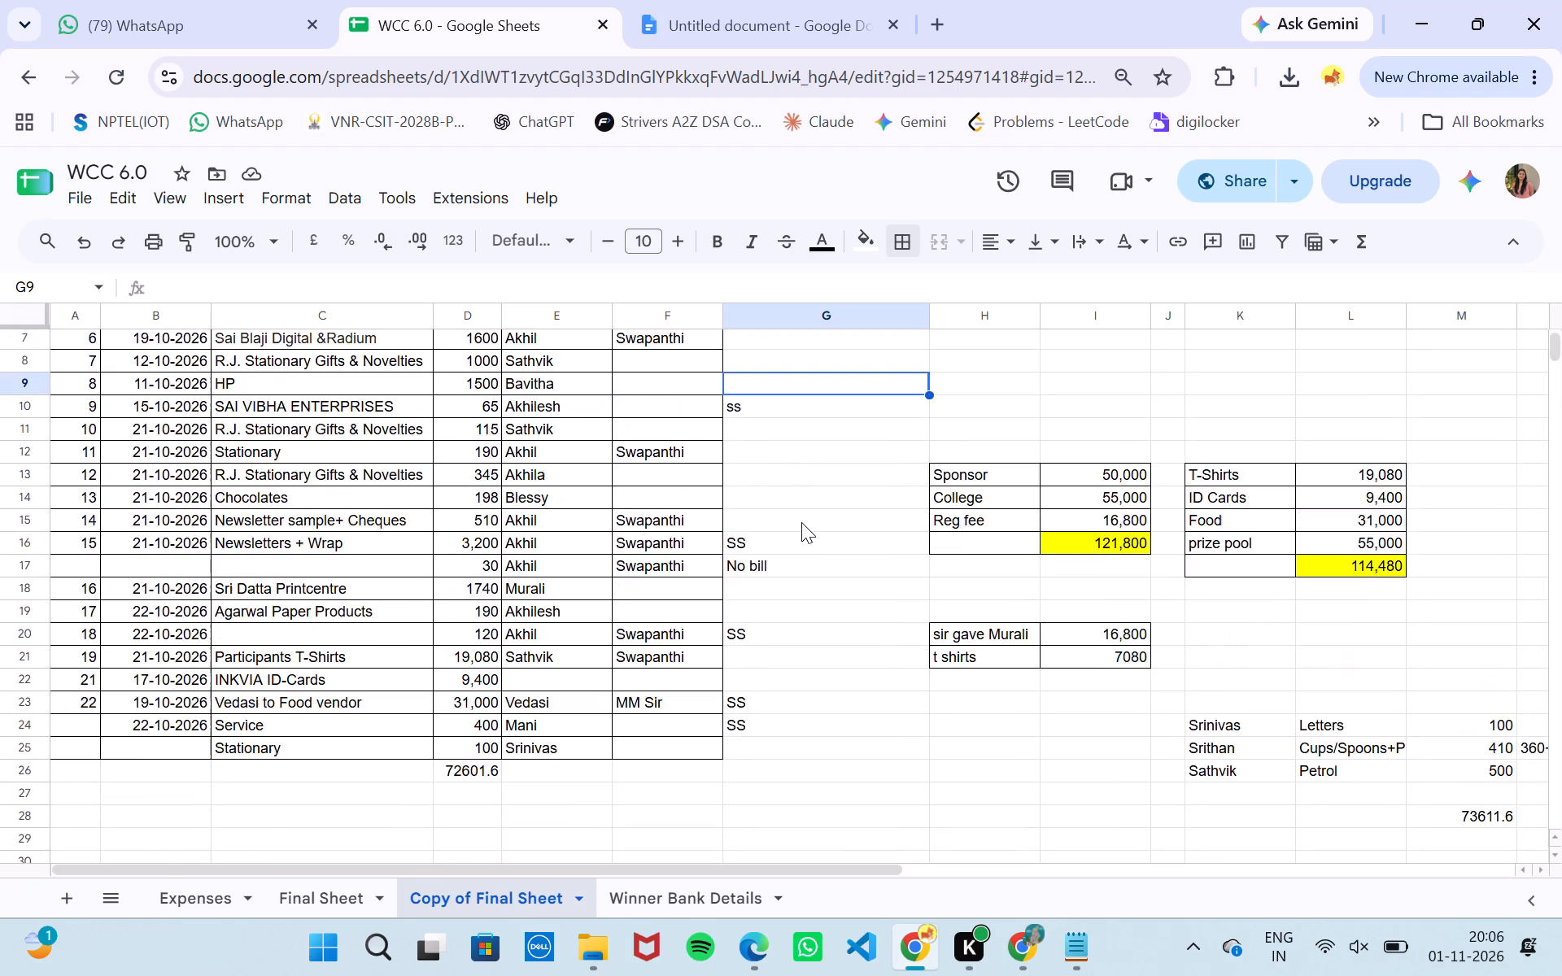
scroll(801, 522, "down", 1)
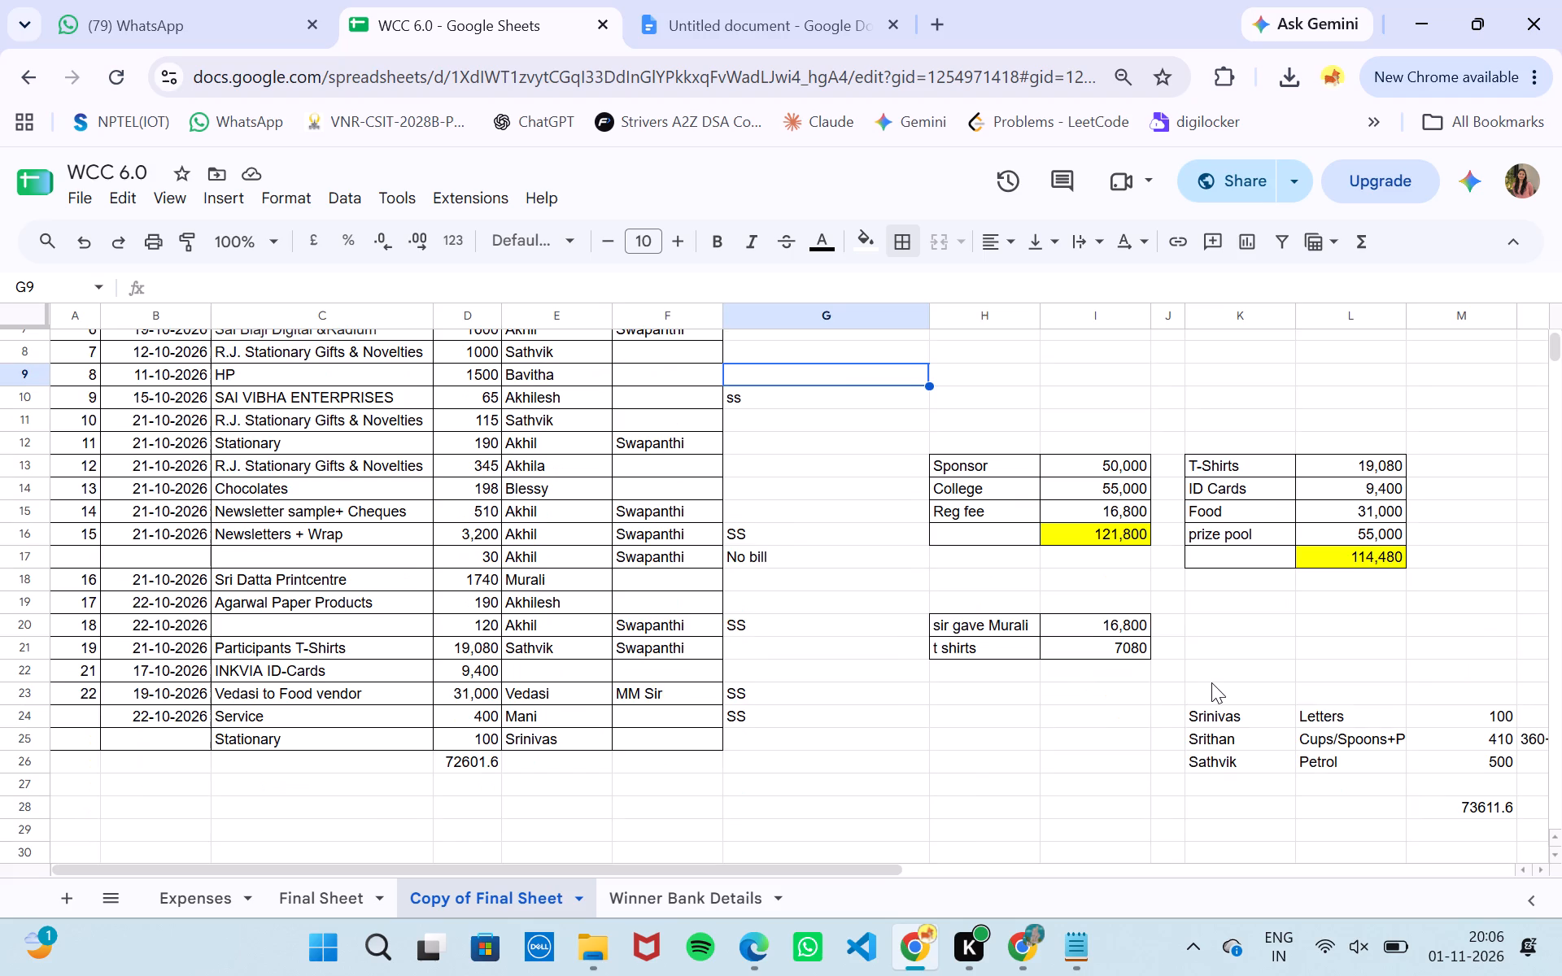
scroll(1211, 682, "left", 2)
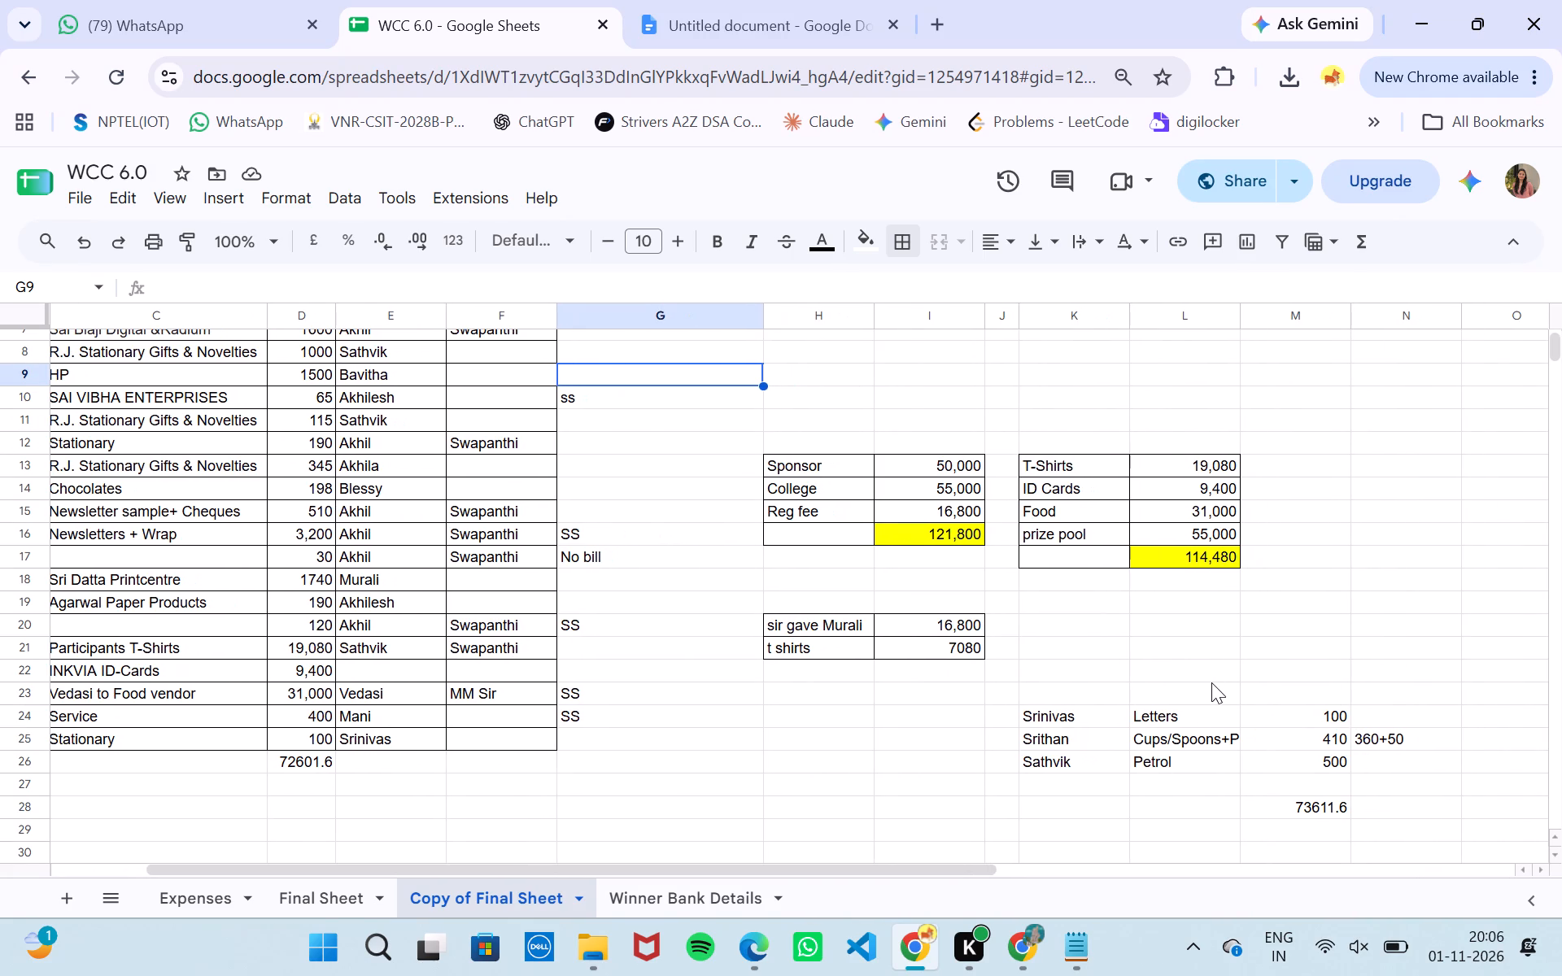
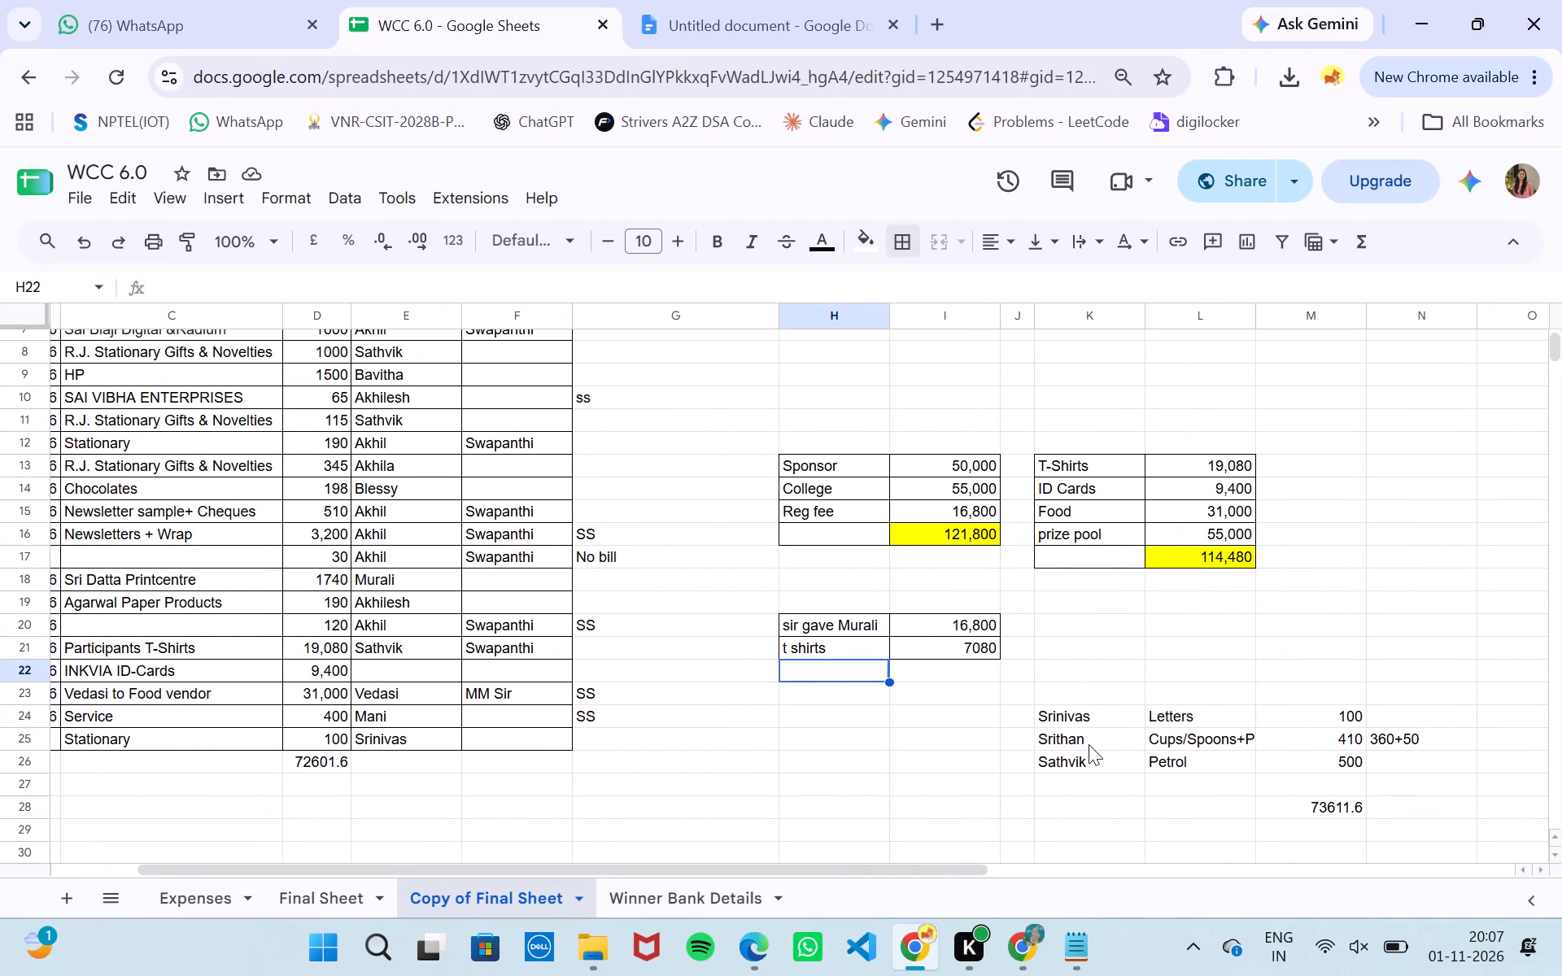
Delete the separate Letters entry in K24:M24 and the Petrol entry in K26:M26 beside the expense table.
left_click(1071, 721)
left_click_drag(1071, 721, 1394, 717)
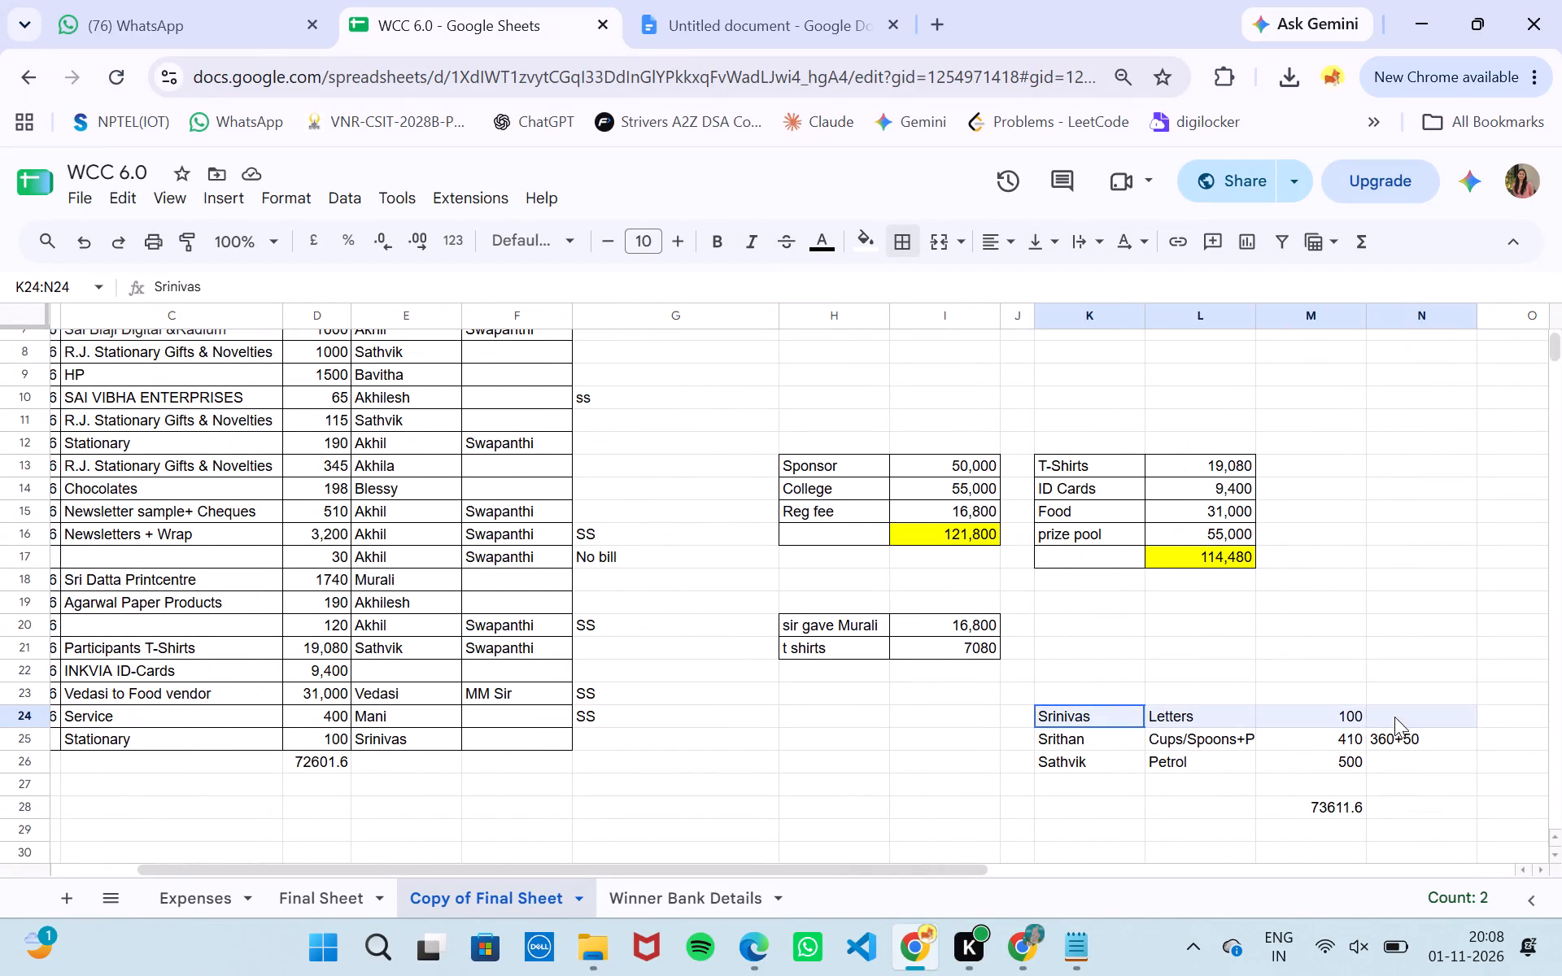
left_click_drag(1394, 717, 1353, 721)
key("Delete")
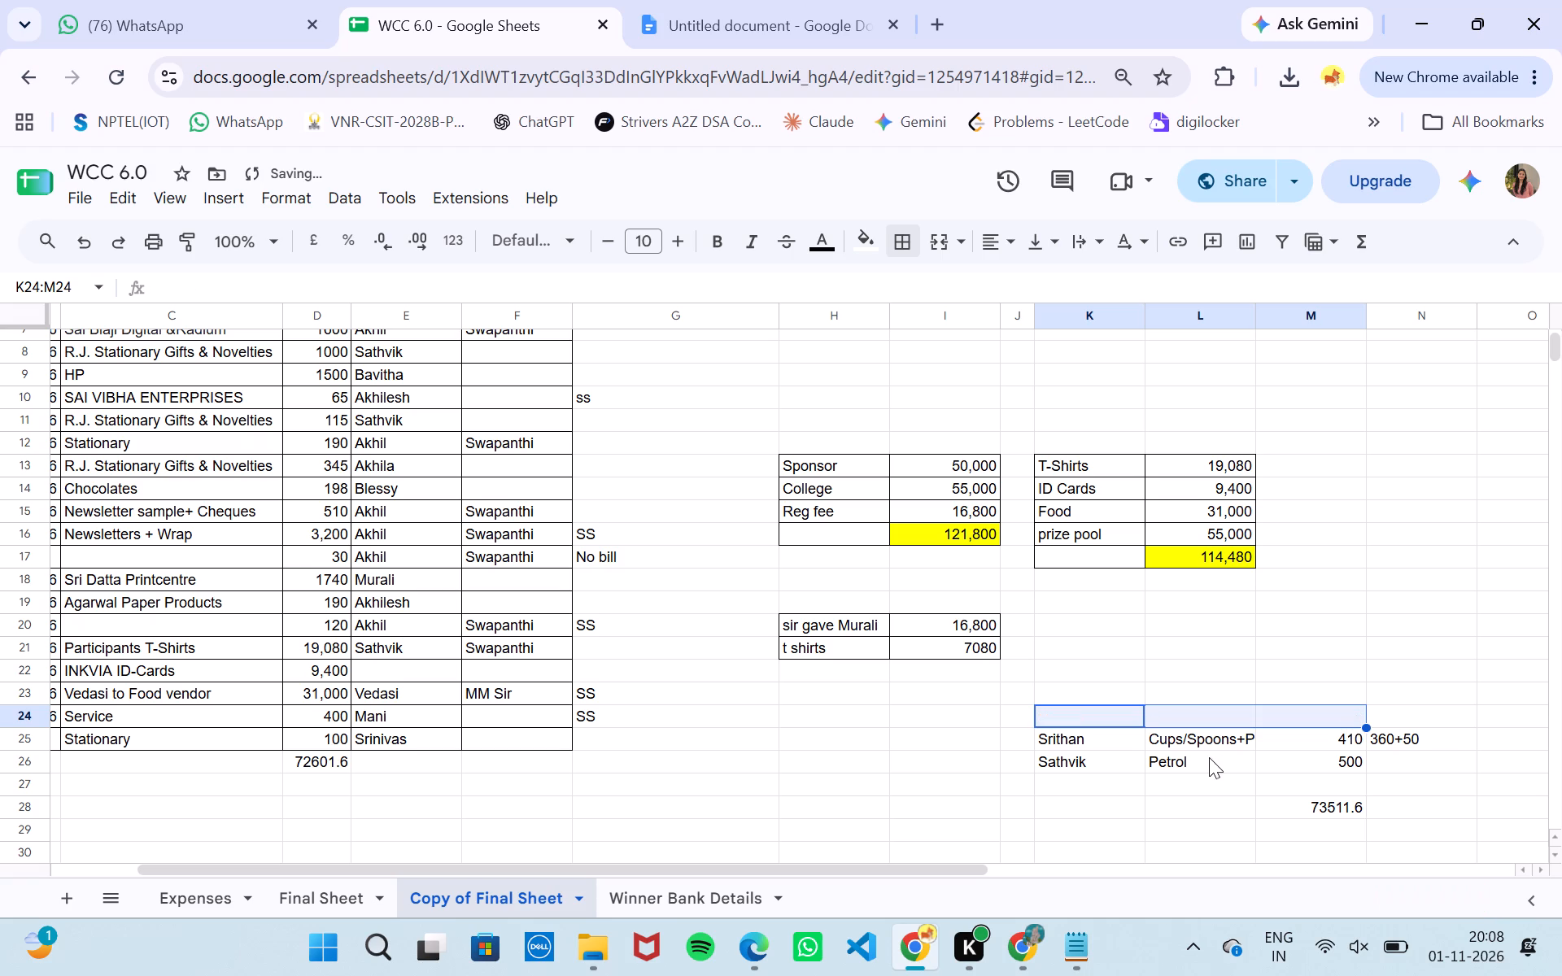
left_click_drag(1084, 763, 1344, 759)
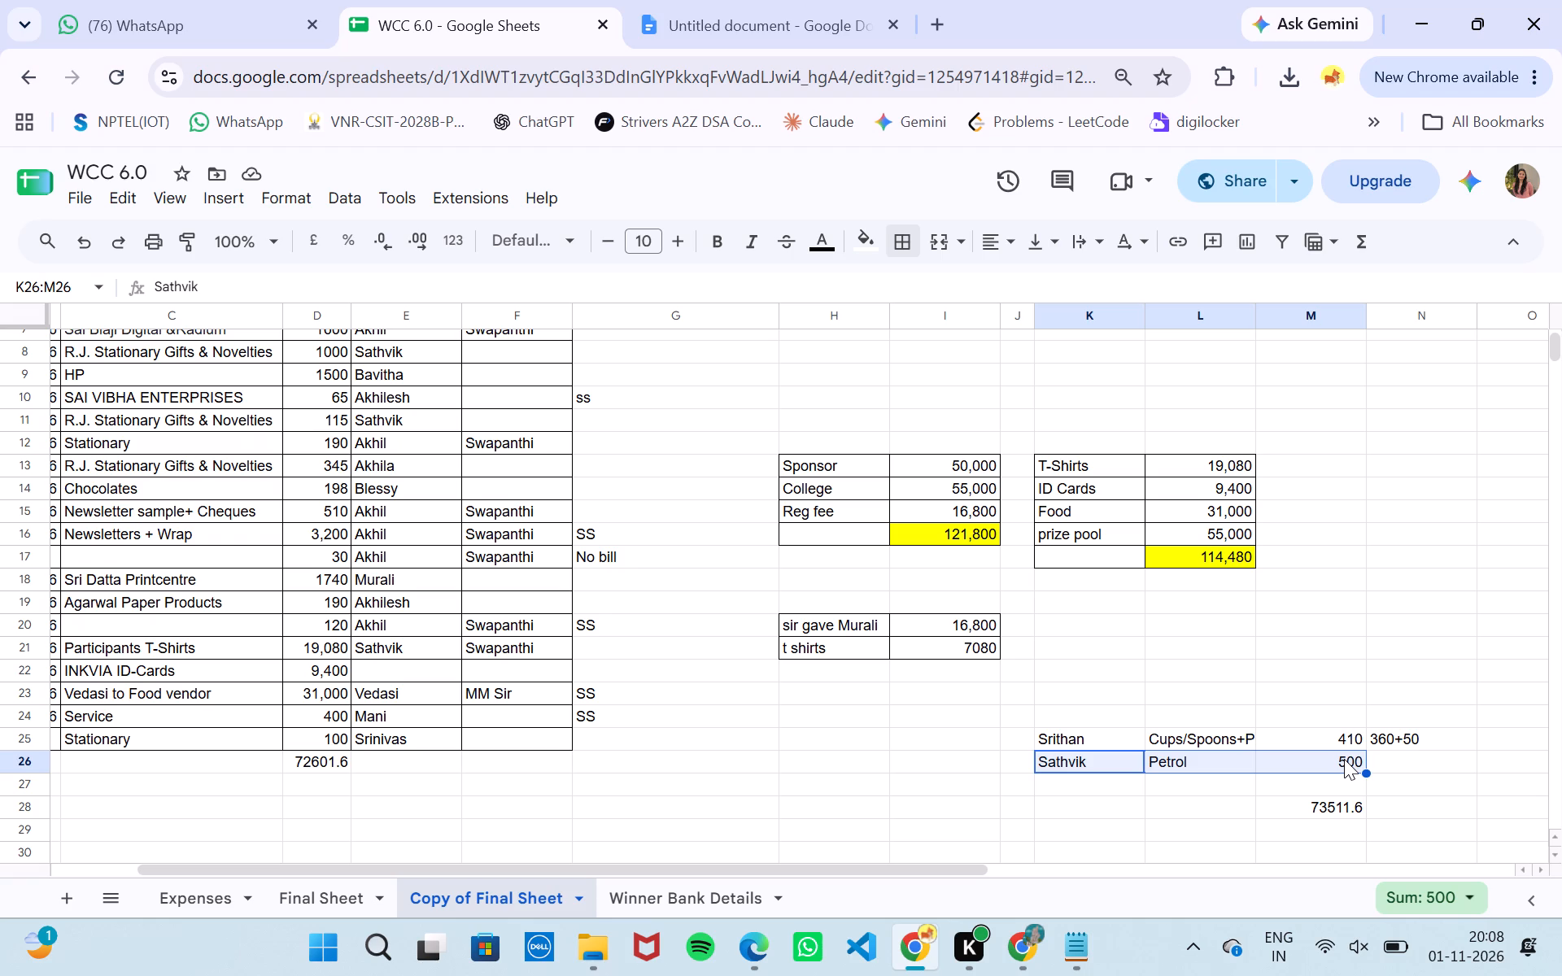
key("Delete")
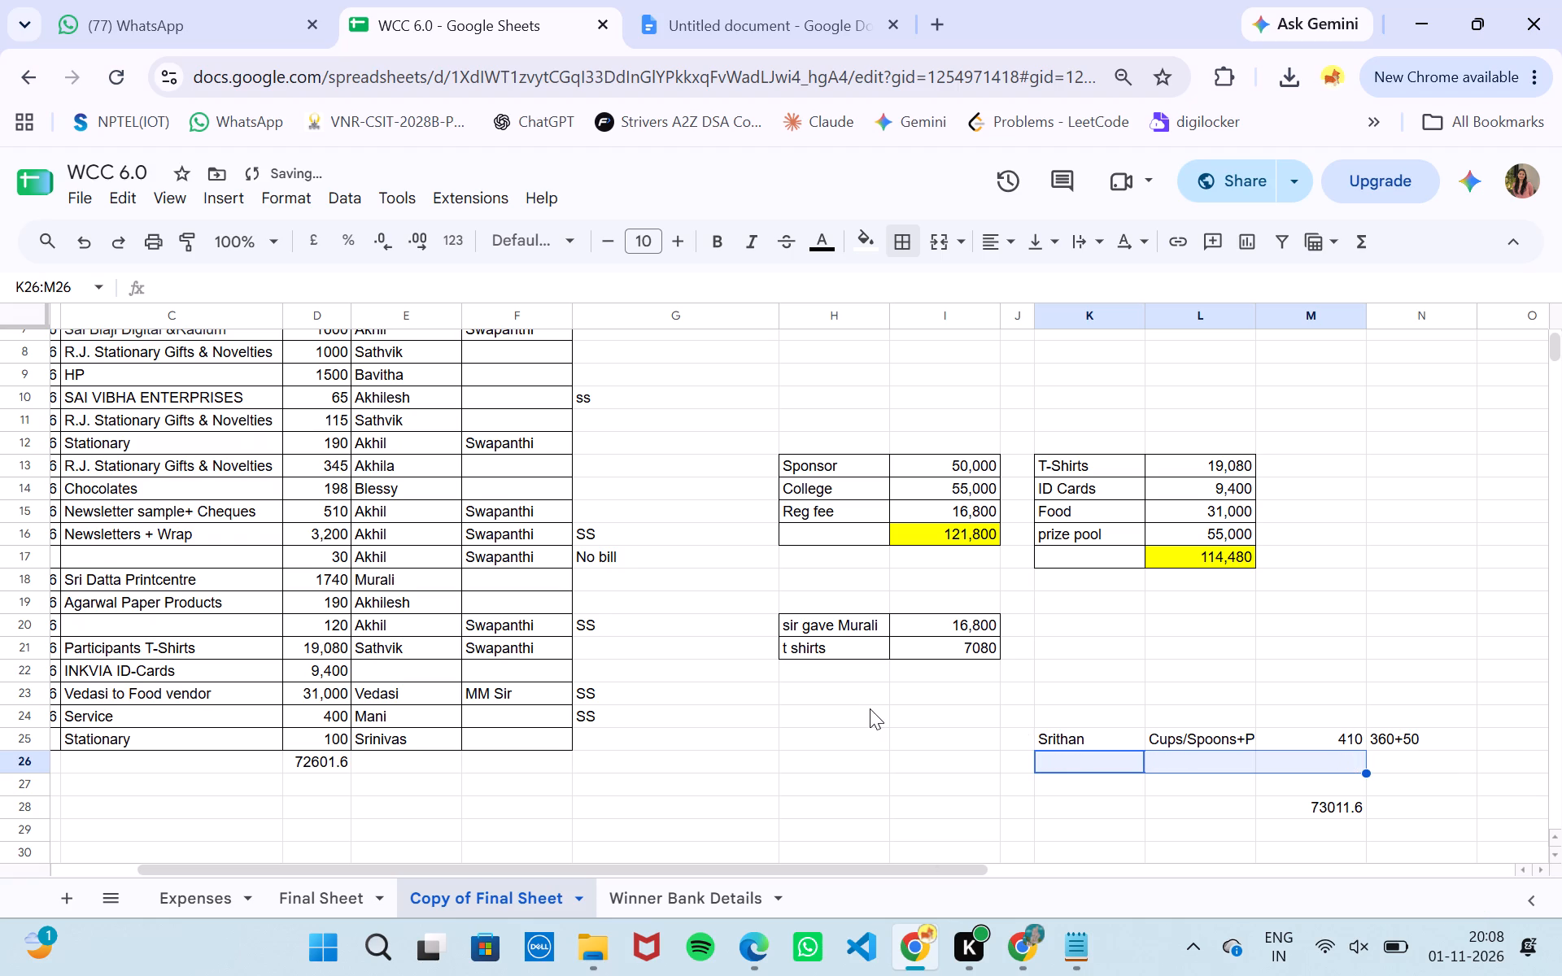
left_click(870, 708)
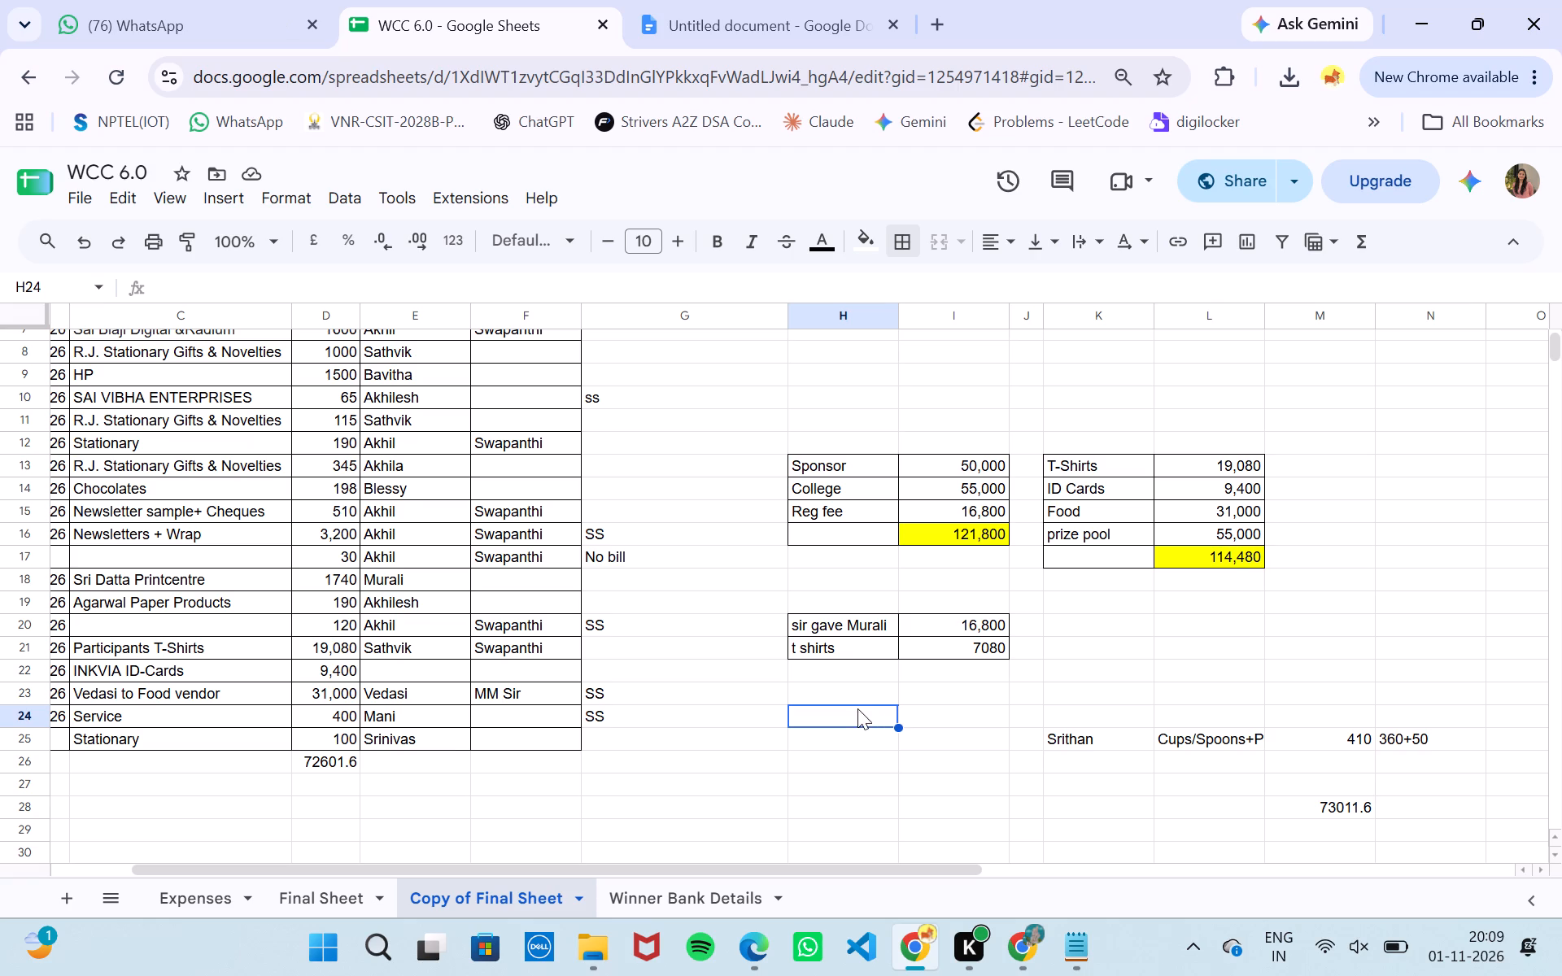
Replace the total in row 26 with a Petrol expense of 550 spent by Satvik.
left_click(696, 625)
scroll(696, 625, "right", 2)
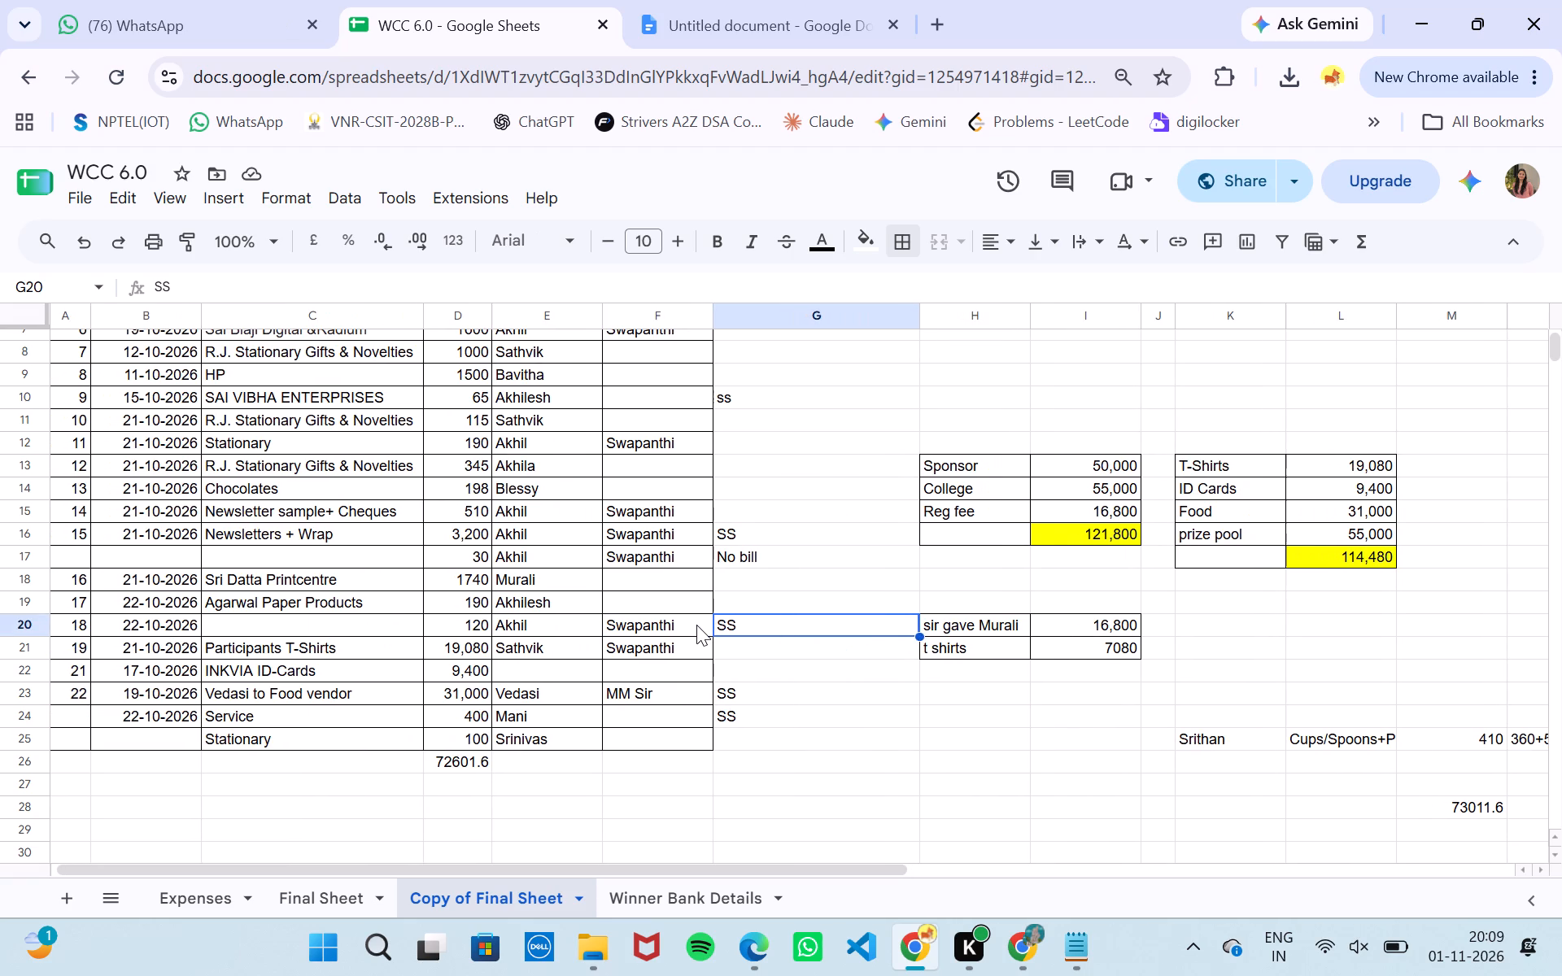
scroll(696, 625, "right", 1)
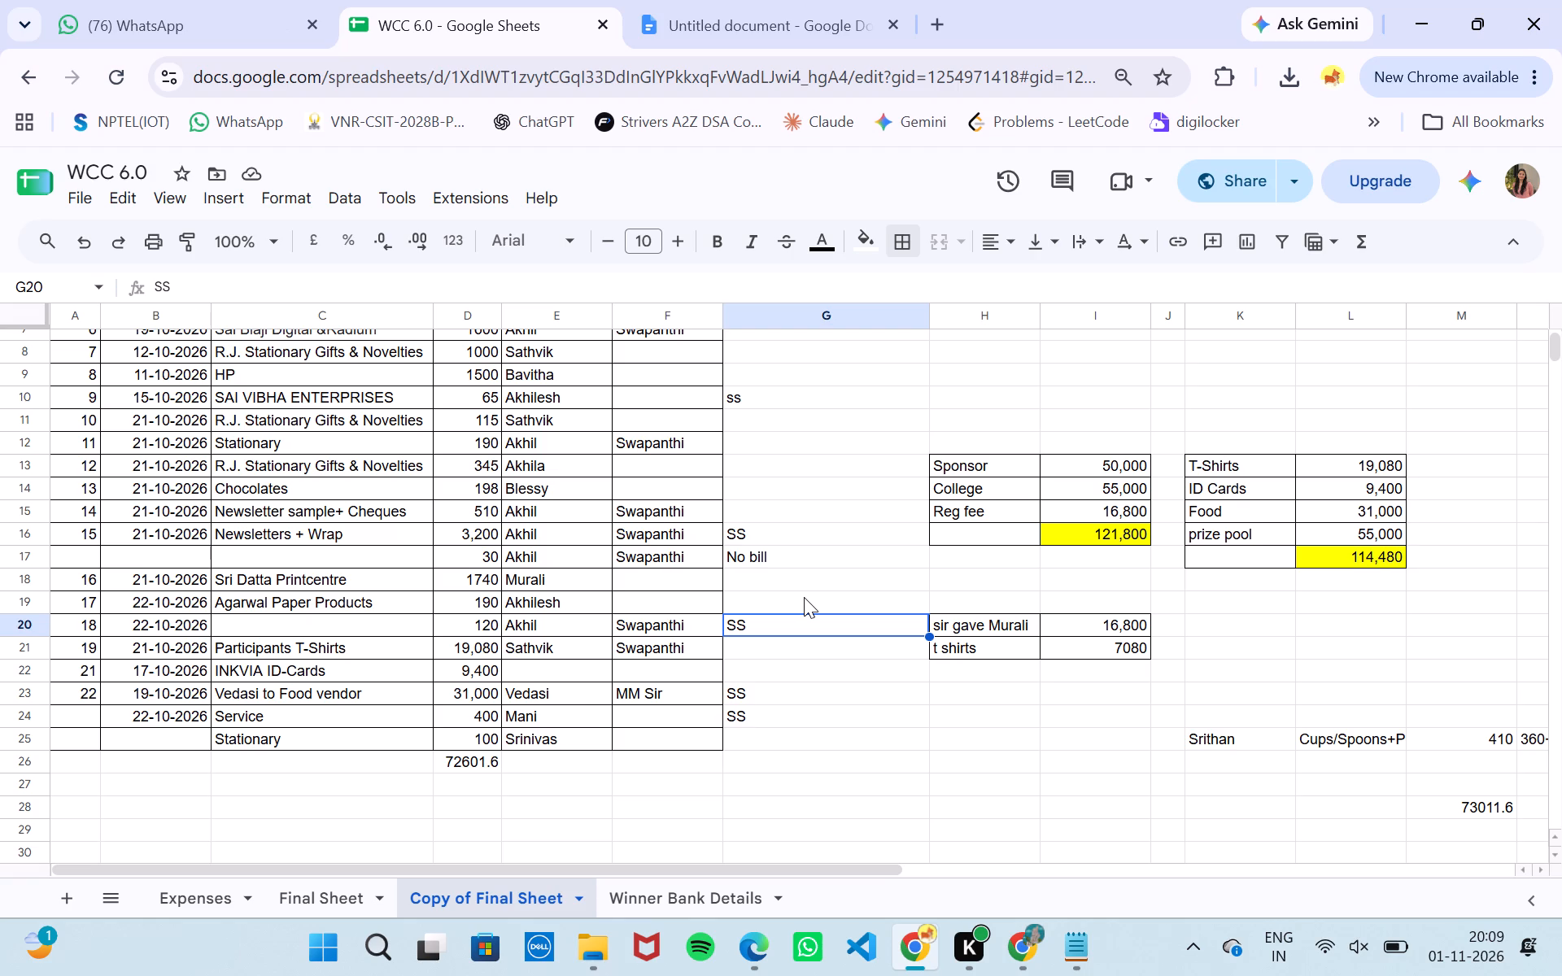
double_click(452, 765)
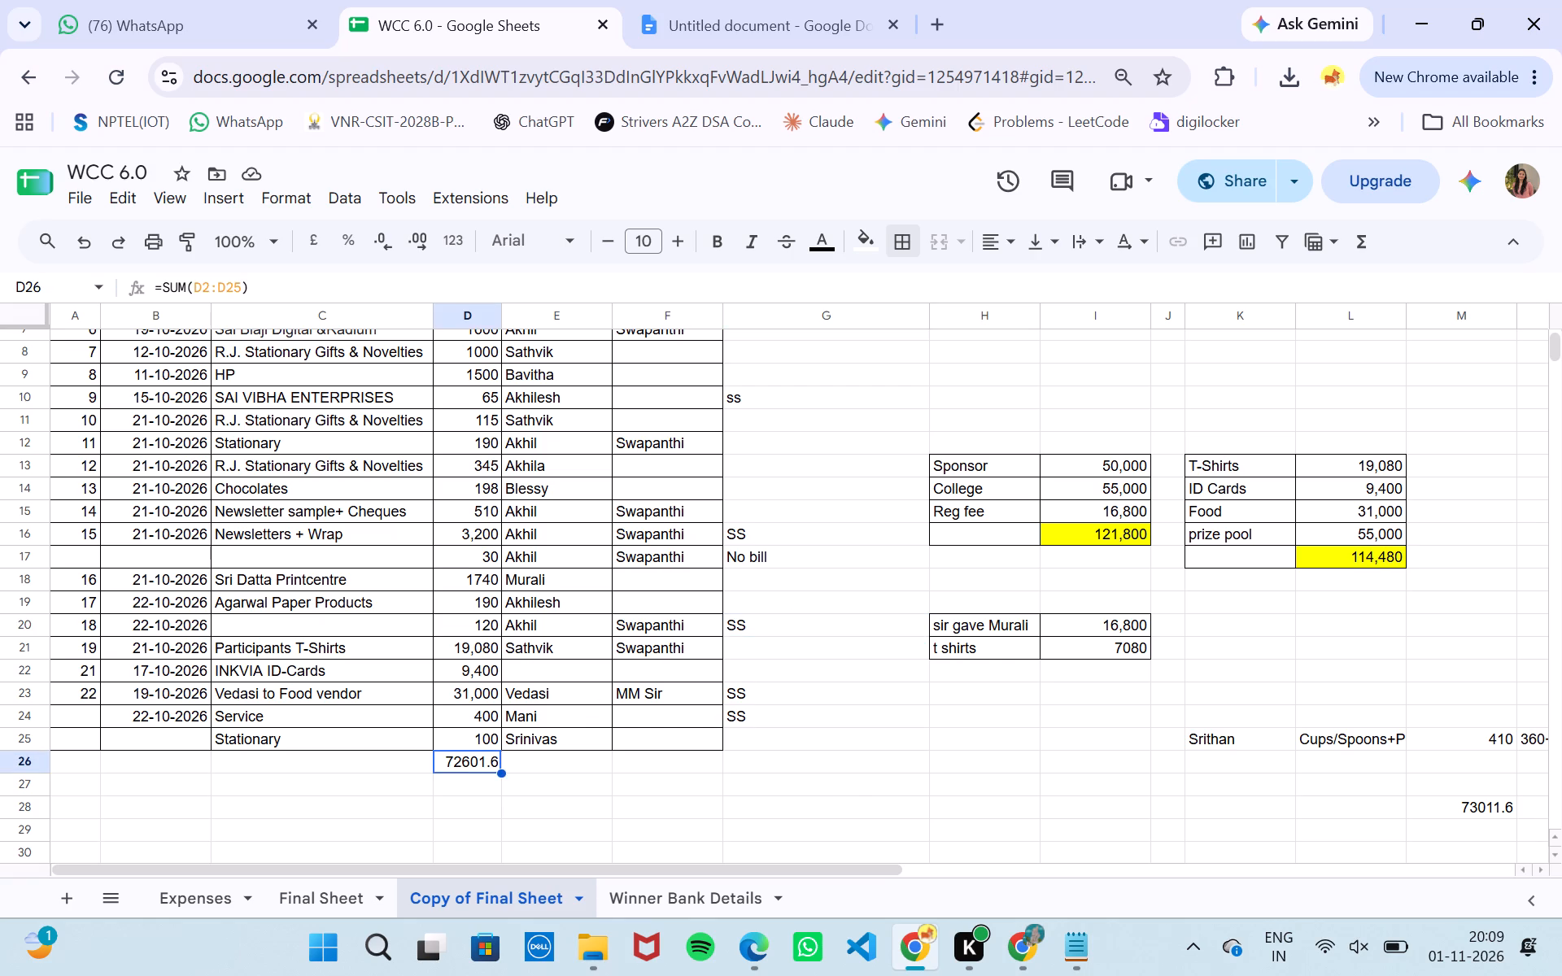
key("ctrl+a")
key("BackSpace")
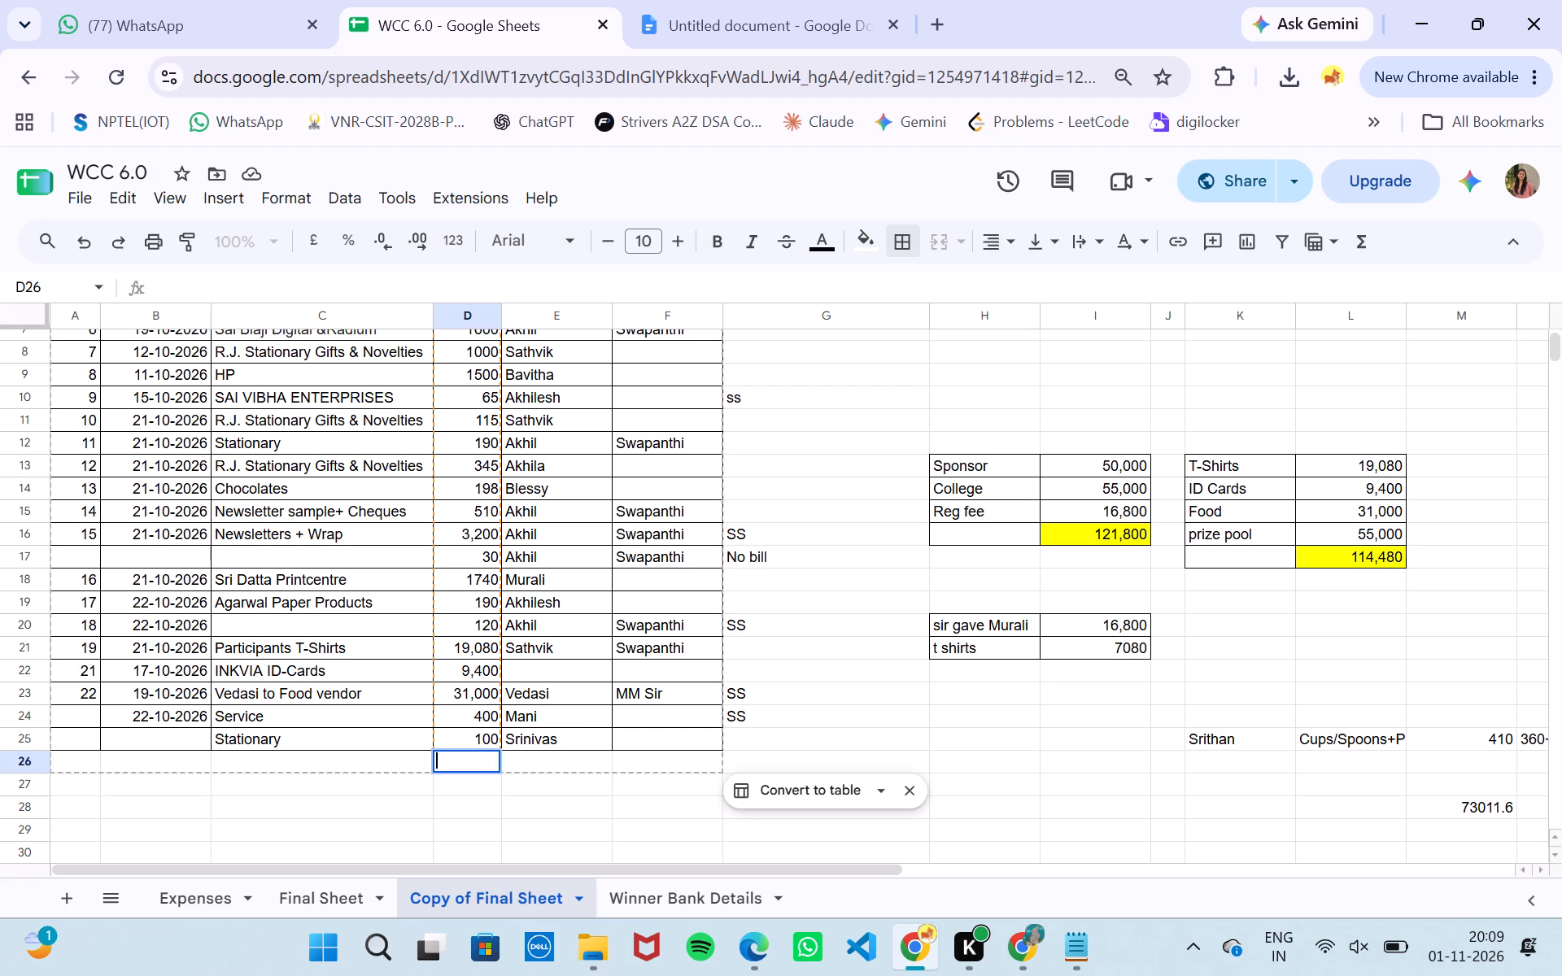
double_click(177, 760)
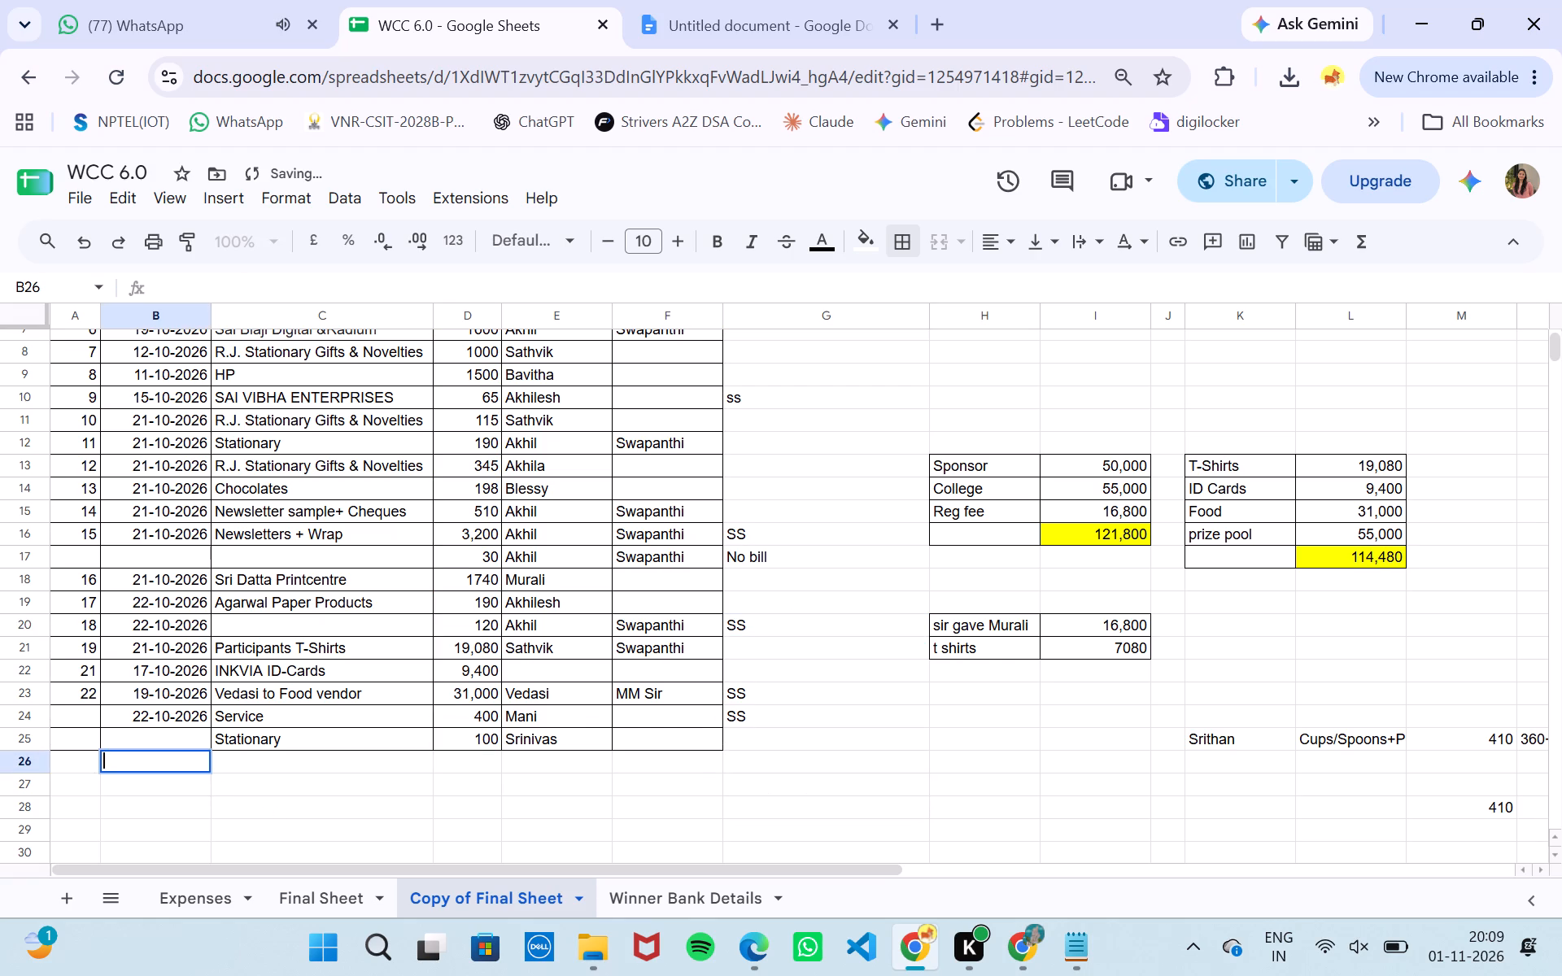
double_click(258, 760)
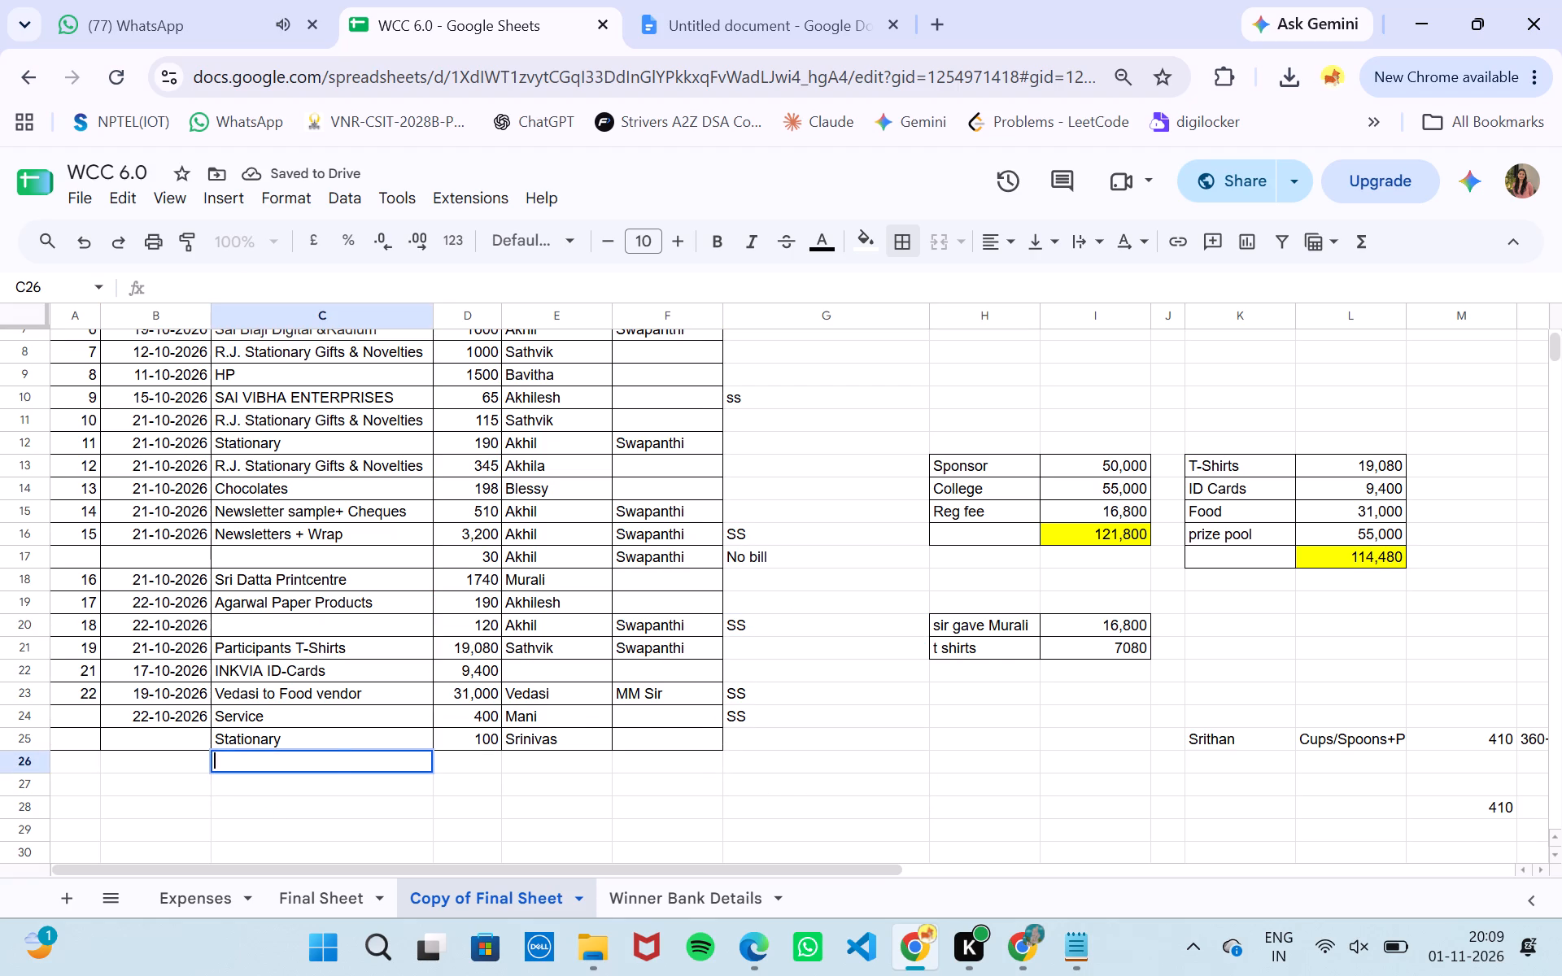
type("etrol")
double_click(467, 760)
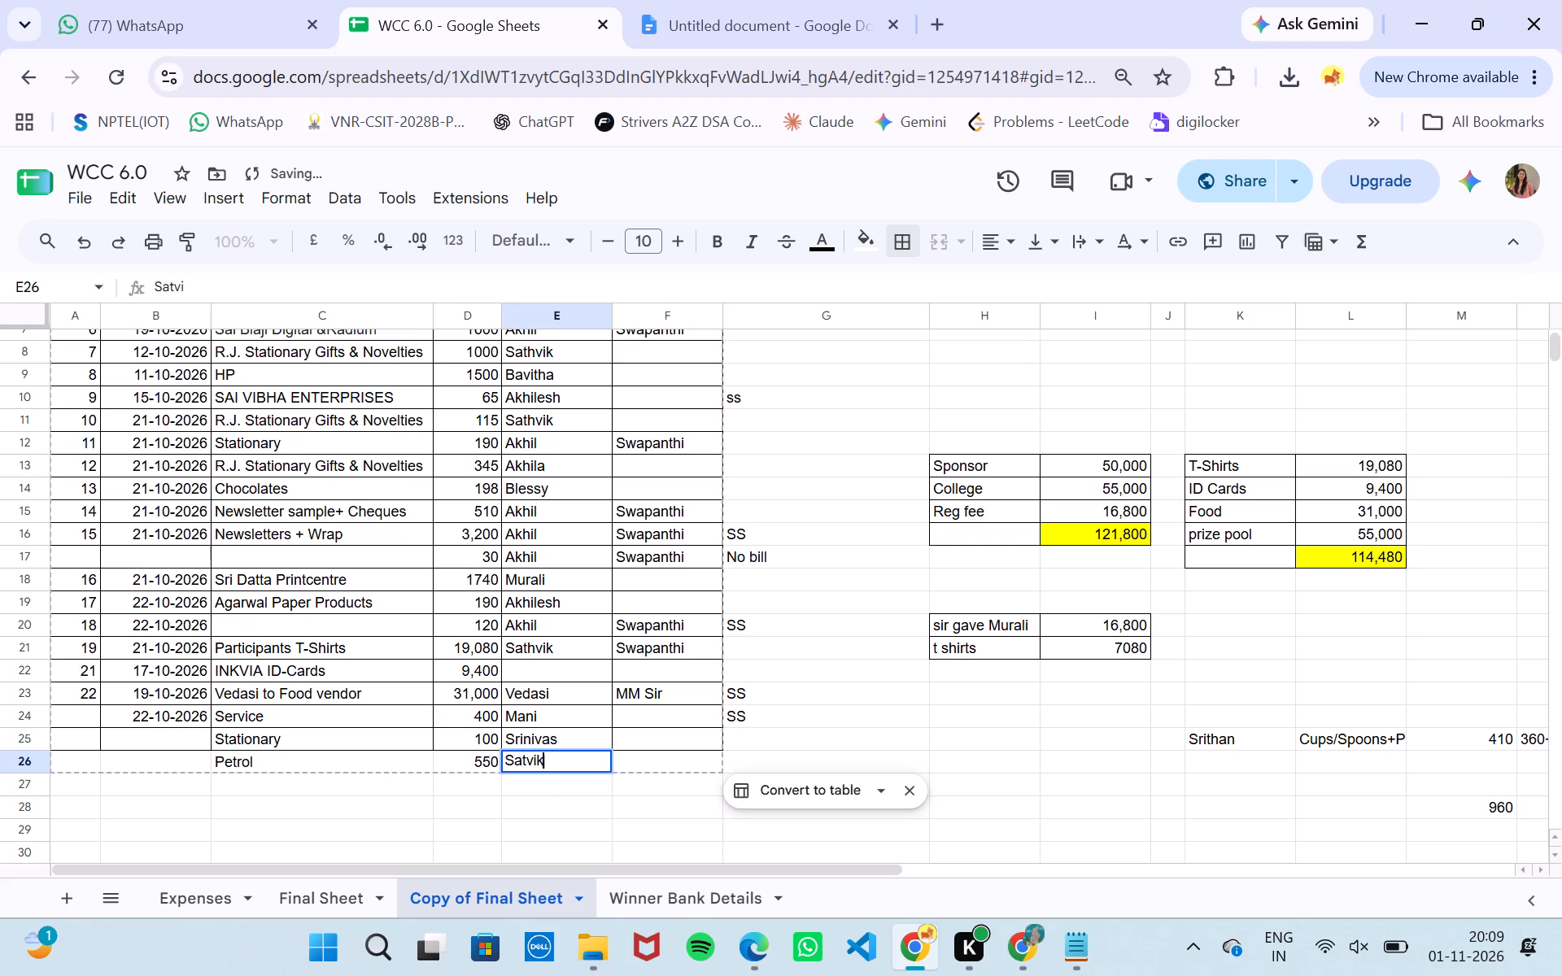
double_click(756, 756)
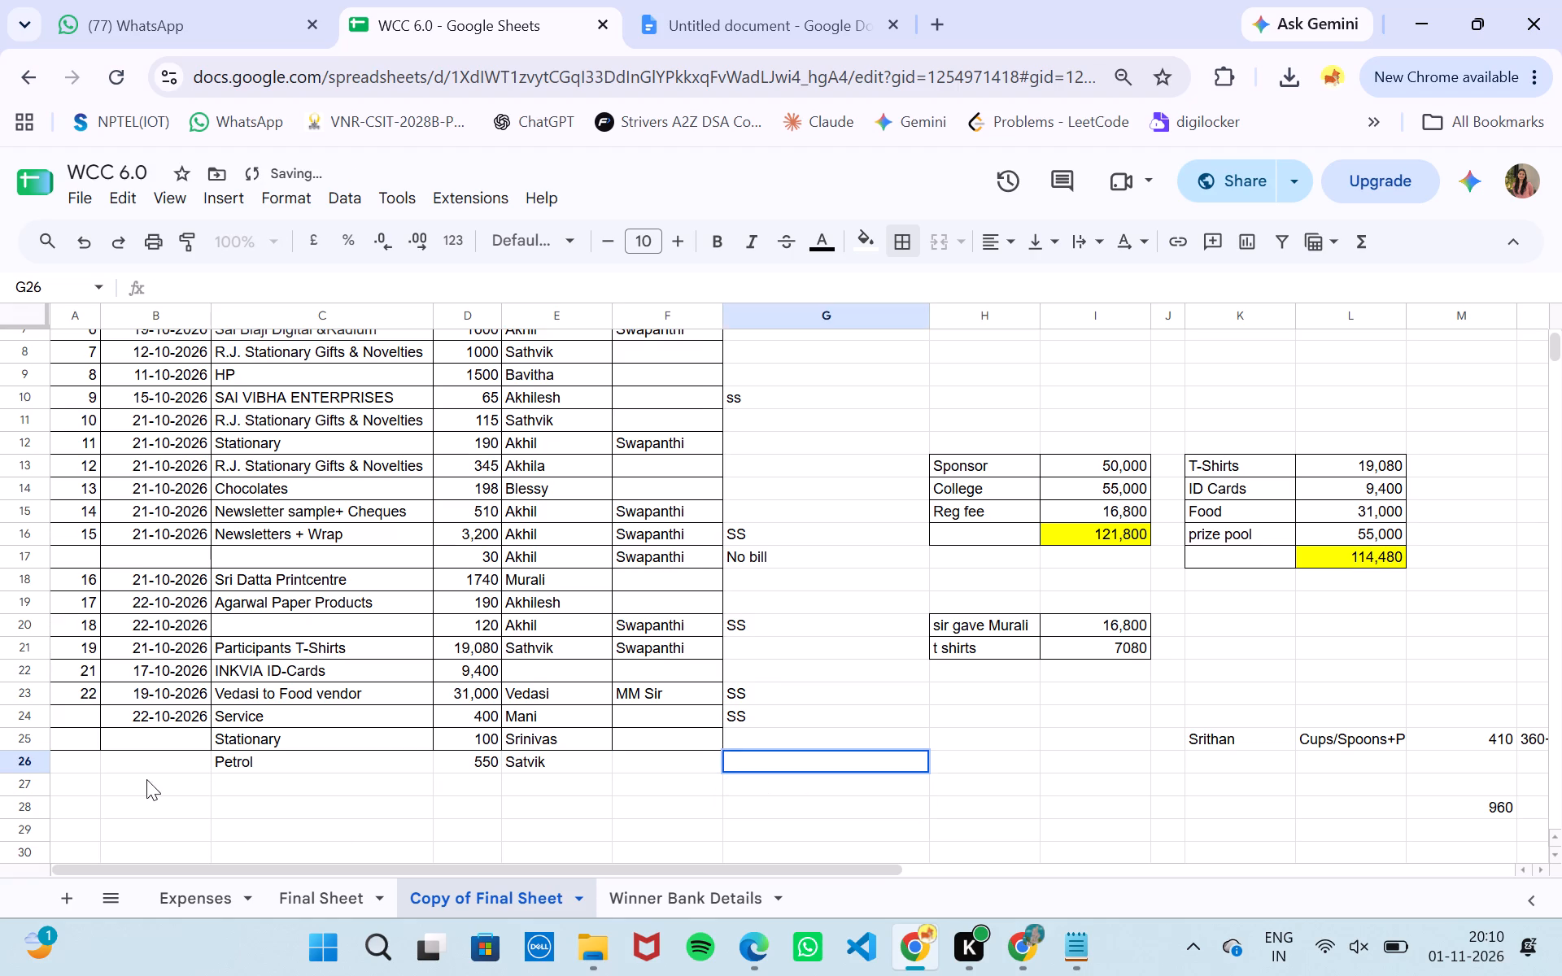
Apply all borders to the Petrol row, A26:F26.
left_click_drag(70, 757, 672, 771)
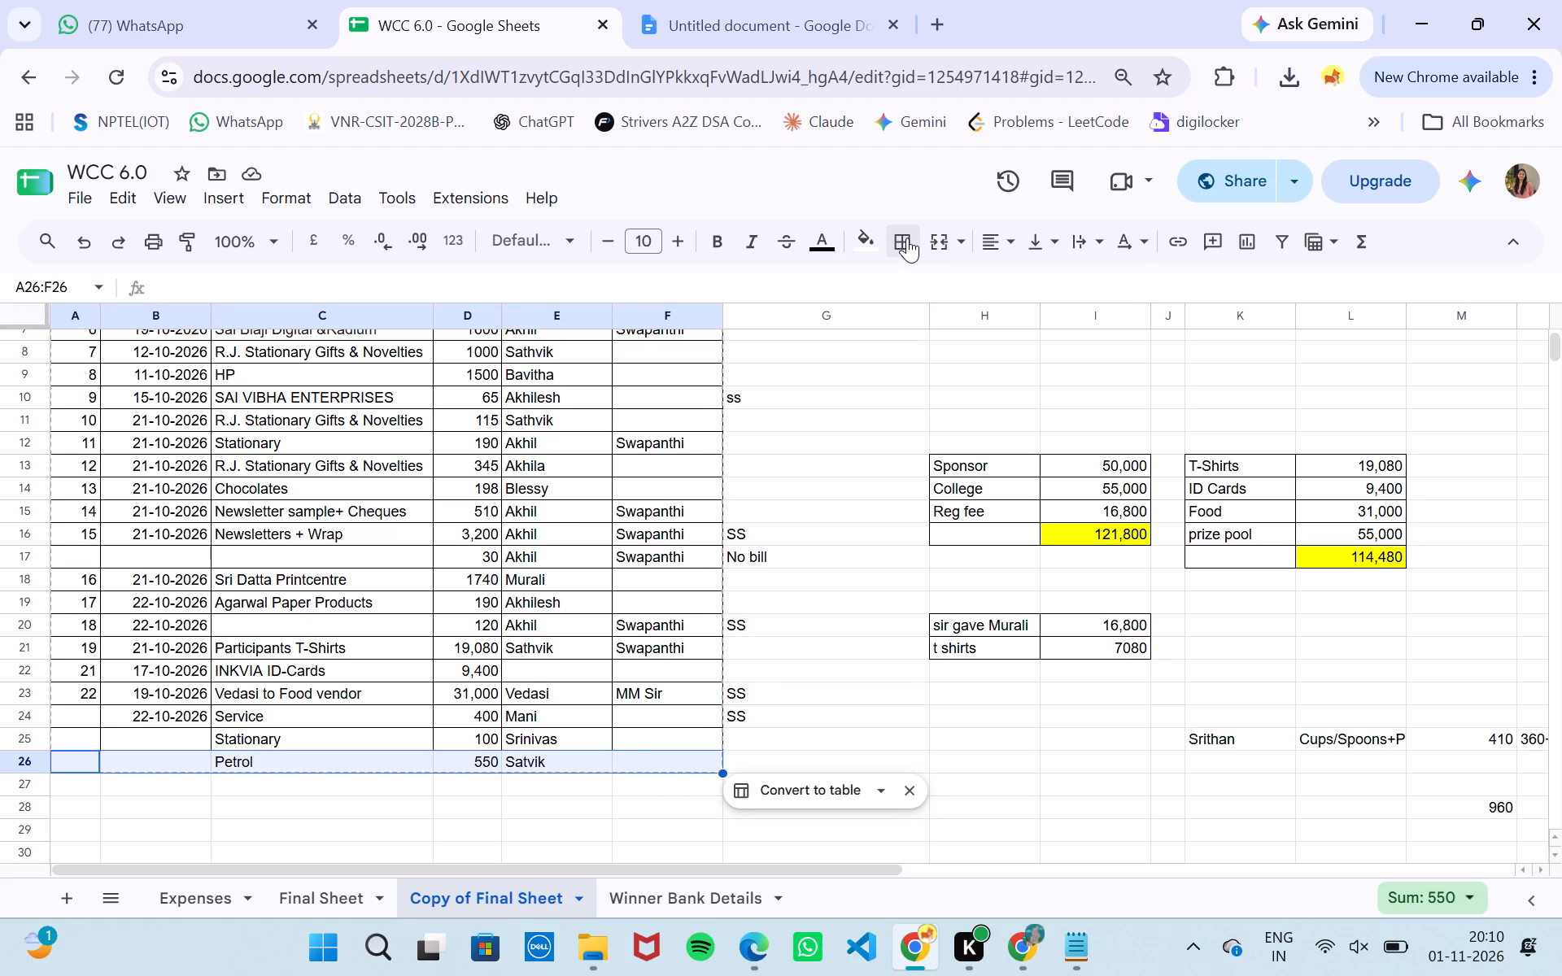
left_click(907, 237)
left_click(923, 294)
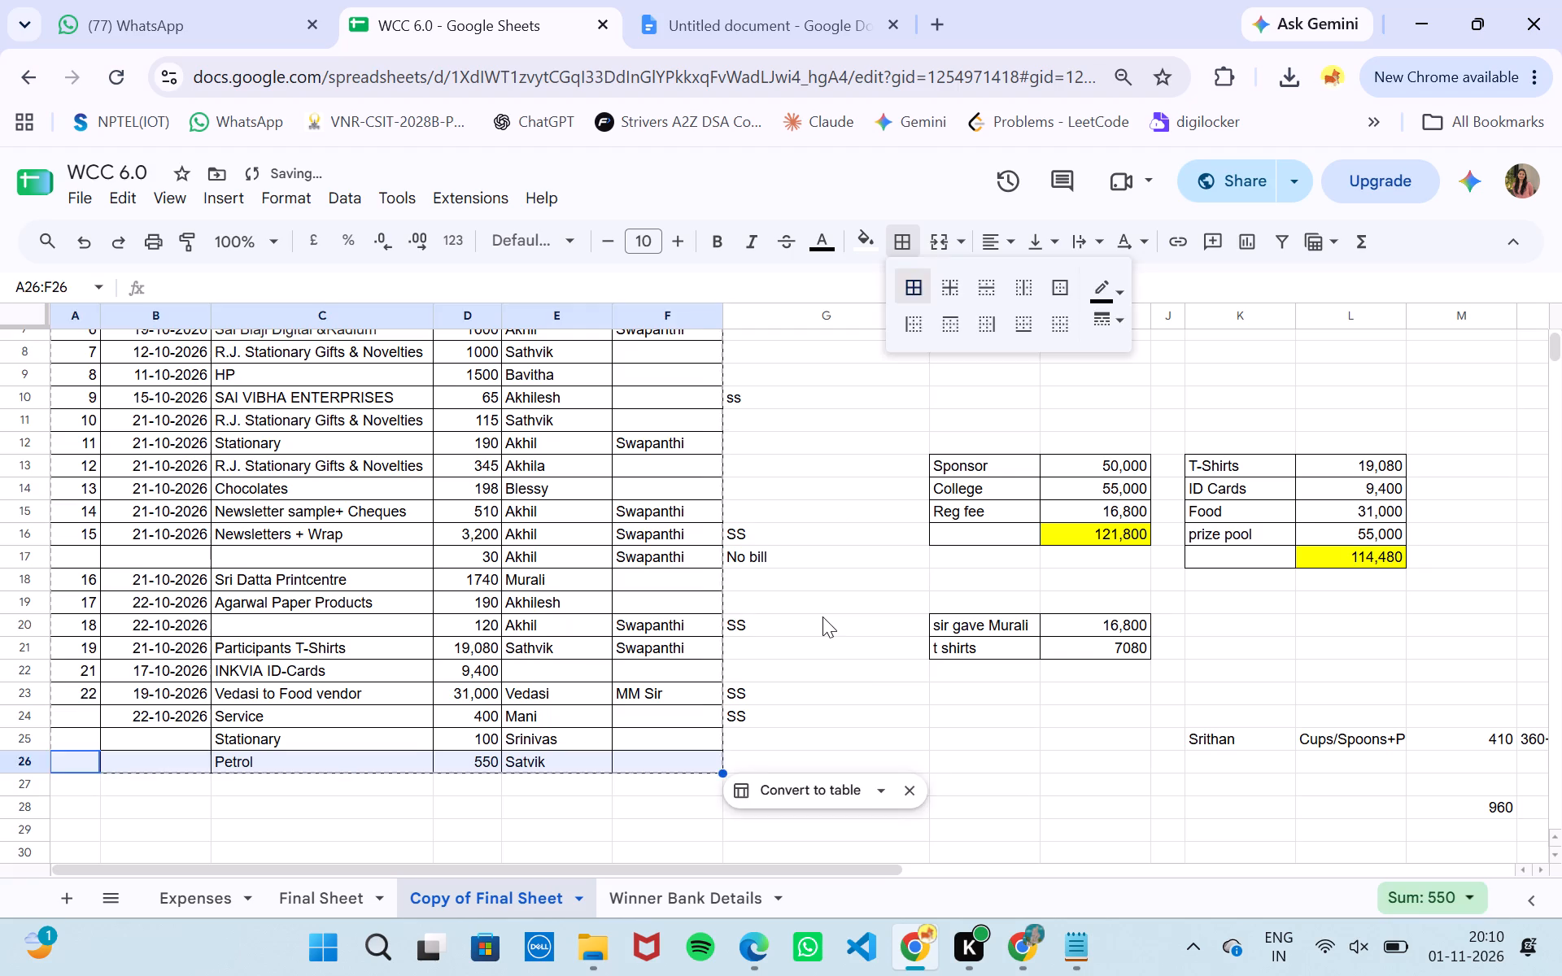
left_click(822, 617)
Total the Amt column in D29 with a SUM formula over D2:D26.
scroll(822, 617, "down", 1)
left_click(482, 700)
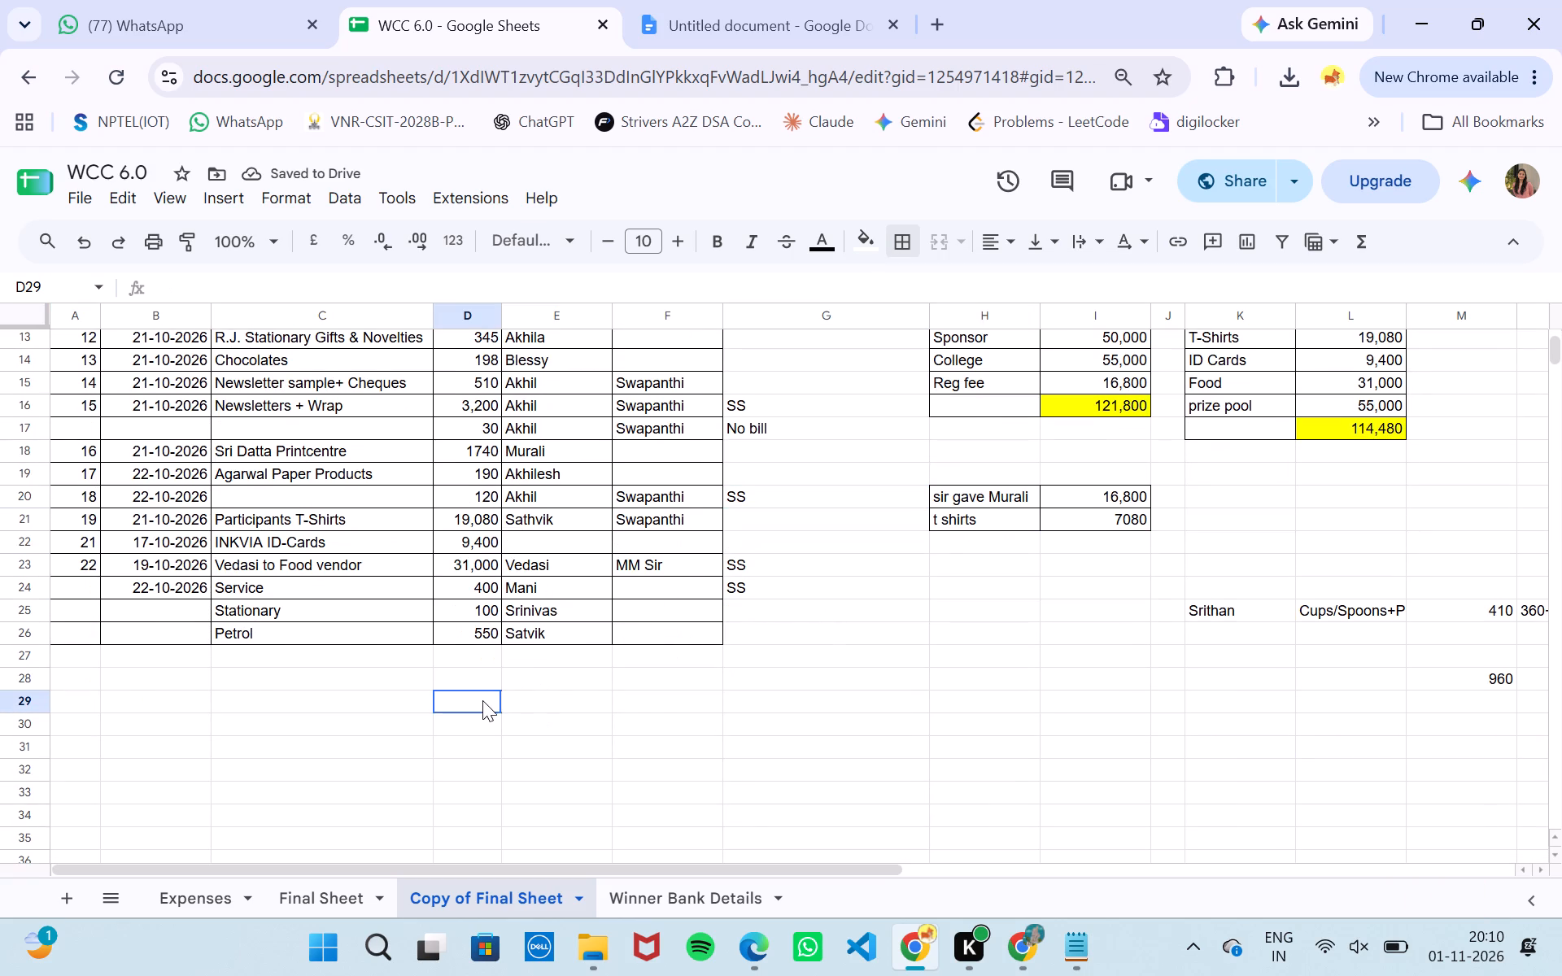
key("equal")
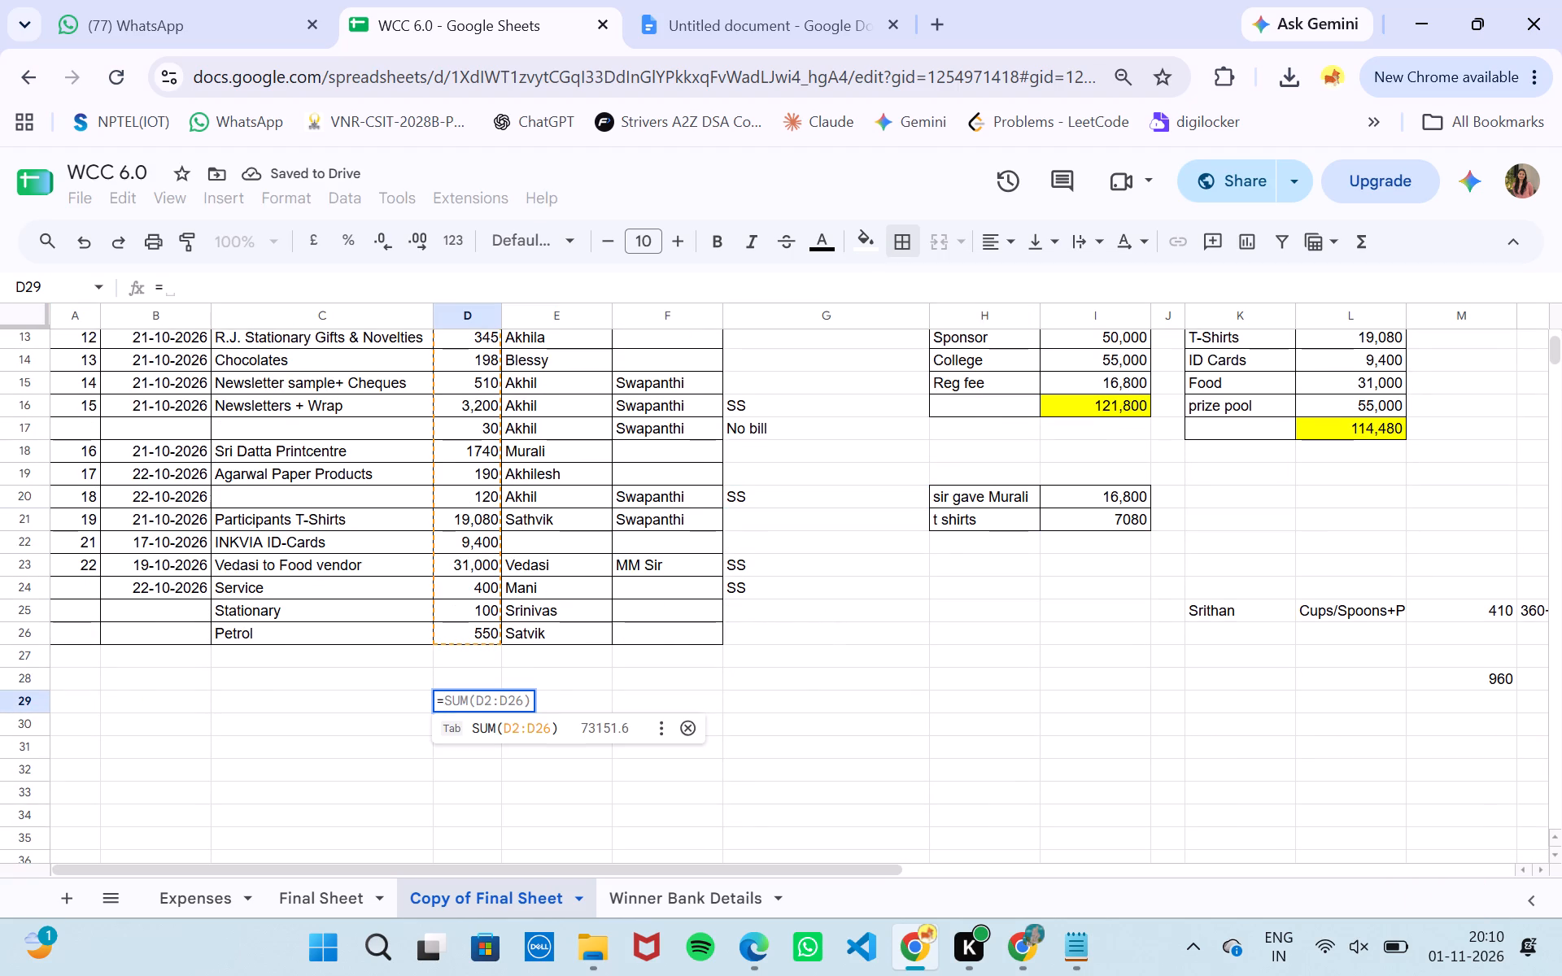
type("sum")
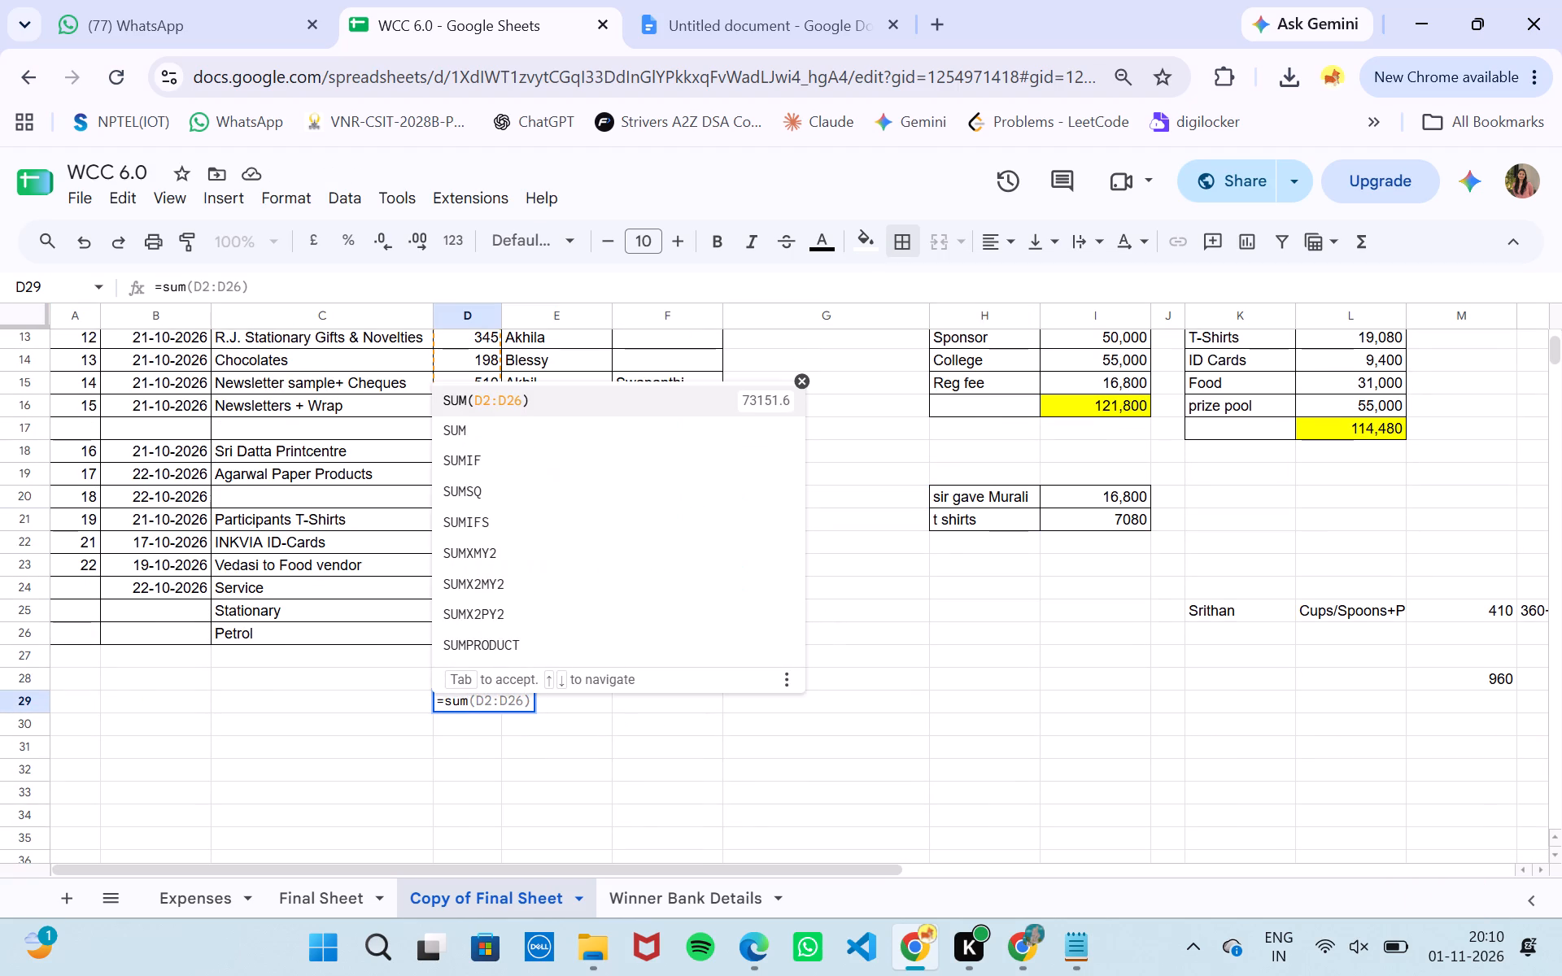
key("shift+parenleft")
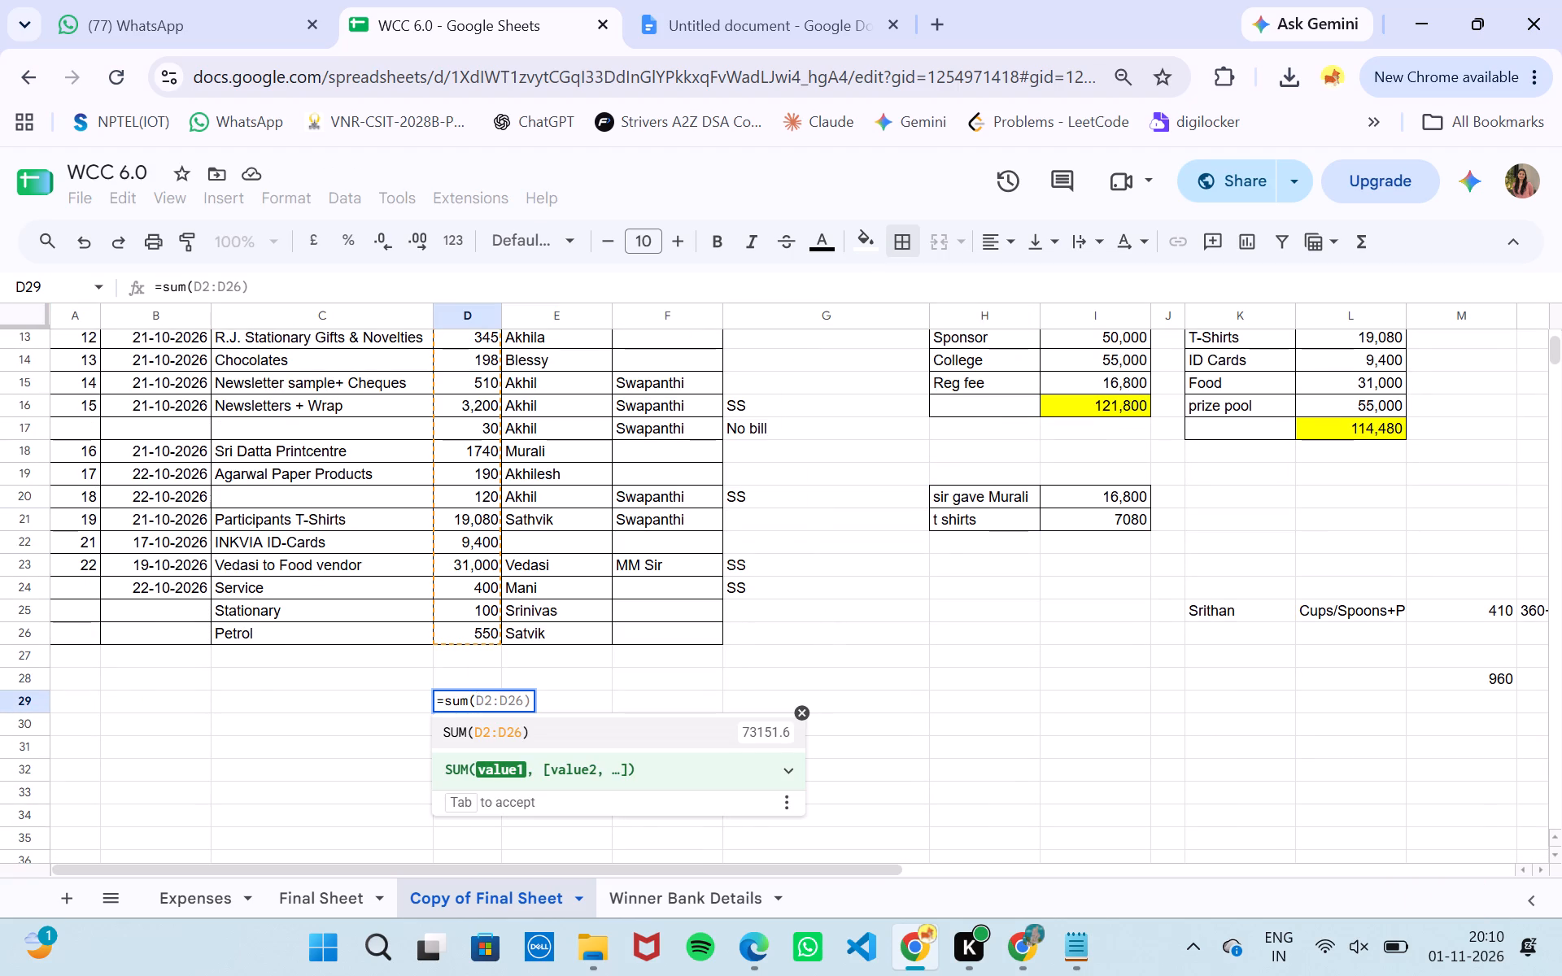
key("Return")
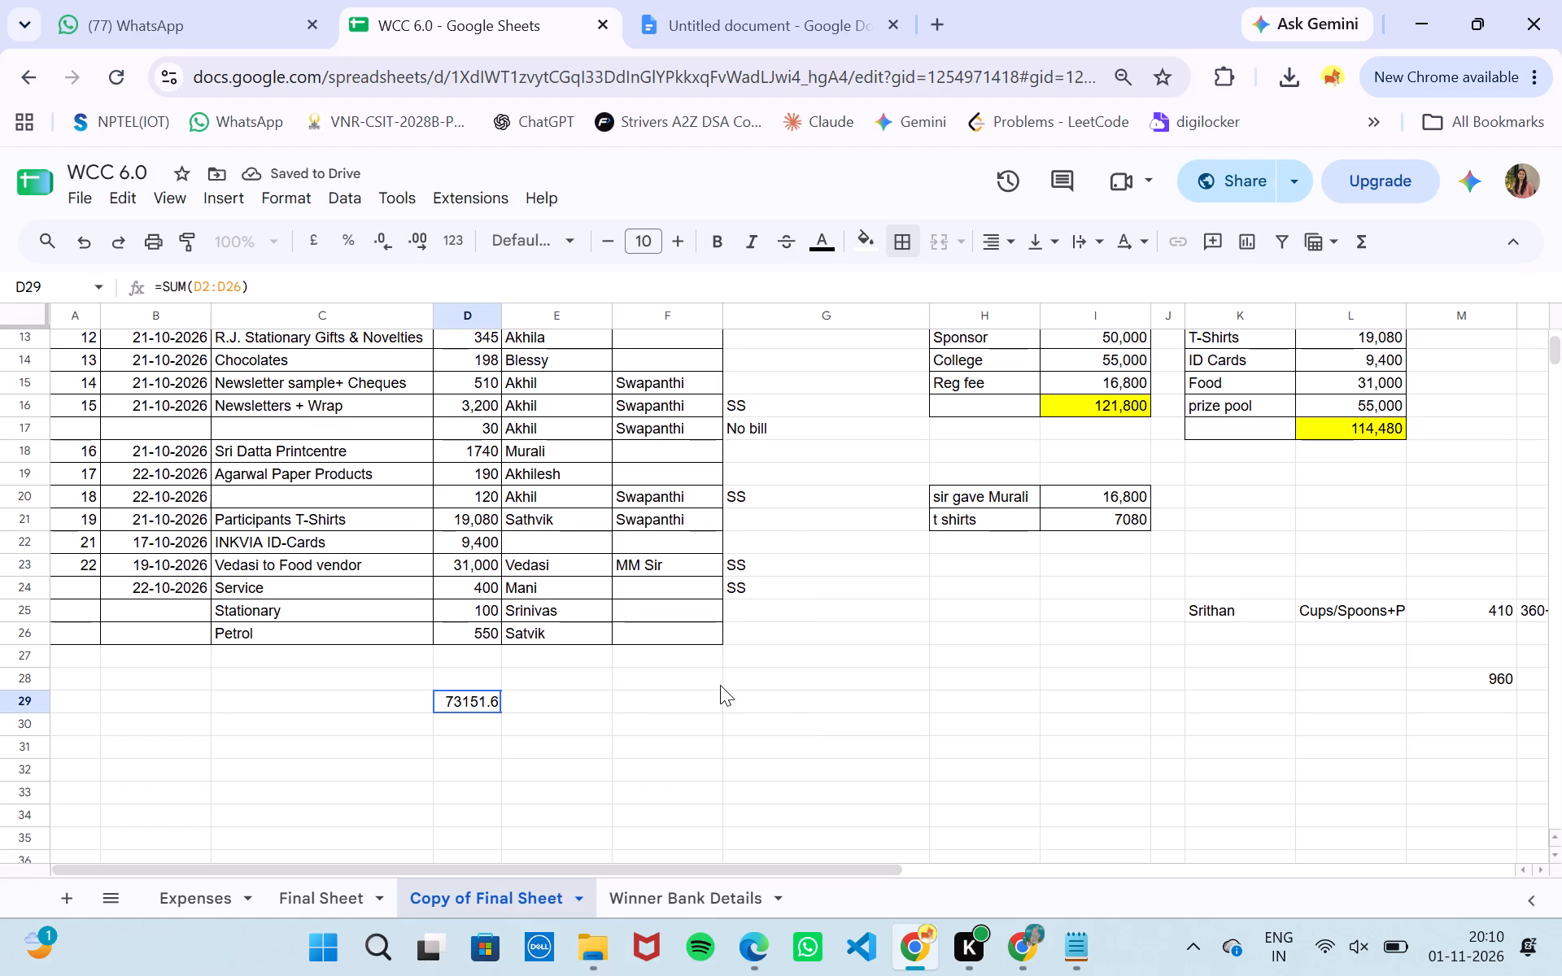
Apply all borders to the empty row A27:F27 below the Petrol row.
scroll(625, 706, "right", 1)
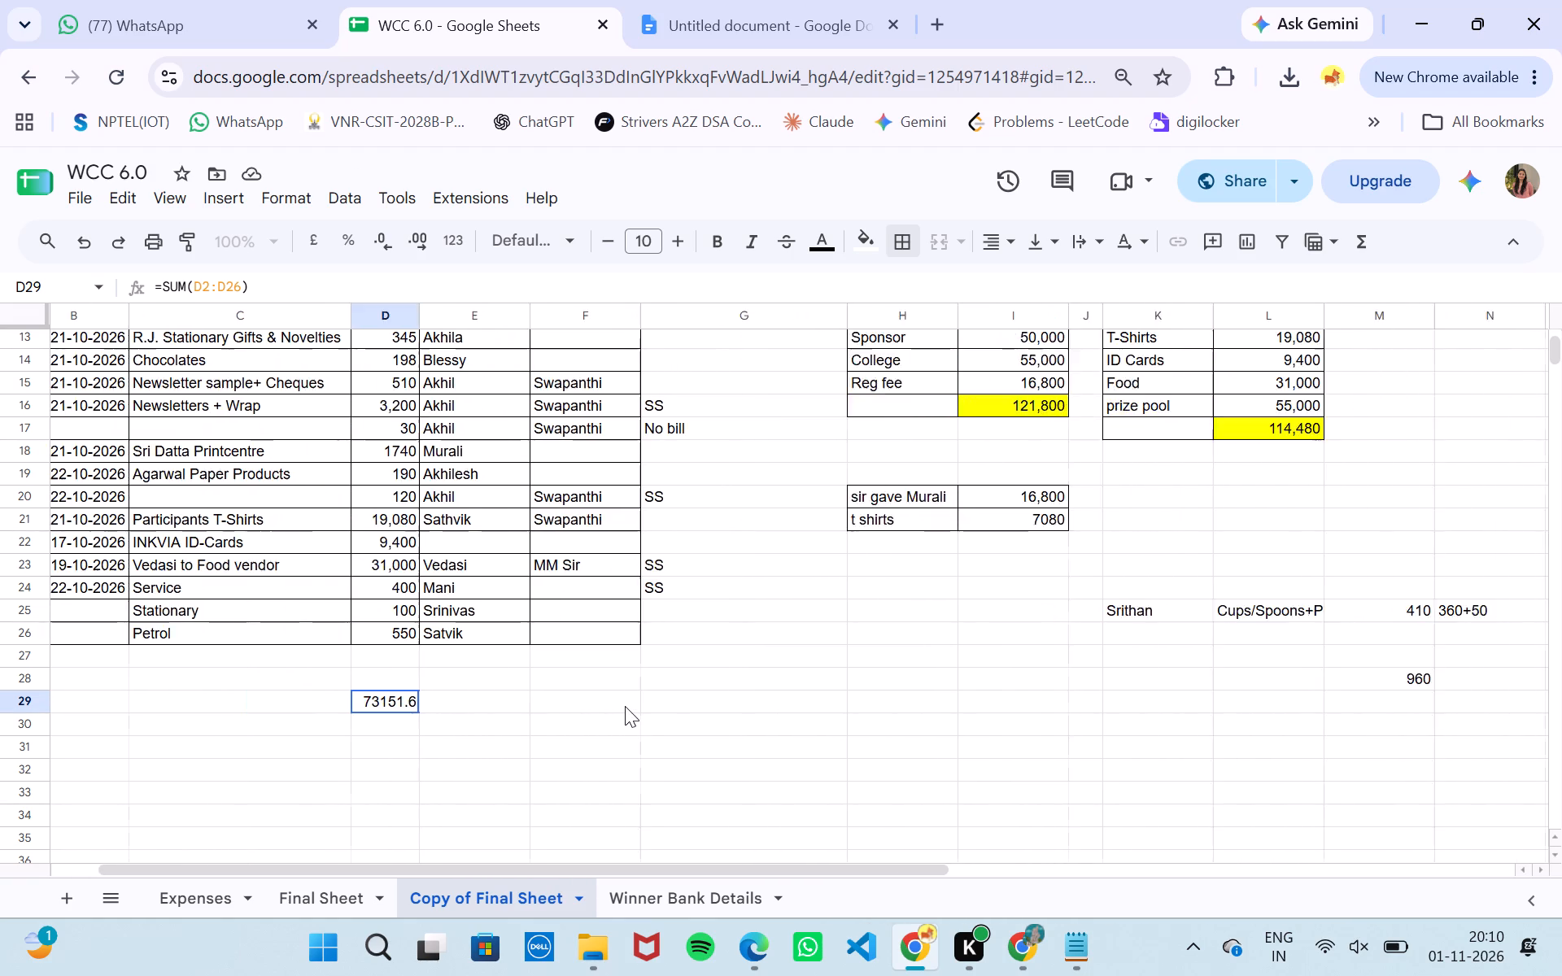
scroll(625, 706, "right", 1)
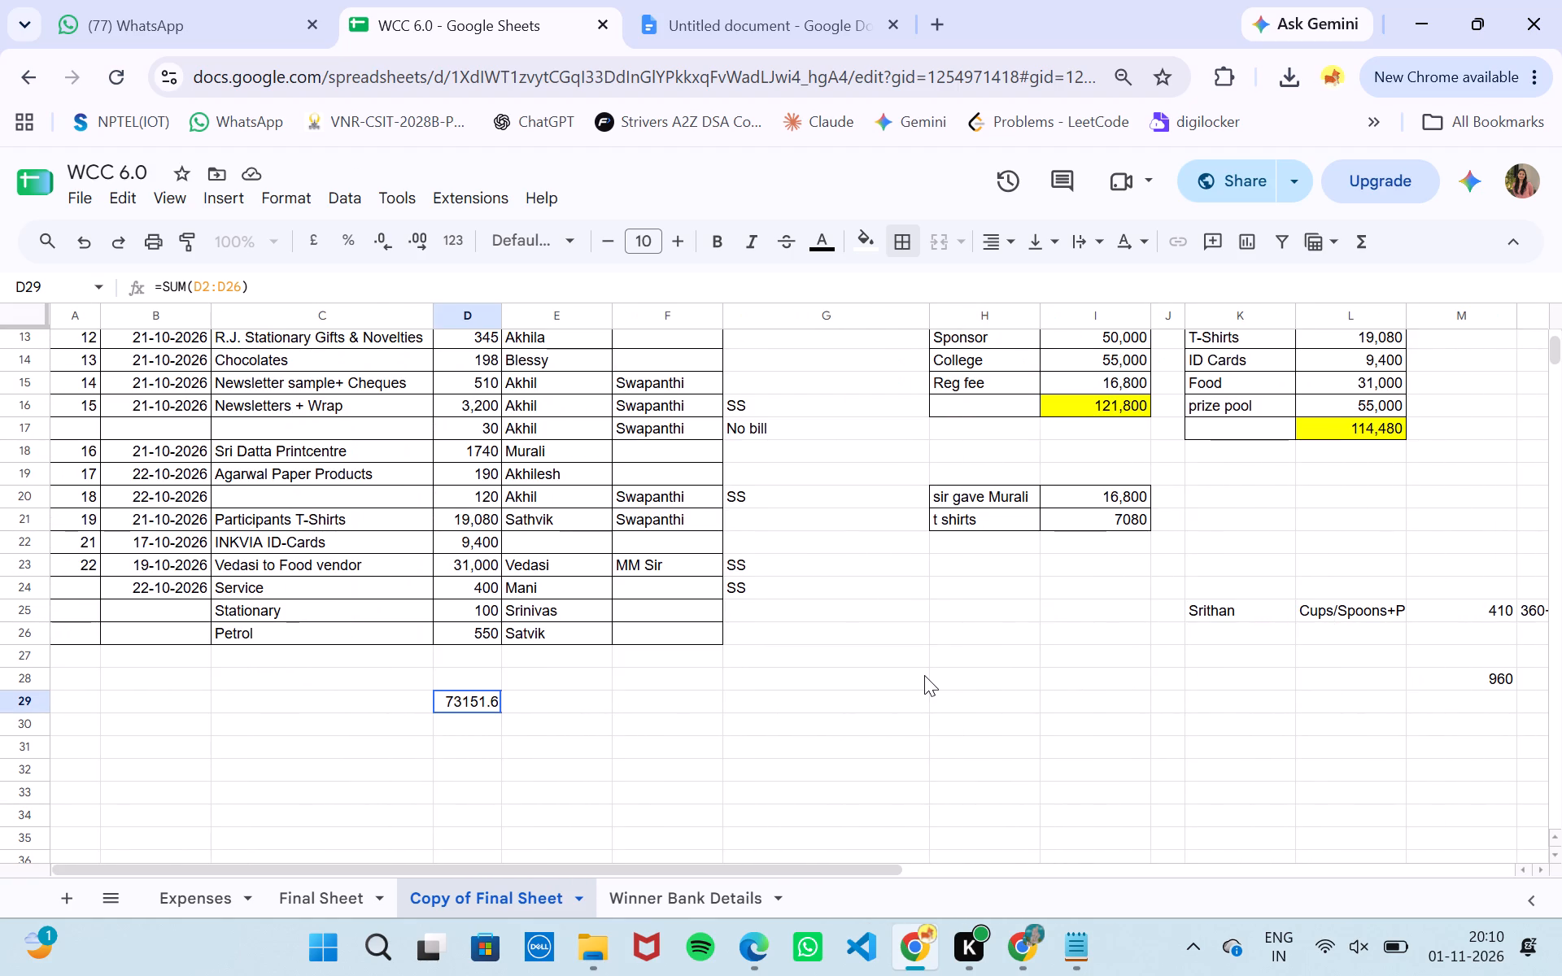
scroll(924, 675, "up", 1)
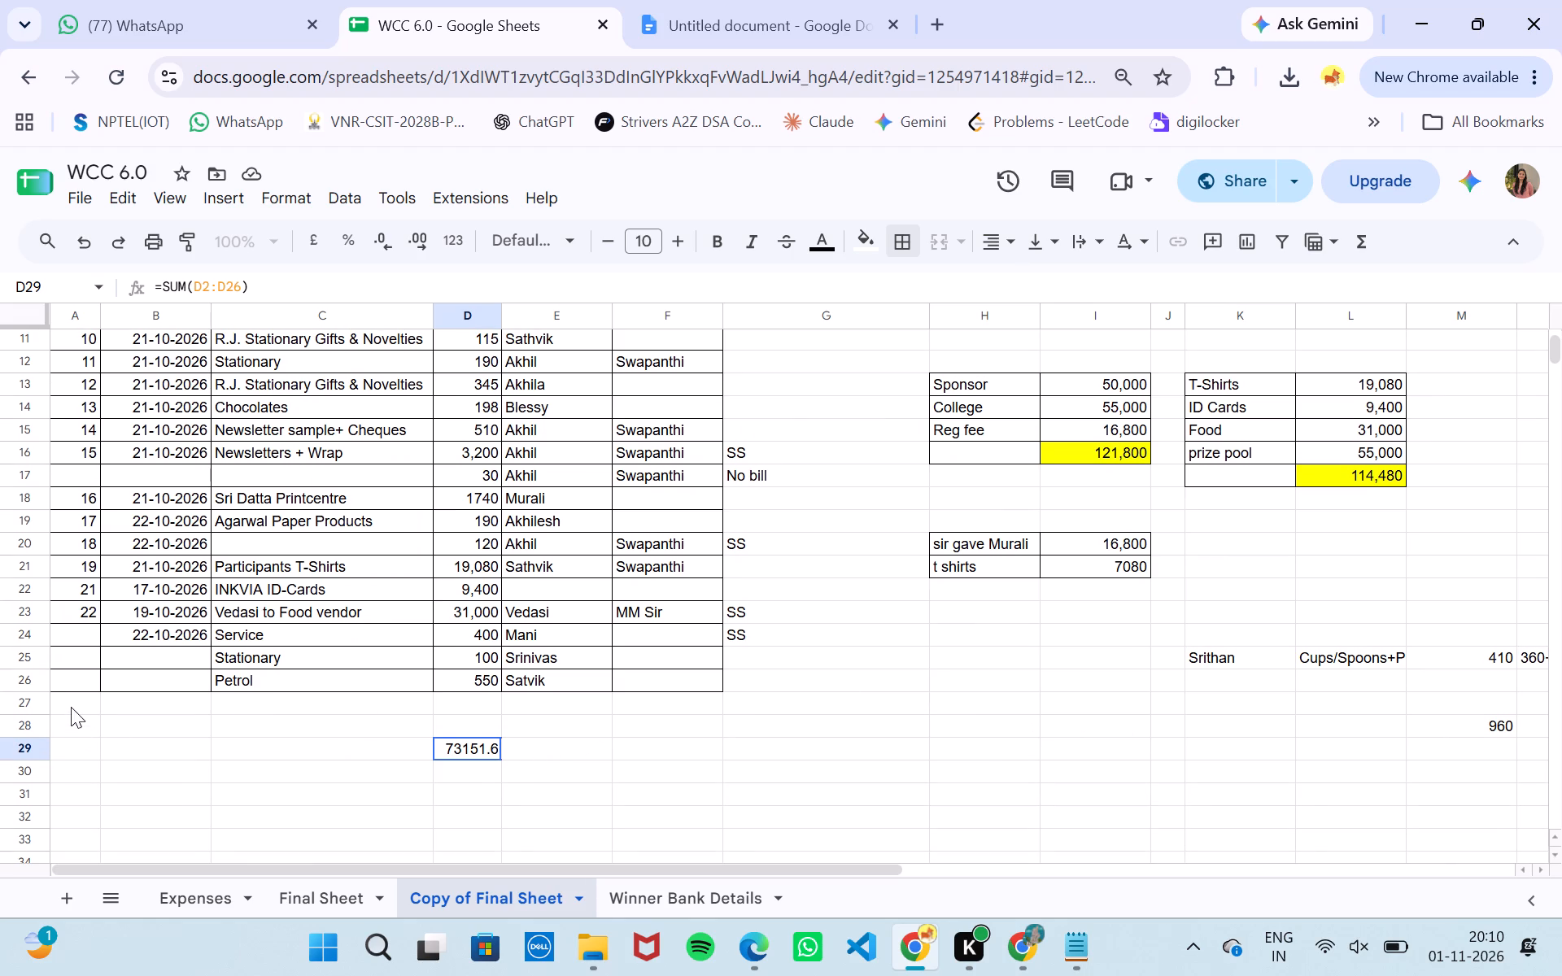
left_click_drag(71, 707, 706, 705)
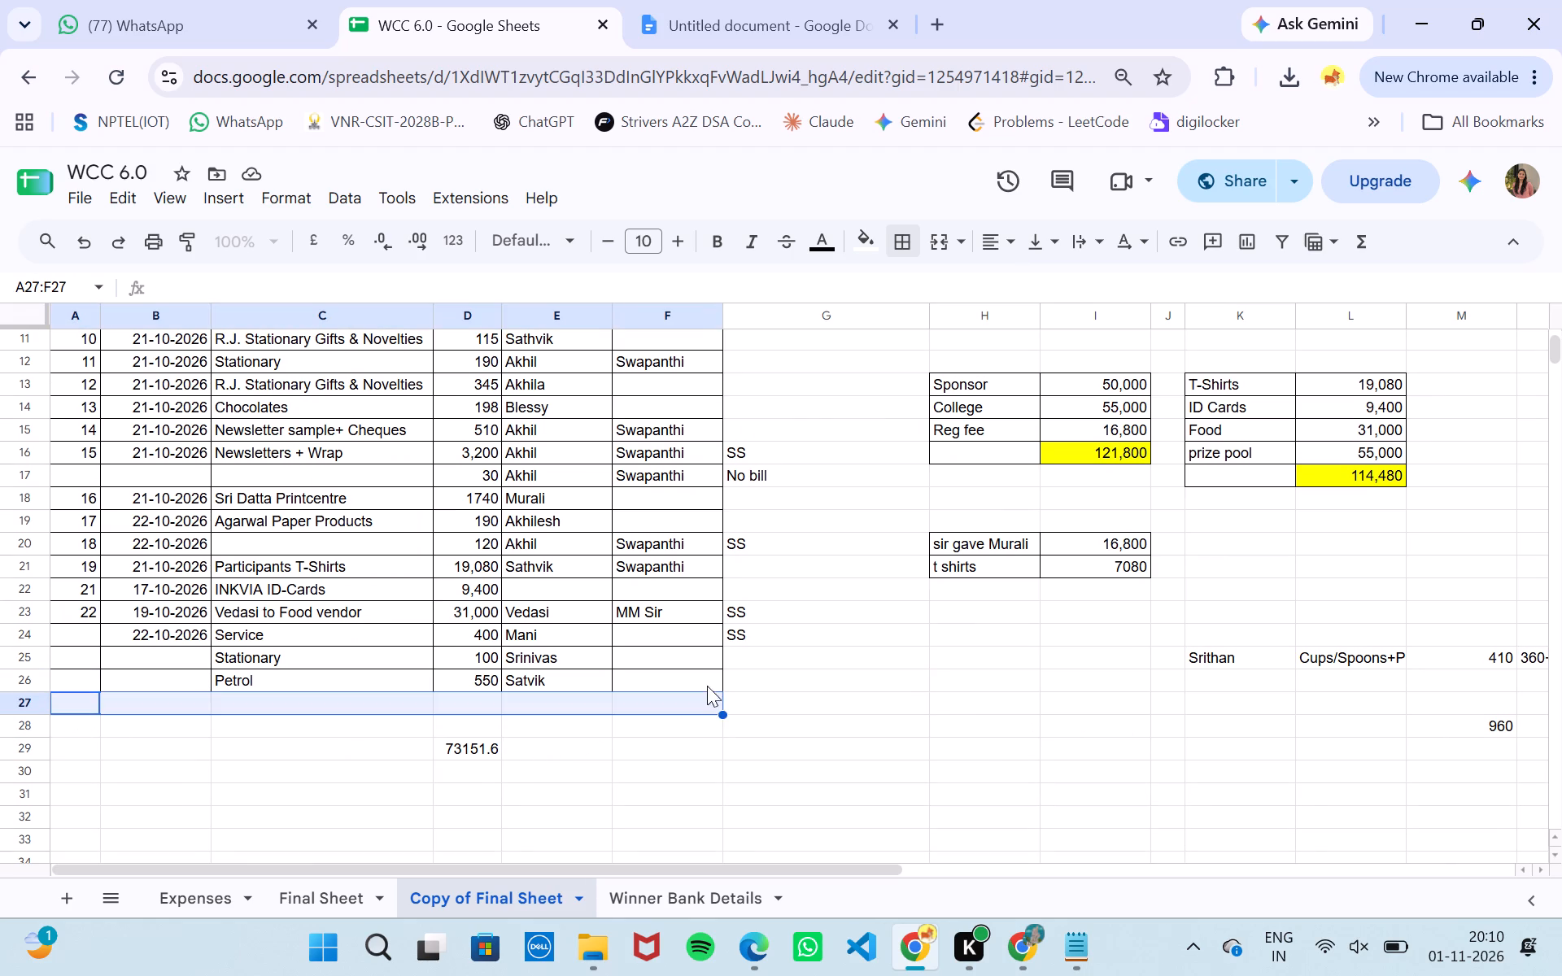
left_click(907, 237)
left_click(920, 278)
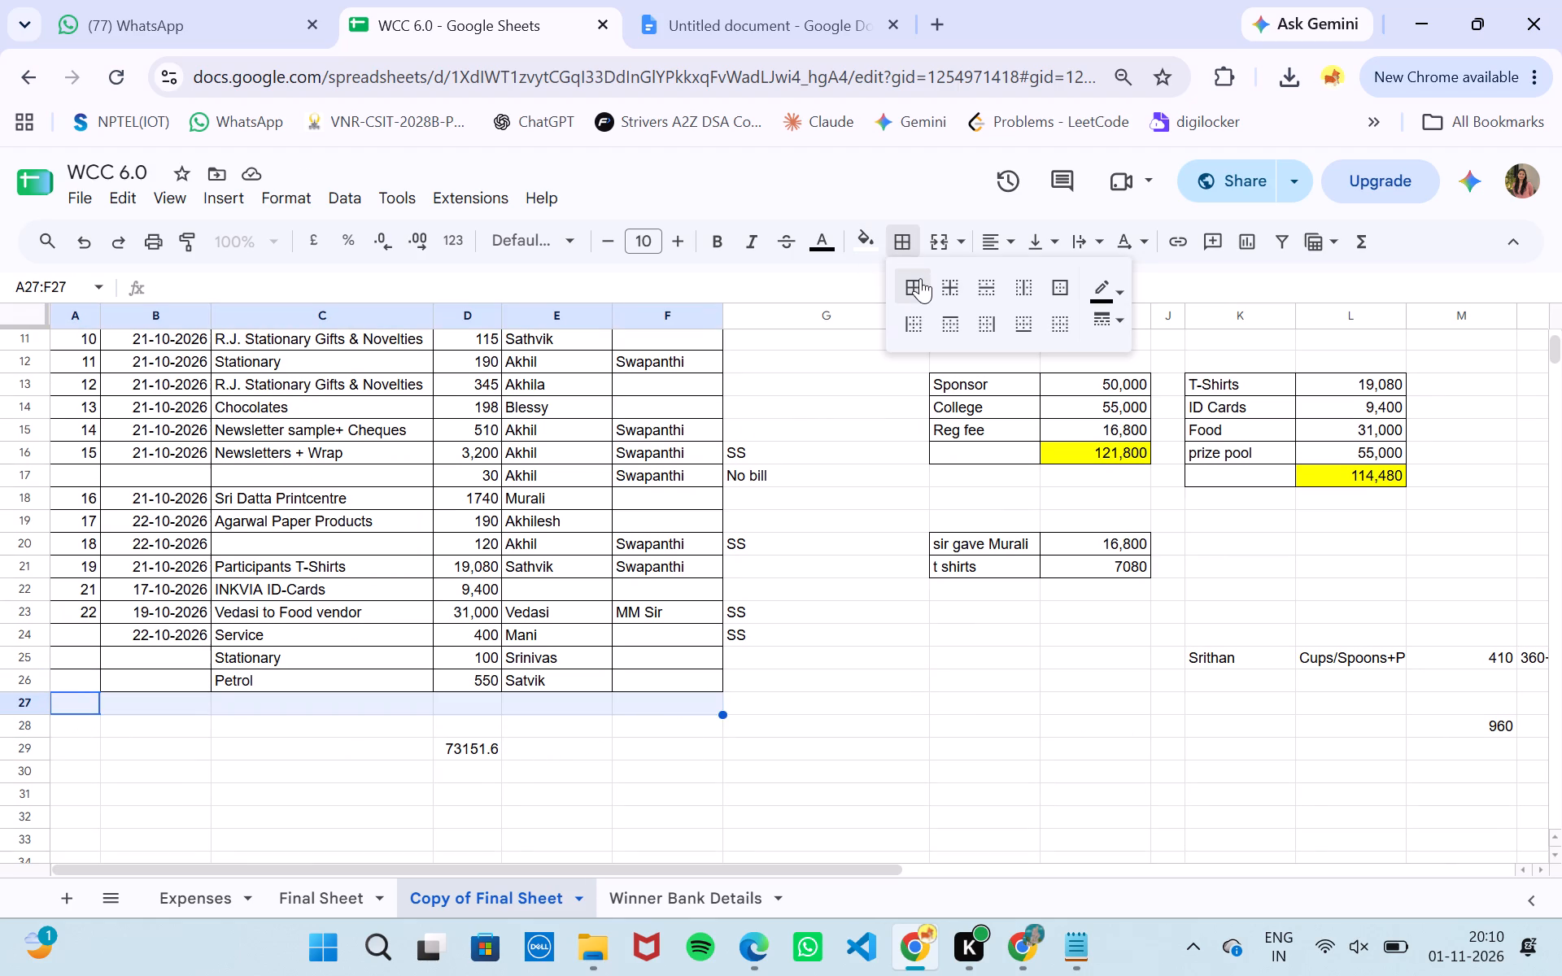
left_click(836, 497)
Correct the serial numbers of the INKVIA ID-Cards row to 20 and the Vedasi to Food vendor row to 21.
scroll(263, 563, "up", 3)
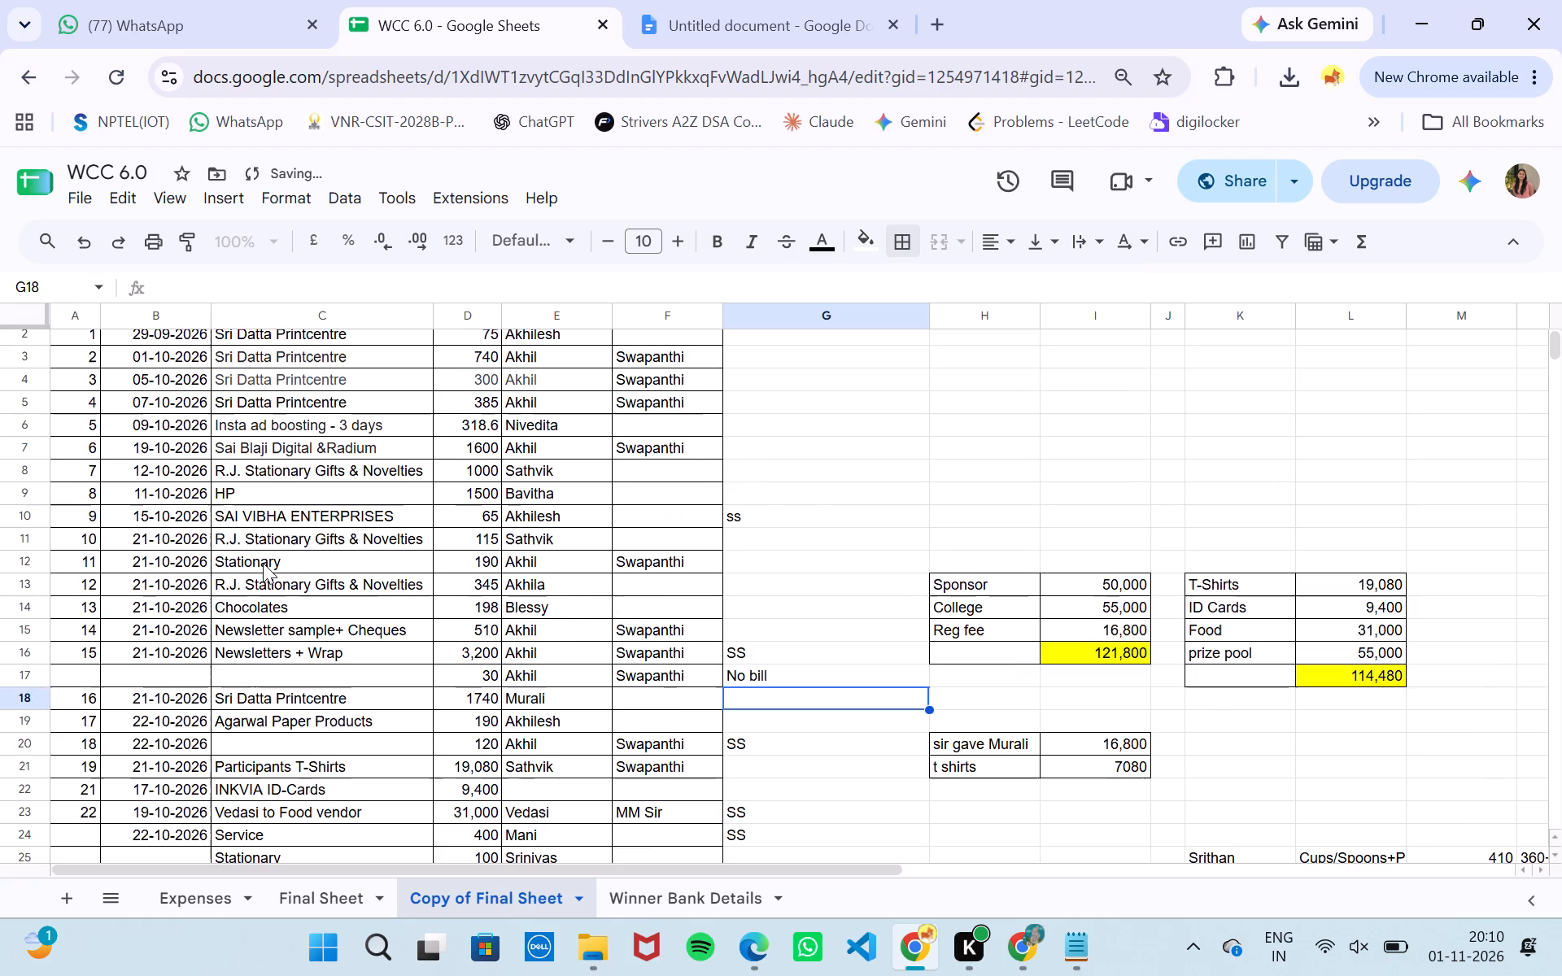
scroll(263, 563, "up", 2)
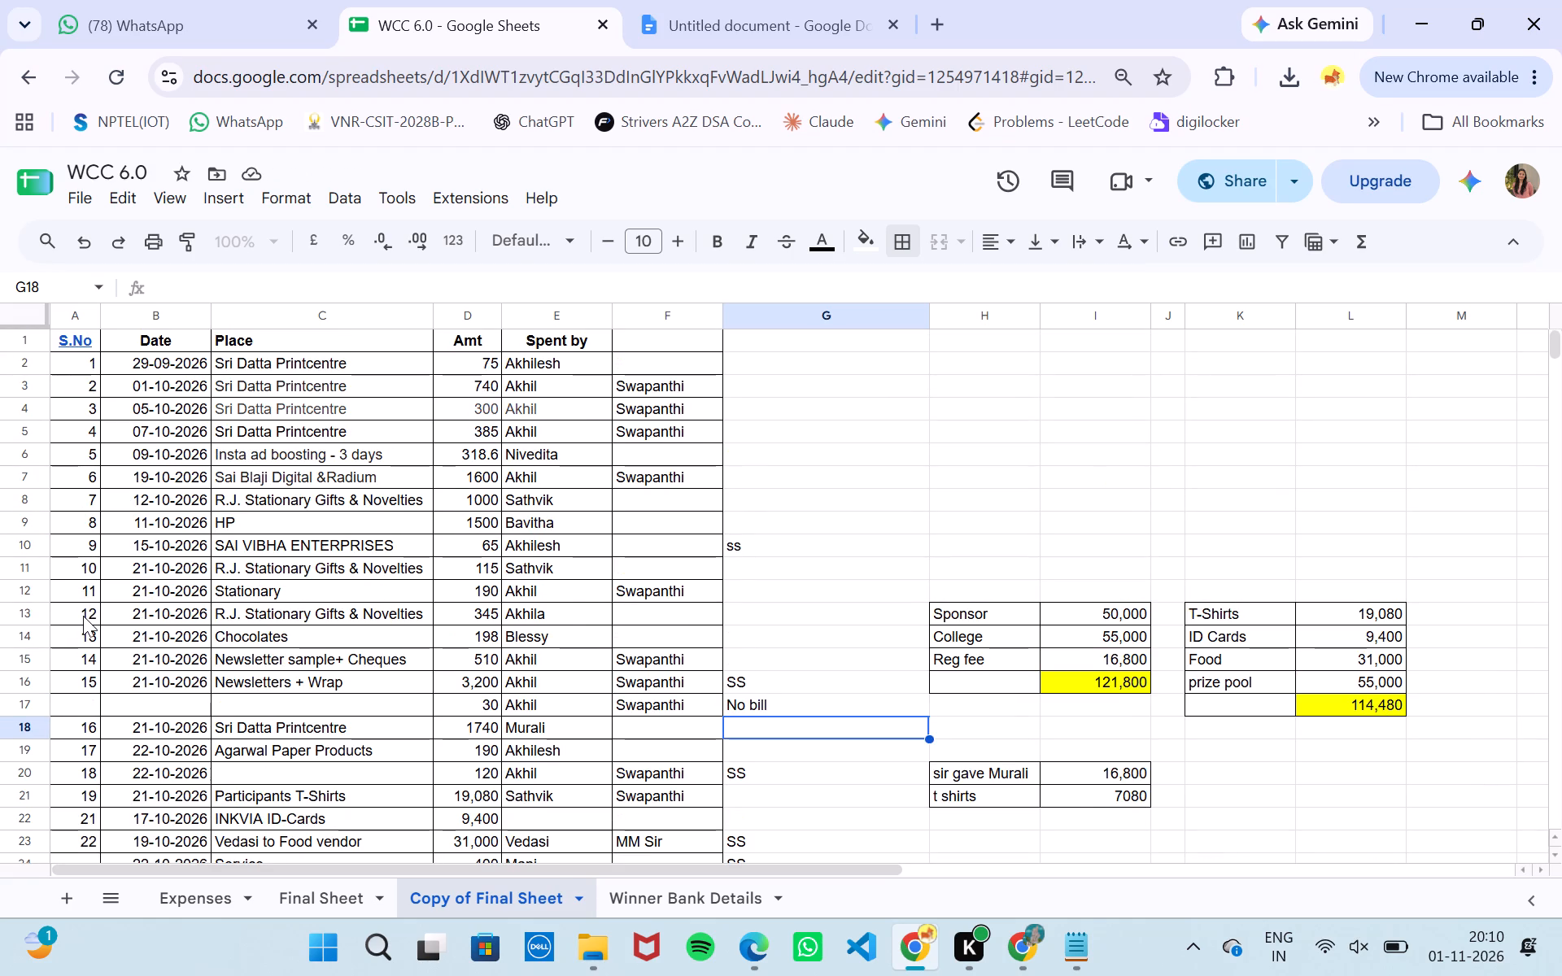
scroll(83, 616, "down", 1)
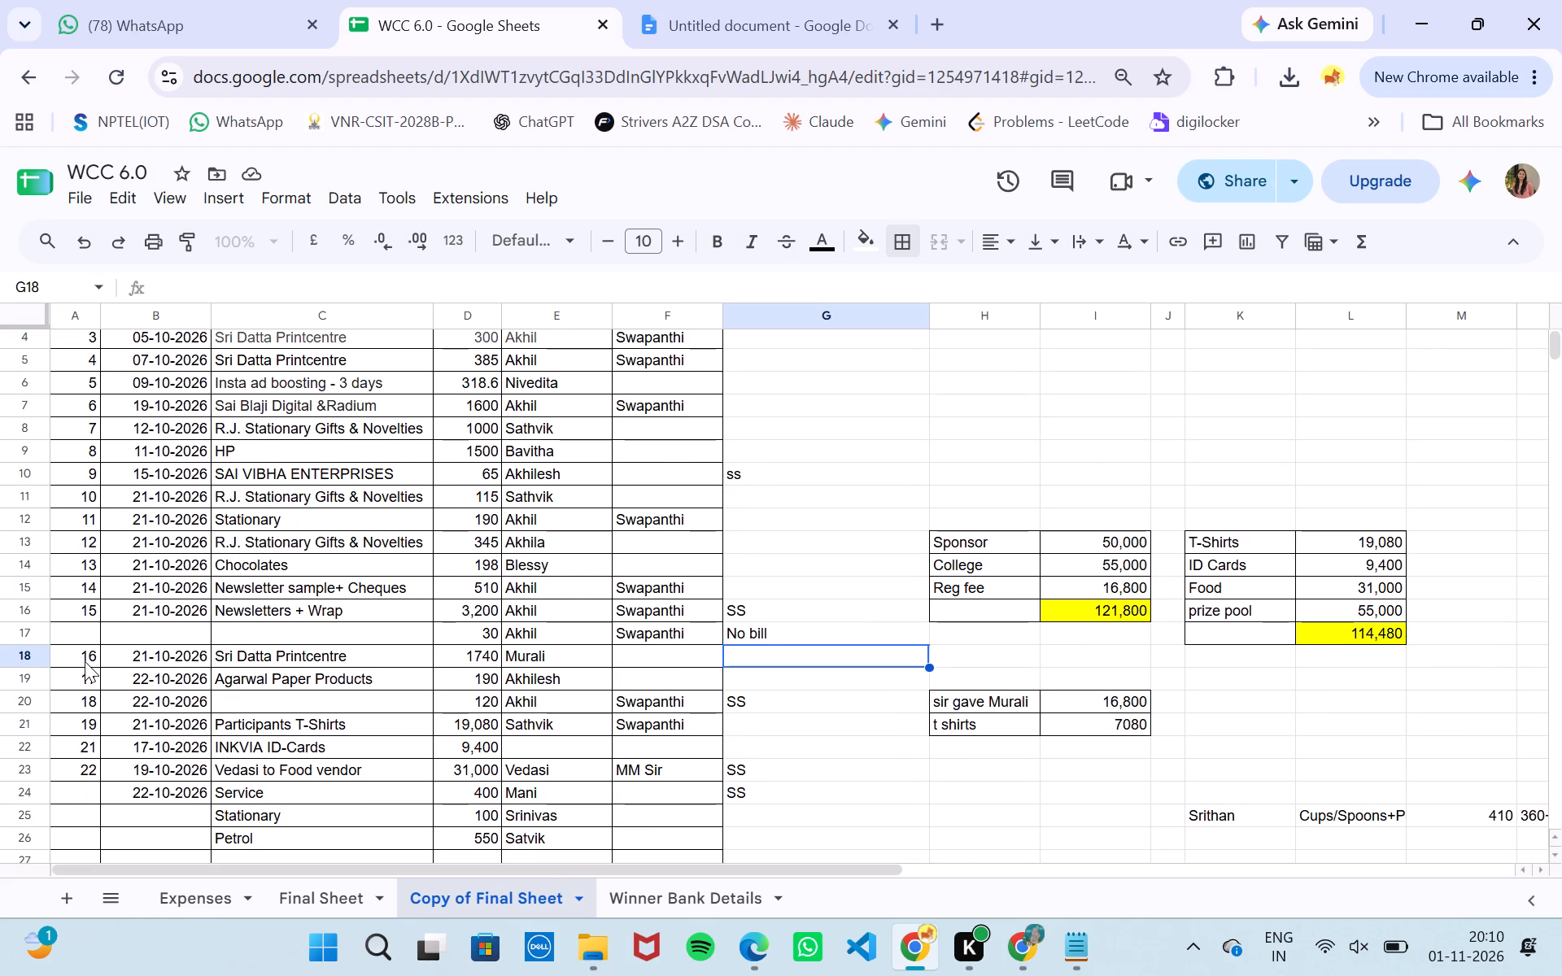
double_click(89, 747)
key("BackSpace")
key("0")
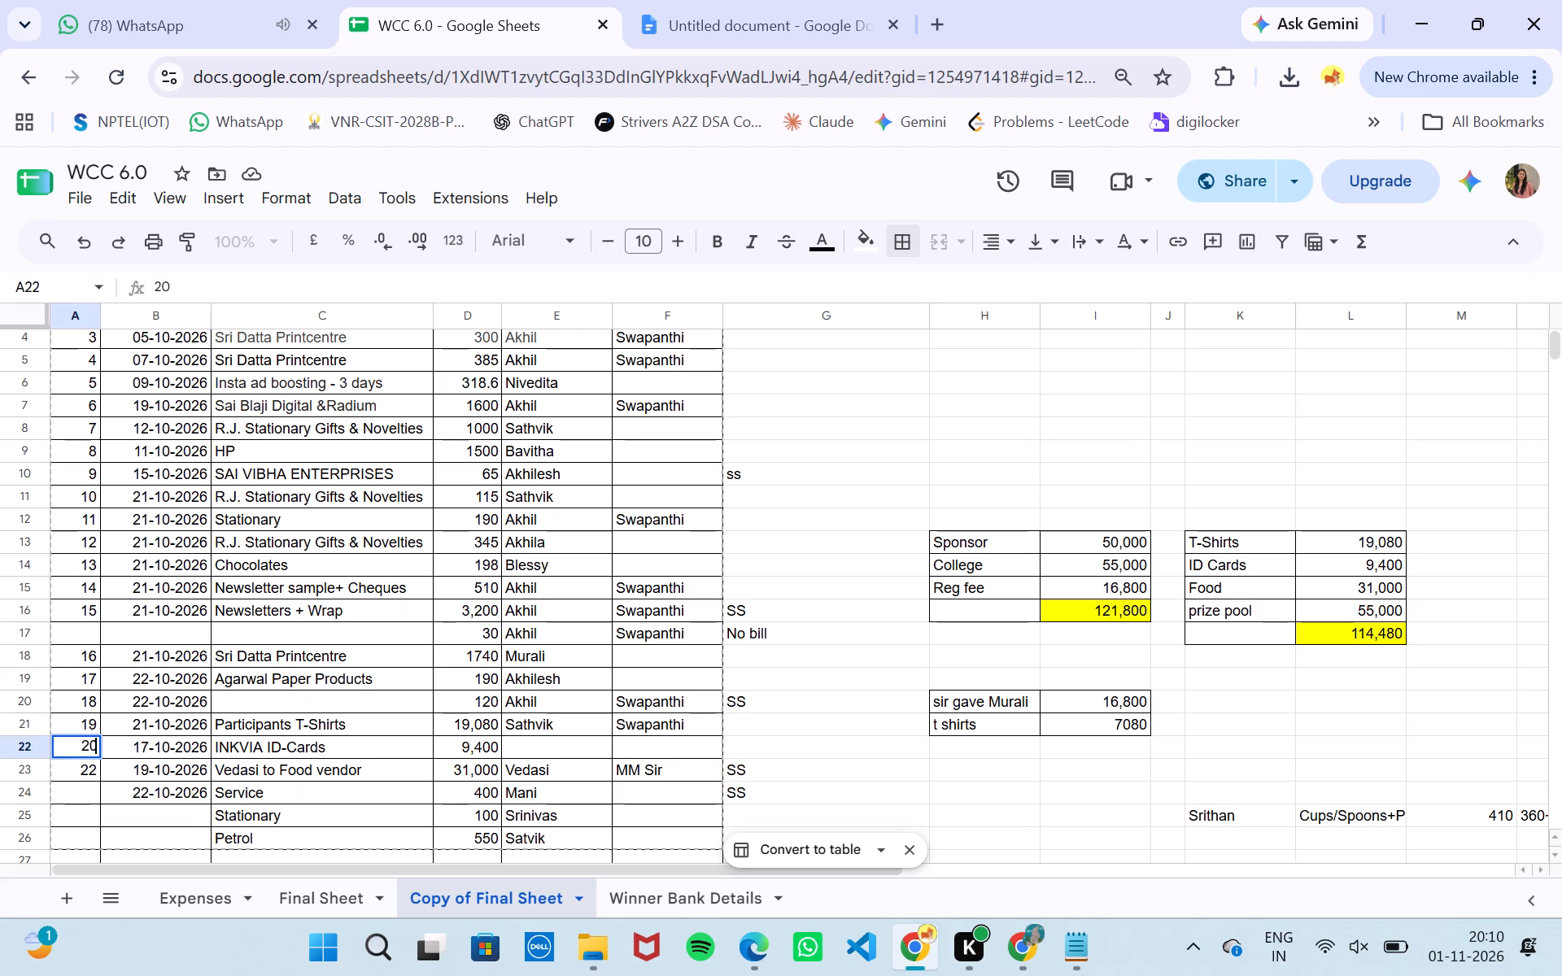
key("Down")
key("Down")
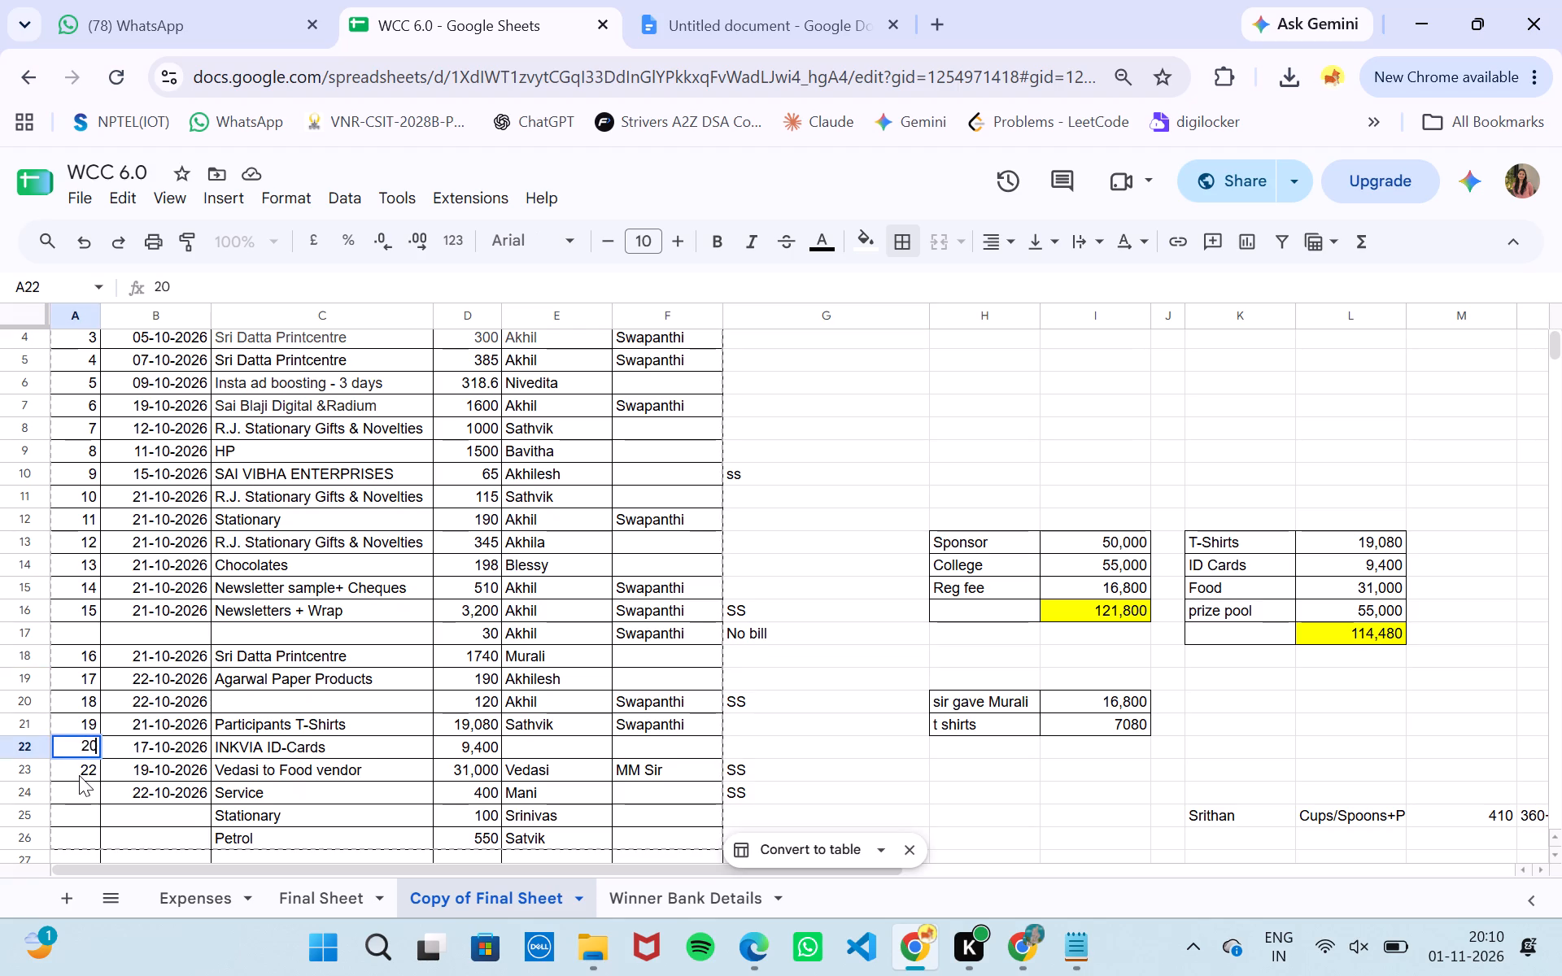
double_click(80, 773)
key("BackSpace")
key("1")
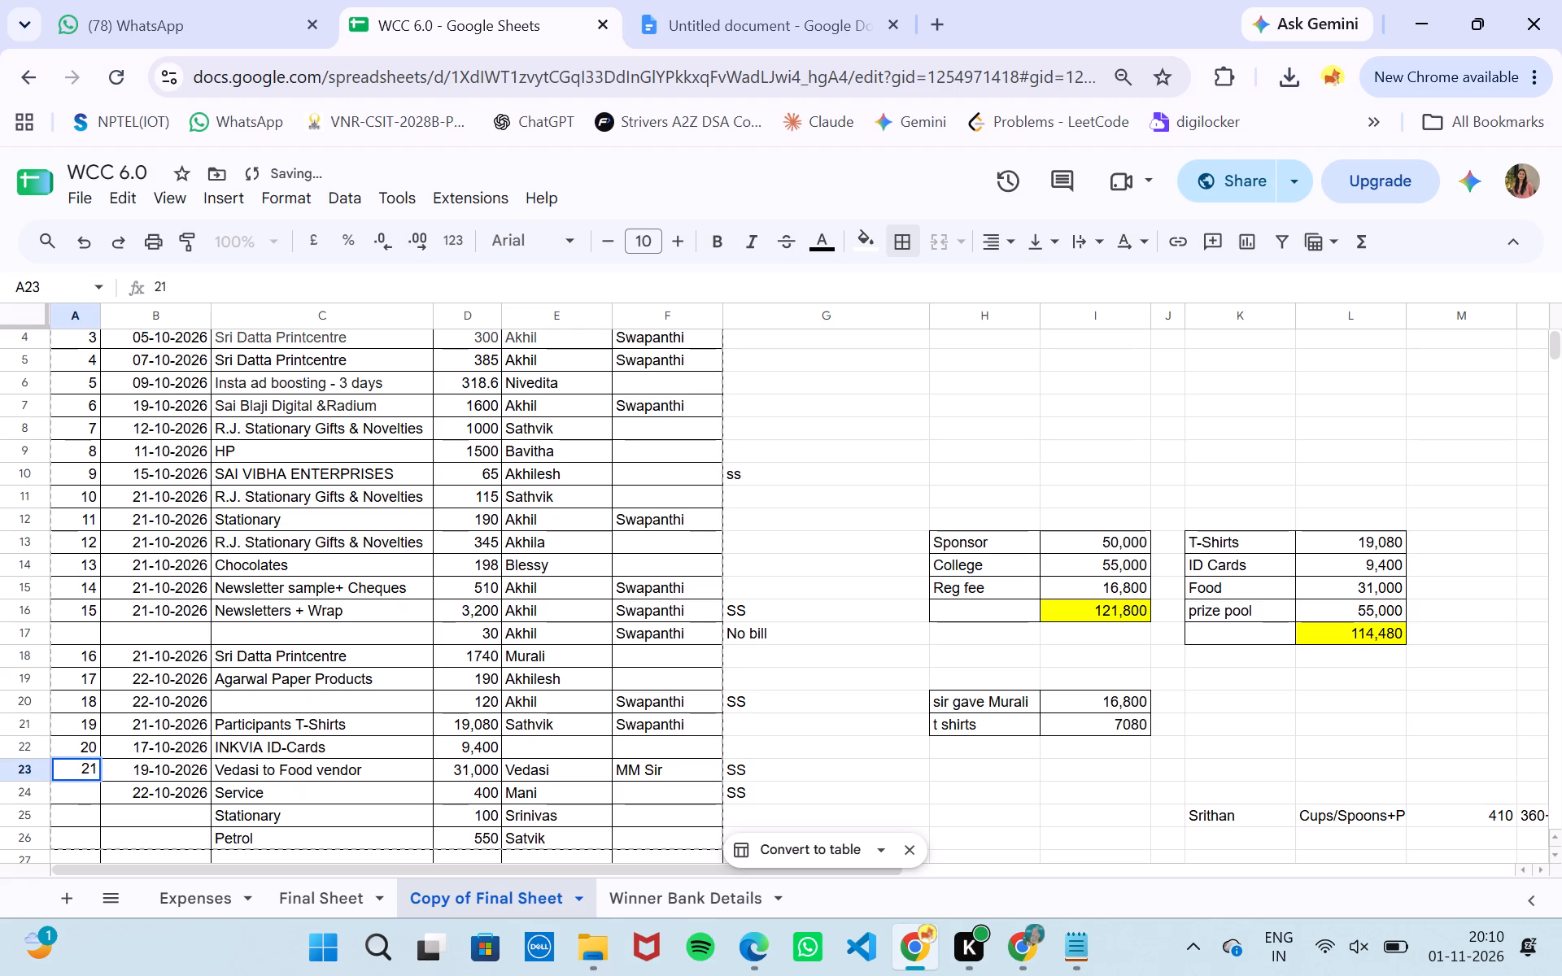
Number the Service, Stationary and Petrol rows 22, 23 and 24 in the S.No column.
double_click(72, 793)
type("22")
scroll(215, 680, "down", 1)
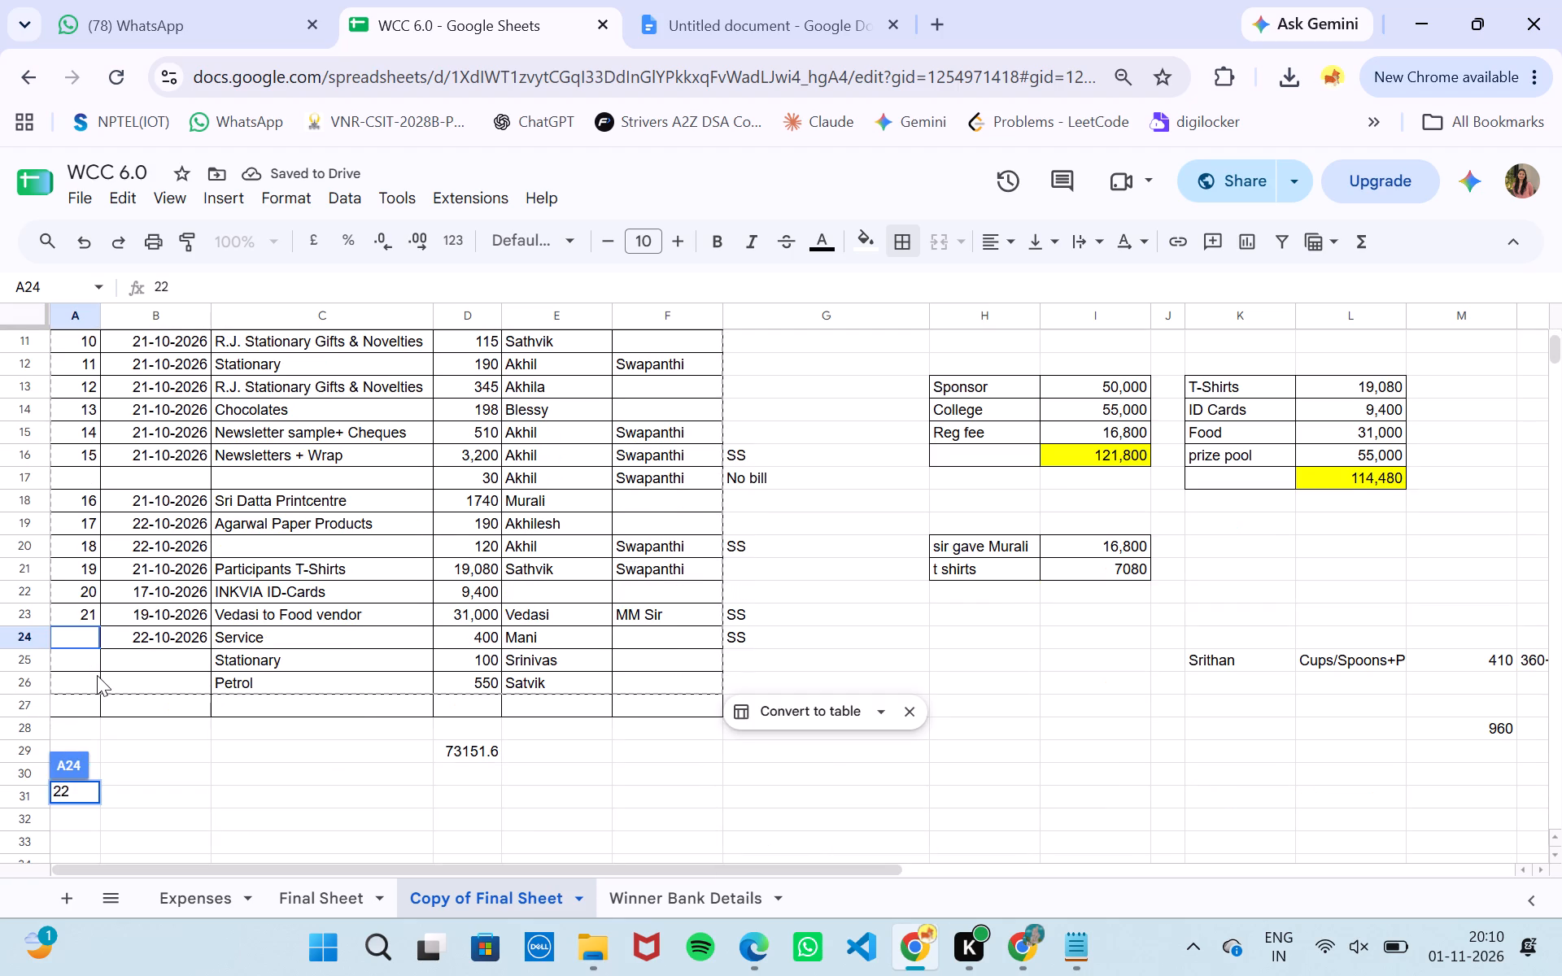
key("Return")
type("23")
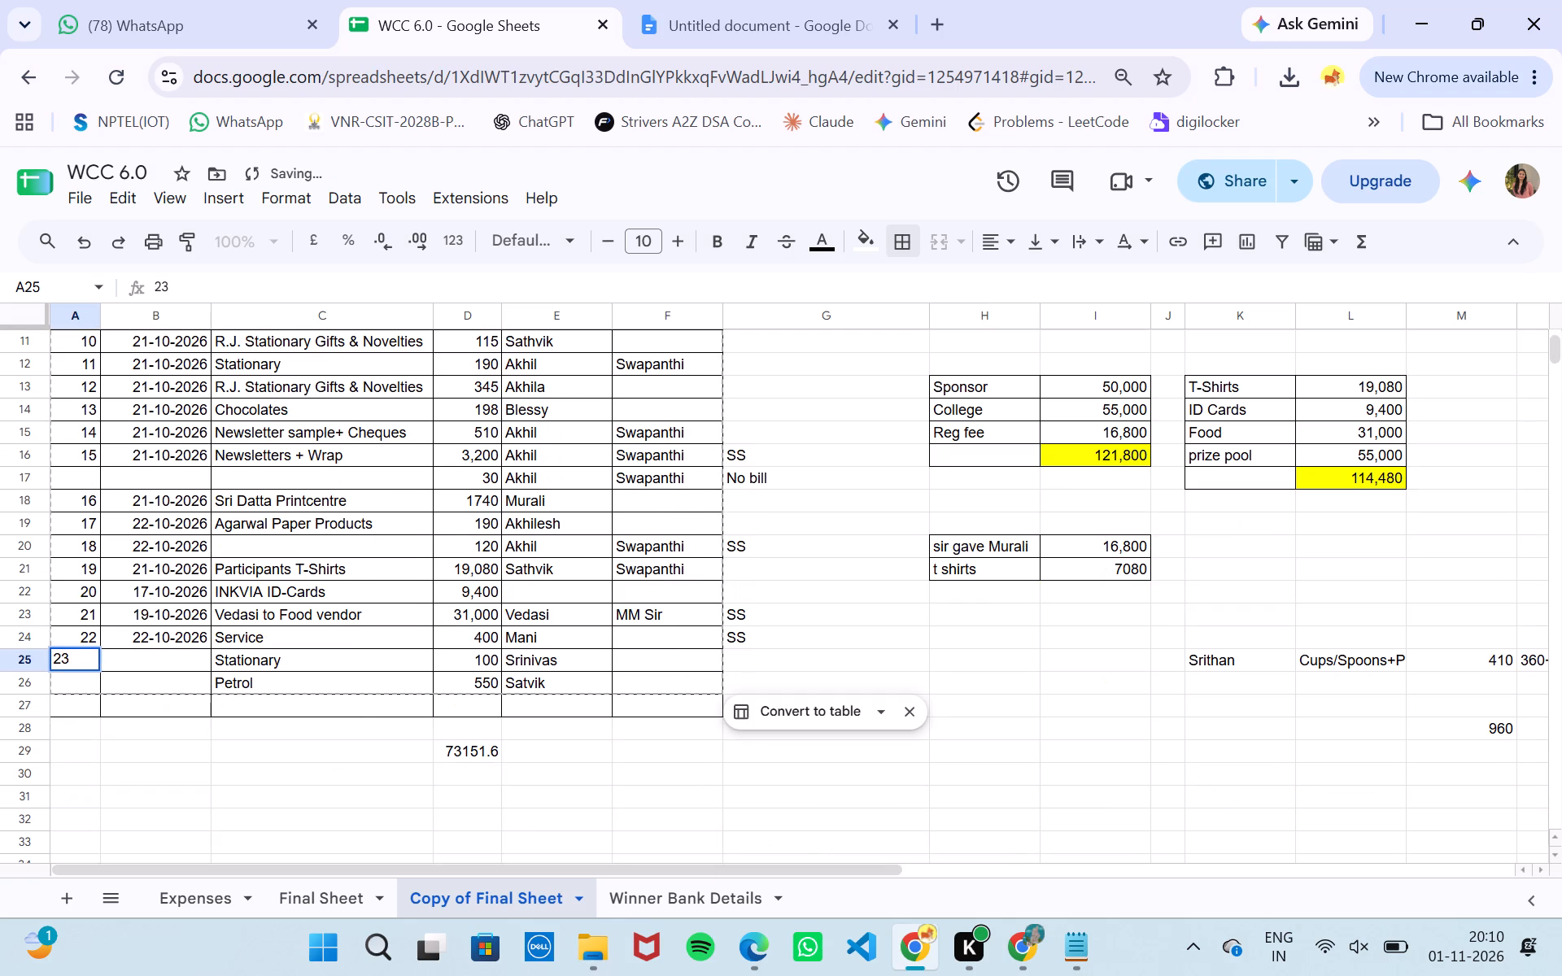
key("Return")
type("24")
key("Return")
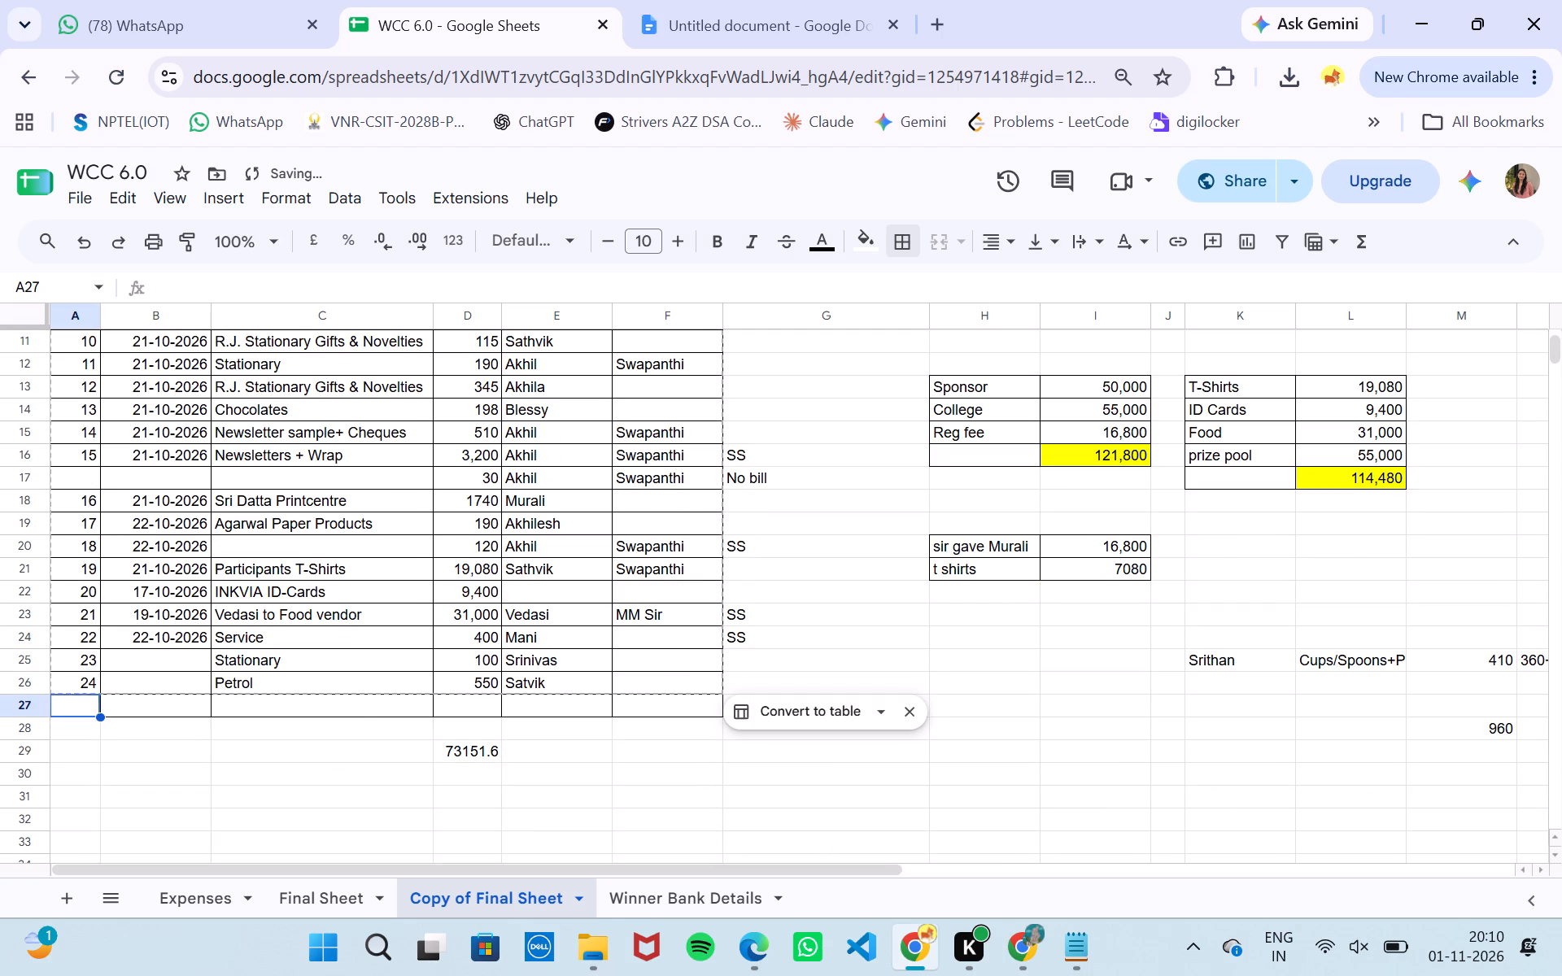
Review the expense table from its first entry down to the total below it.
left_click(639, 786)
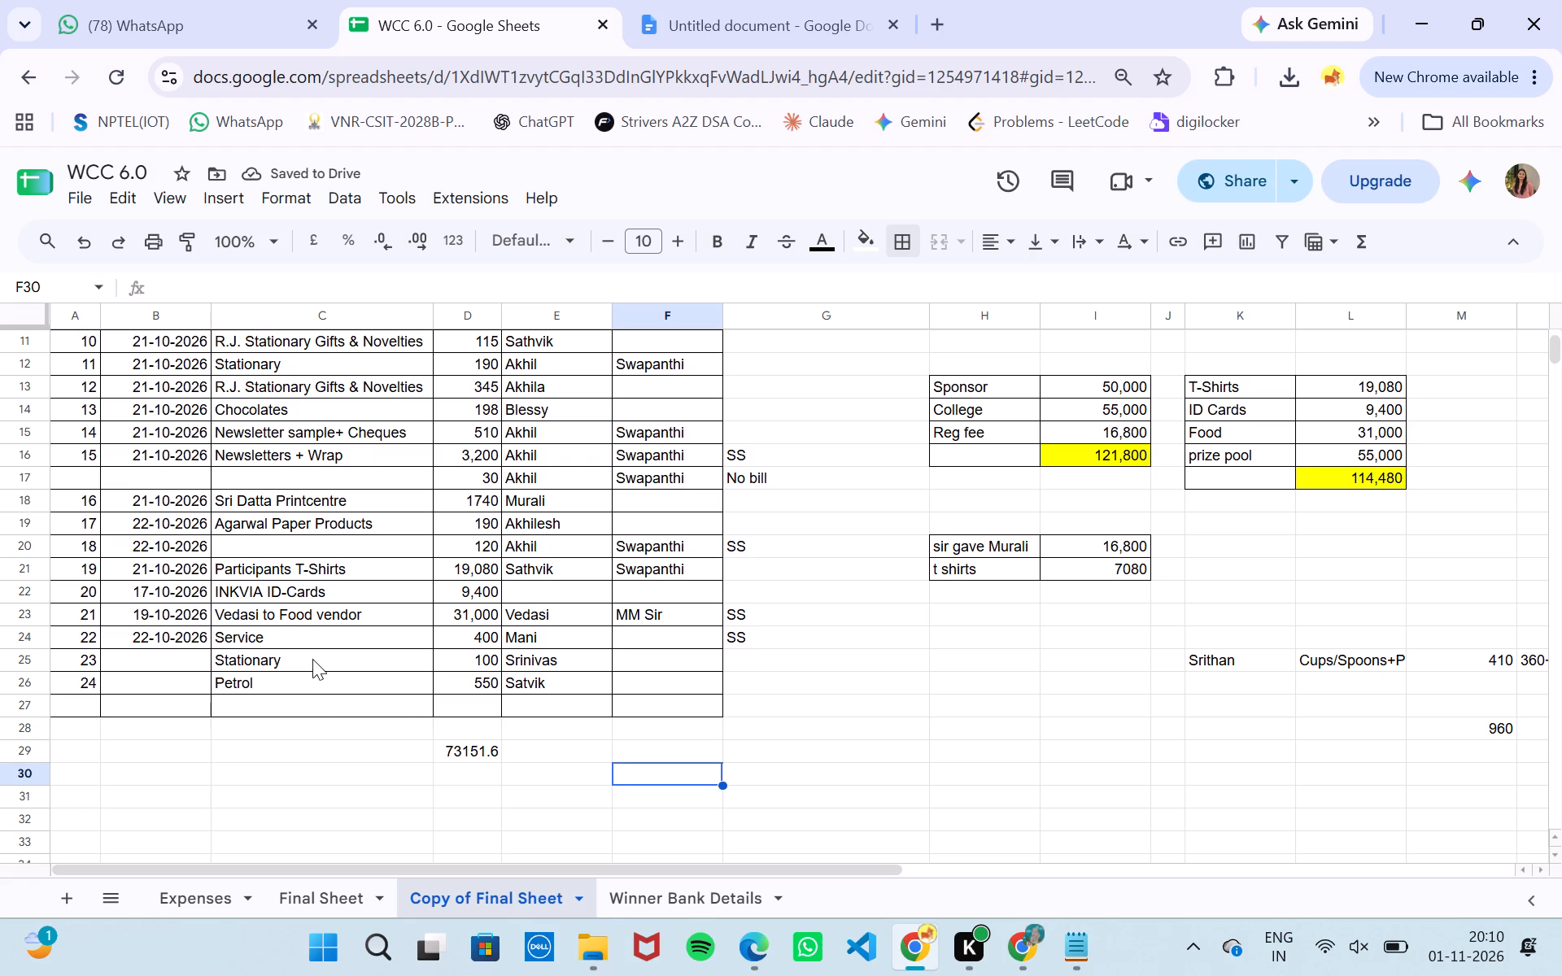
scroll(366, 638, "up", 1)
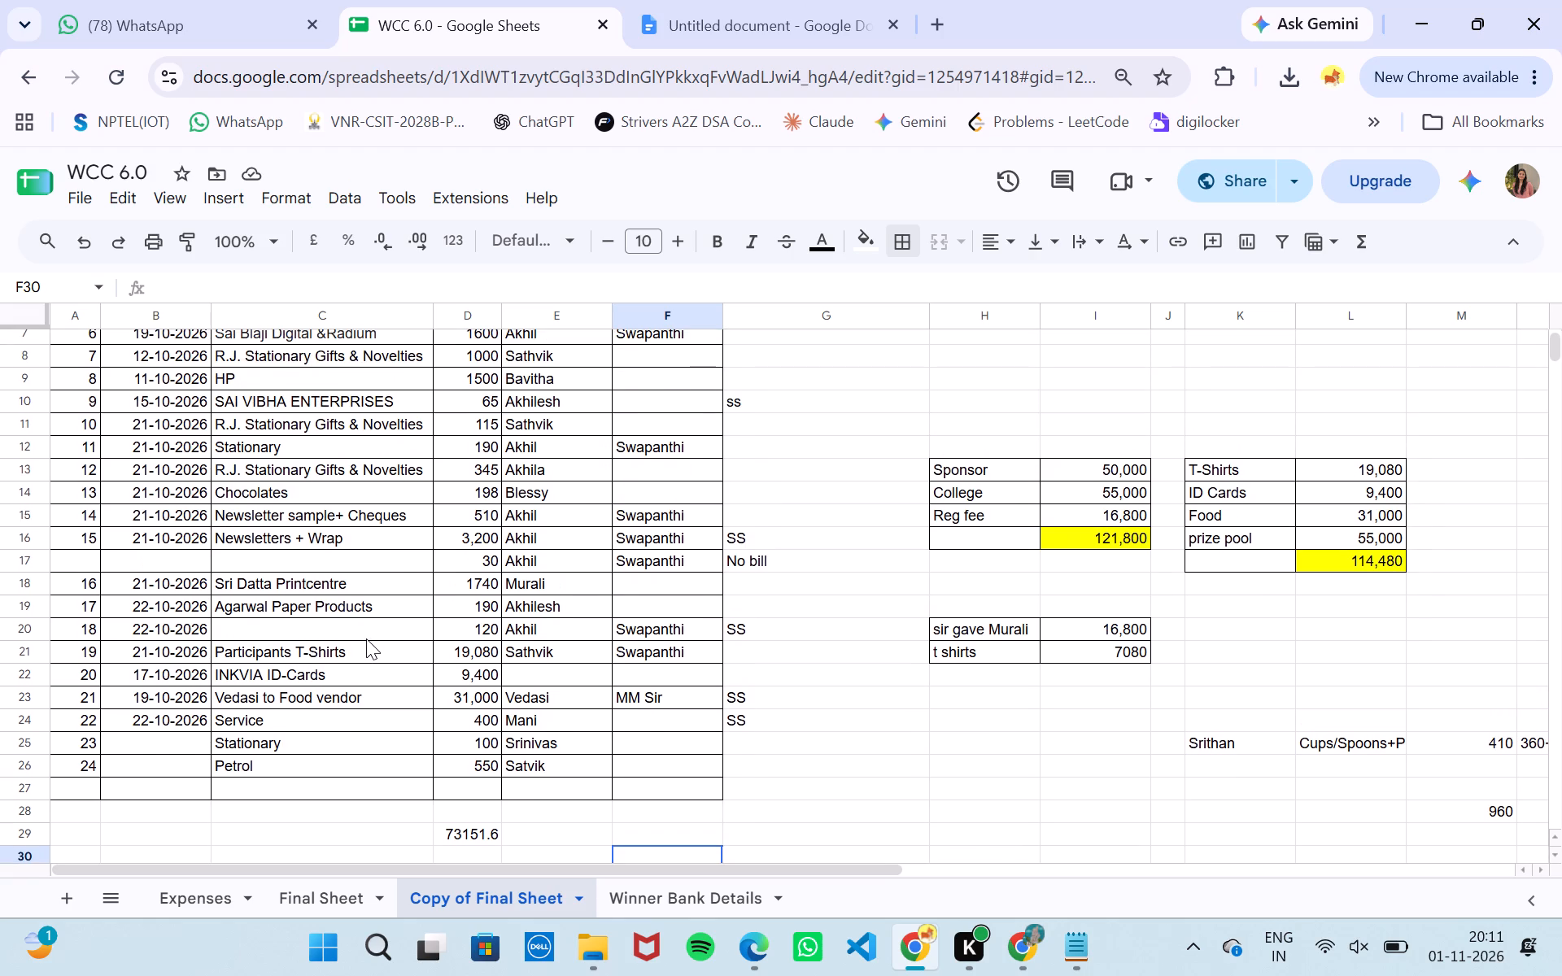
scroll(366, 638, "up", 3)
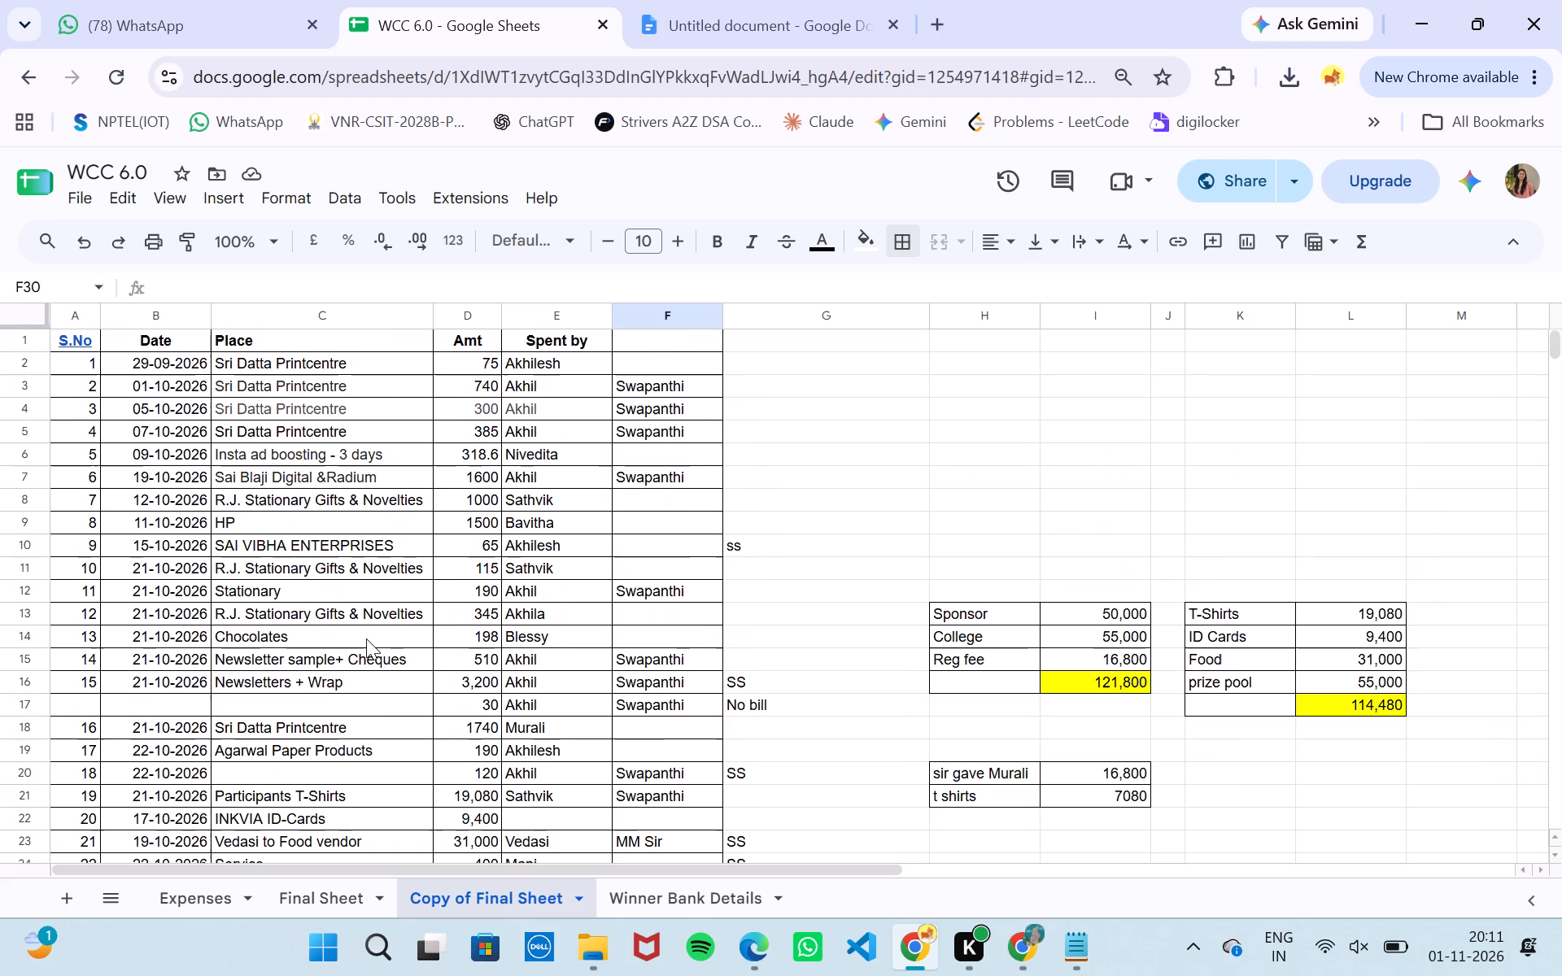
scroll(366, 638, "up", 1)
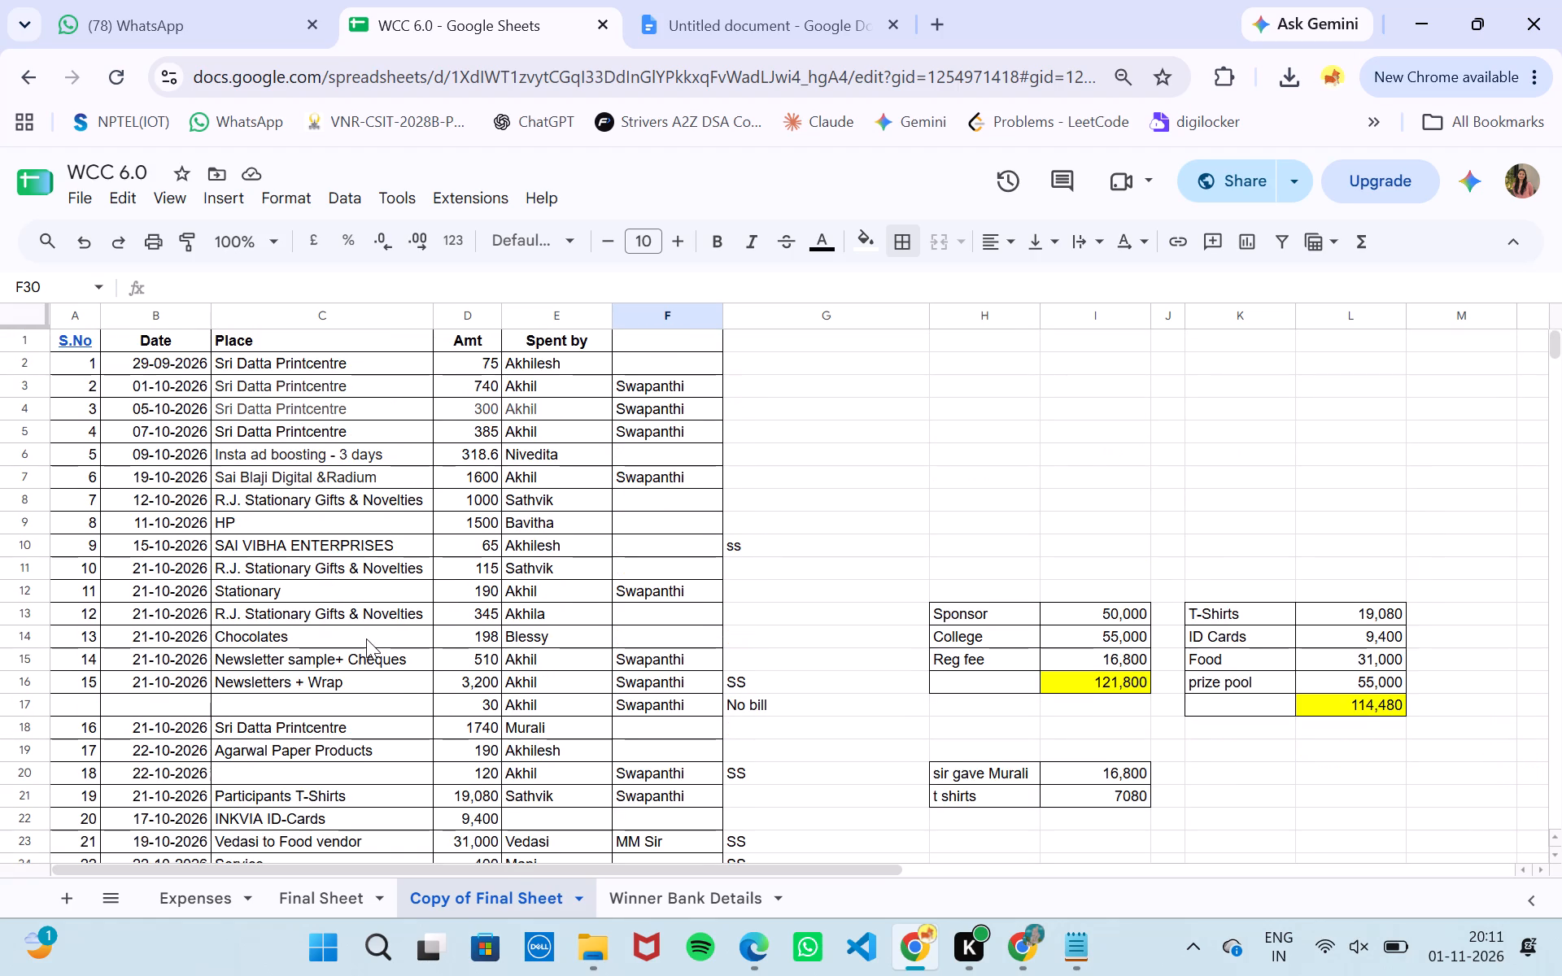
scroll(366, 638, "down", 1)
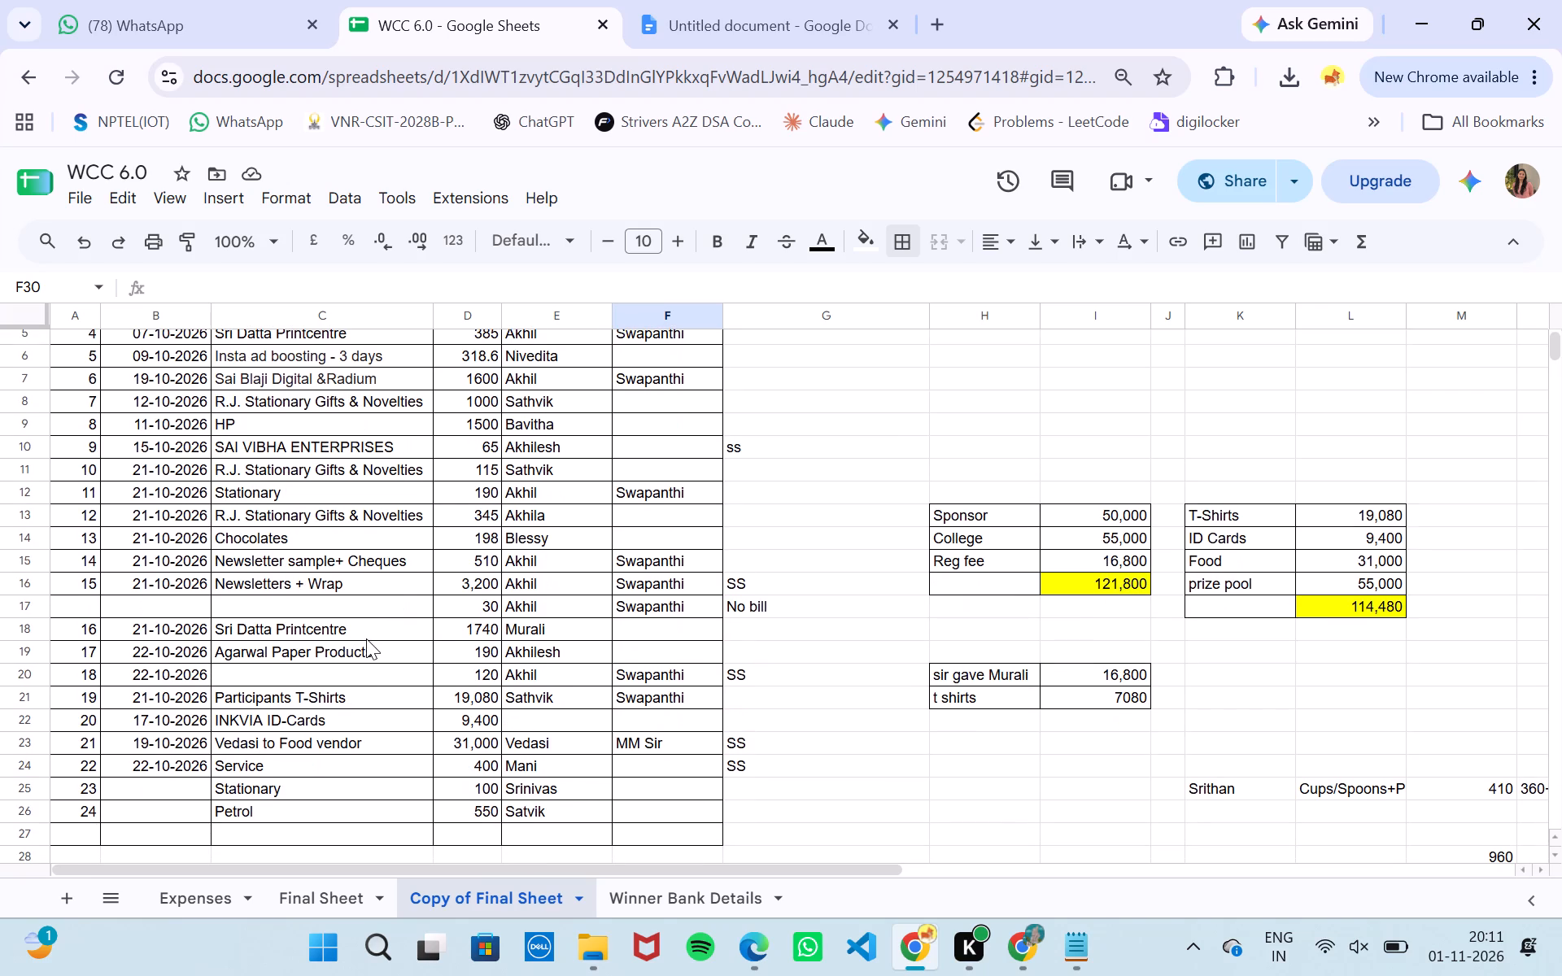
scroll(431, 630, "down", 1)
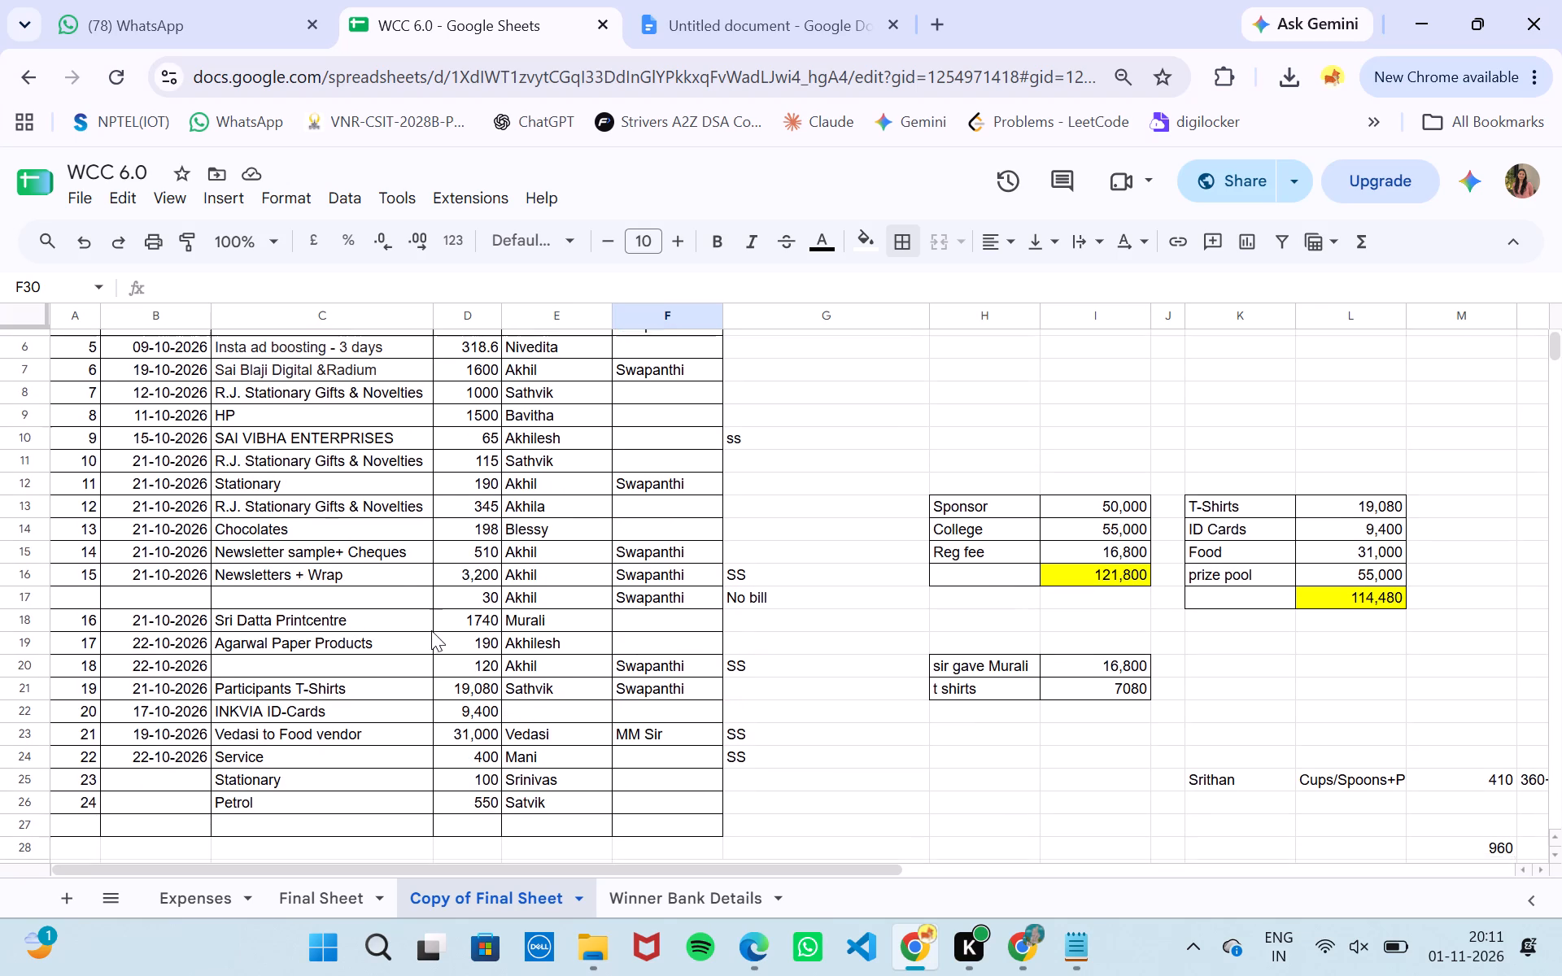
scroll(431, 630, "down", 1)
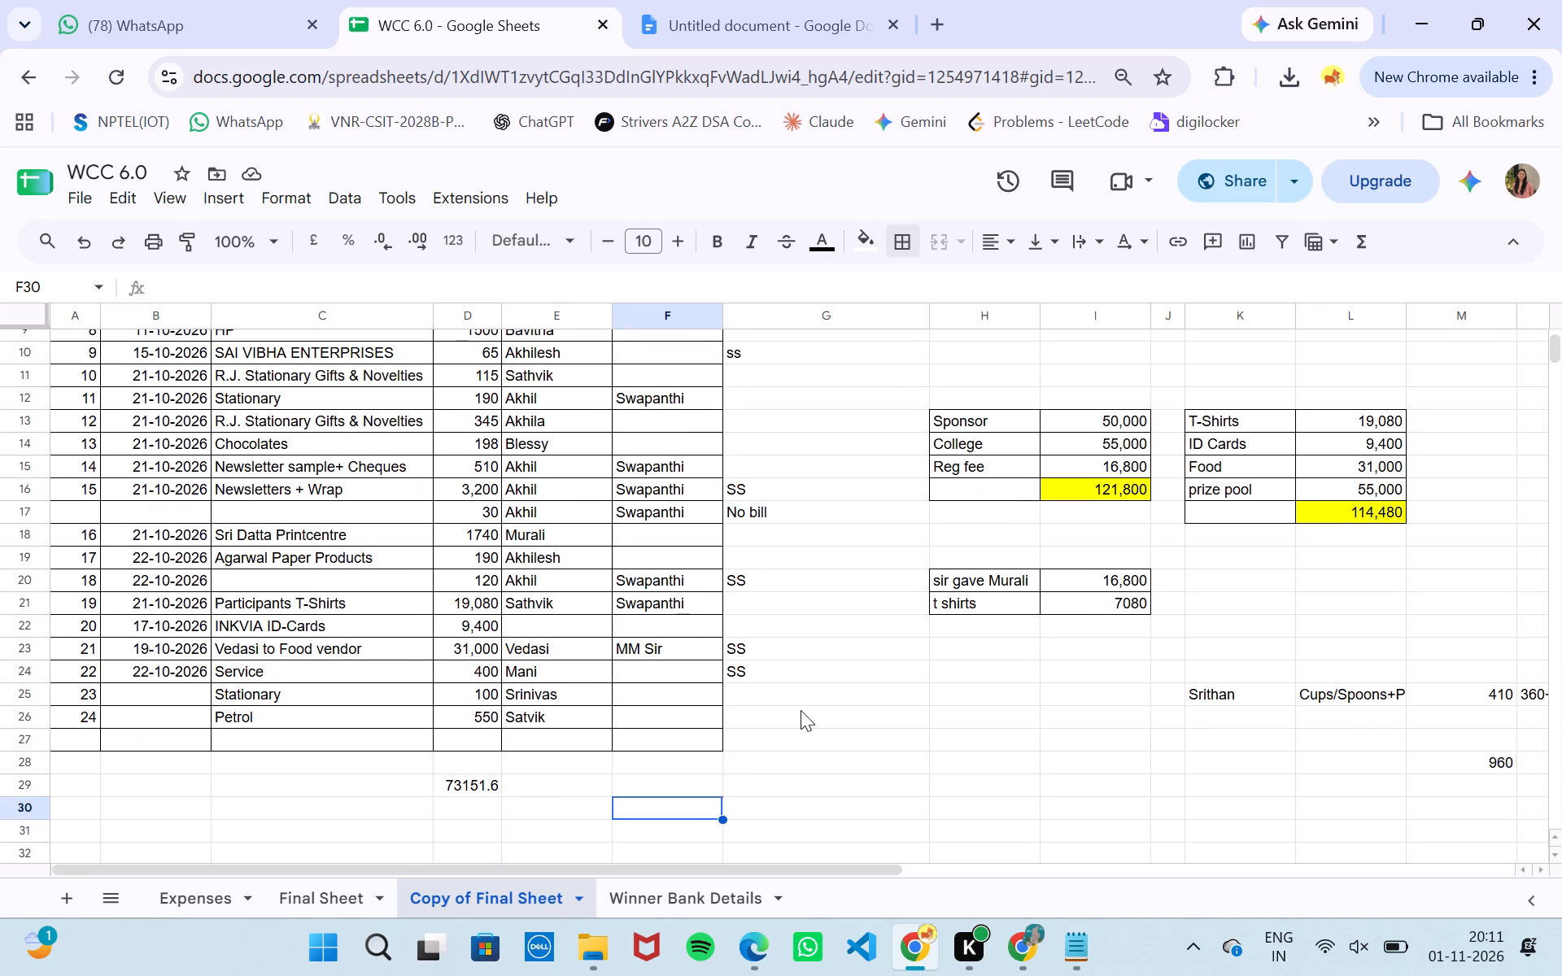
Extend the SUM range of the Amt total in D29 to D2:D27 to include the empty bordered row.
double_click(480, 785)
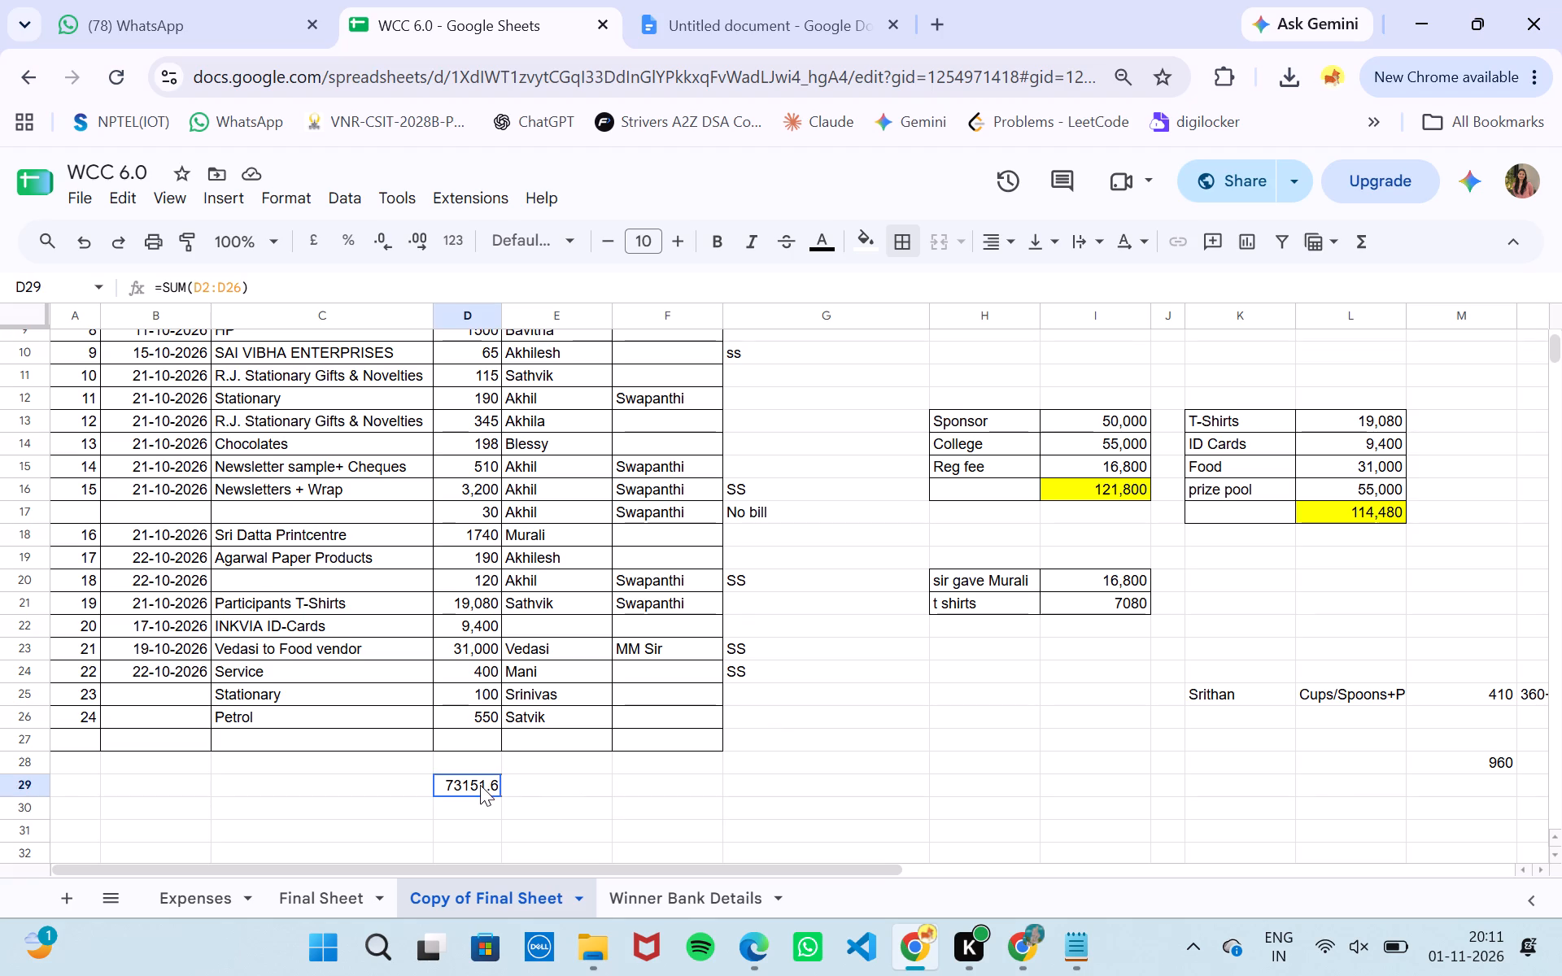
left_click(483, 737)
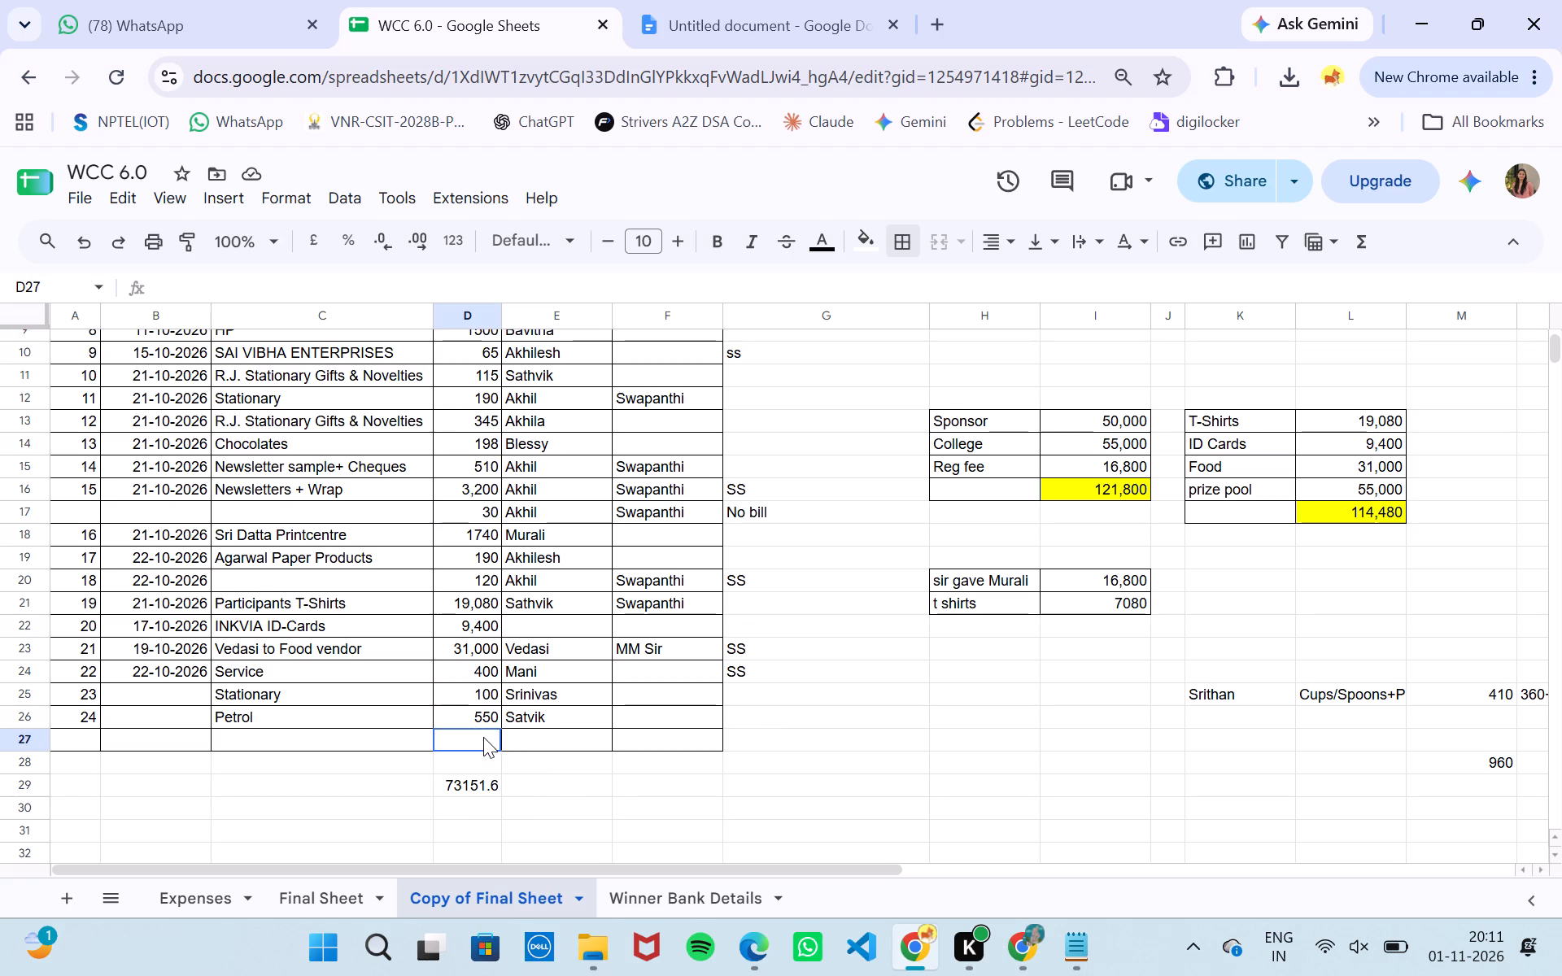
double_click(475, 787)
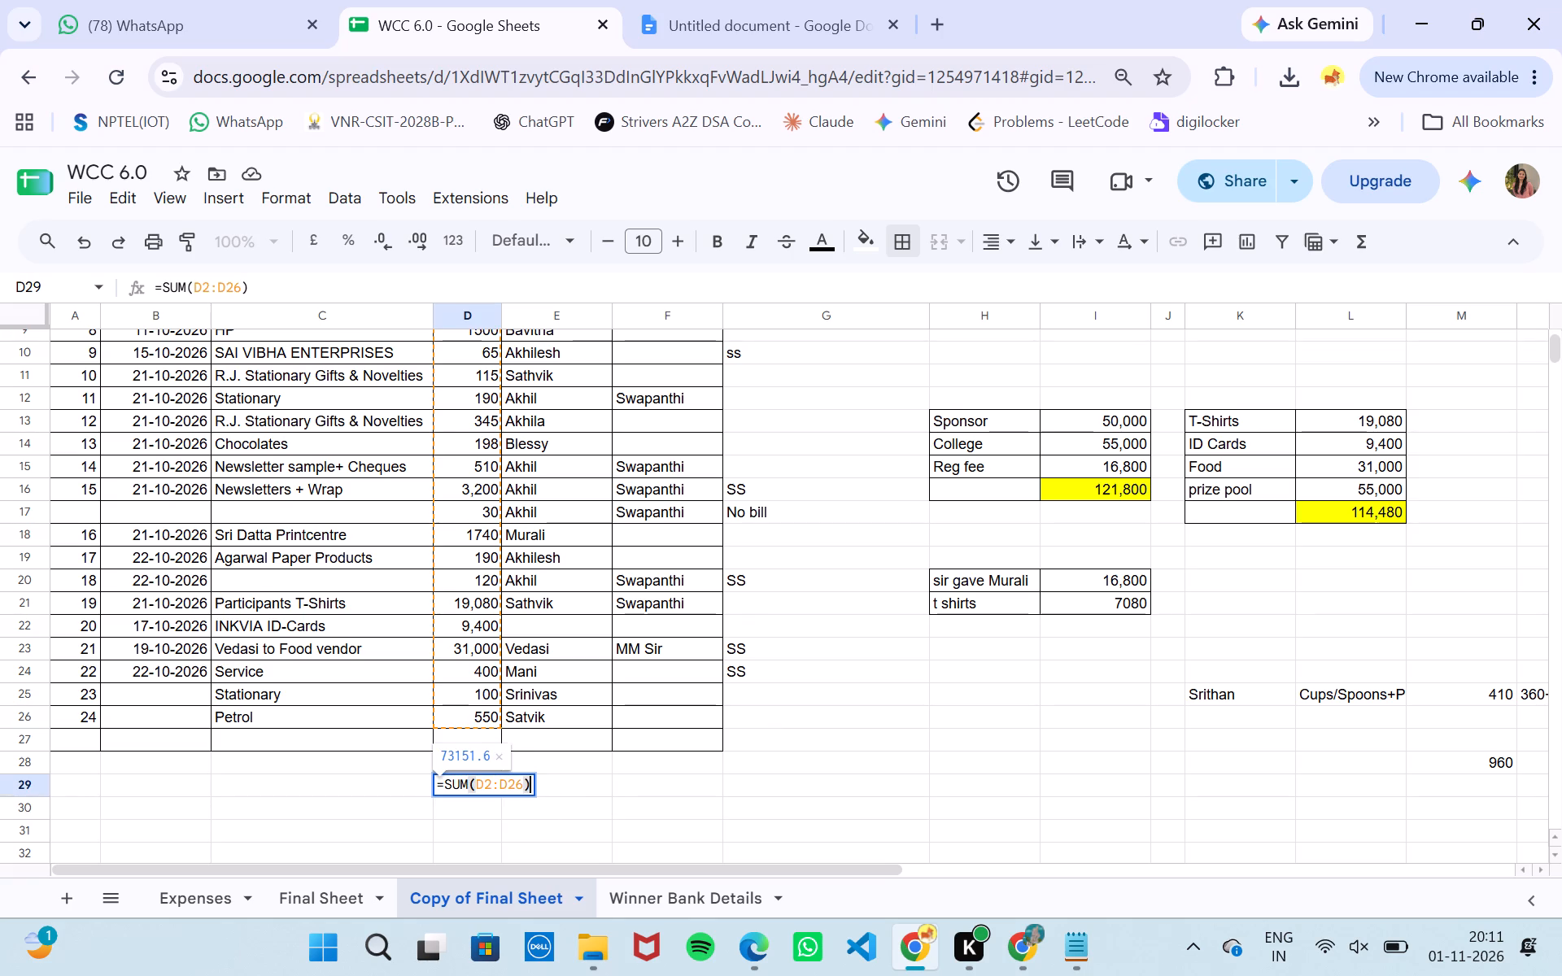
left_click_drag(500, 723, 500, 738)
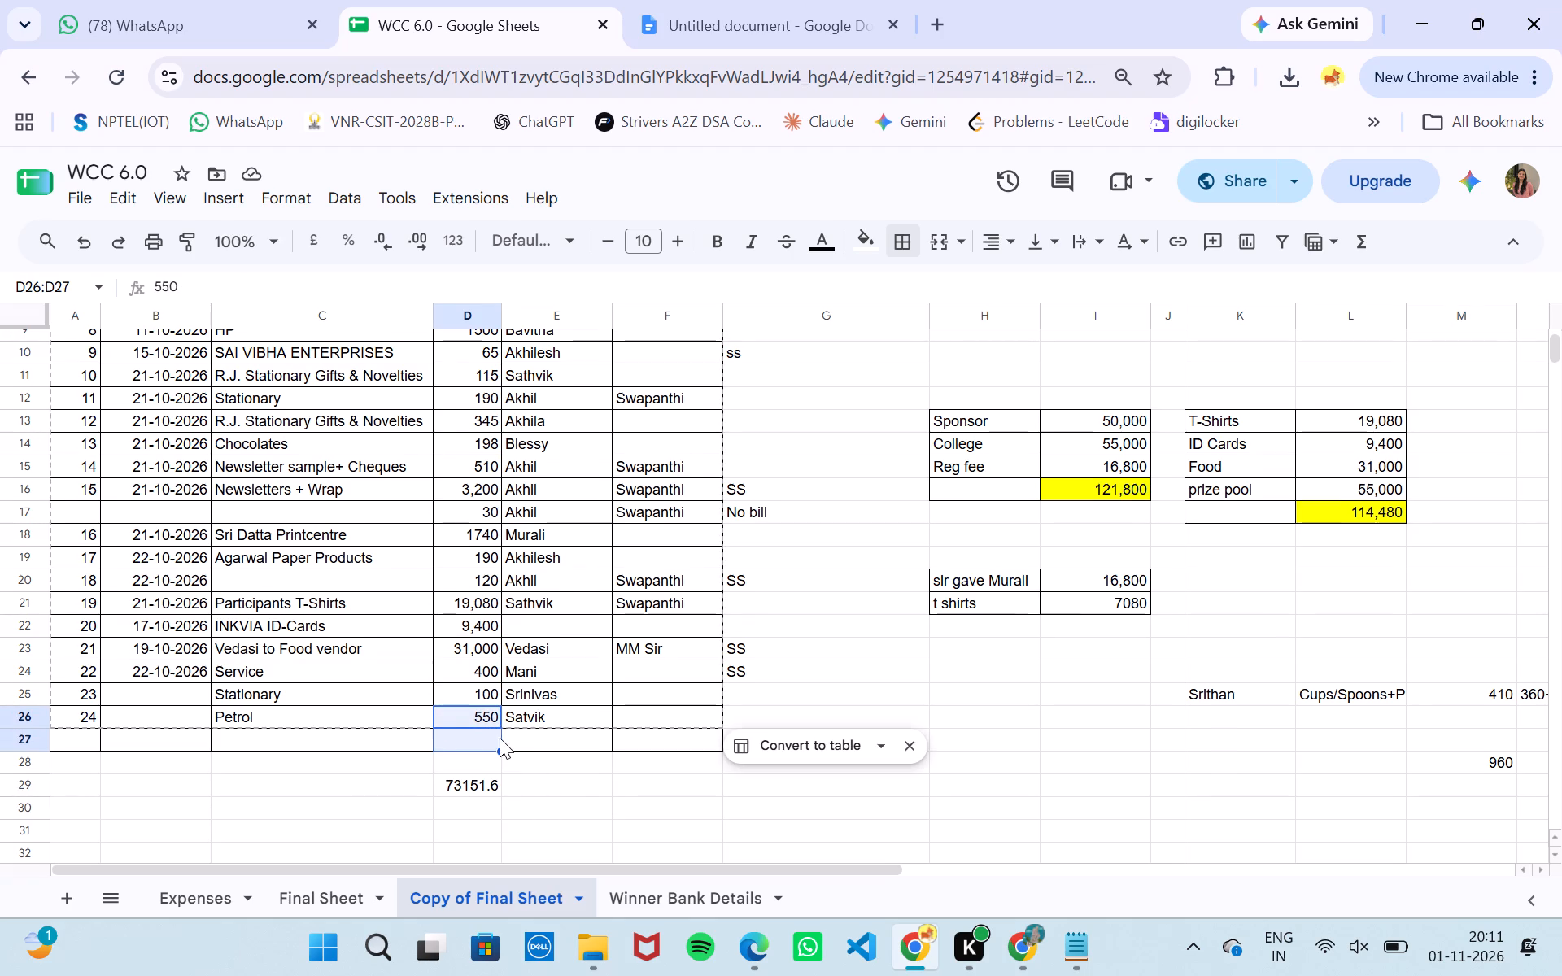
double_click(454, 795)
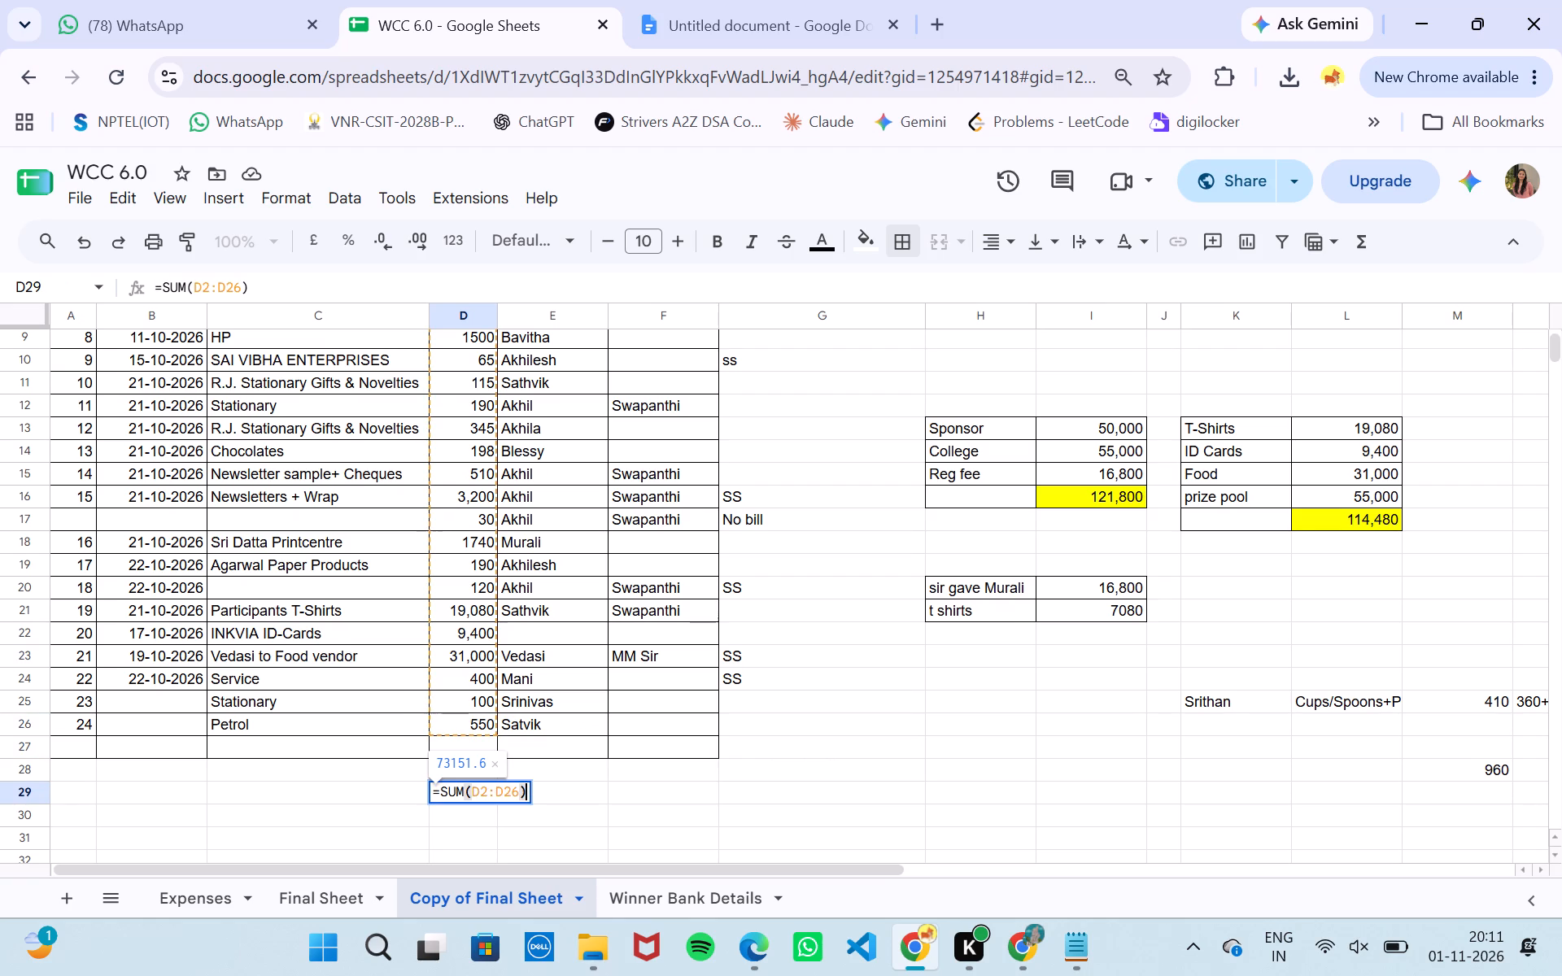
key("Left")
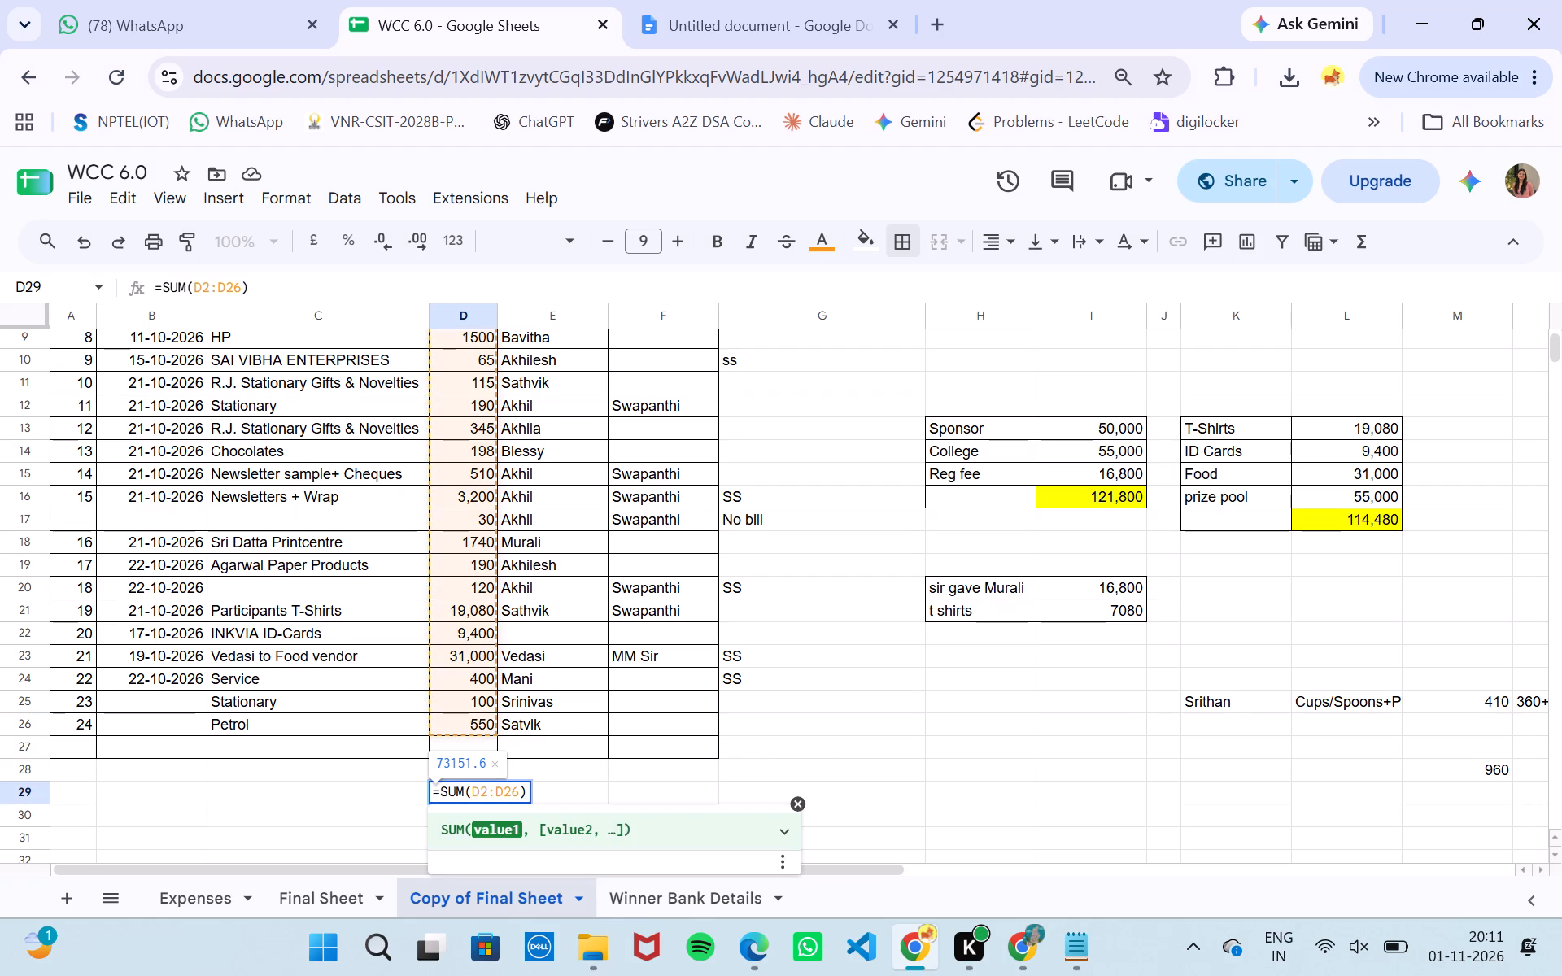
key("BackSpace")
key("7")
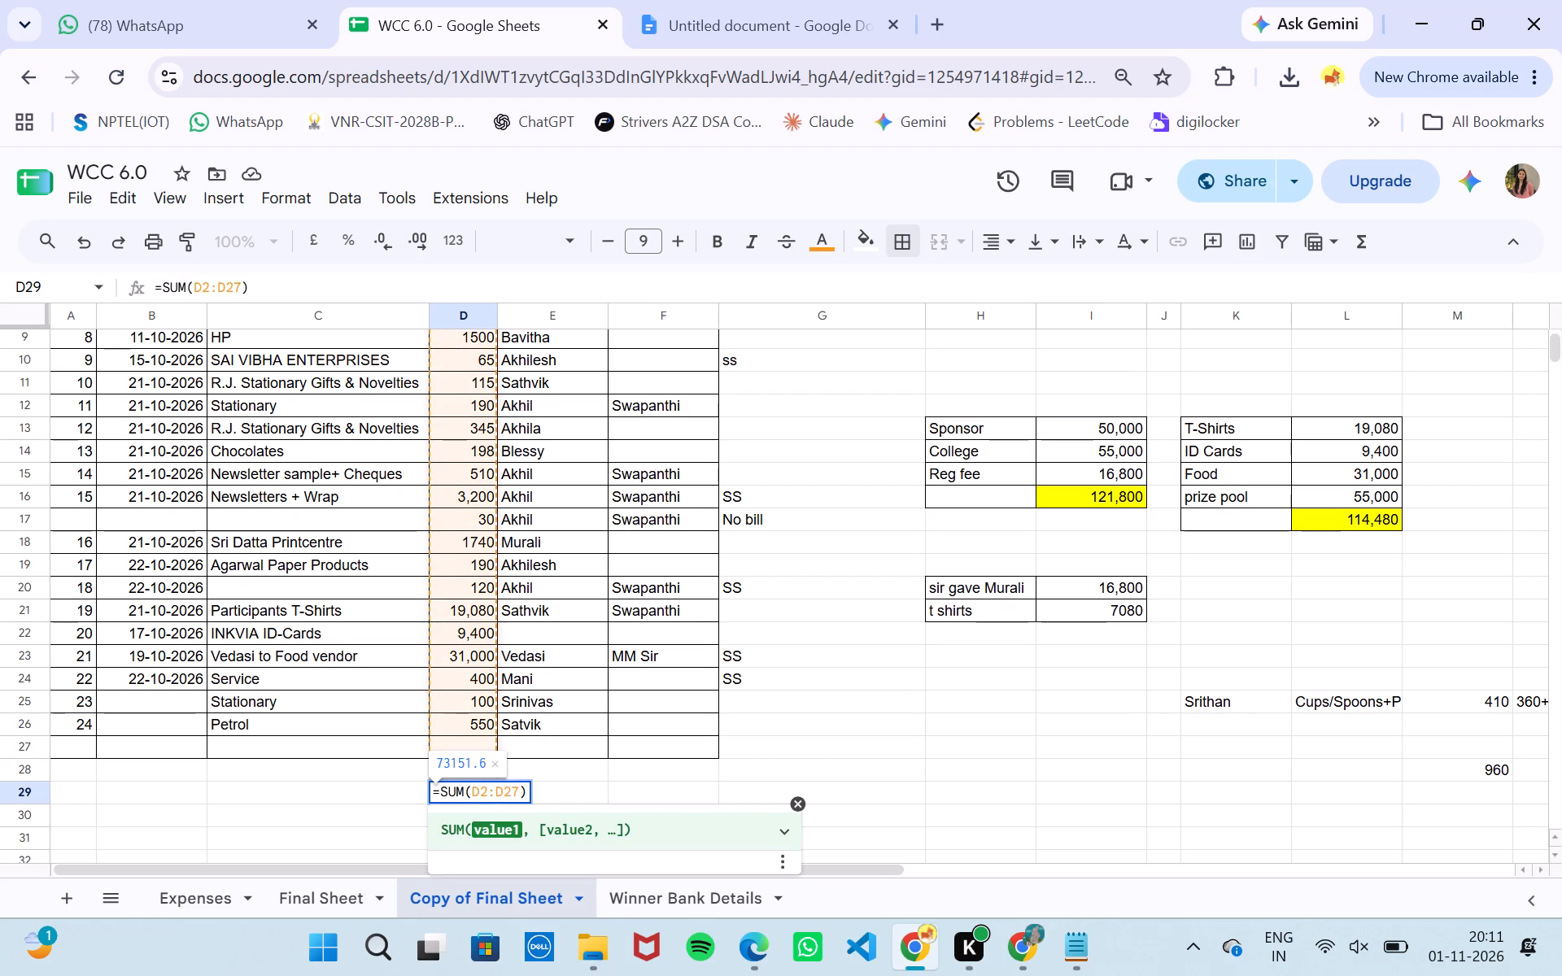
key("Return")
left_click(610, 804)
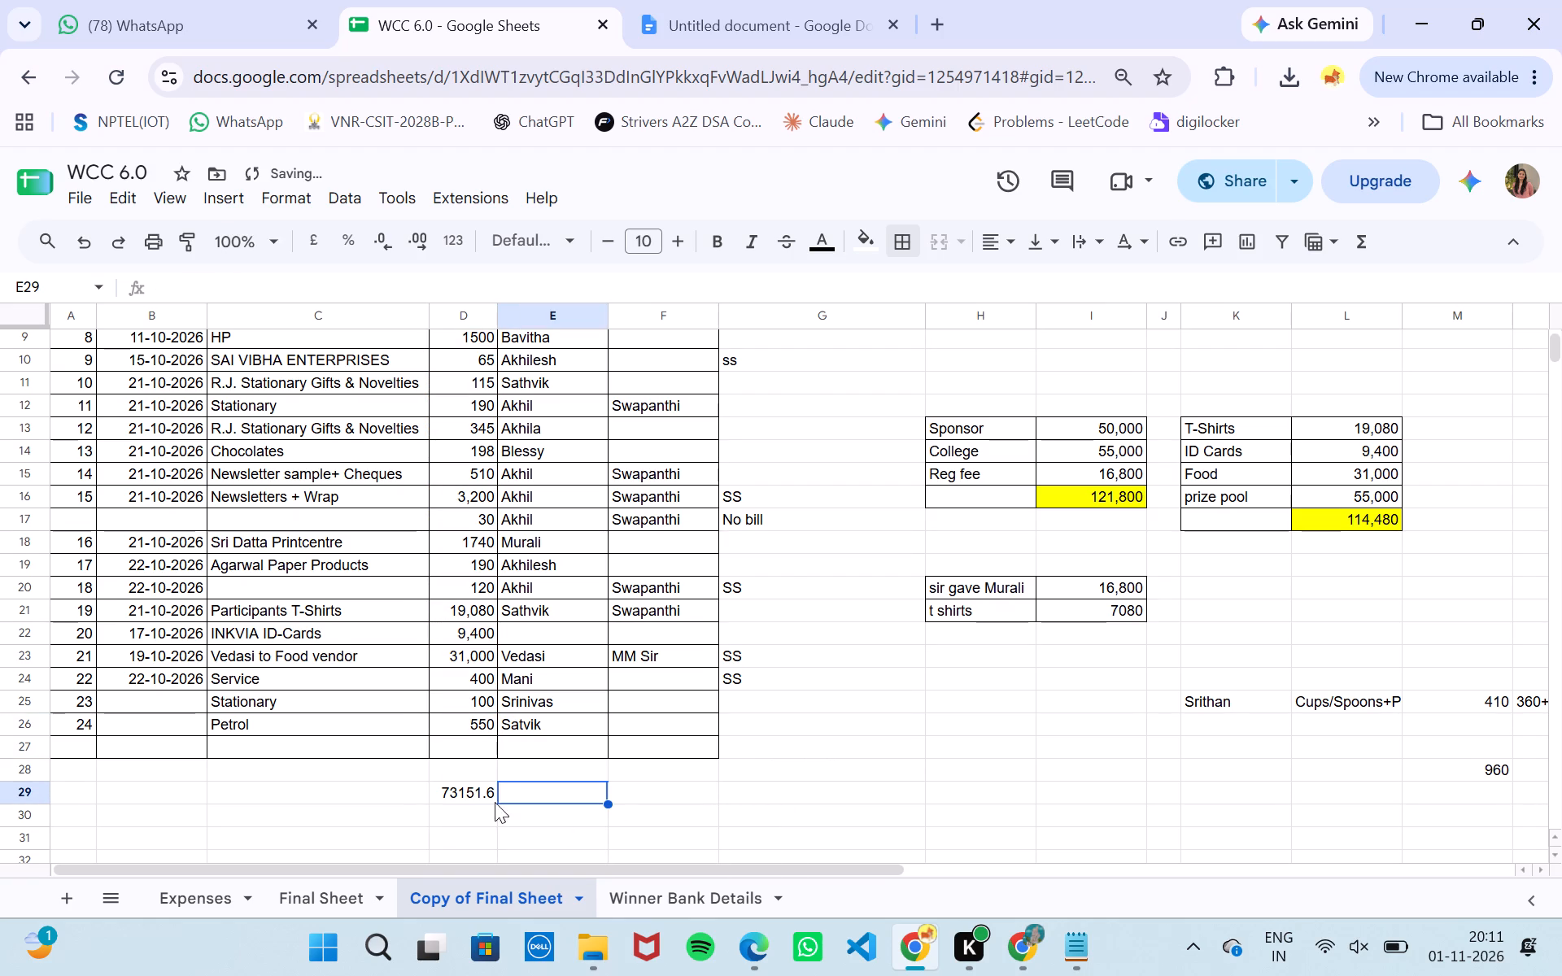
Highlight the Amt total in D29 with a yellow fill and make it bold.
left_click(482, 791)
left_click(869, 234)
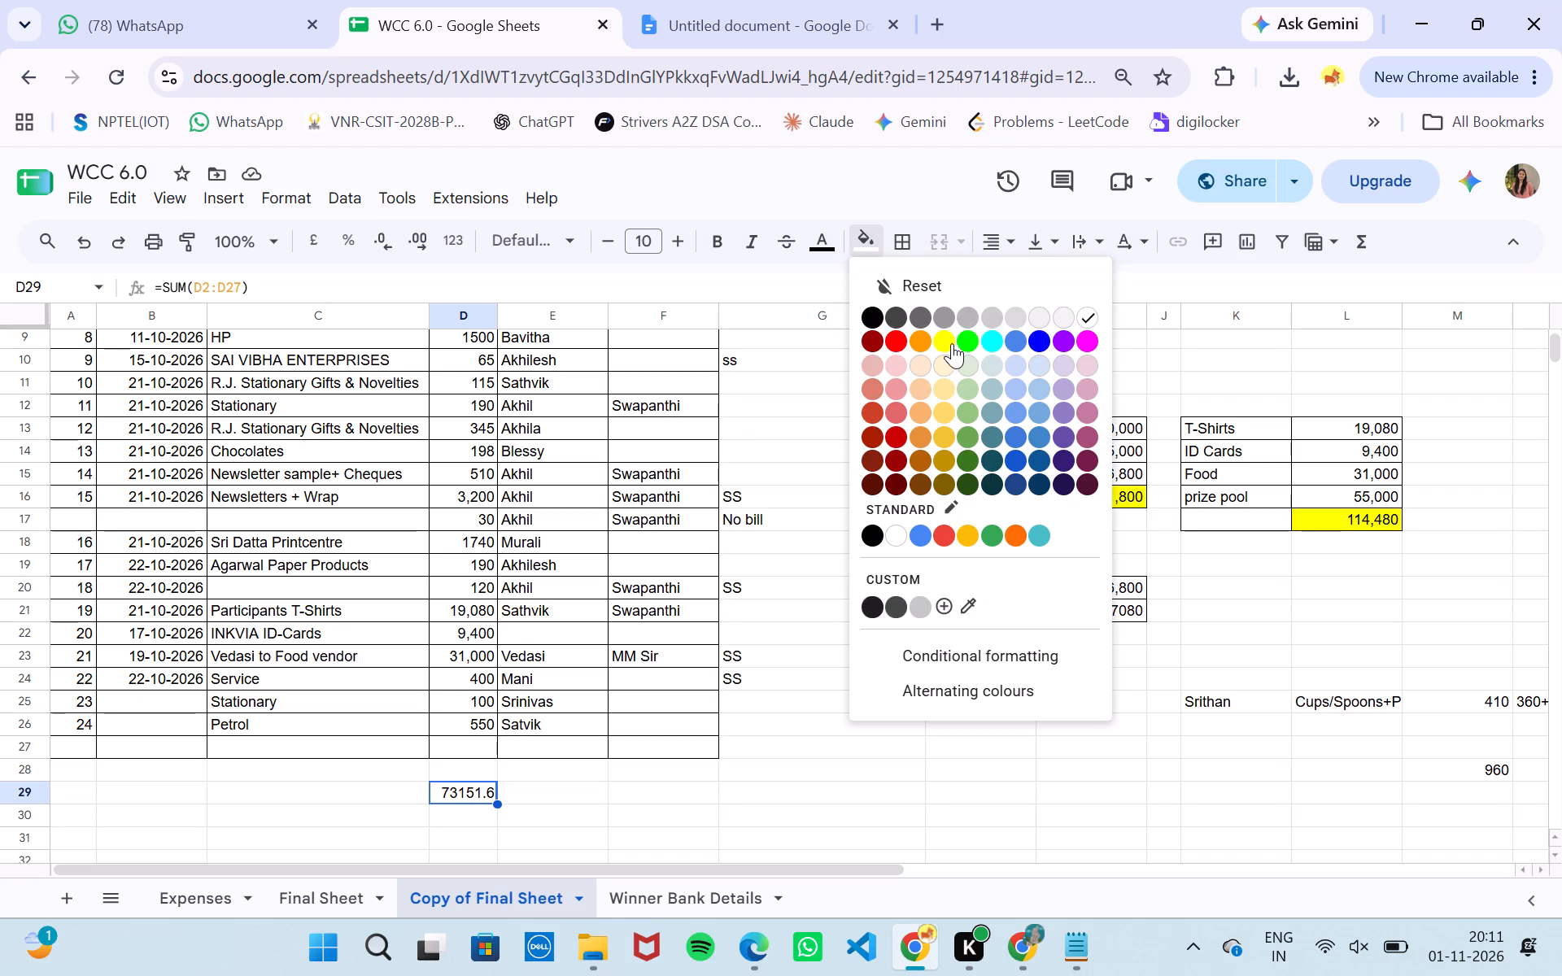
left_click(949, 343)
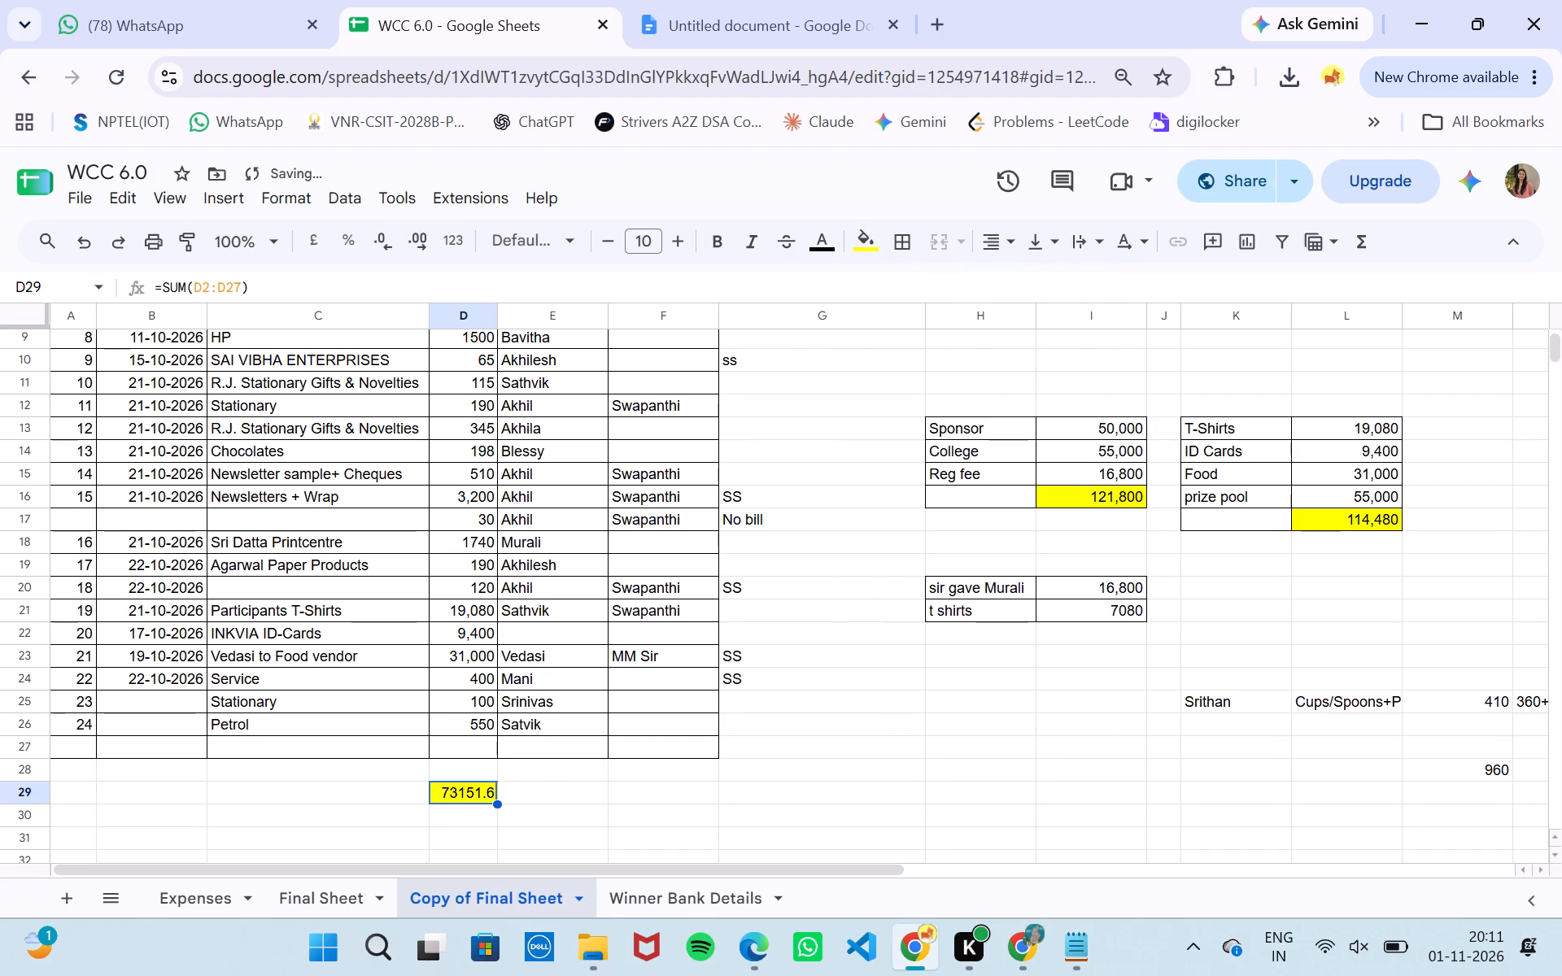
double_click(486, 791)
key("ctrl+a")
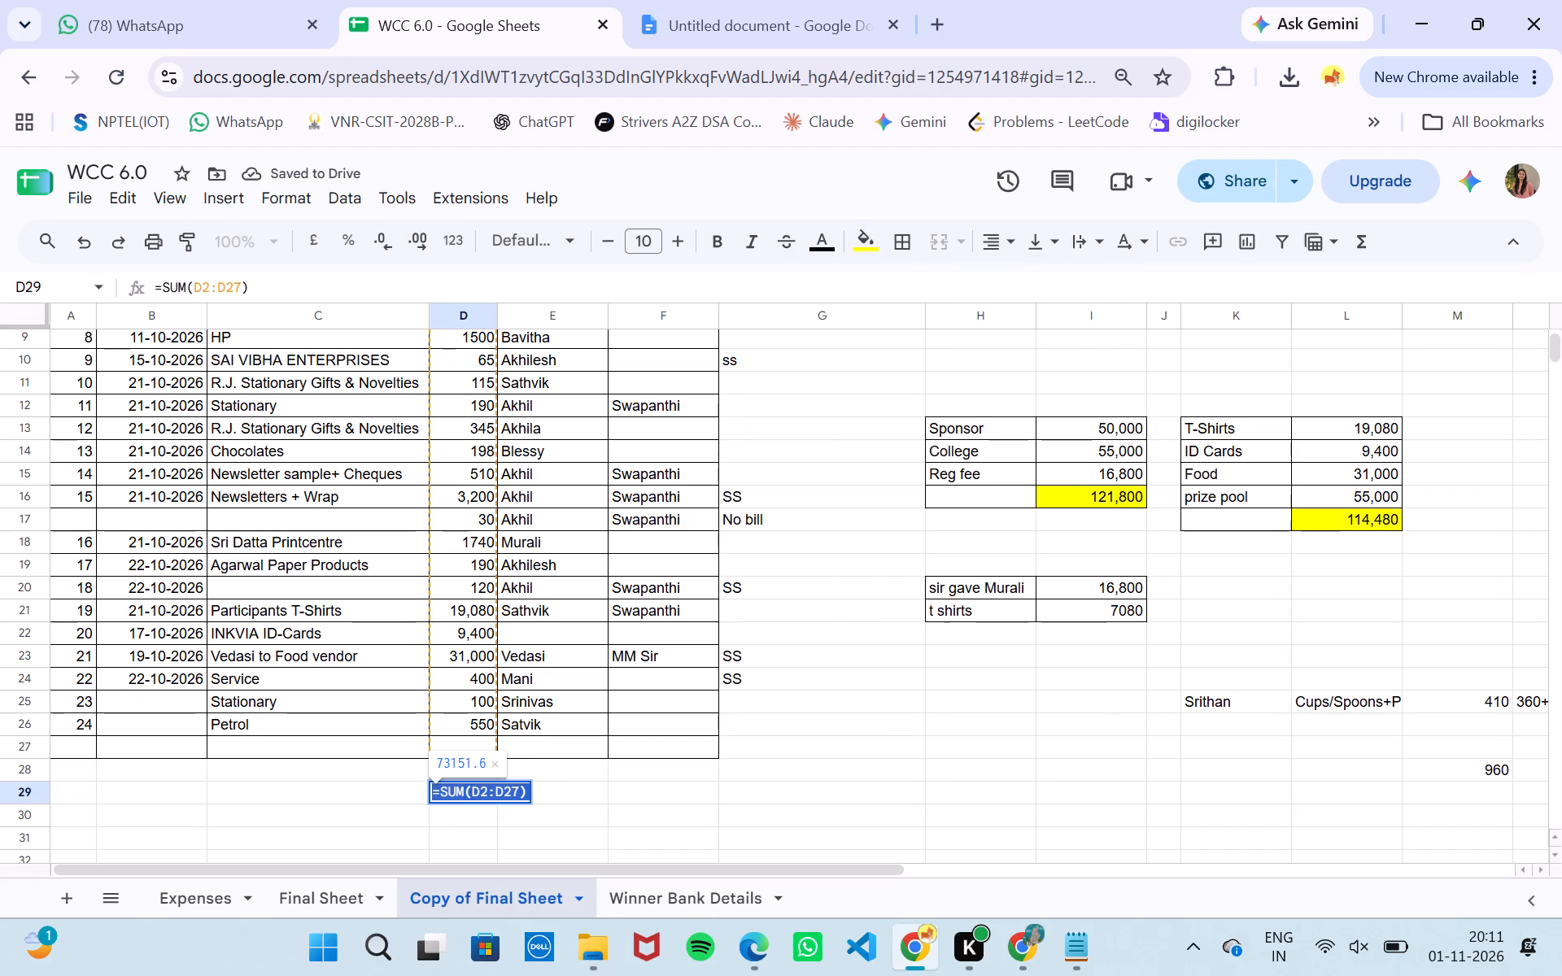
key("ctrl+b")
left_click(612, 788)
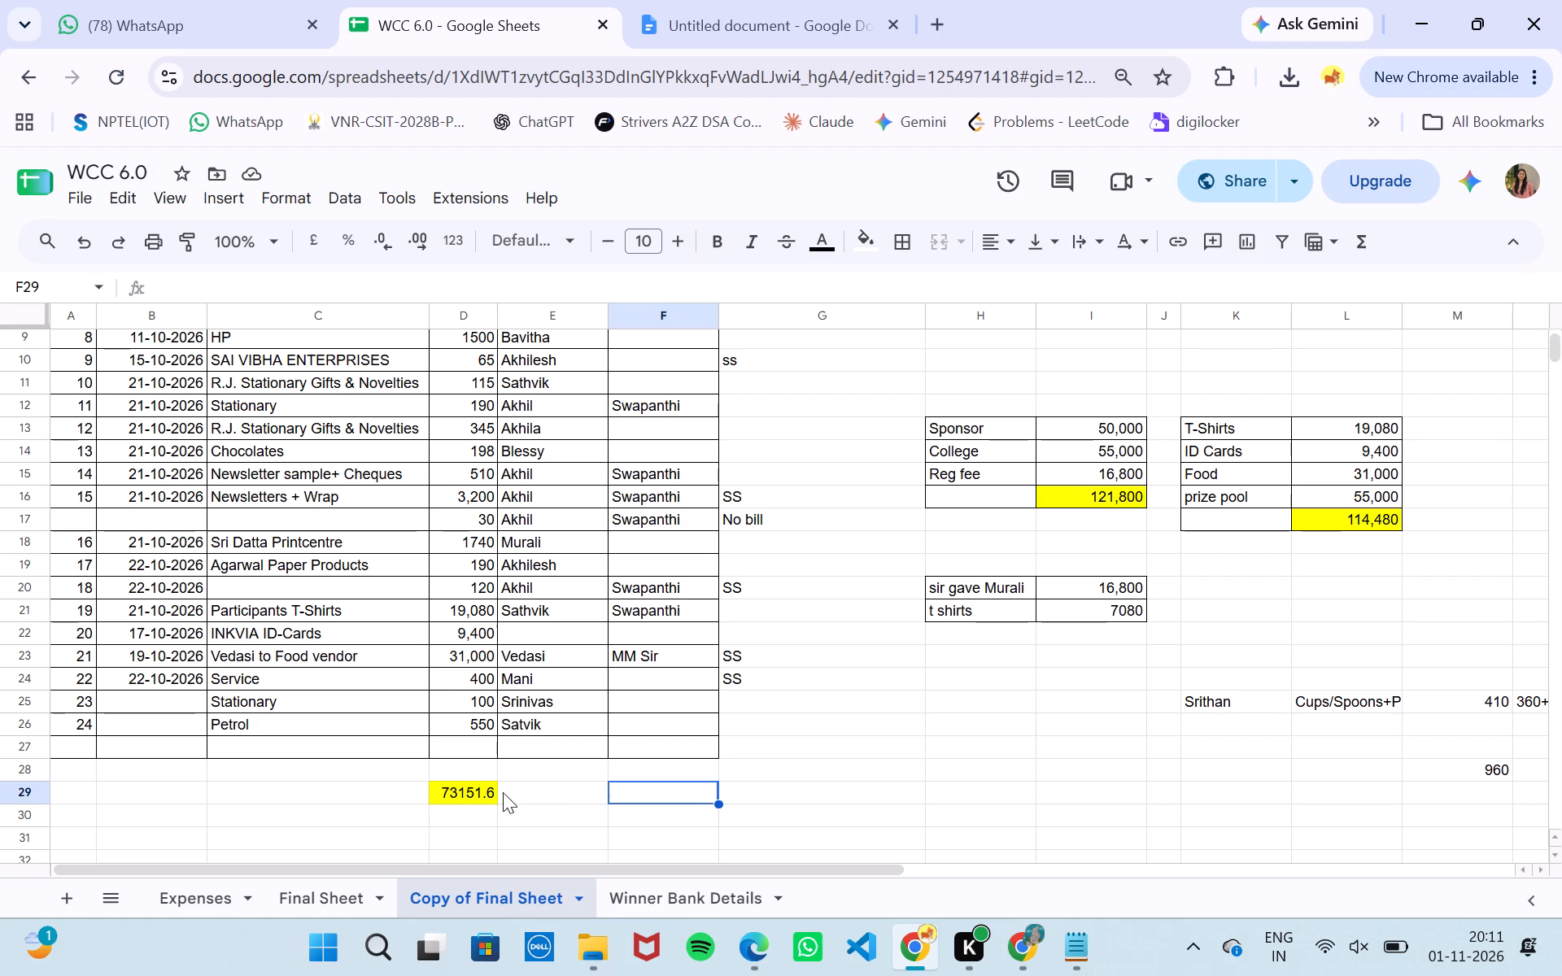
left_click(478, 792)
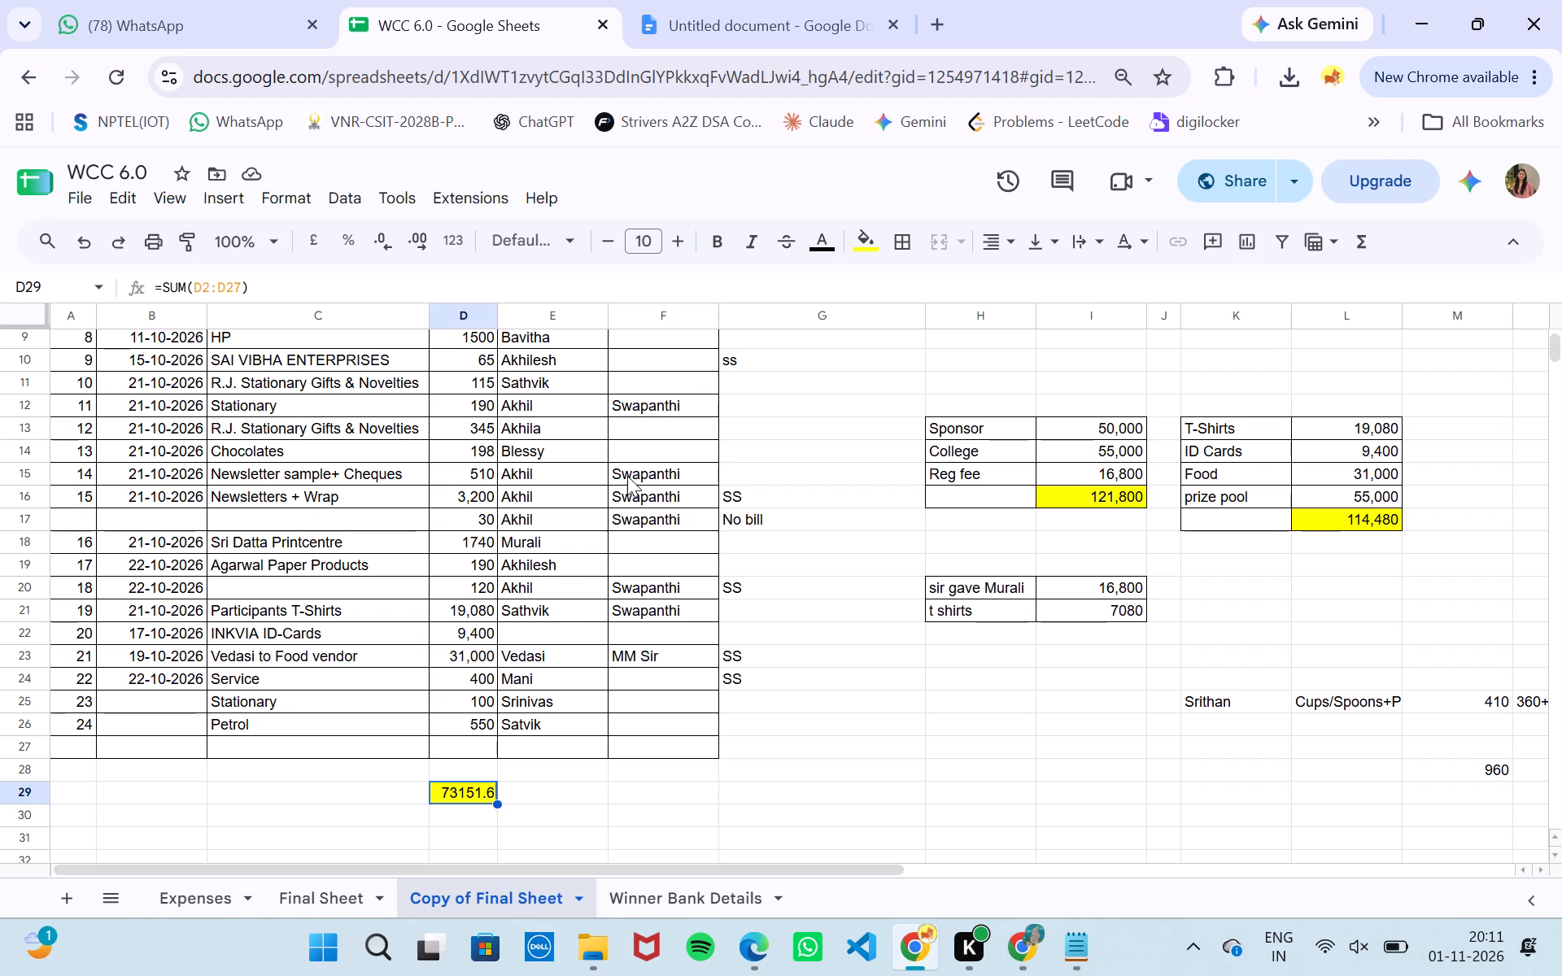
left_click(713, 243)
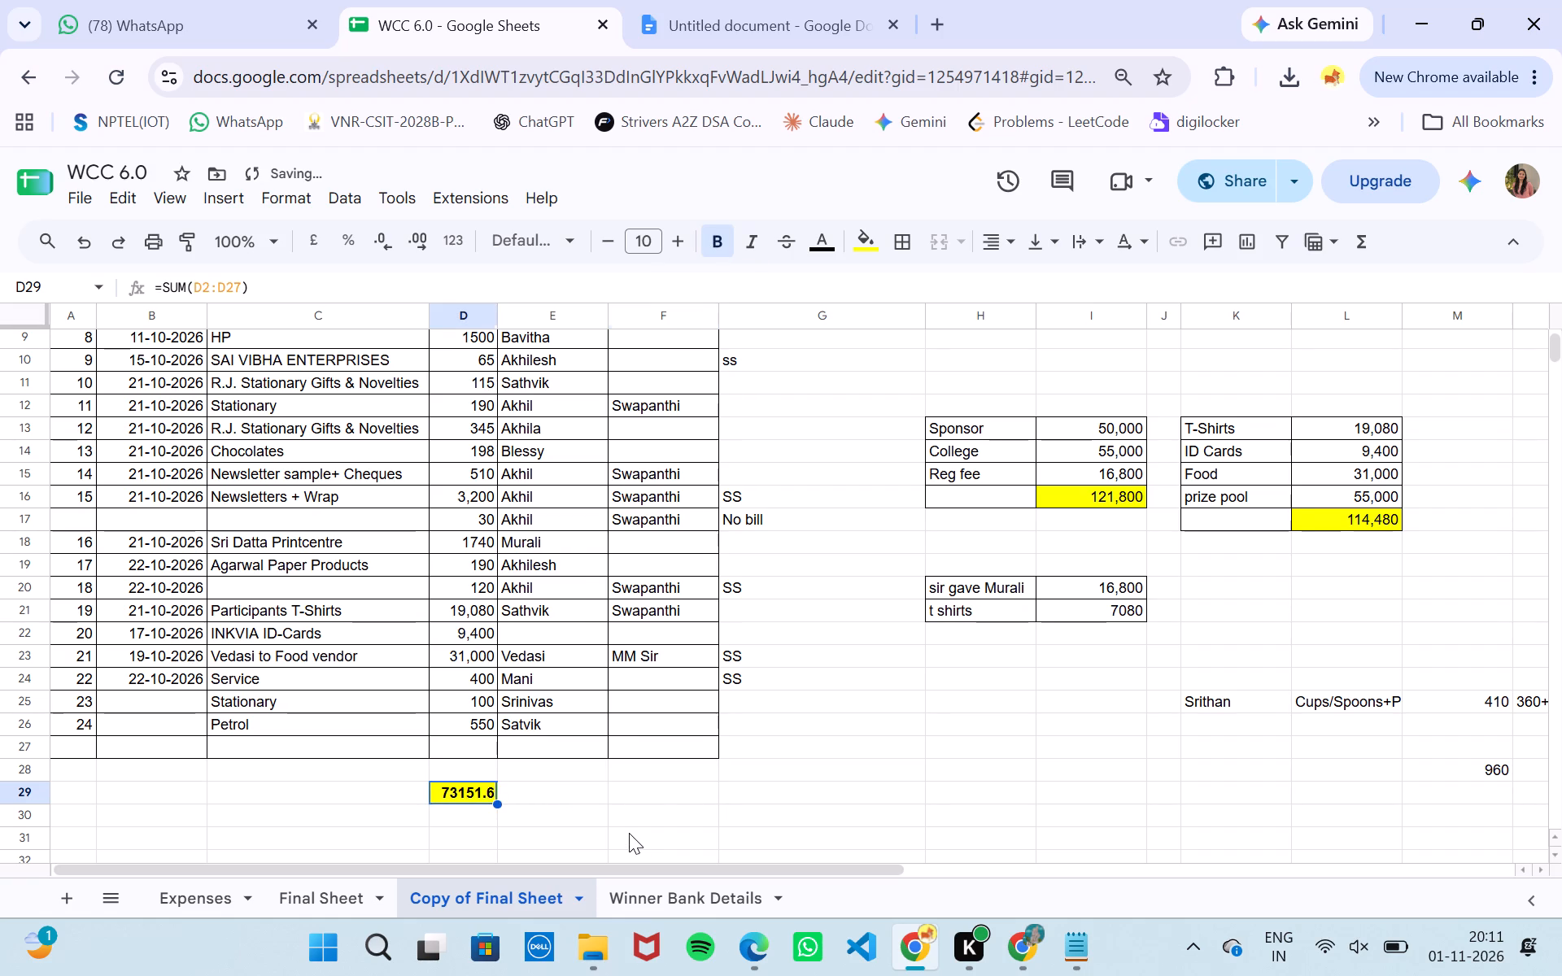
left_click(629, 833)
Apply an outer border to the Amt total cell D29.
left_click(486, 791)
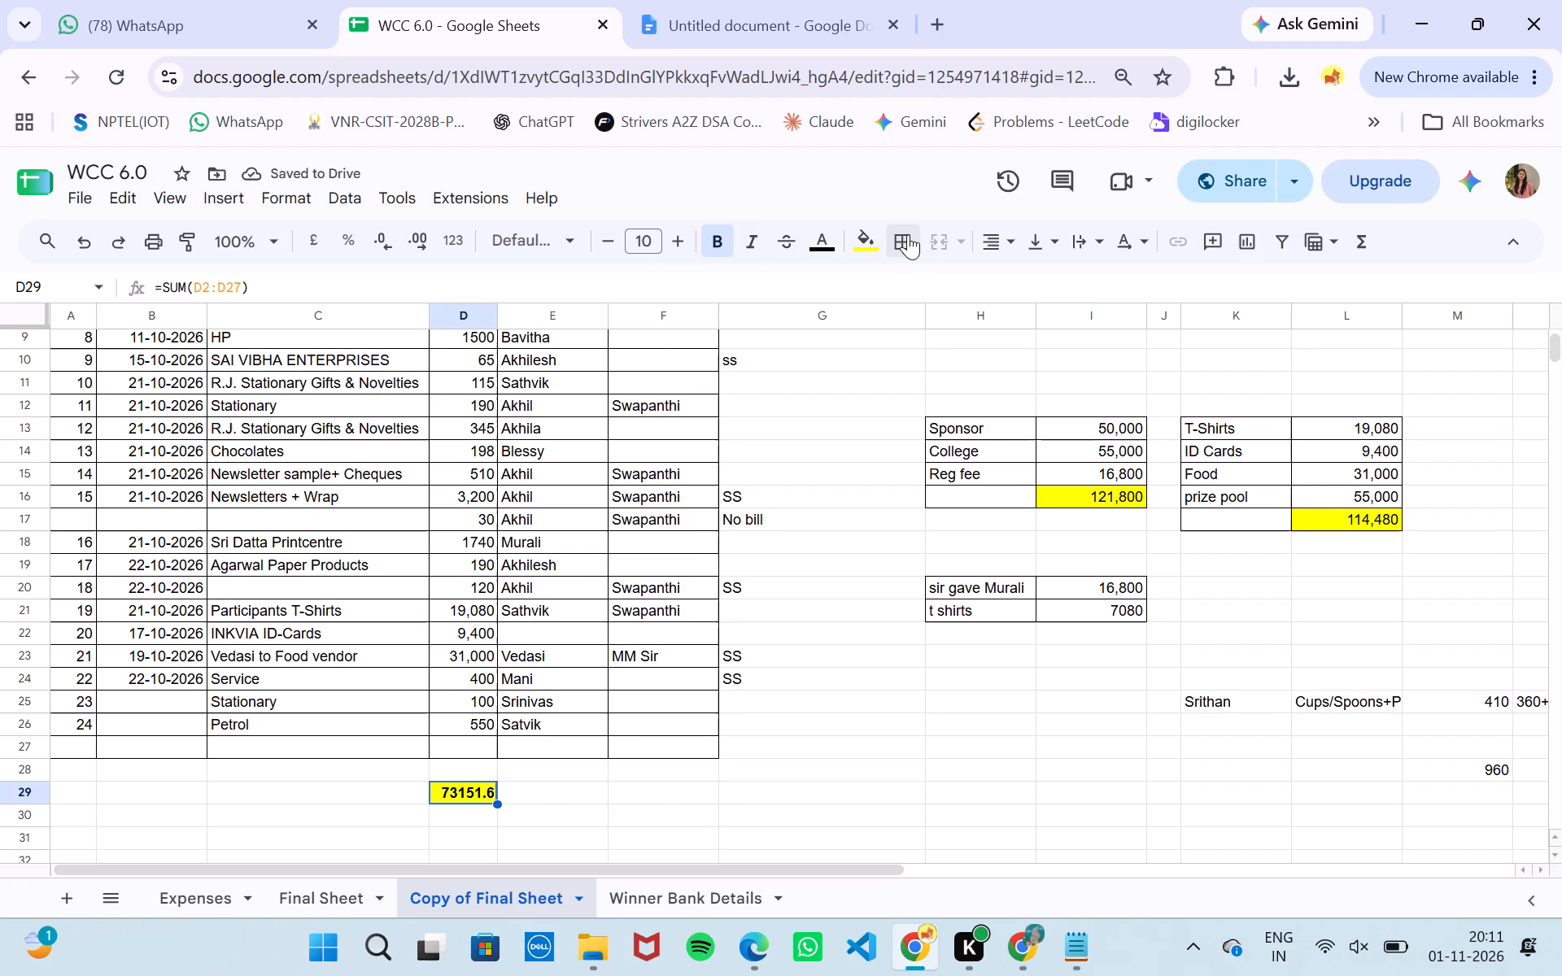
left_click(908, 234)
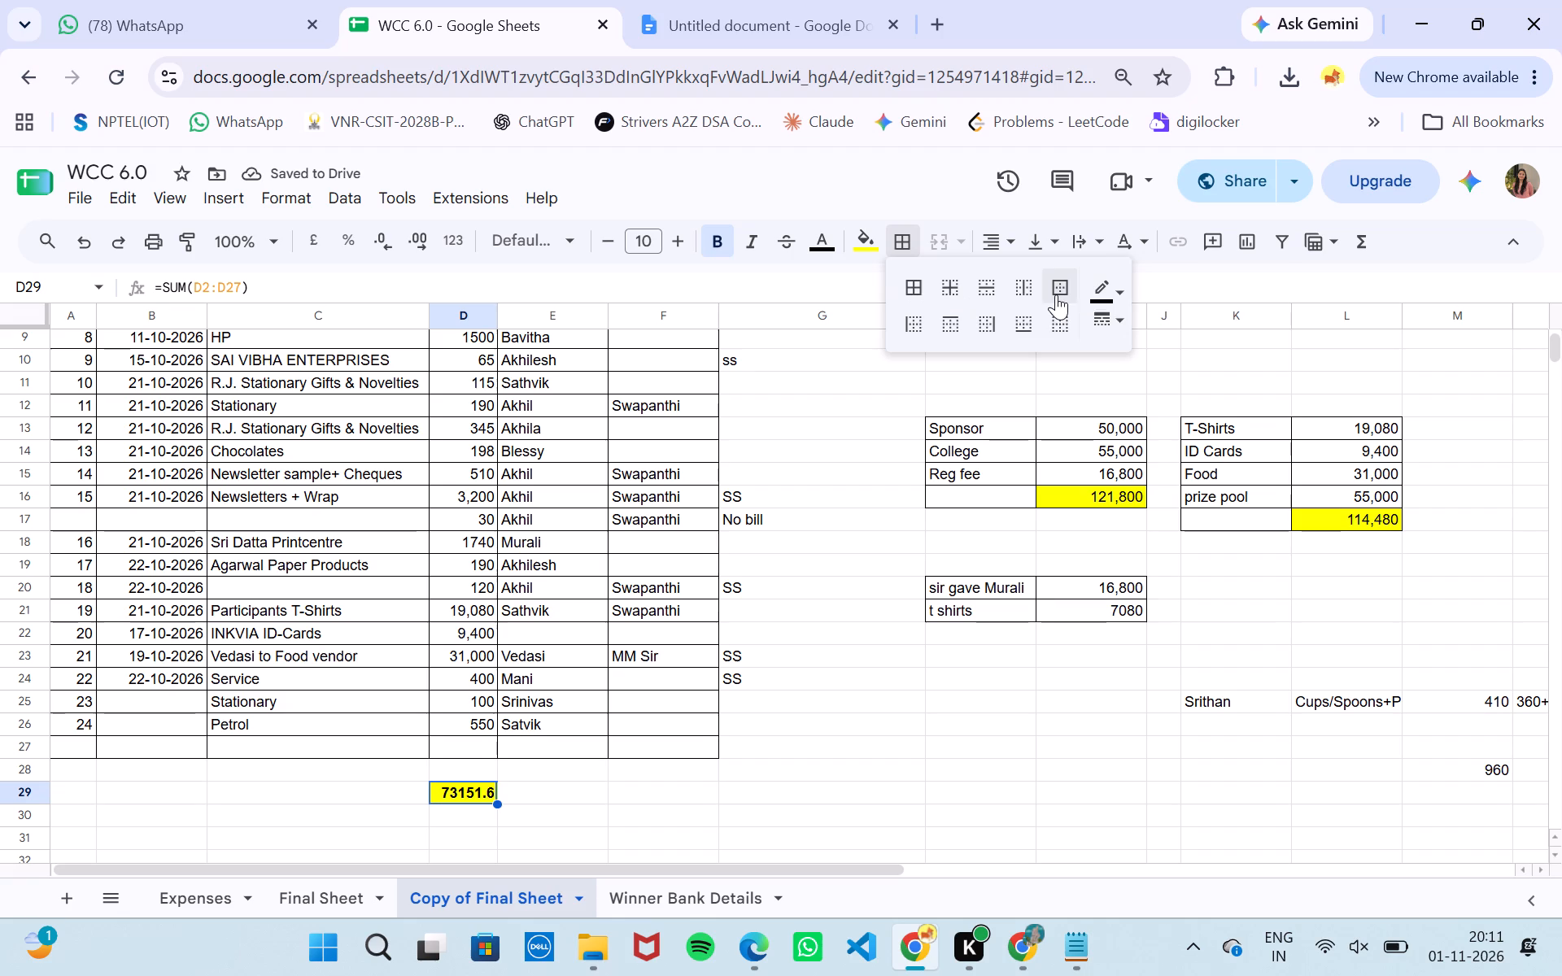
left_click(1056, 294)
left_click(893, 611)
Narrow columns G, F, E and the Date column B to fit their contents more closely.
scroll(893, 611, "up", 6)
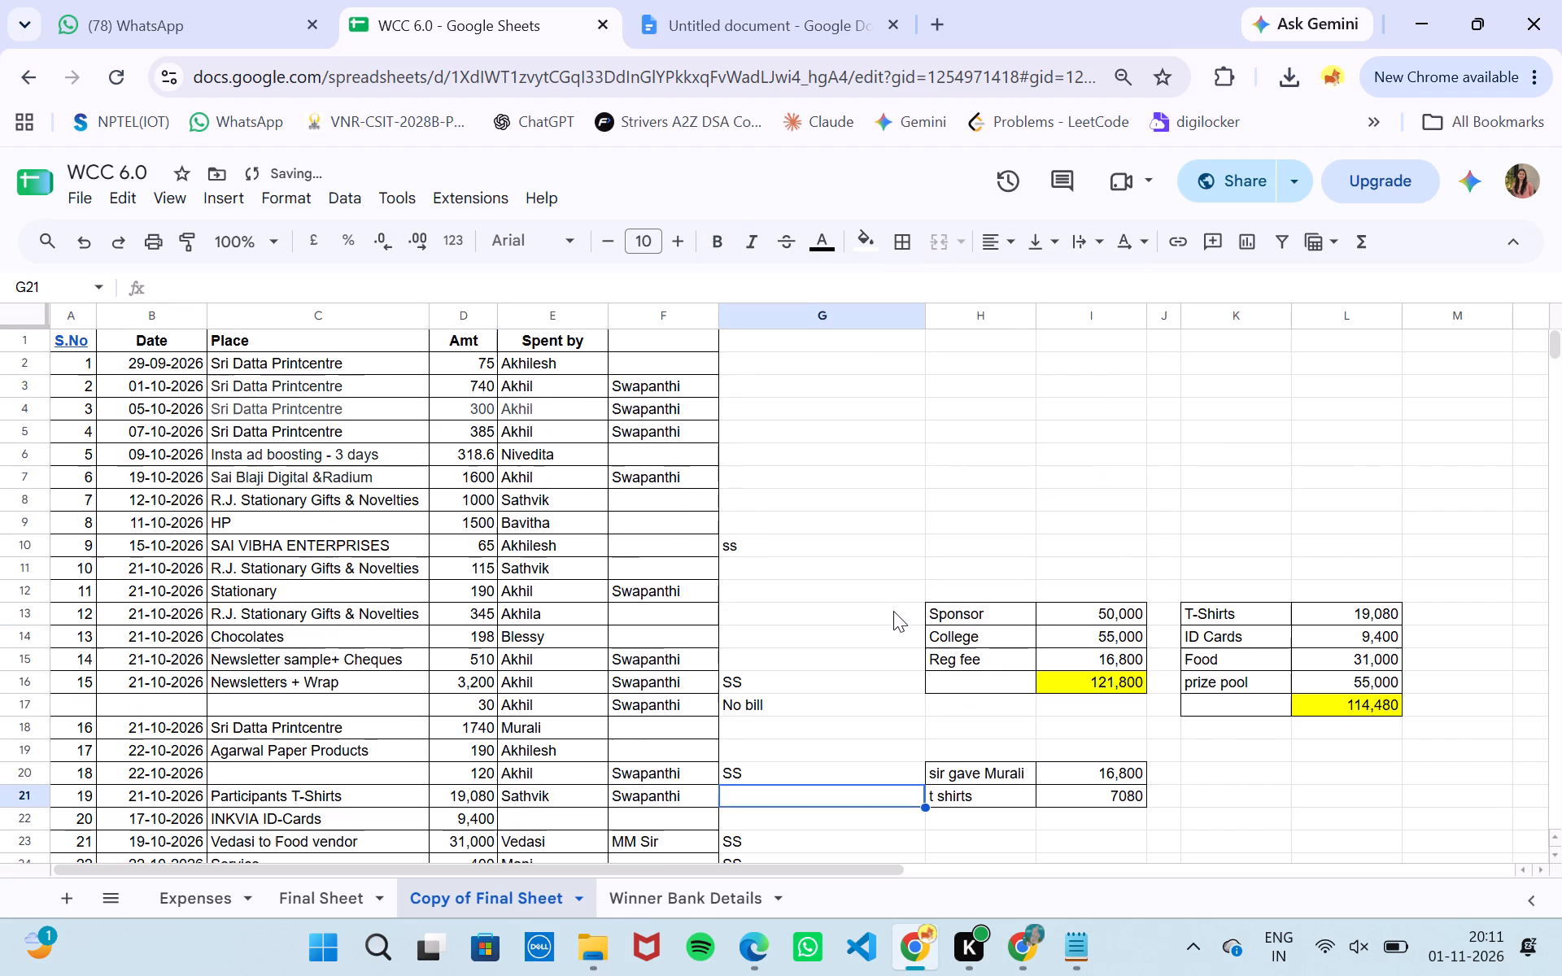
left_click_drag(925, 314, 765, 351)
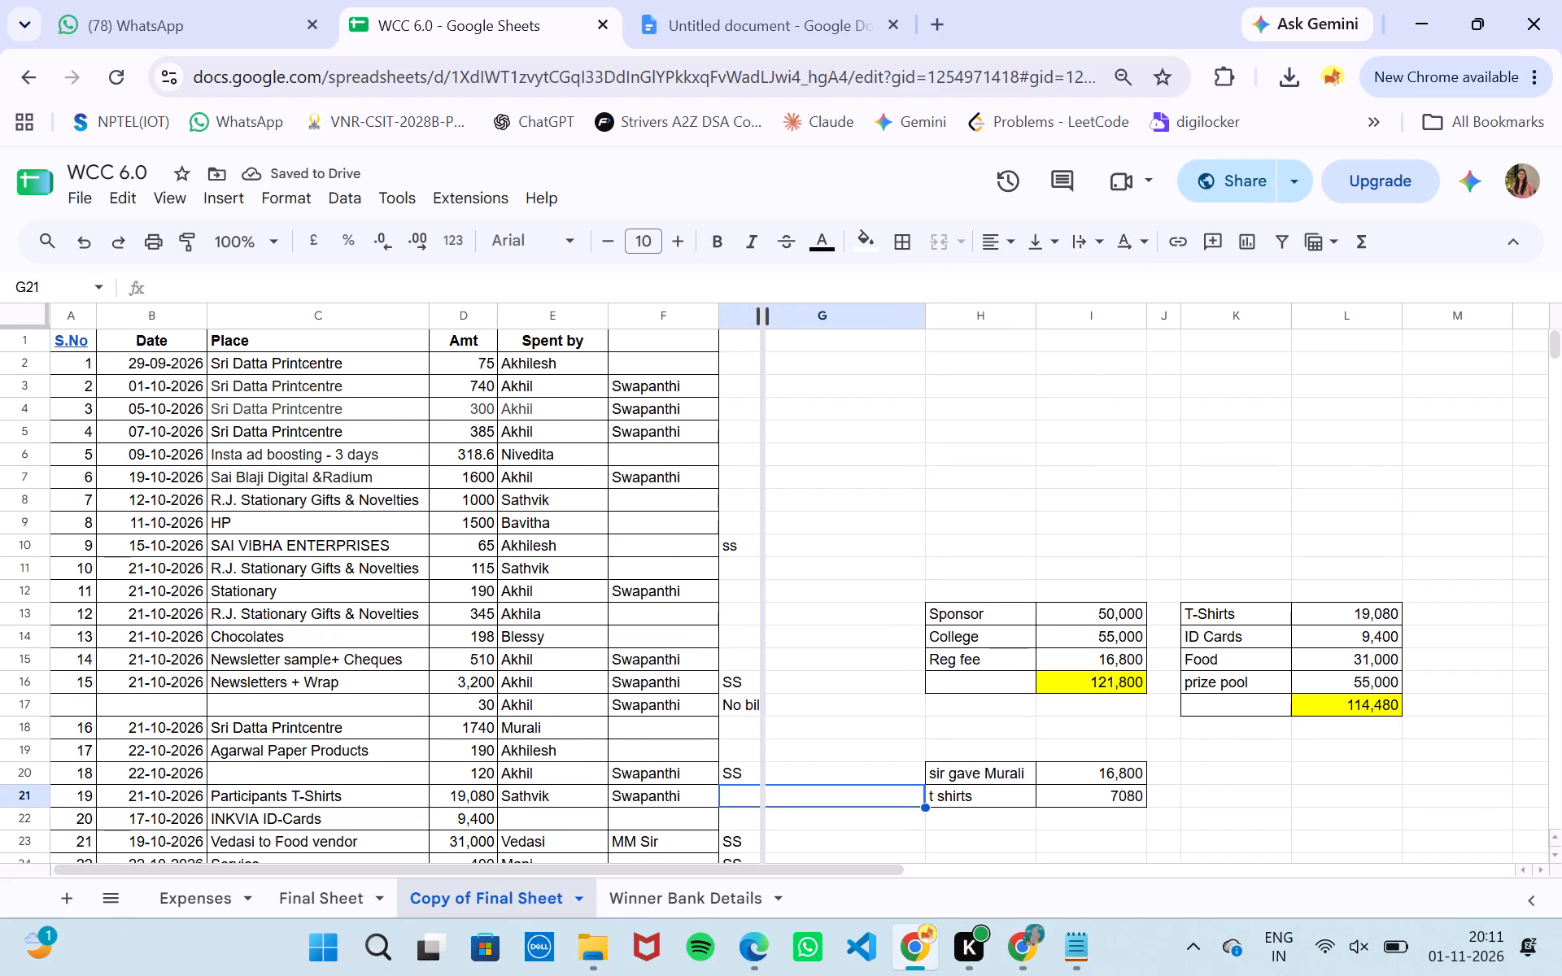
left_click_drag(765, 351, 774, 351)
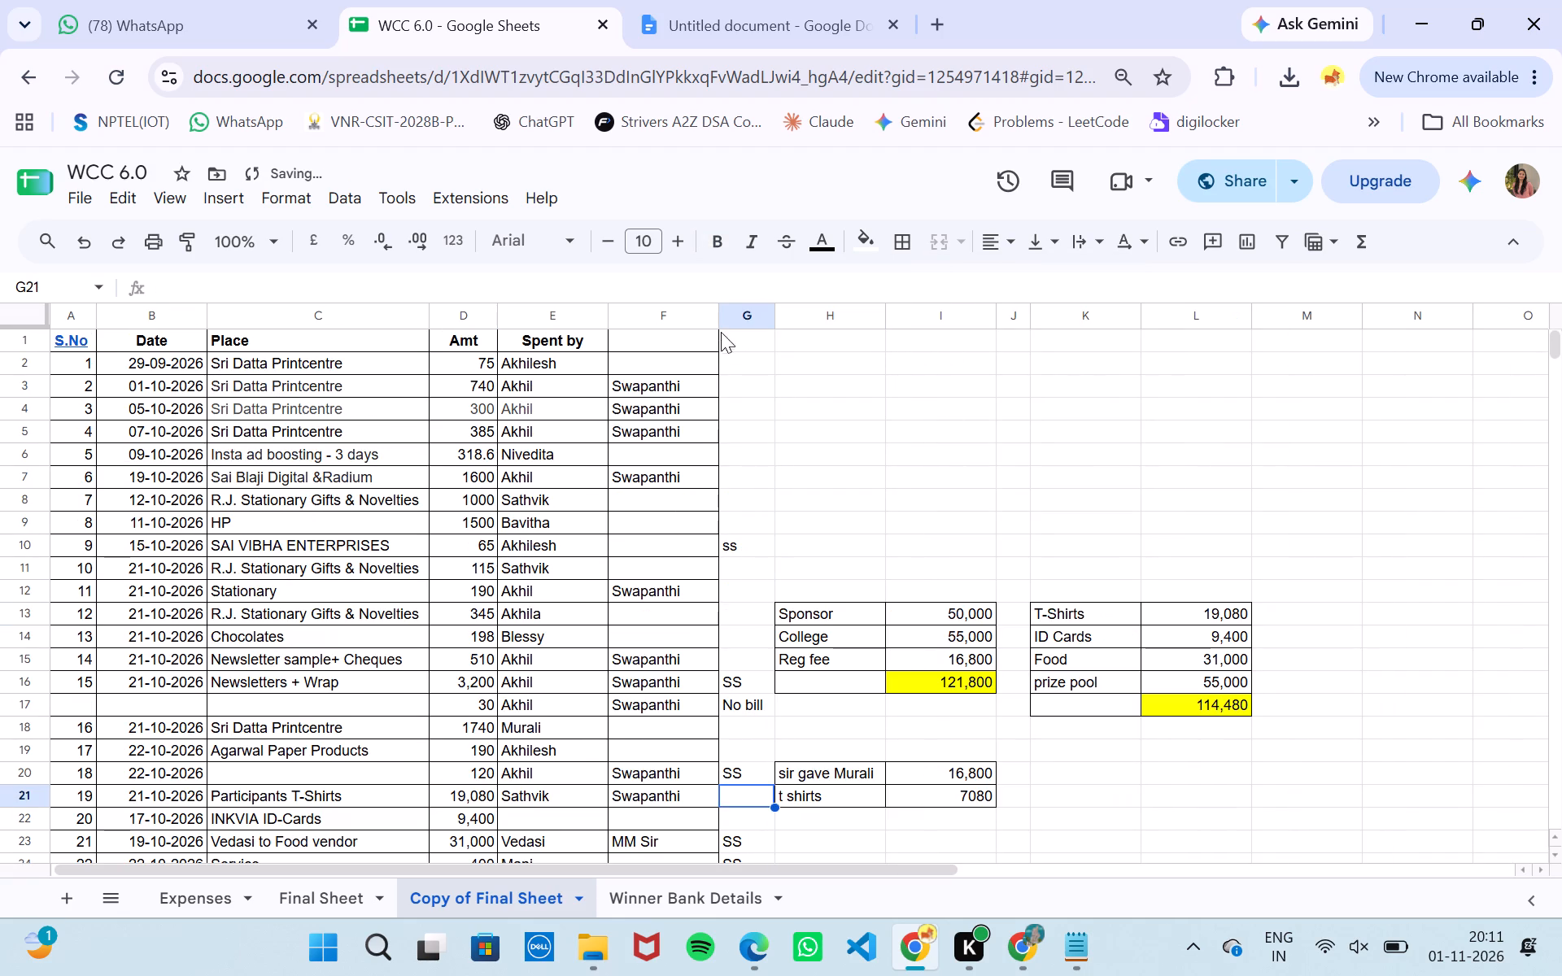
left_click_drag(717, 317, 691, 317)
scroll(818, 530, "down", 2)
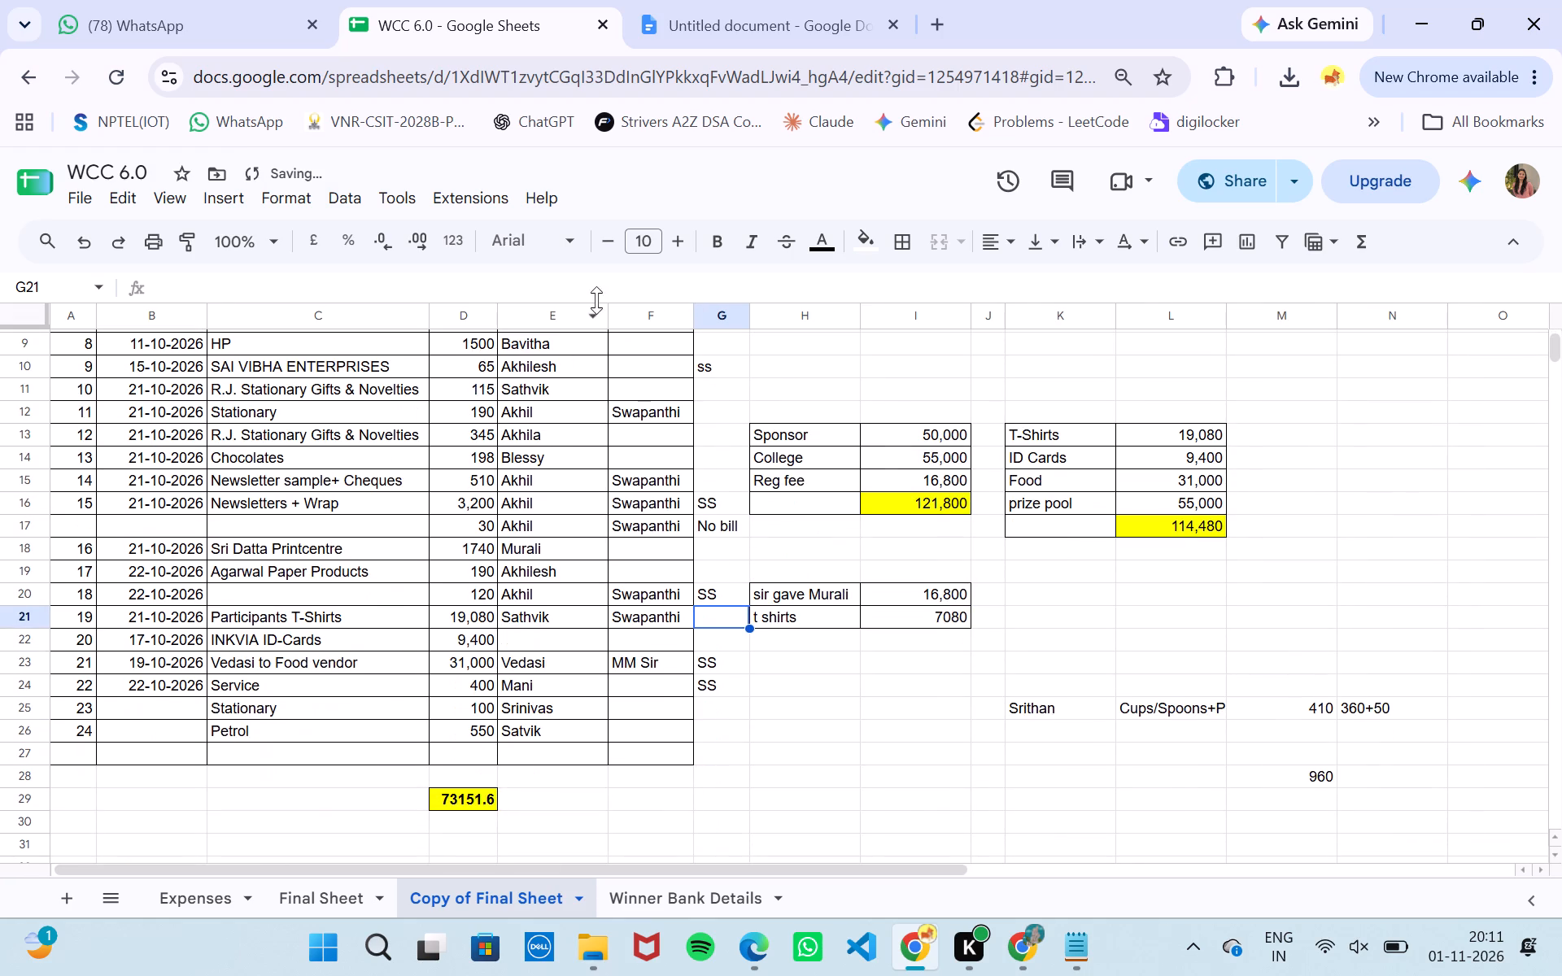
left_click_drag(609, 311, 565, 308)
scroll(374, 525, "up", 1)
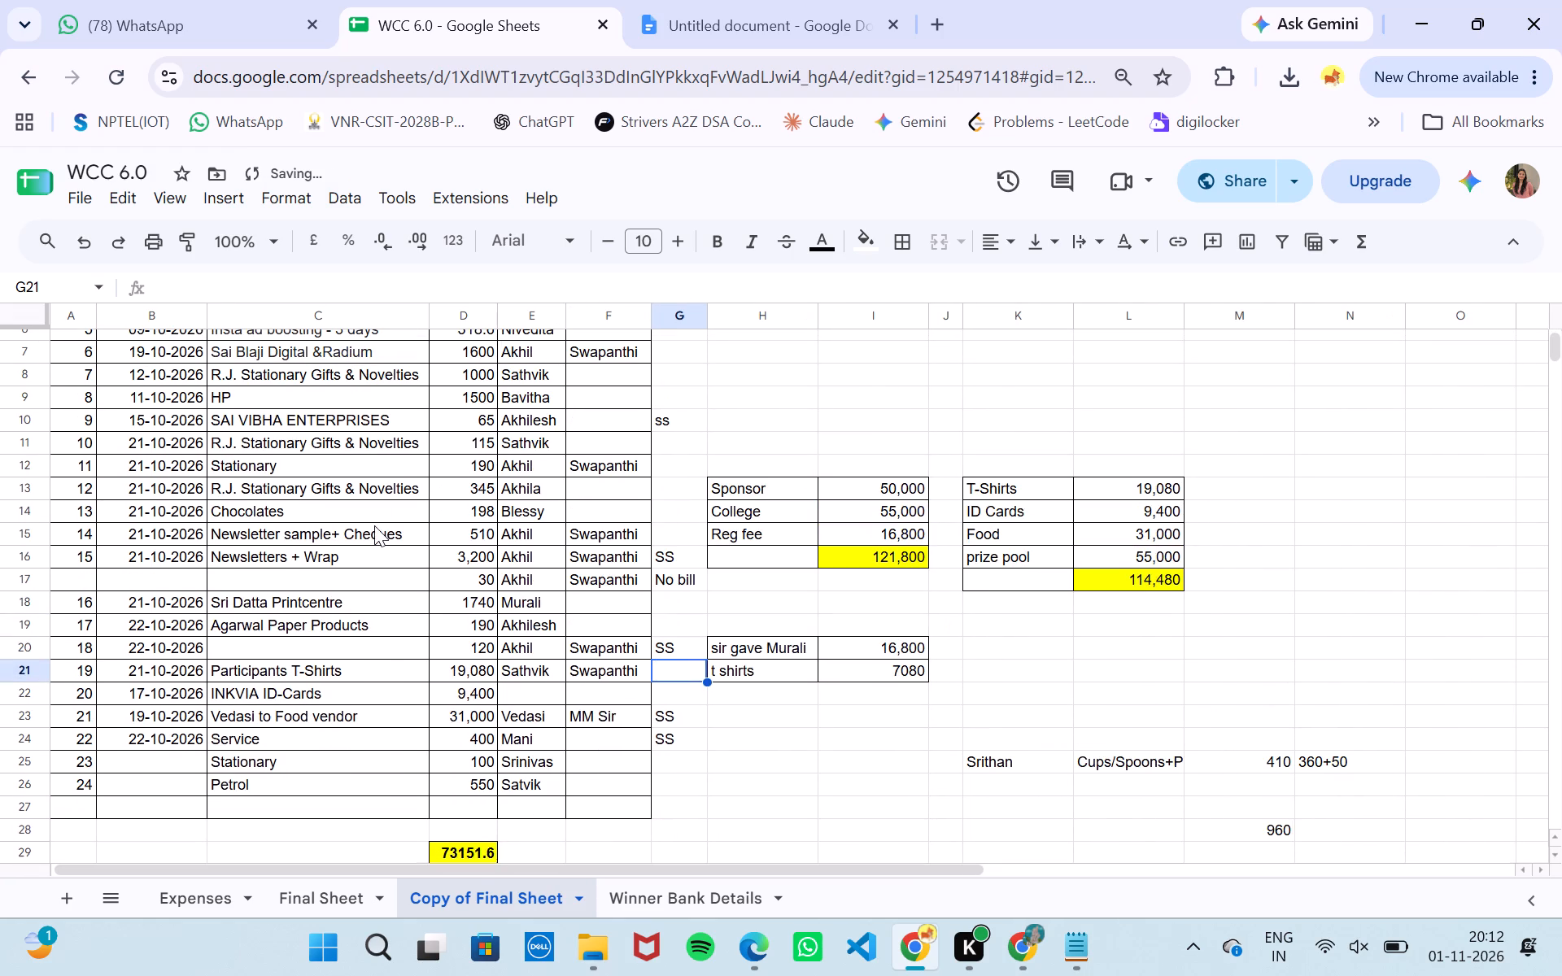
left_click_drag(207, 311, 173, 304)
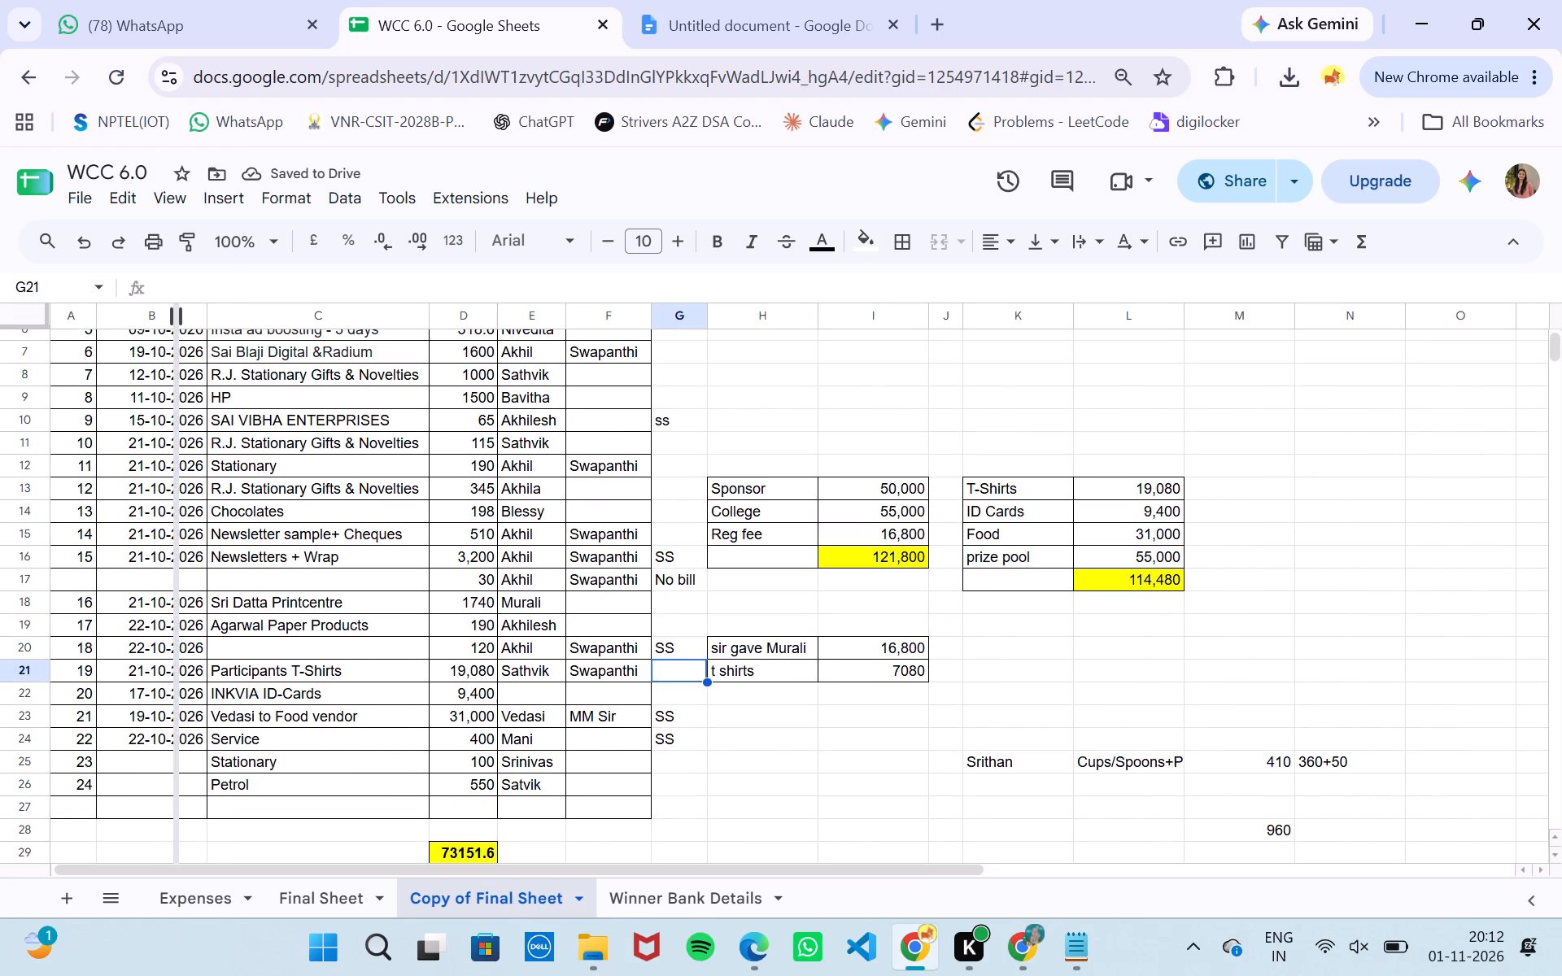
left_click_drag(173, 304, 184, 310)
left_click(184, 310)
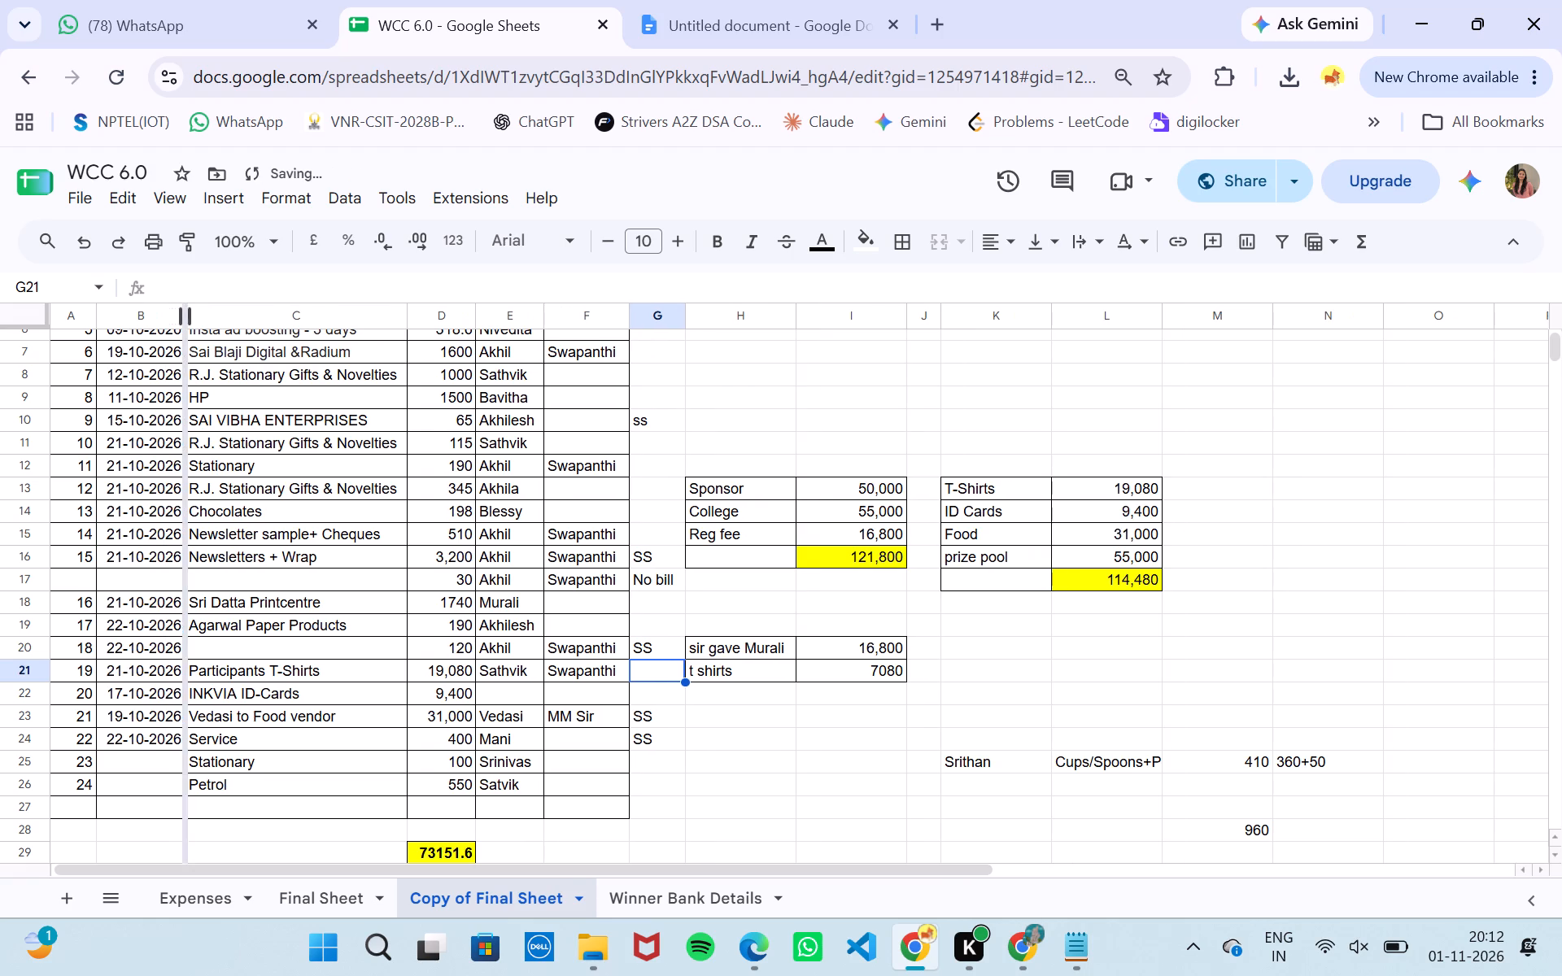
left_click(790, 390)
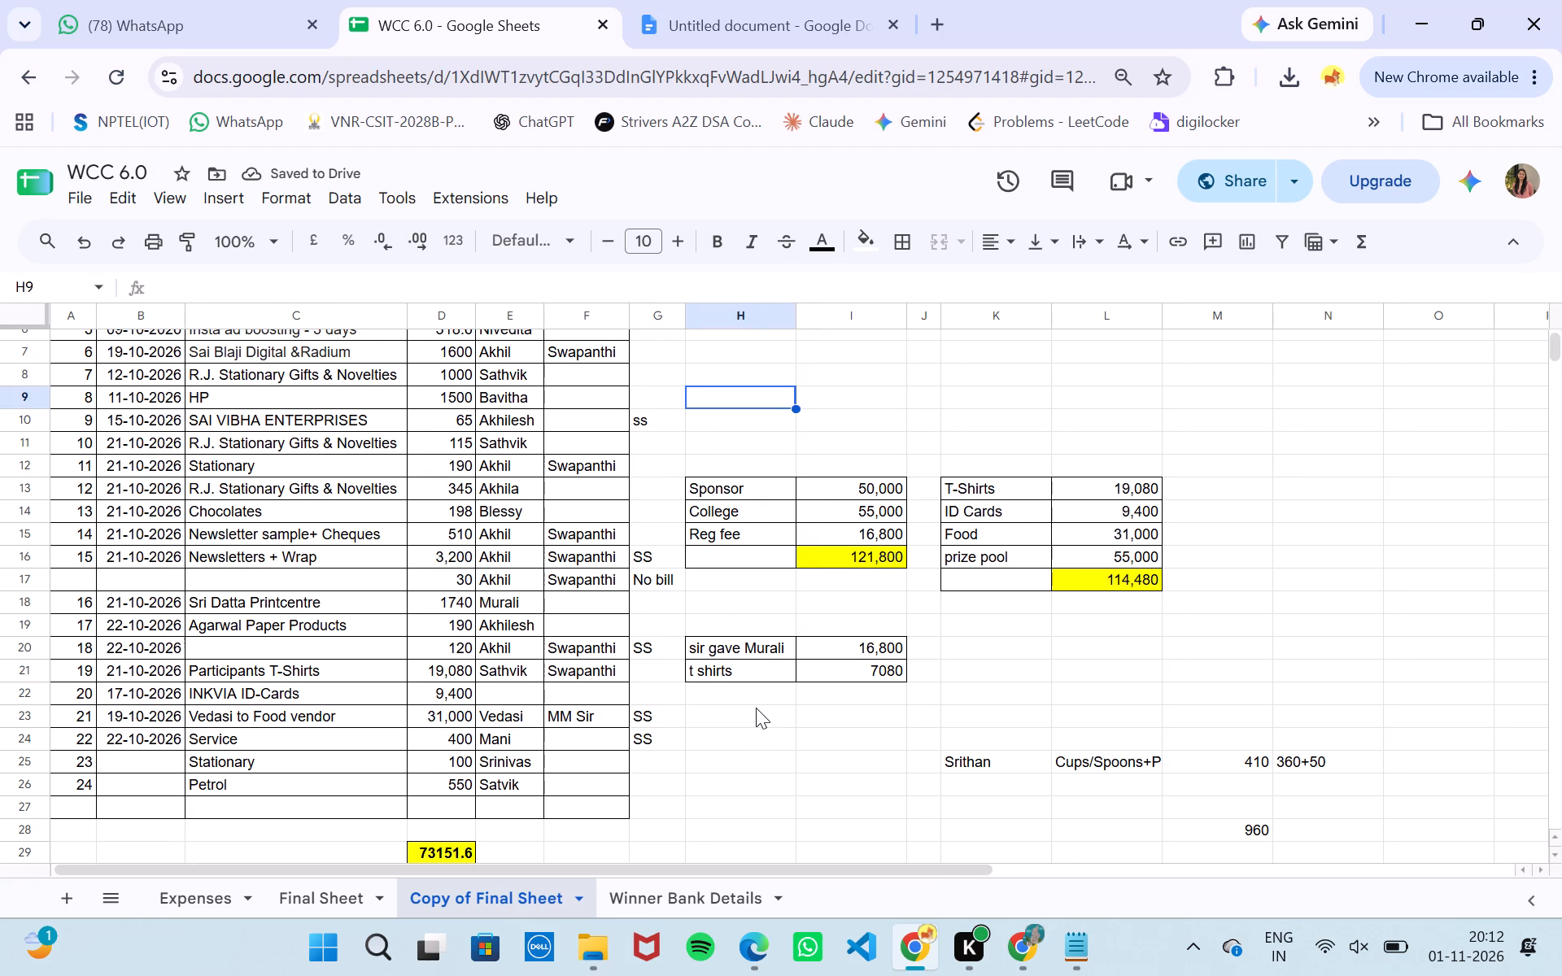
Add the note "murali has 320 left" in H22 below the t shirts row of the side table.
scroll(756, 708, "up", 6)
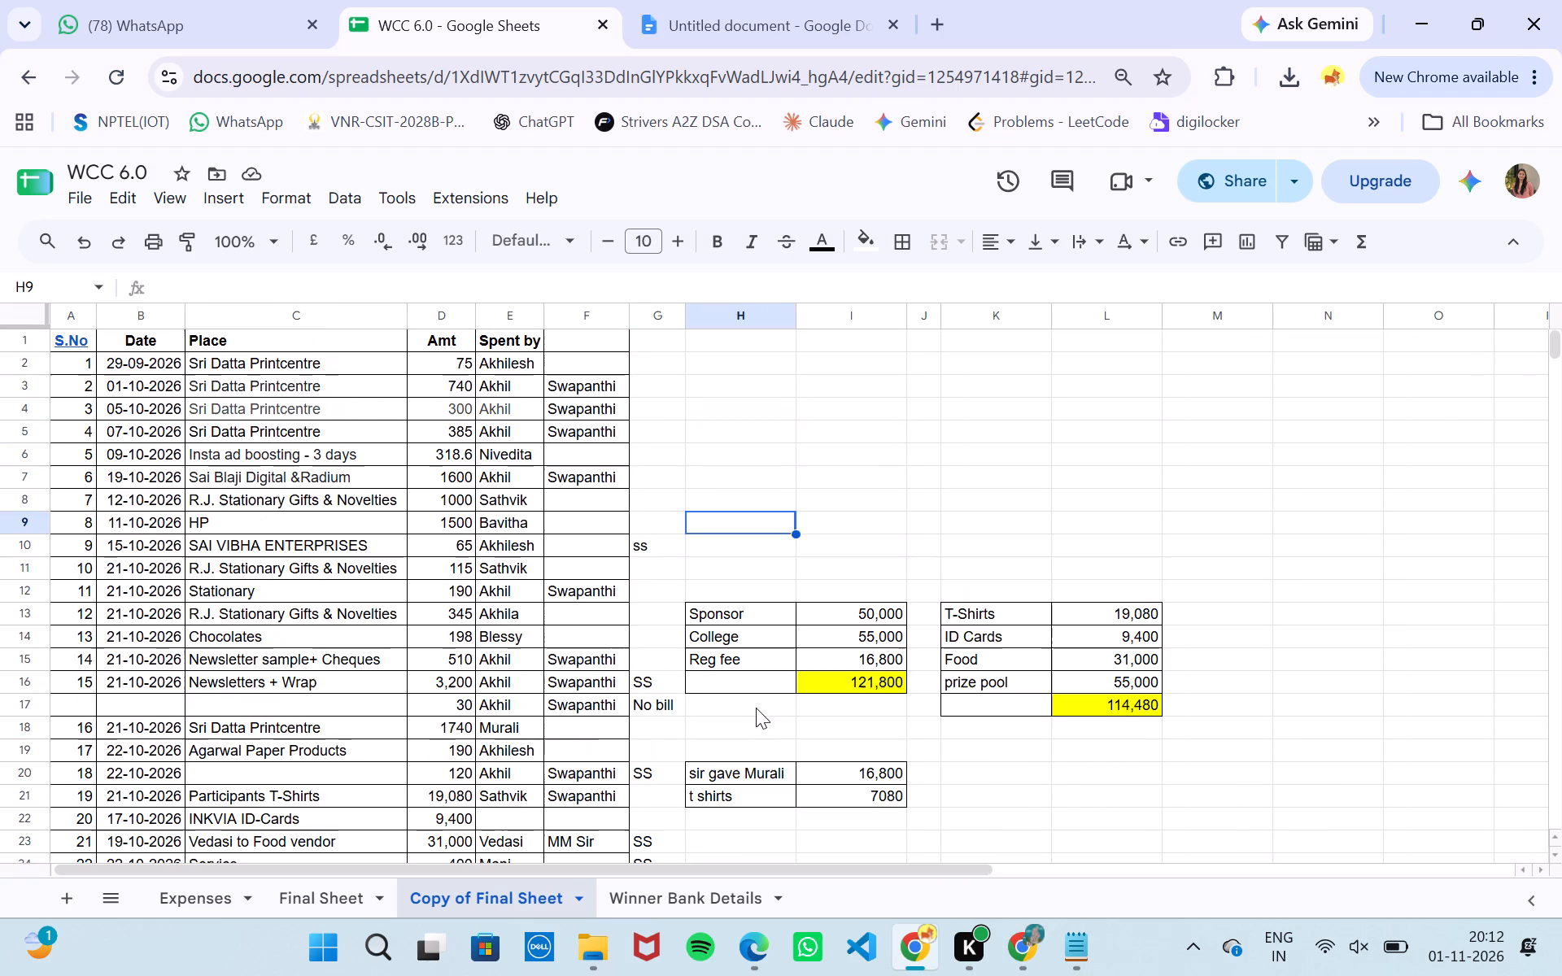
scroll(1062, 788, "down", 2)
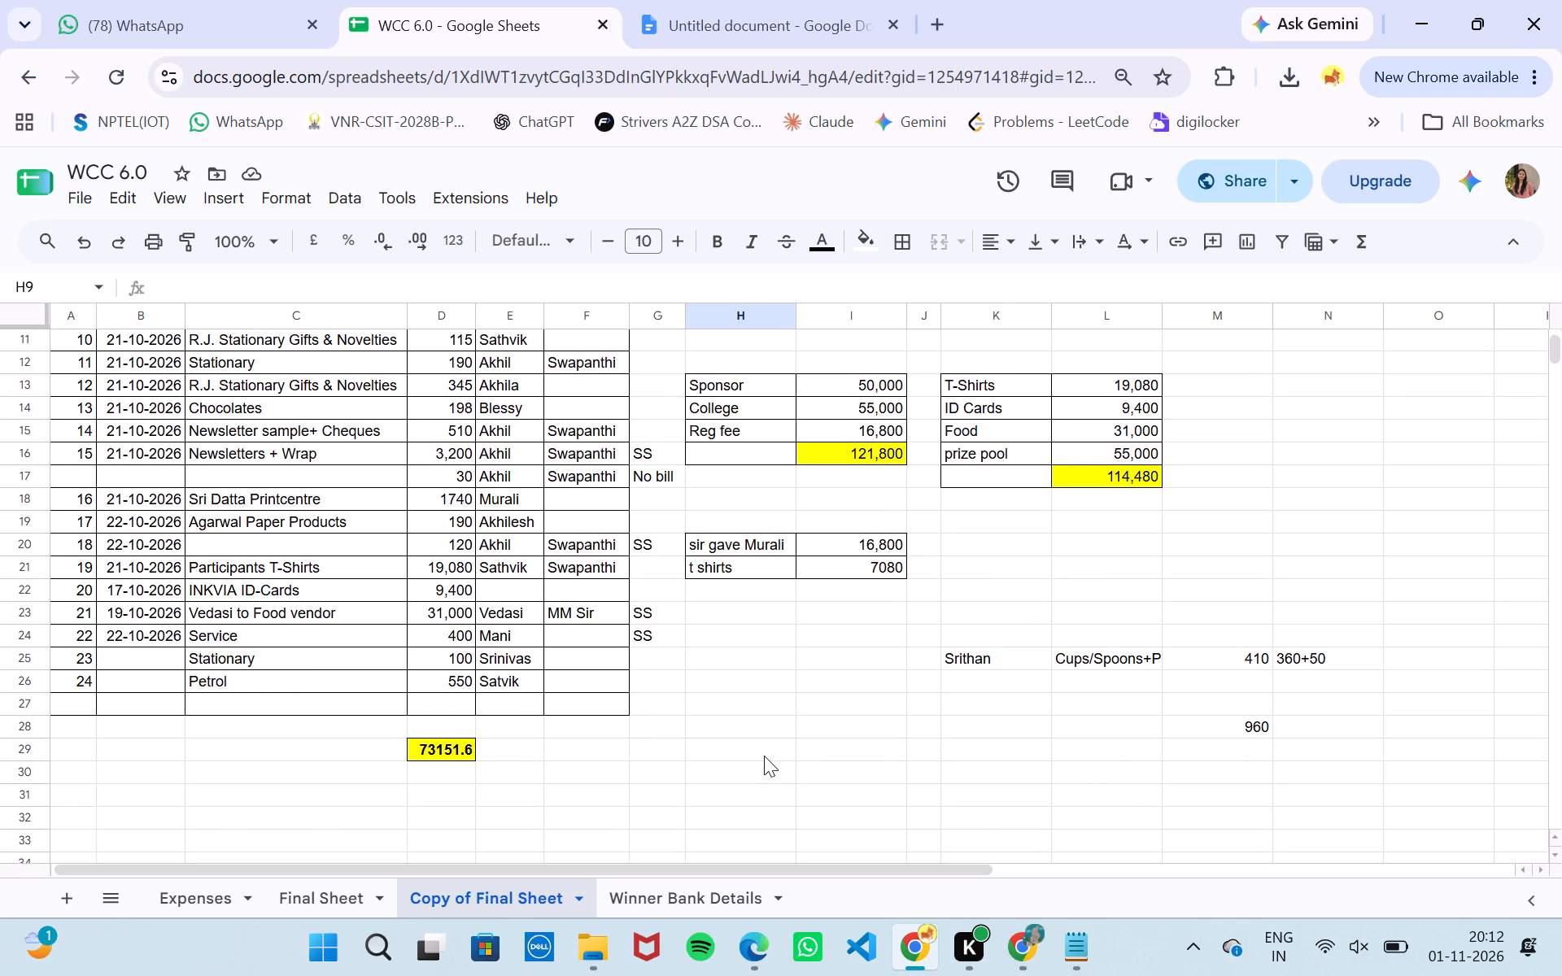
scroll(764, 756, "up", 5)
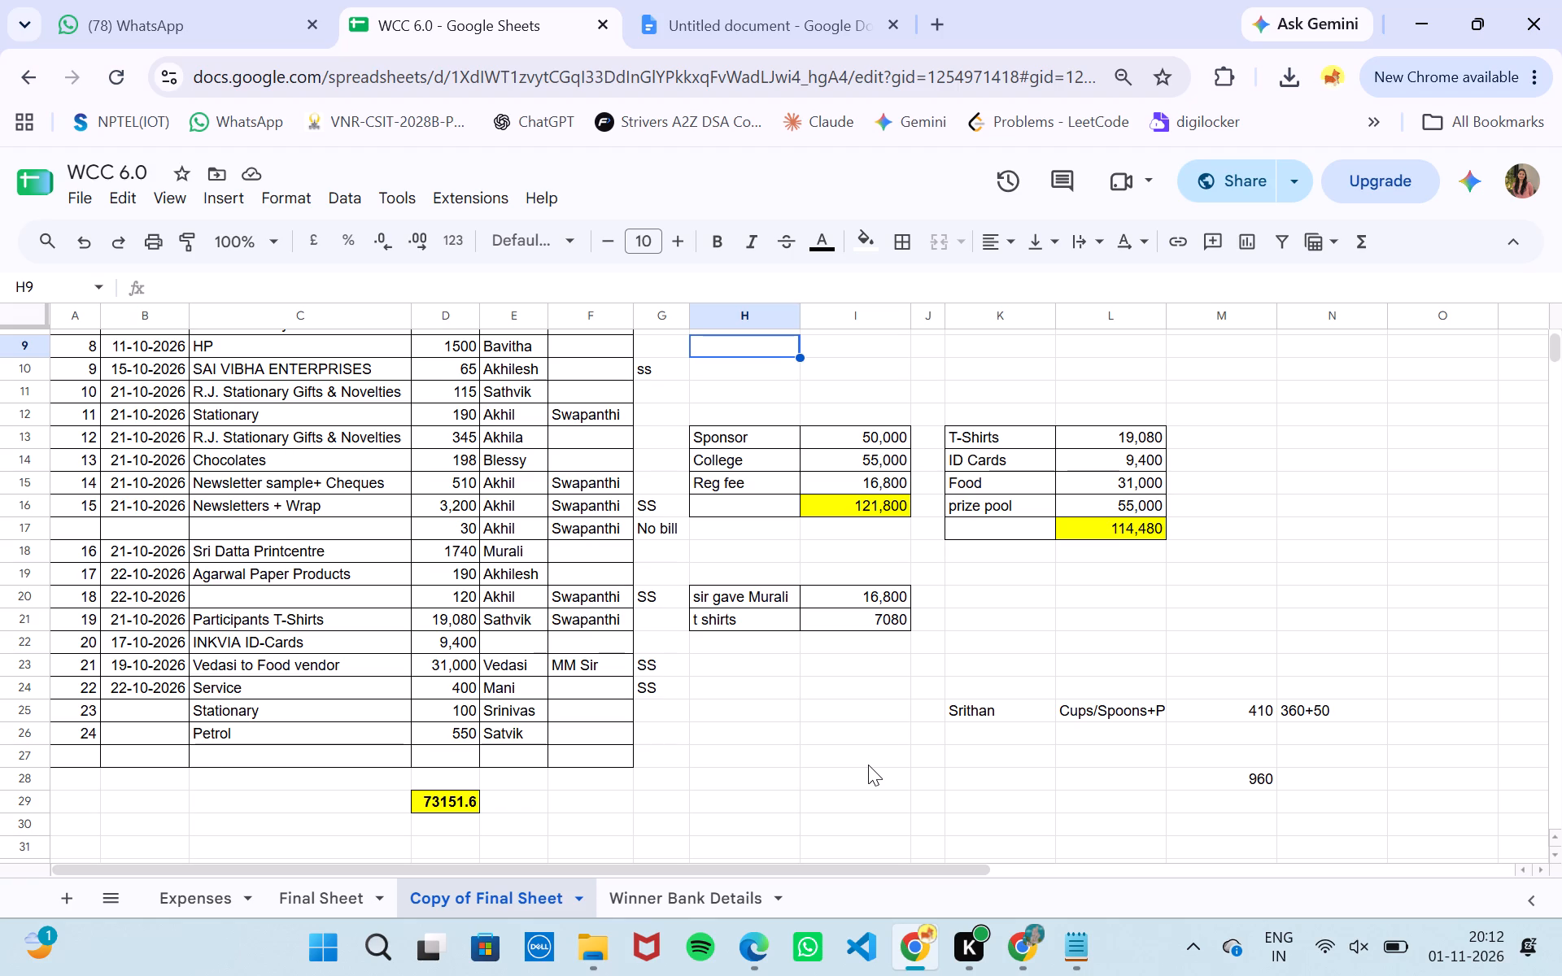
double_click(721, 643)
type("murali")
key("space")
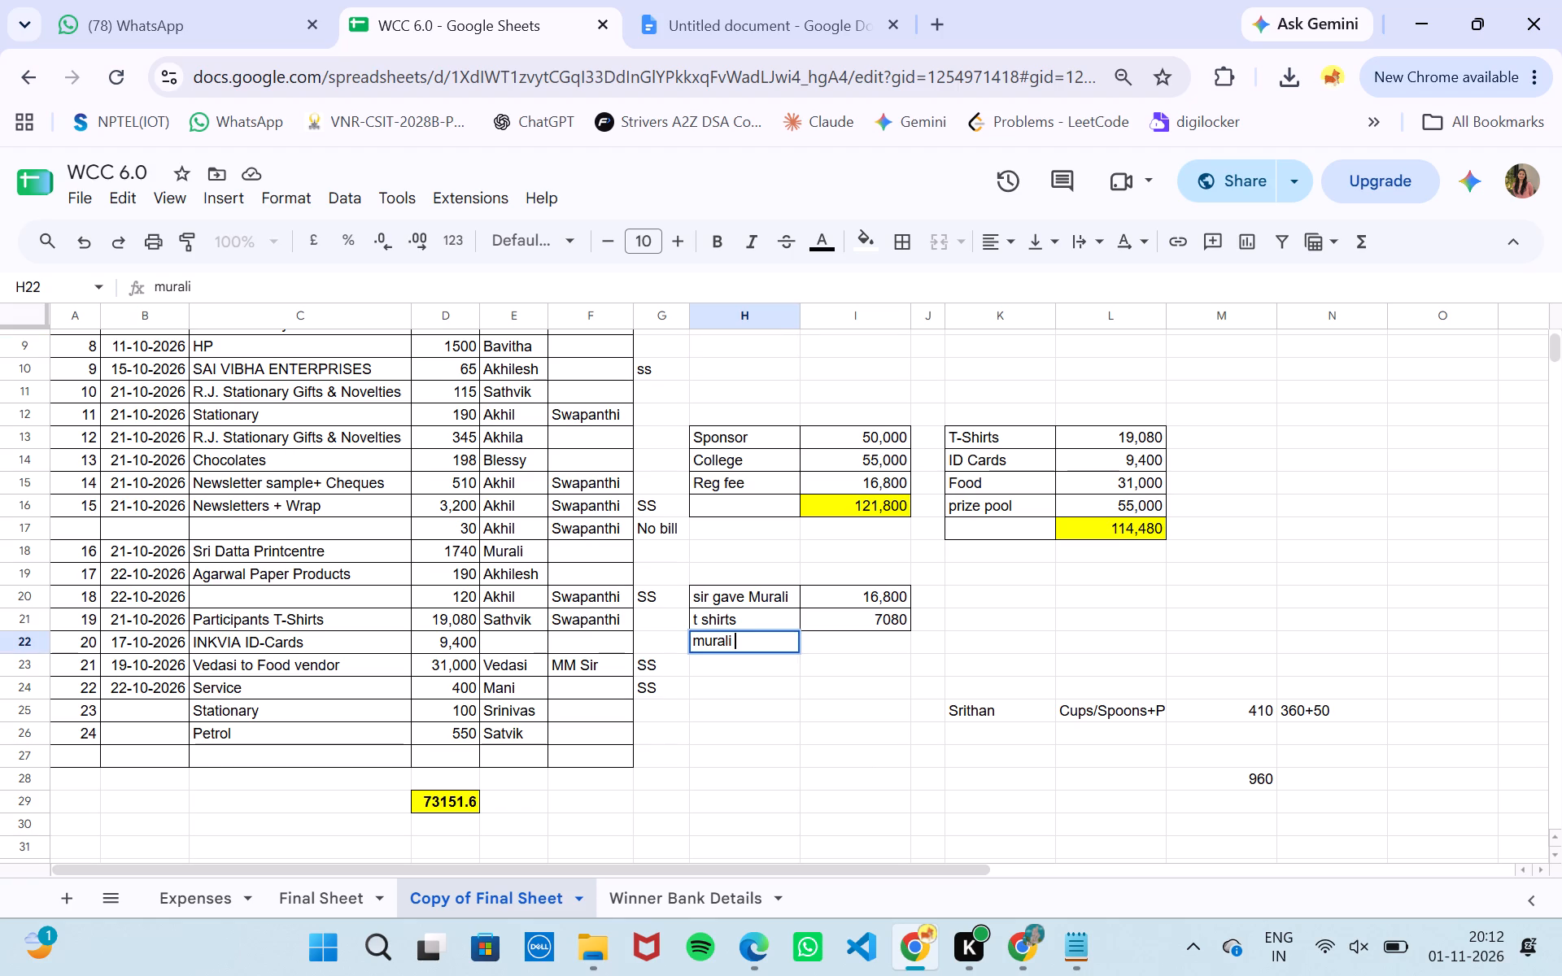
key("space")
type("has")
key("space")
type("320 left")
key("Return")
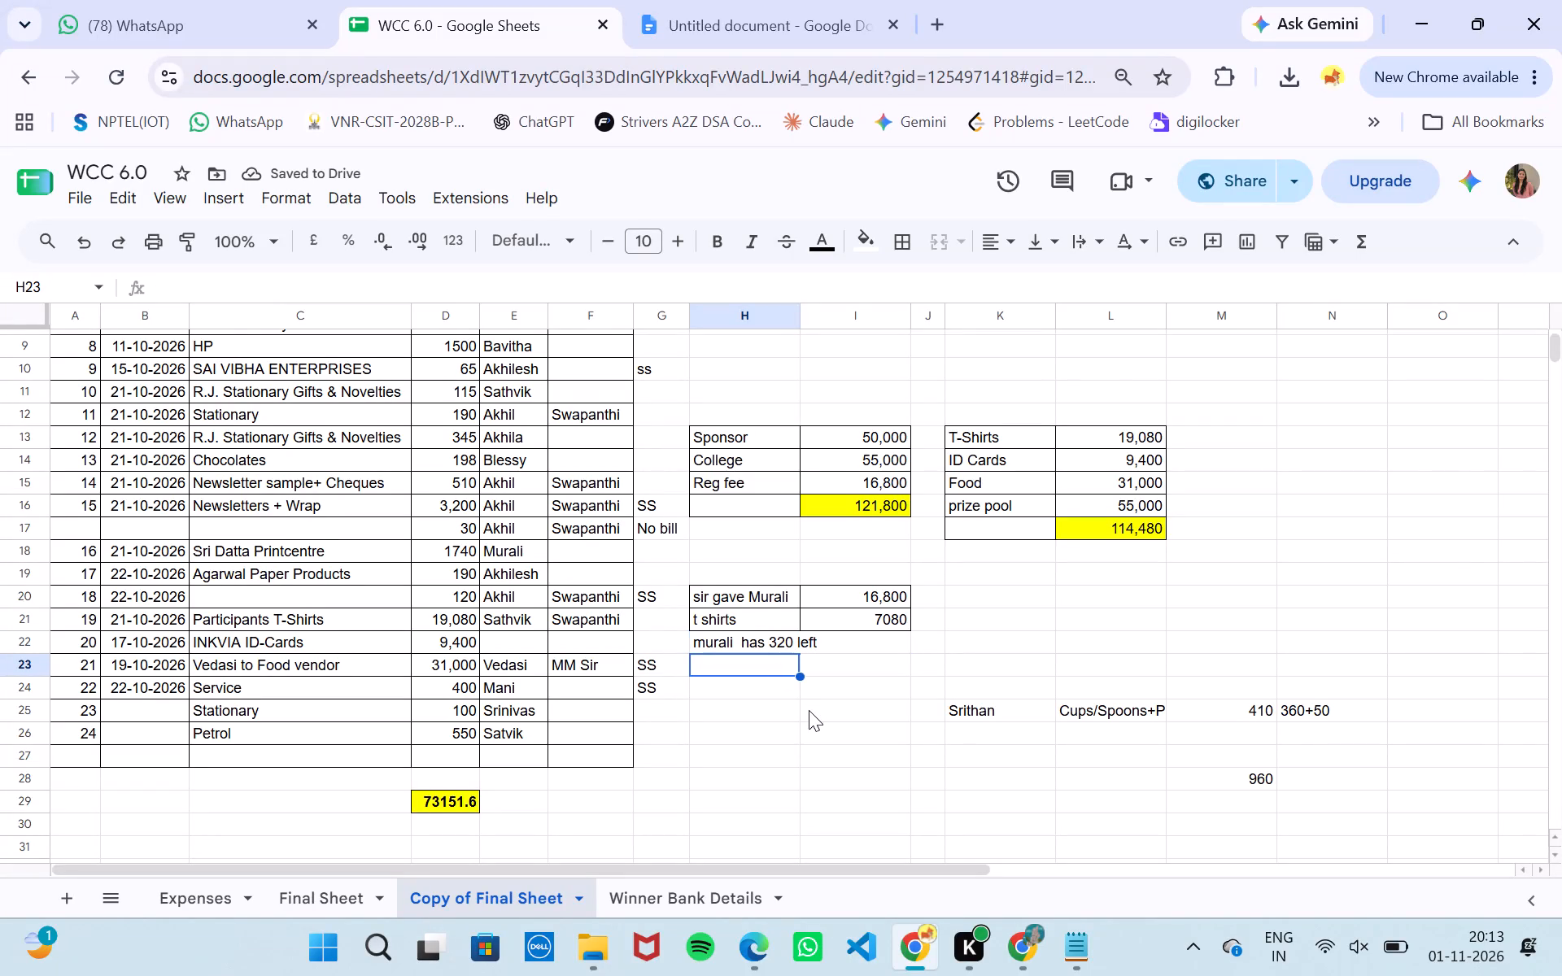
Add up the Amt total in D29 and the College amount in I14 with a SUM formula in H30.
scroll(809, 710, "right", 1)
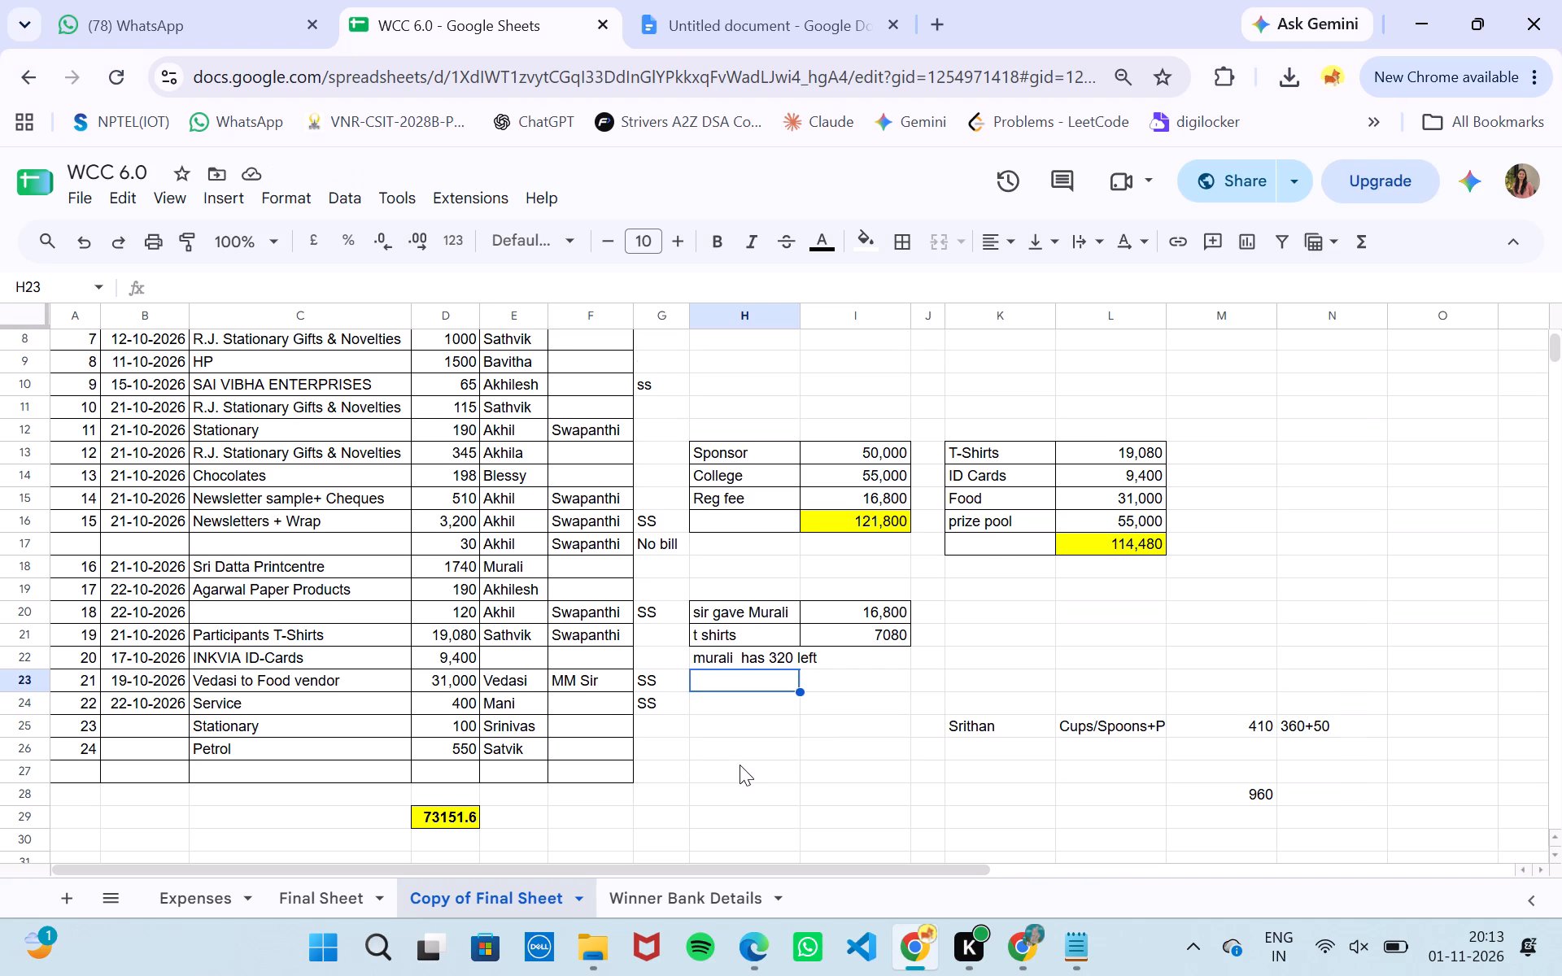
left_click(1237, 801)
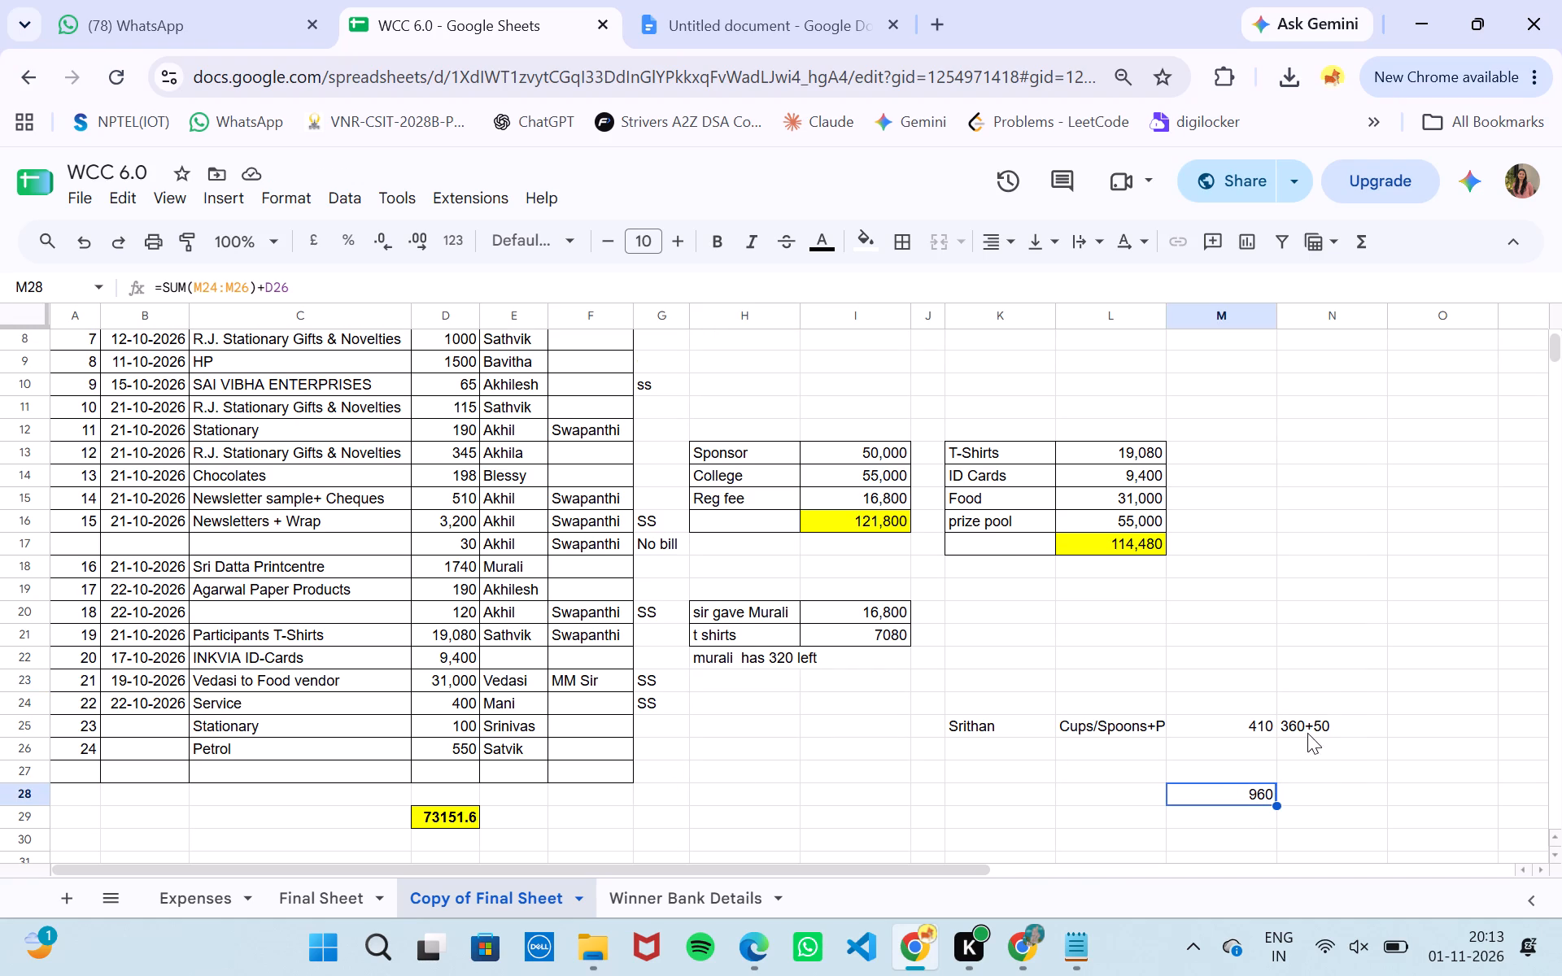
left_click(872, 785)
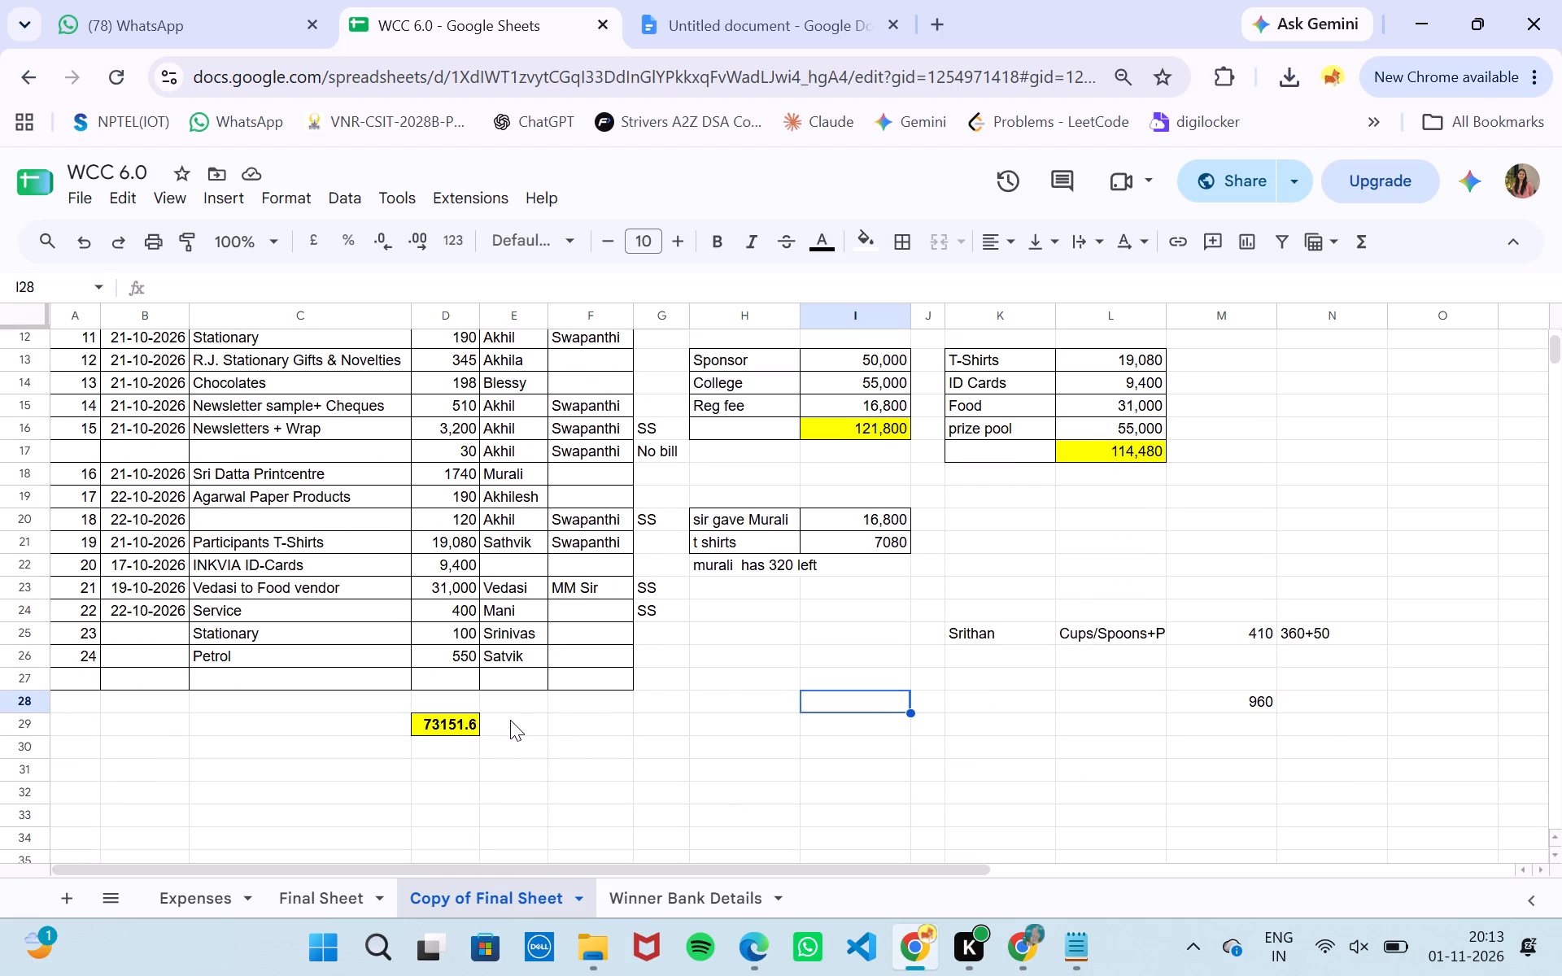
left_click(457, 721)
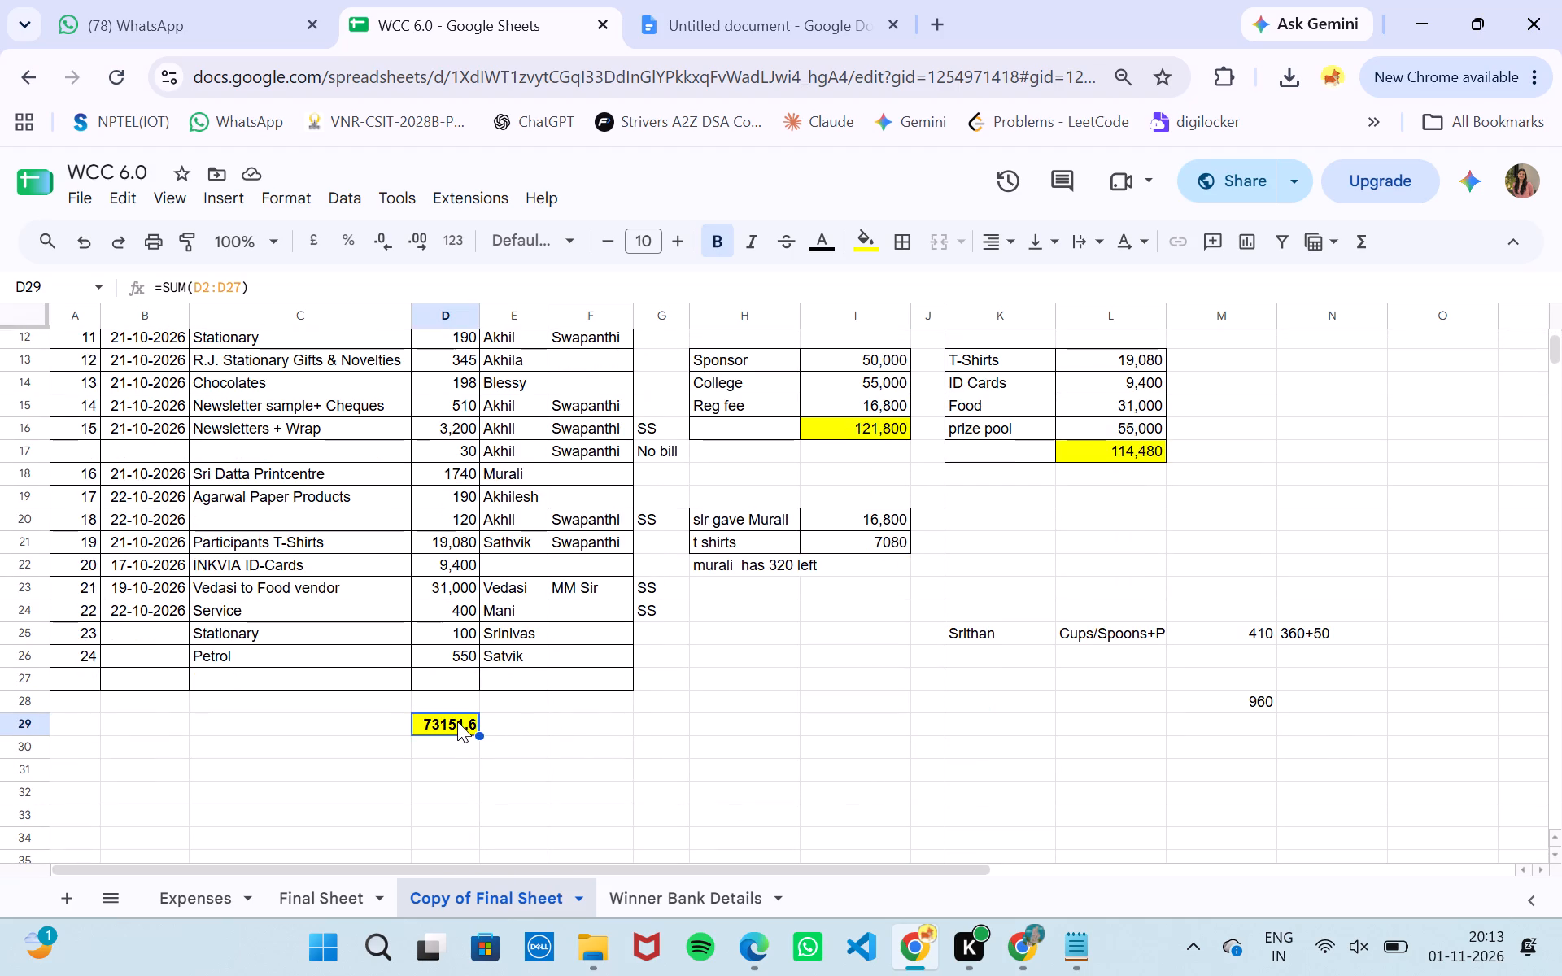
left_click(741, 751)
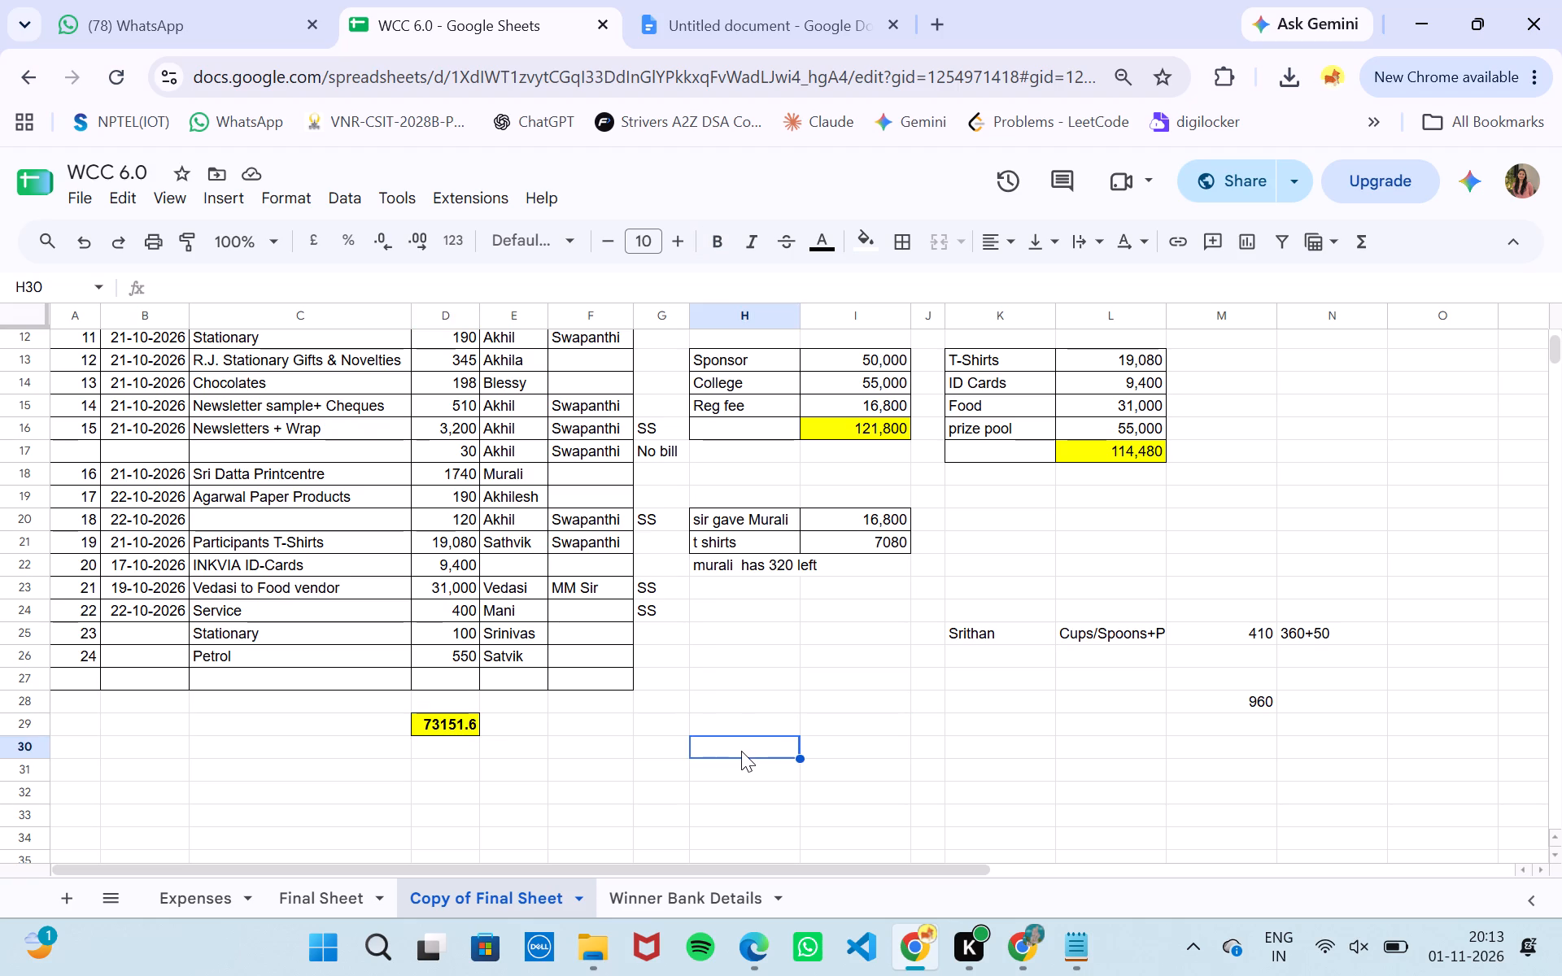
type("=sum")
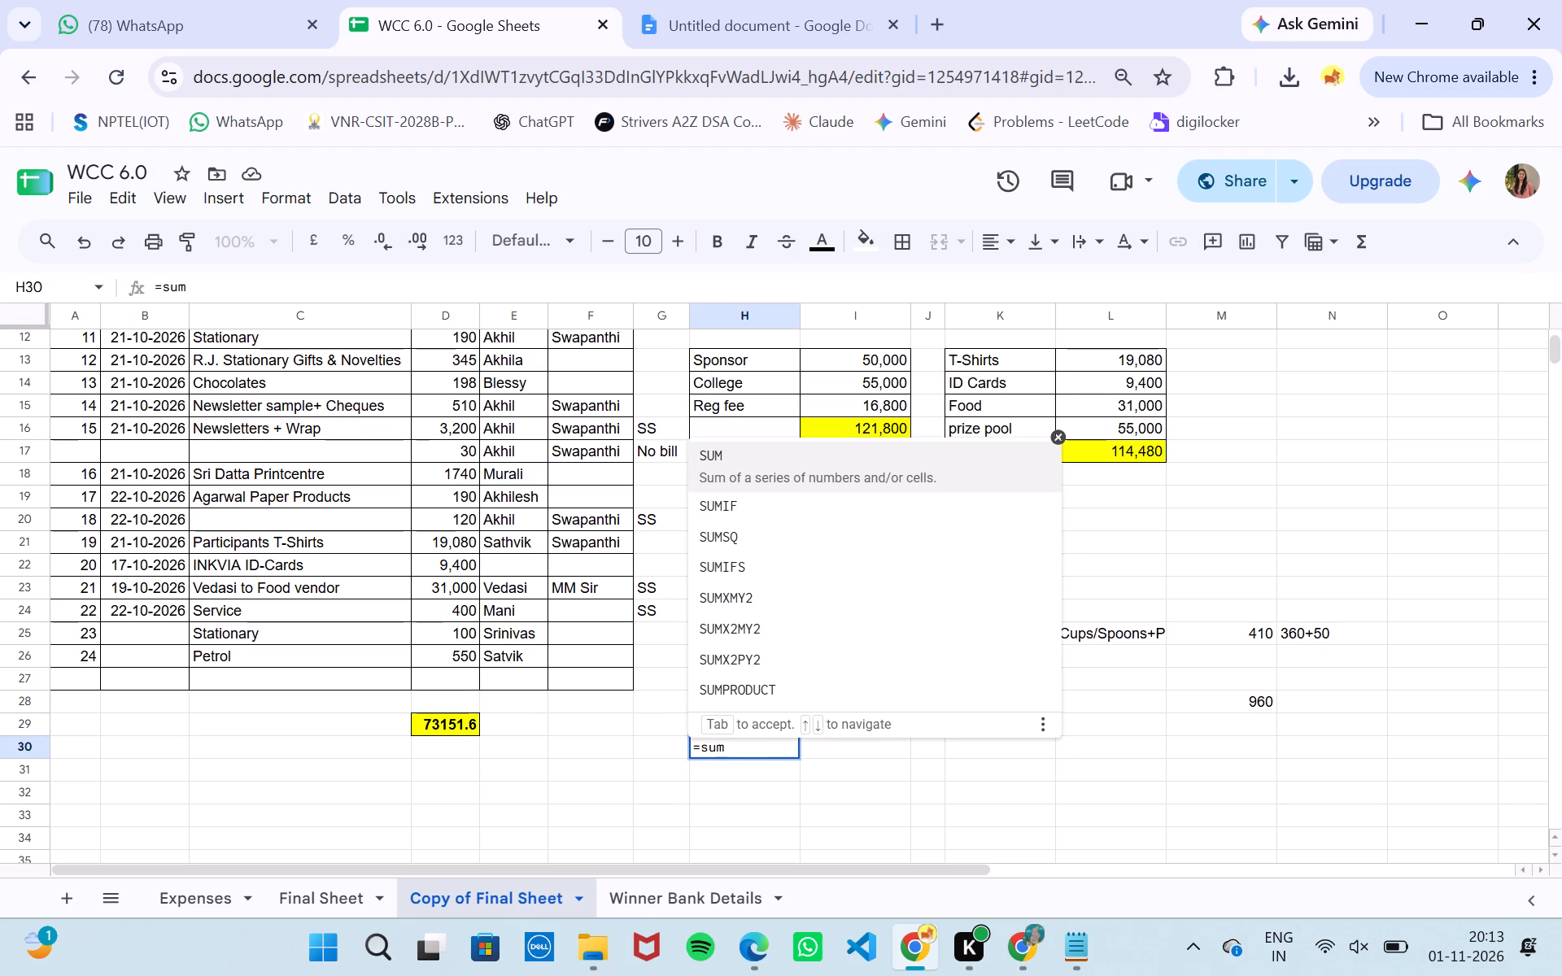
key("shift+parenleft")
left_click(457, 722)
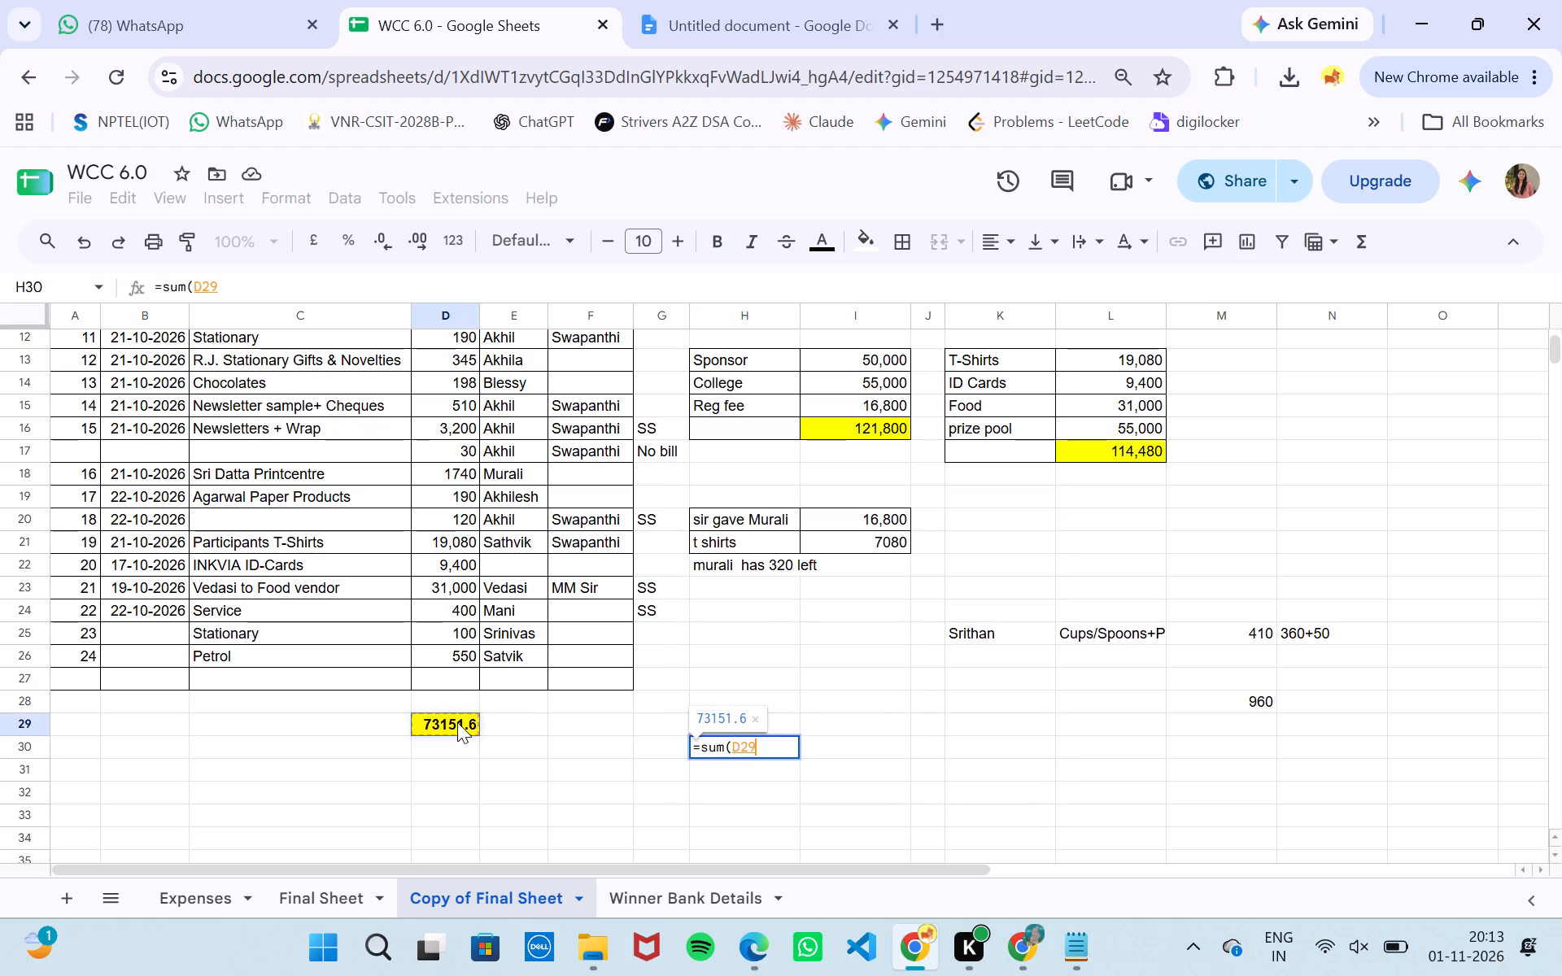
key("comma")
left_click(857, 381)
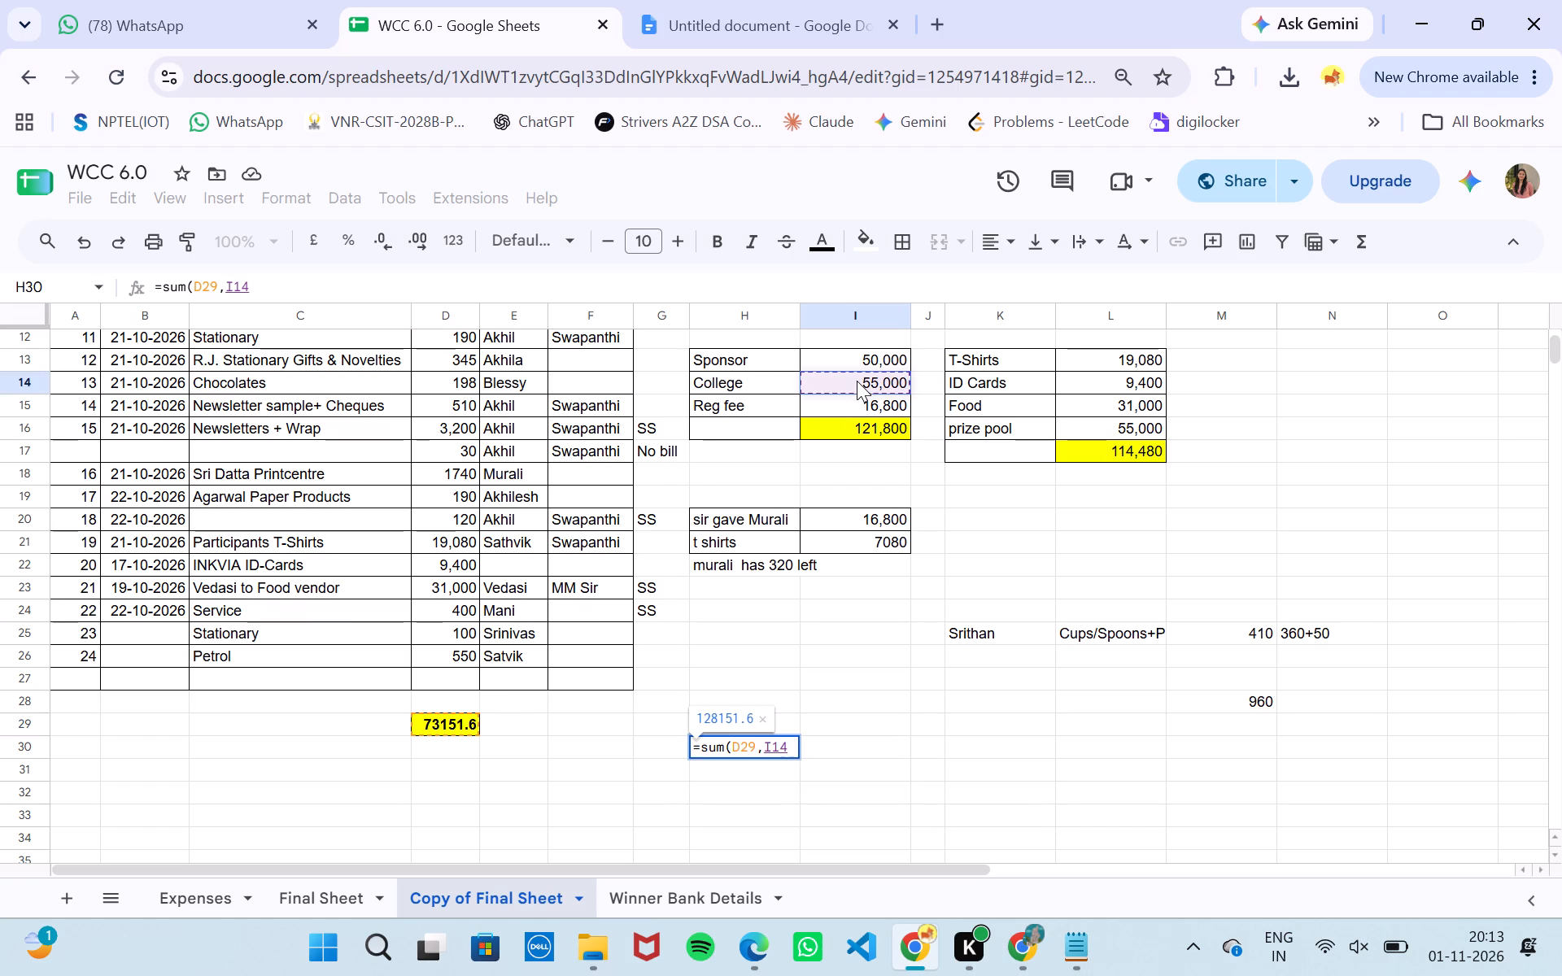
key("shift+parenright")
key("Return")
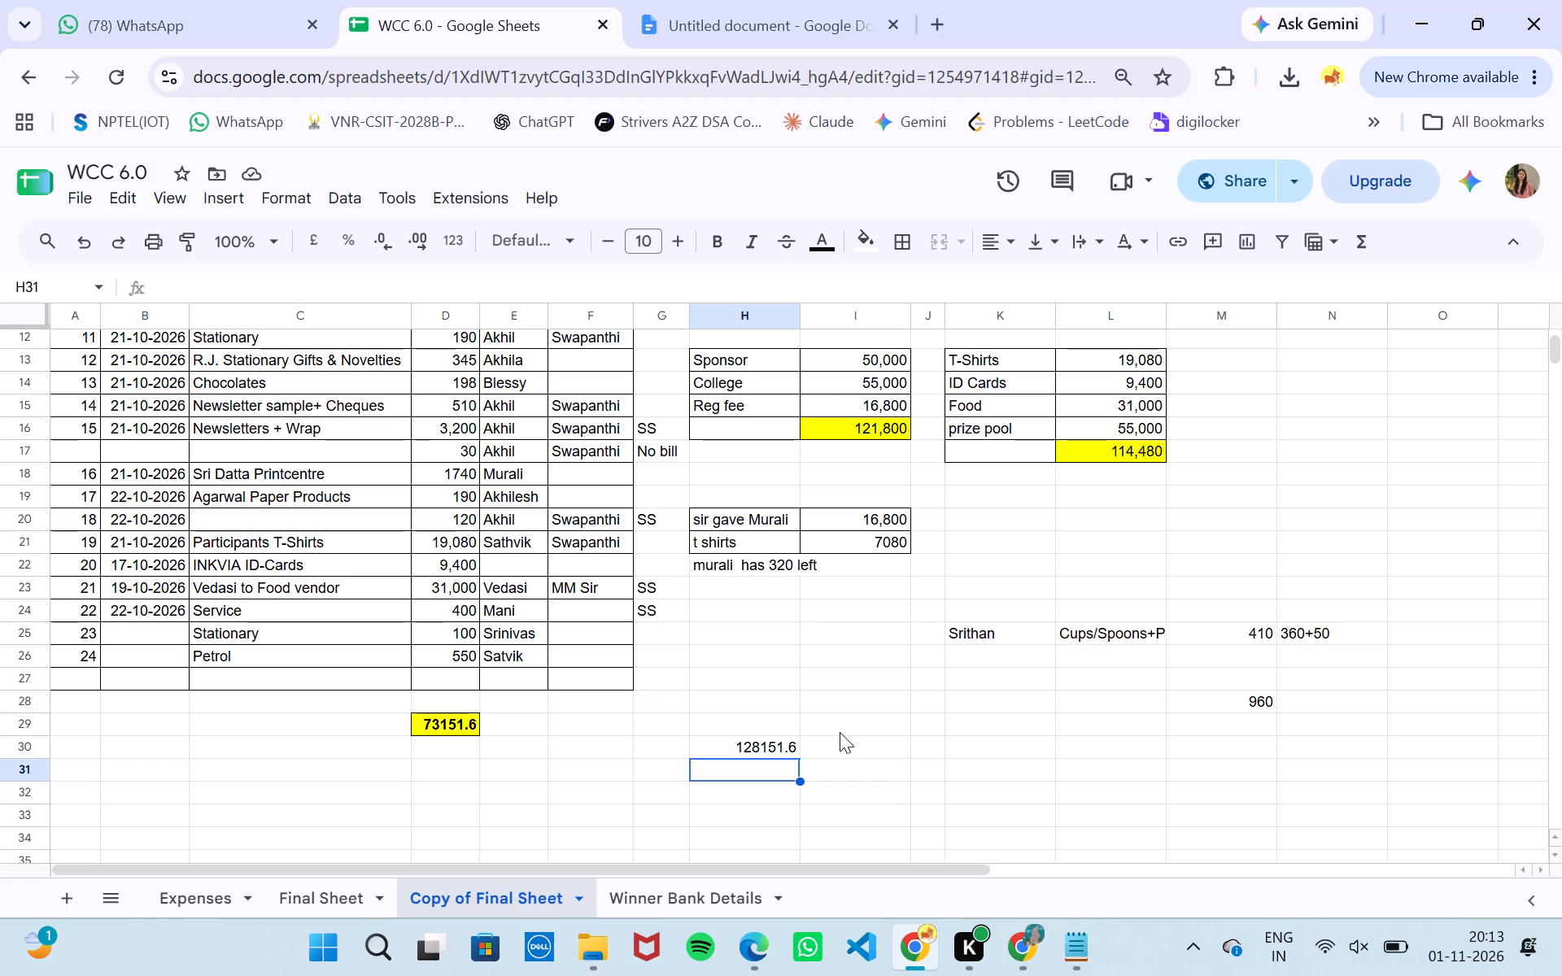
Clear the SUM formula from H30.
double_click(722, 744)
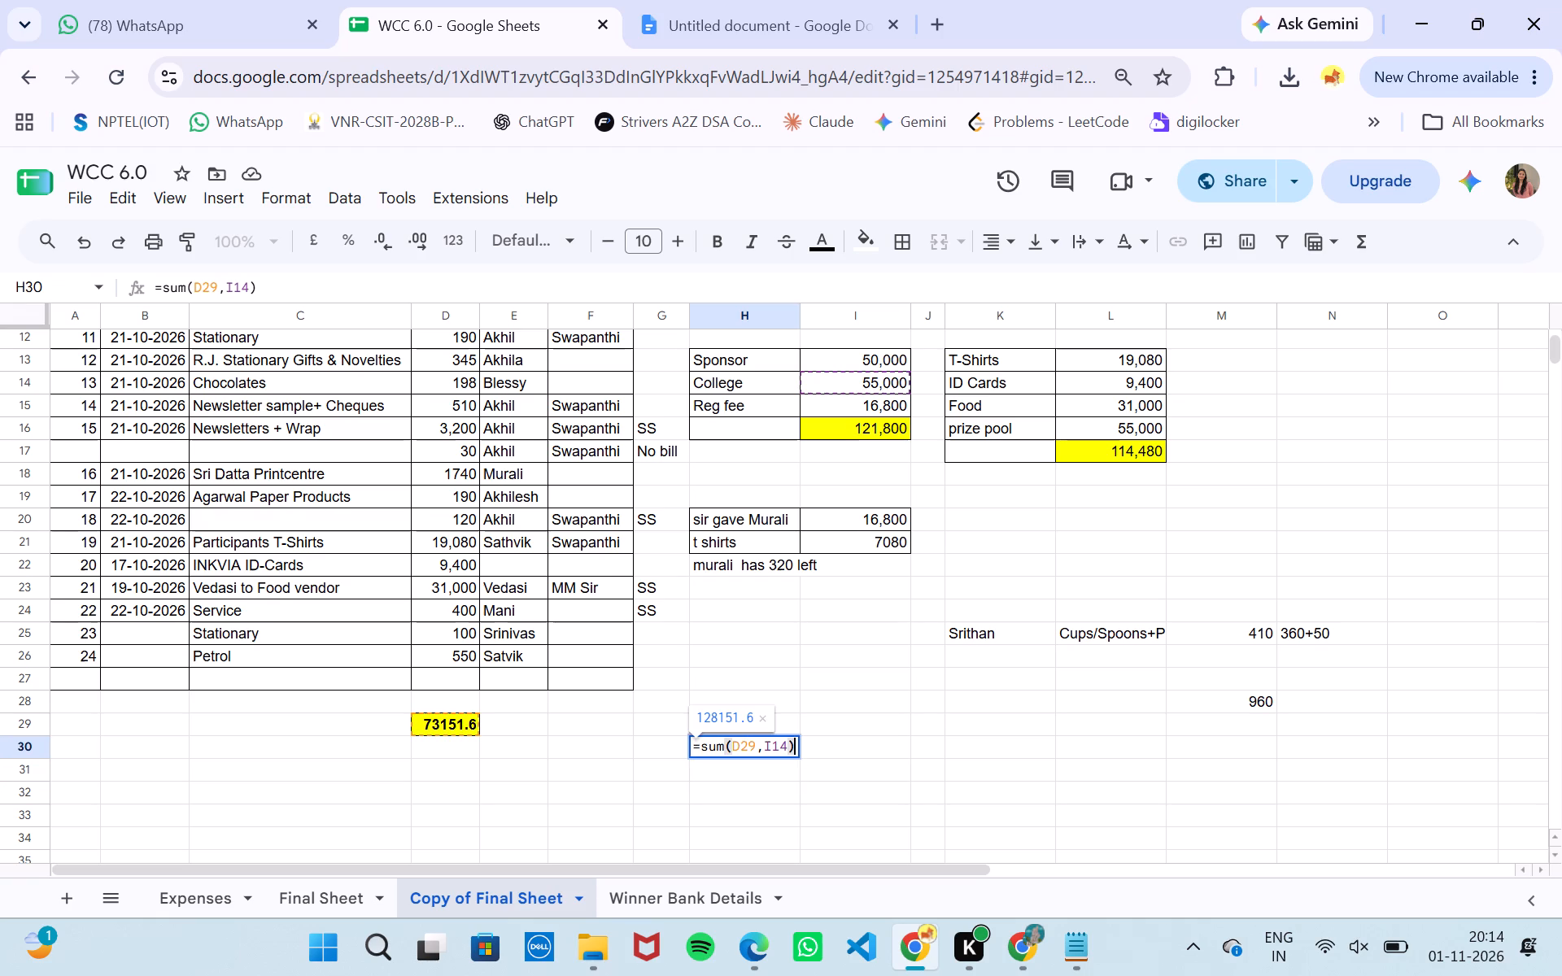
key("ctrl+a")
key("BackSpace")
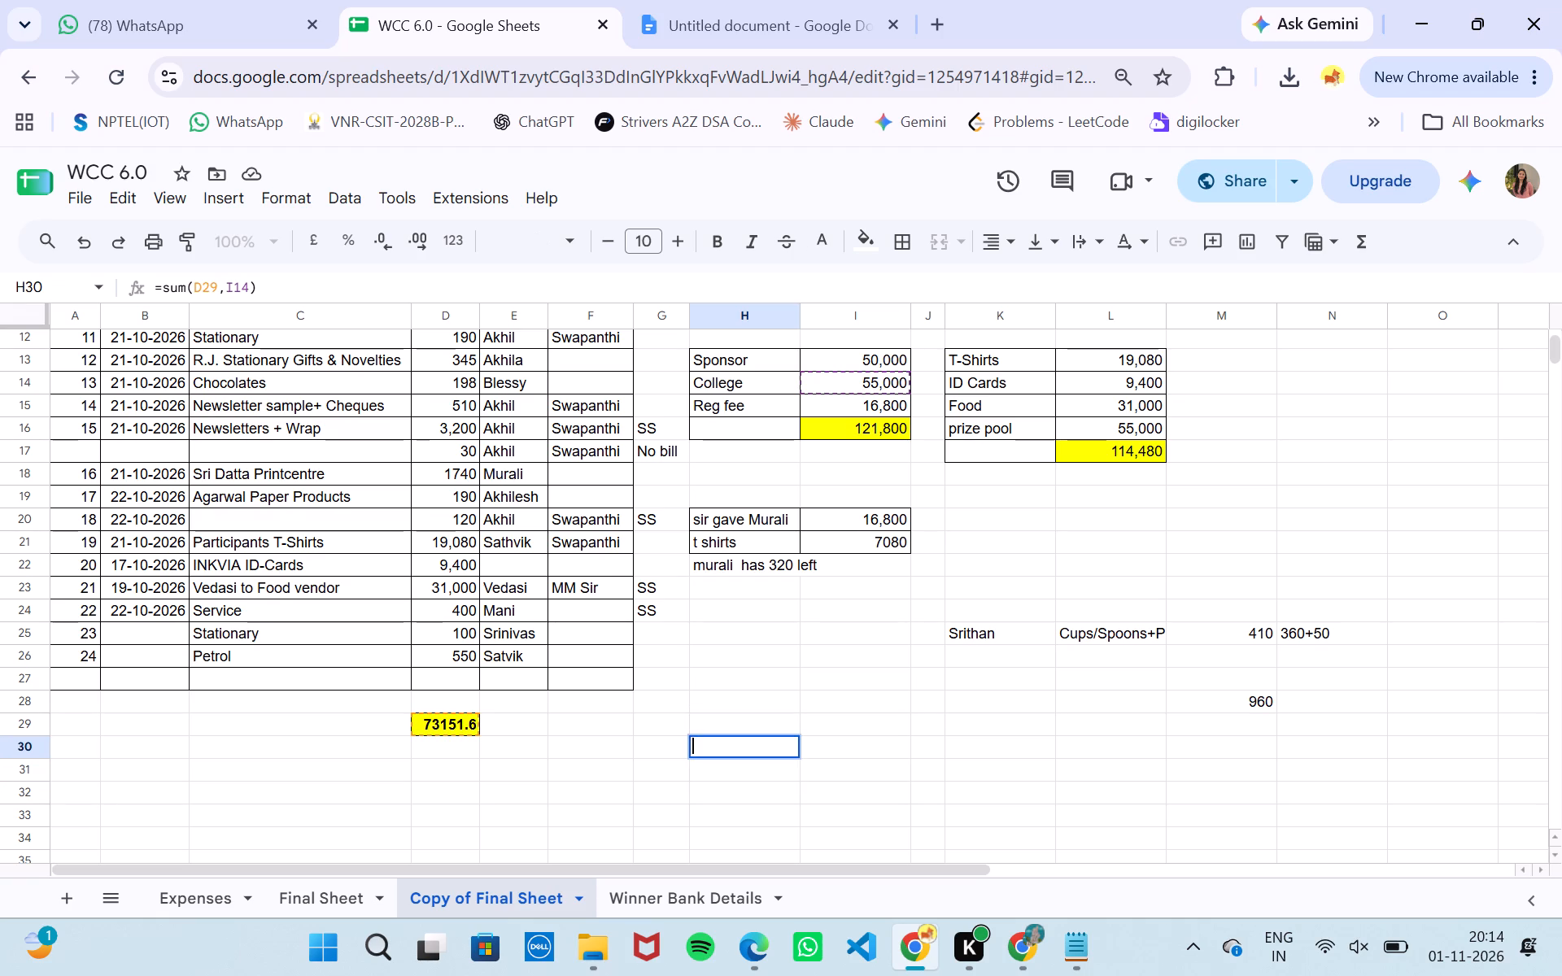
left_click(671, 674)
List the names Swapanthi, Nivedita, Sathvik, Akhila, Blessy, Akhilesh, Srinivas and Mani down cells H2 to H9.
scroll(671, 674, "up", 1)
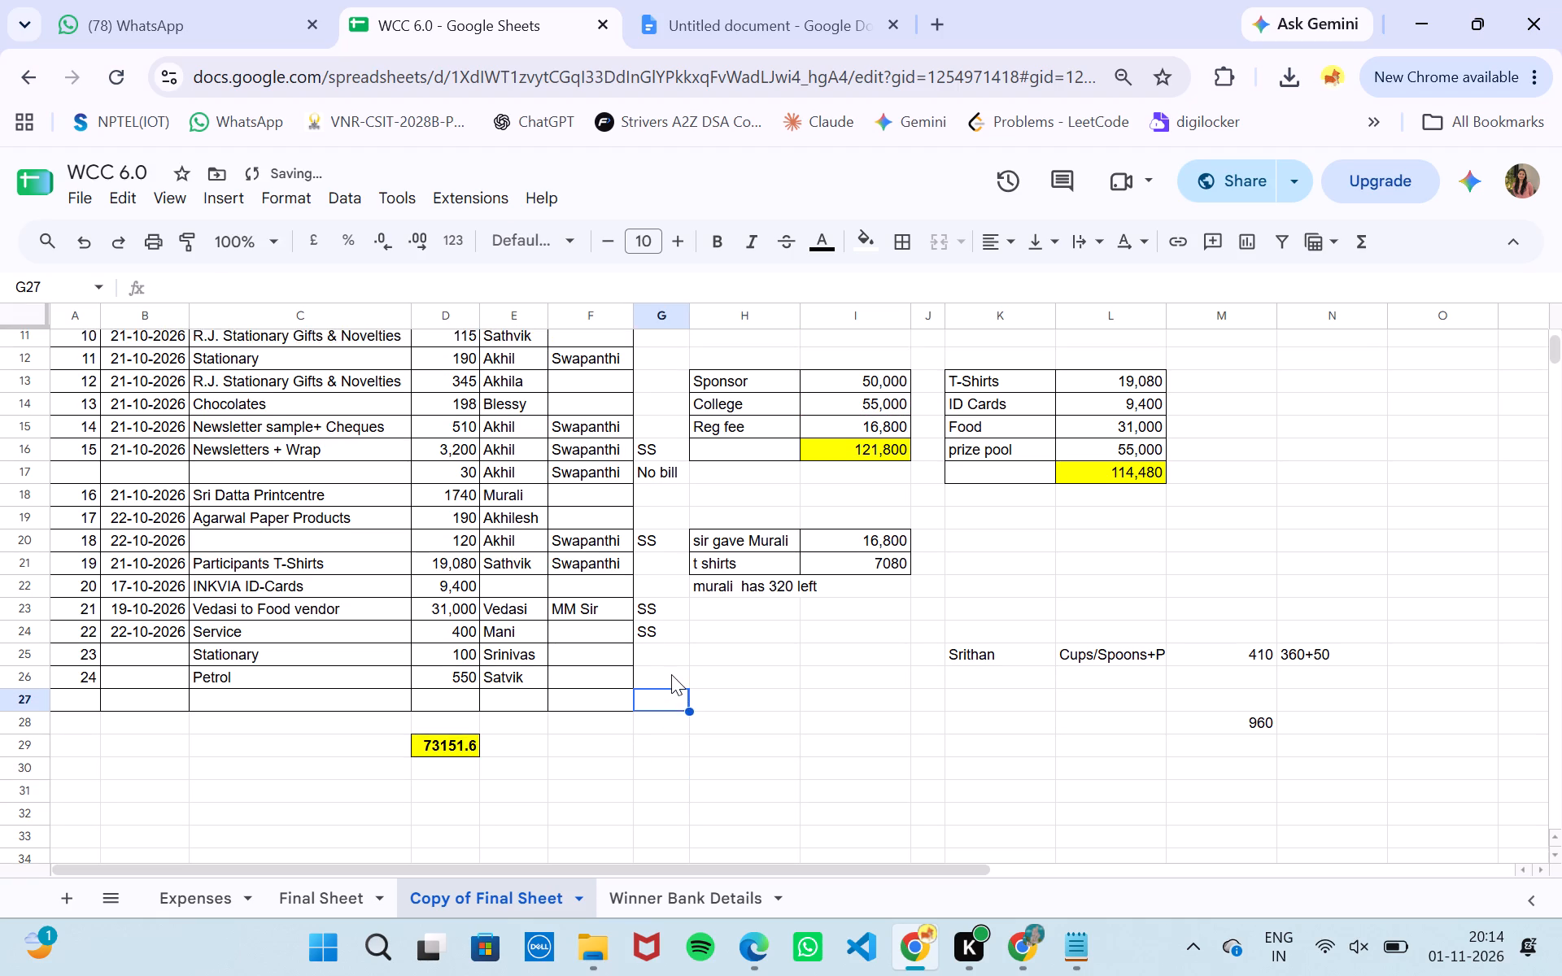
scroll(671, 674, "up", 1)
scroll(774, 736, "up", 3)
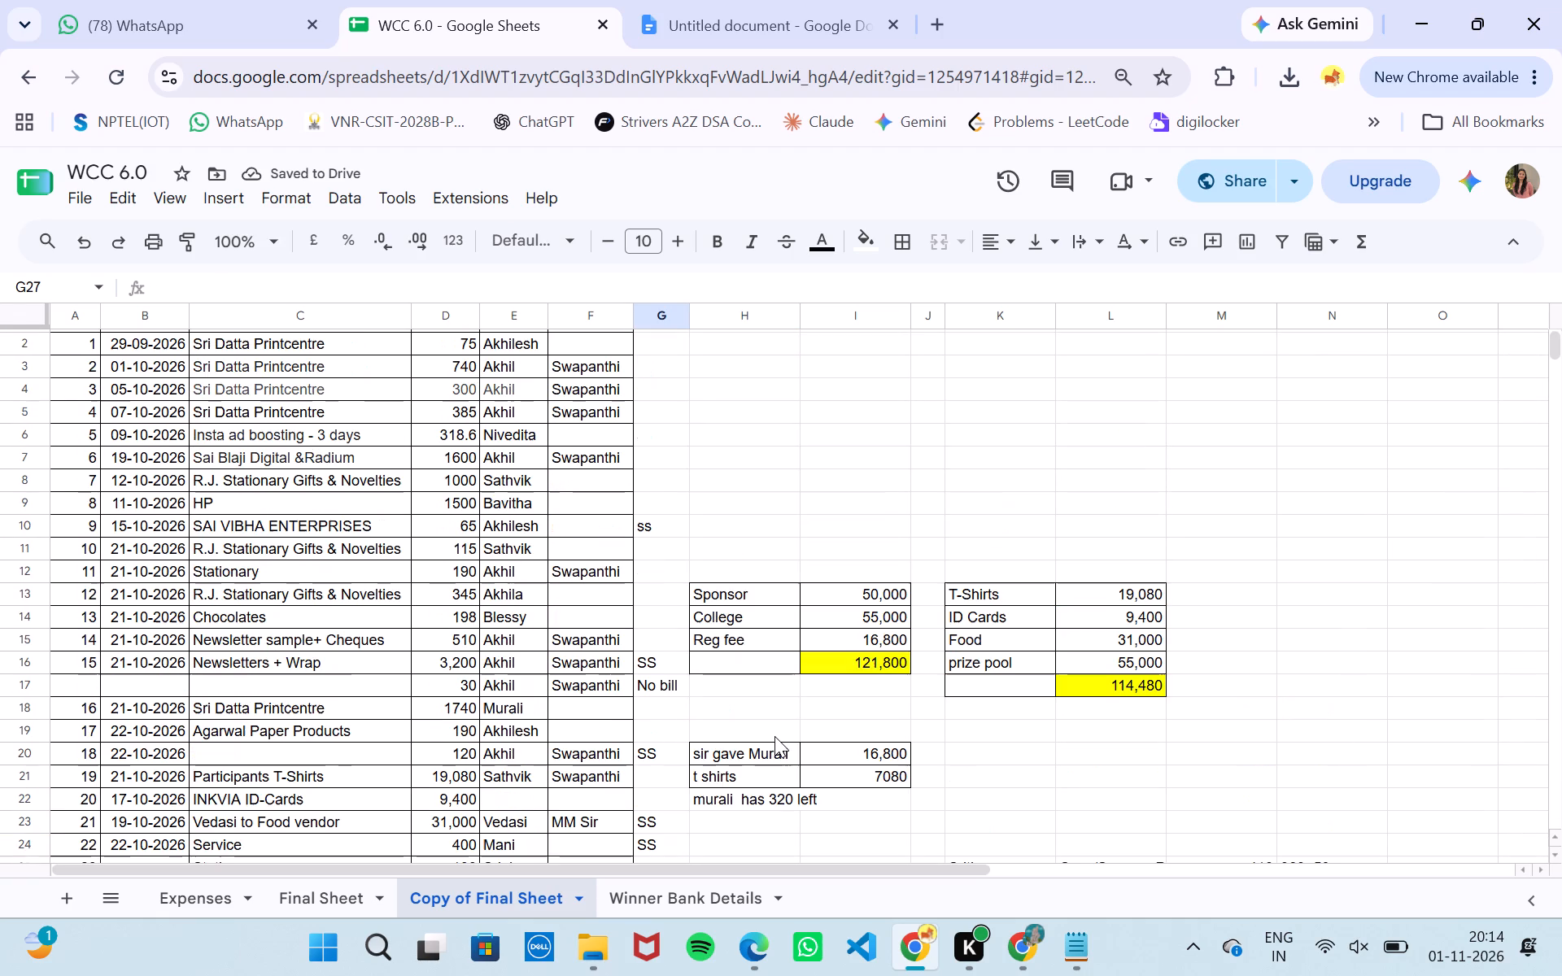
scroll(744, 582, "right", 1)
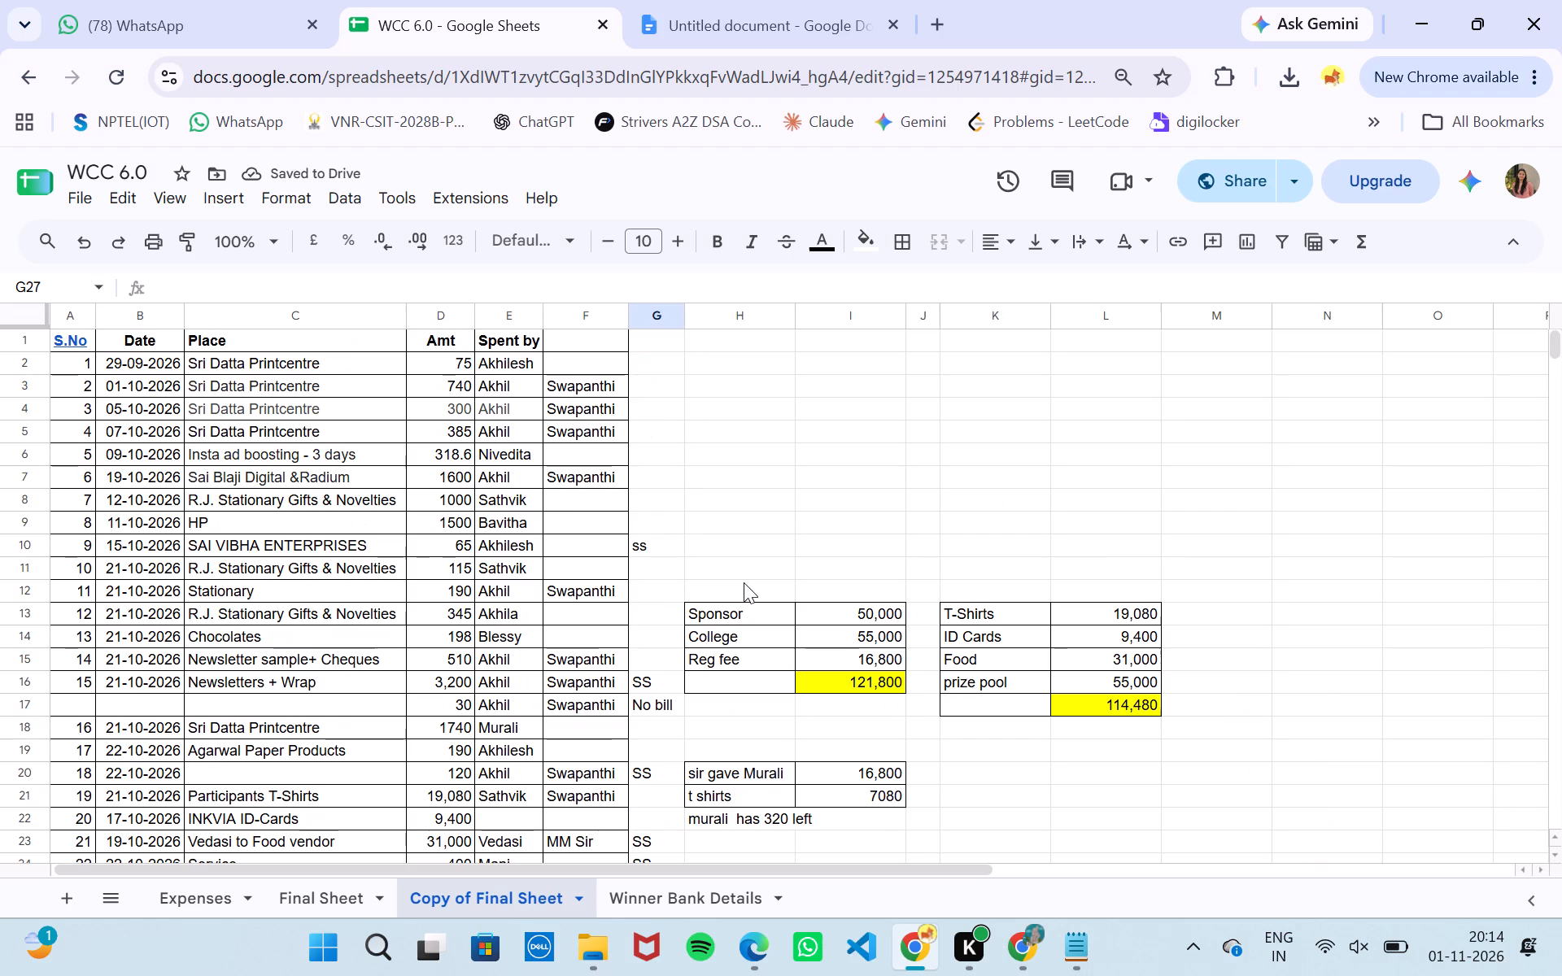
scroll(945, 546, "up", 1)
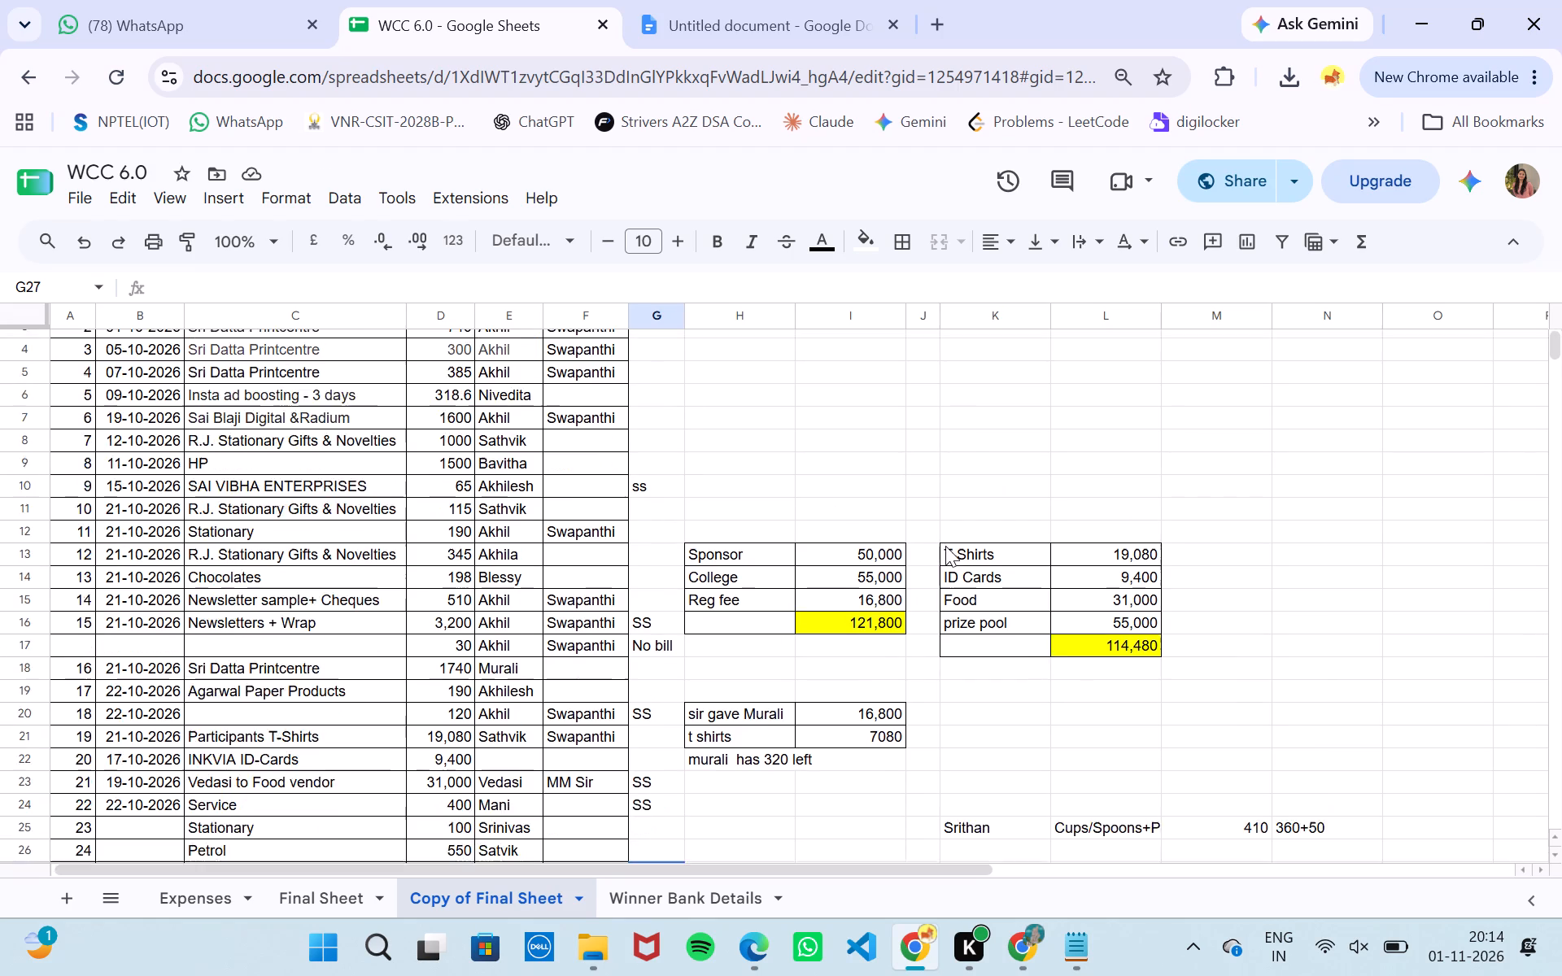
scroll(945, 546, "up", 1)
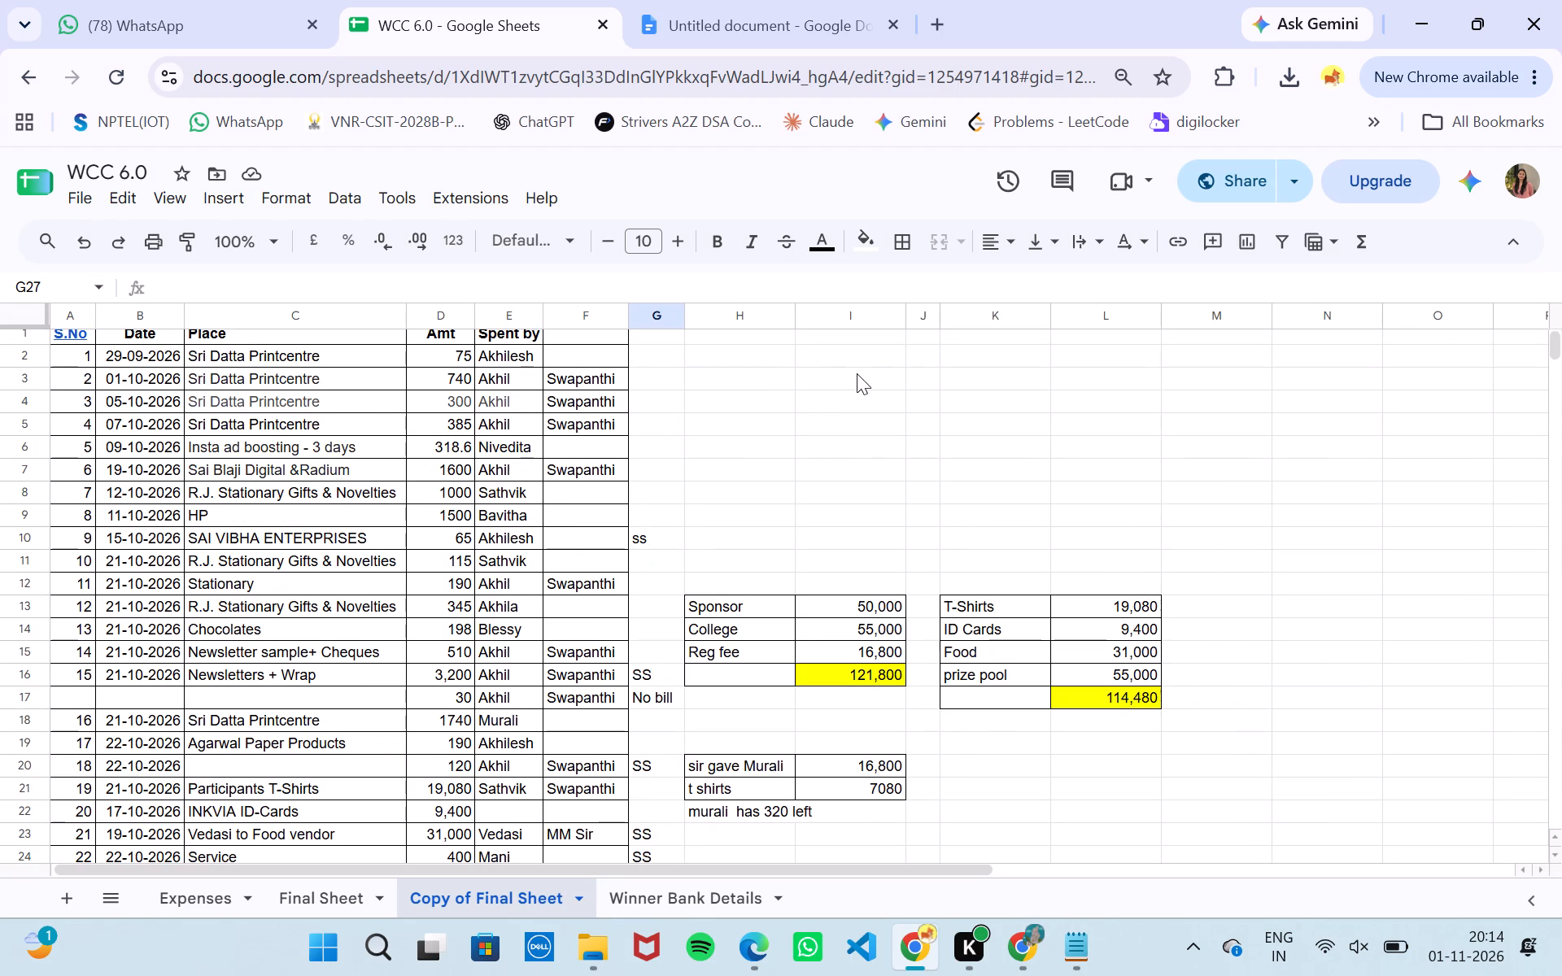
double_click(715, 363)
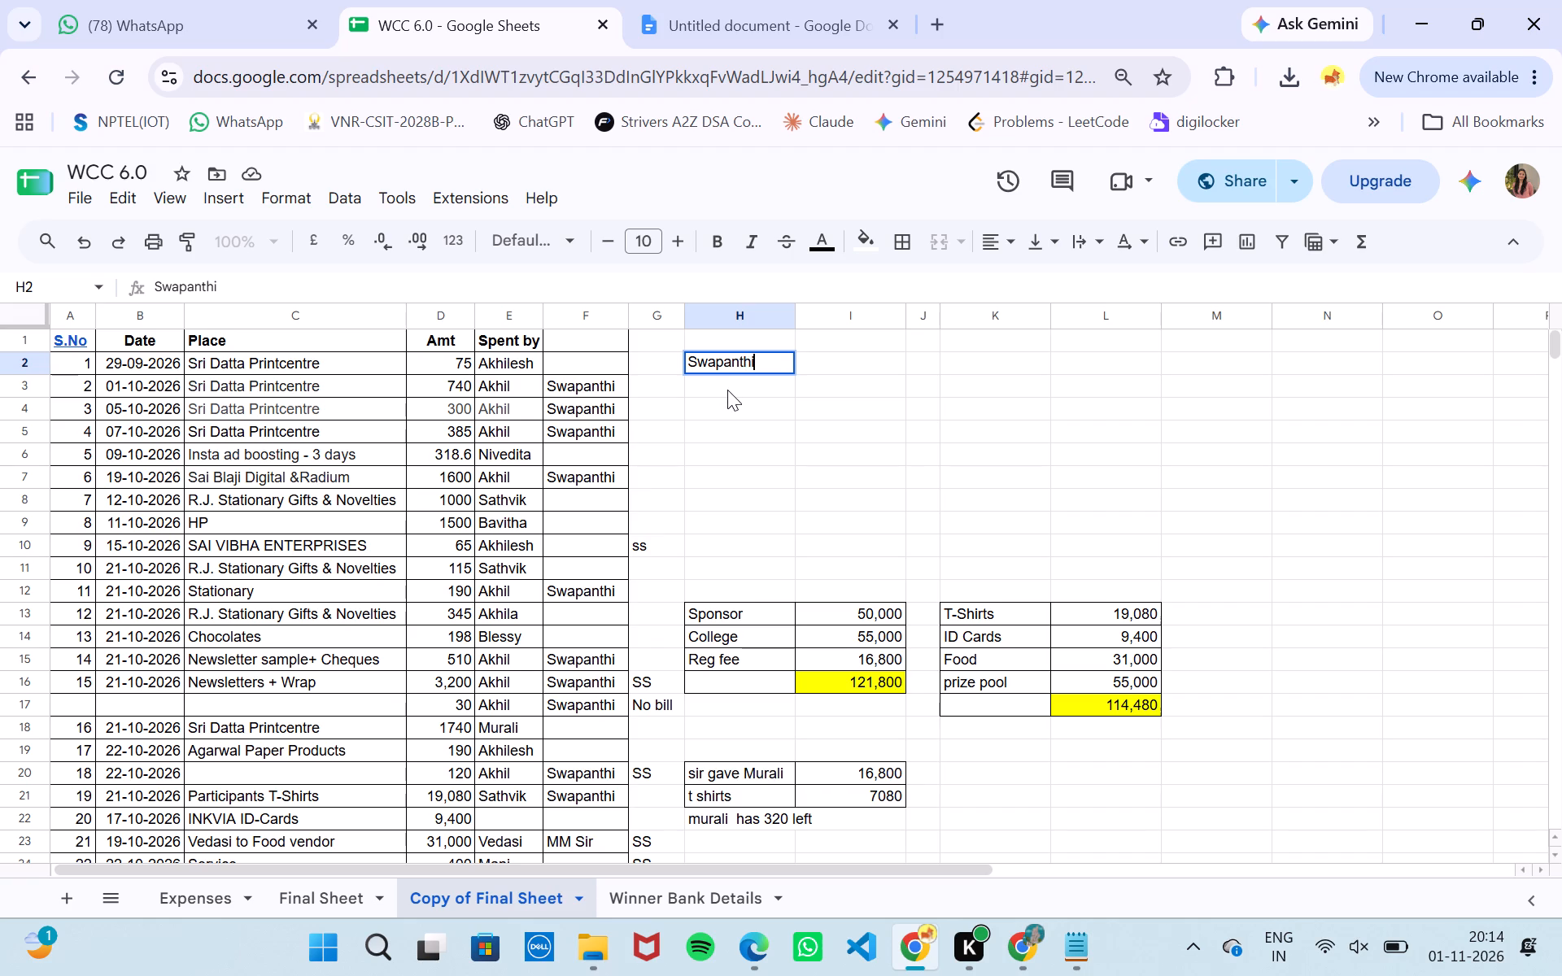
double_click(727, 390)
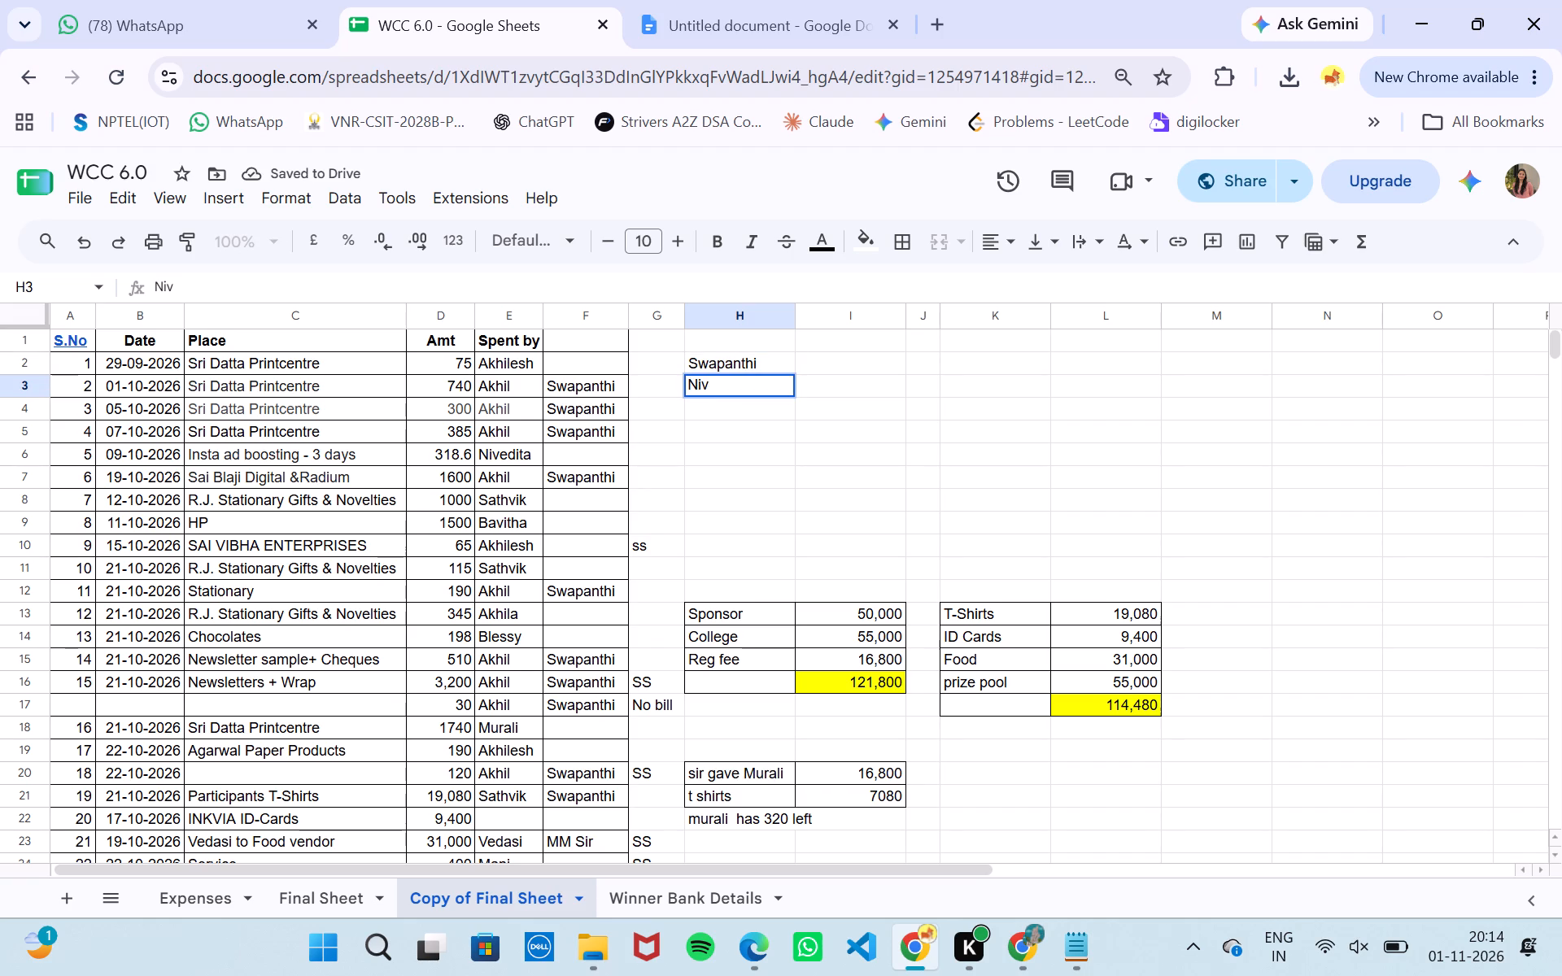
type("edita")
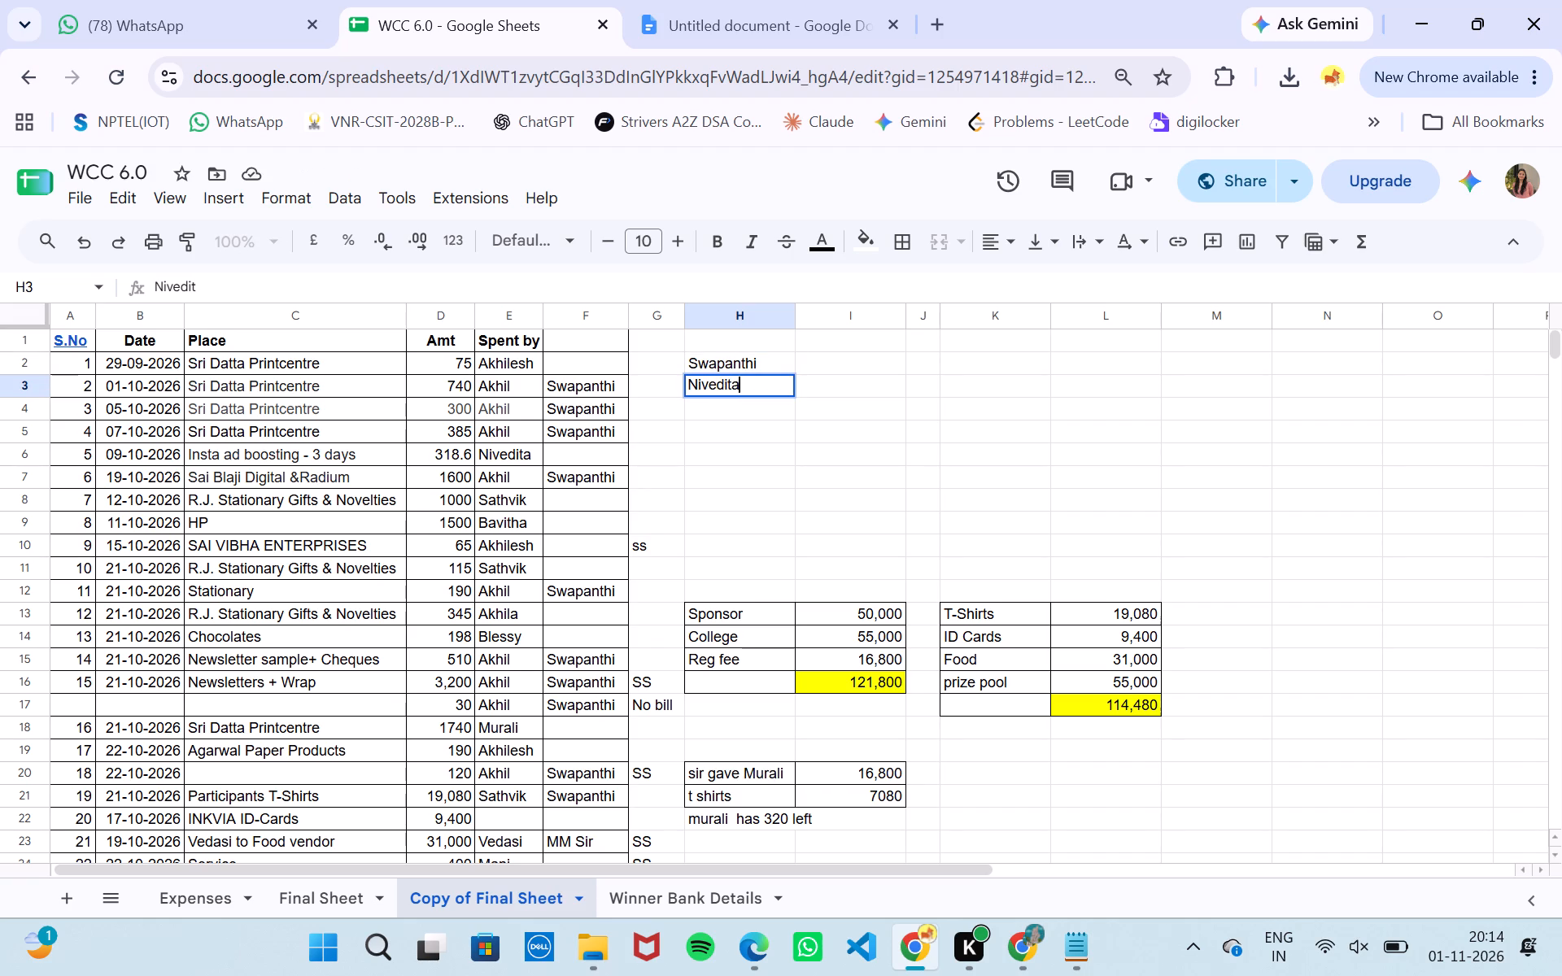
double_click(731, 411)
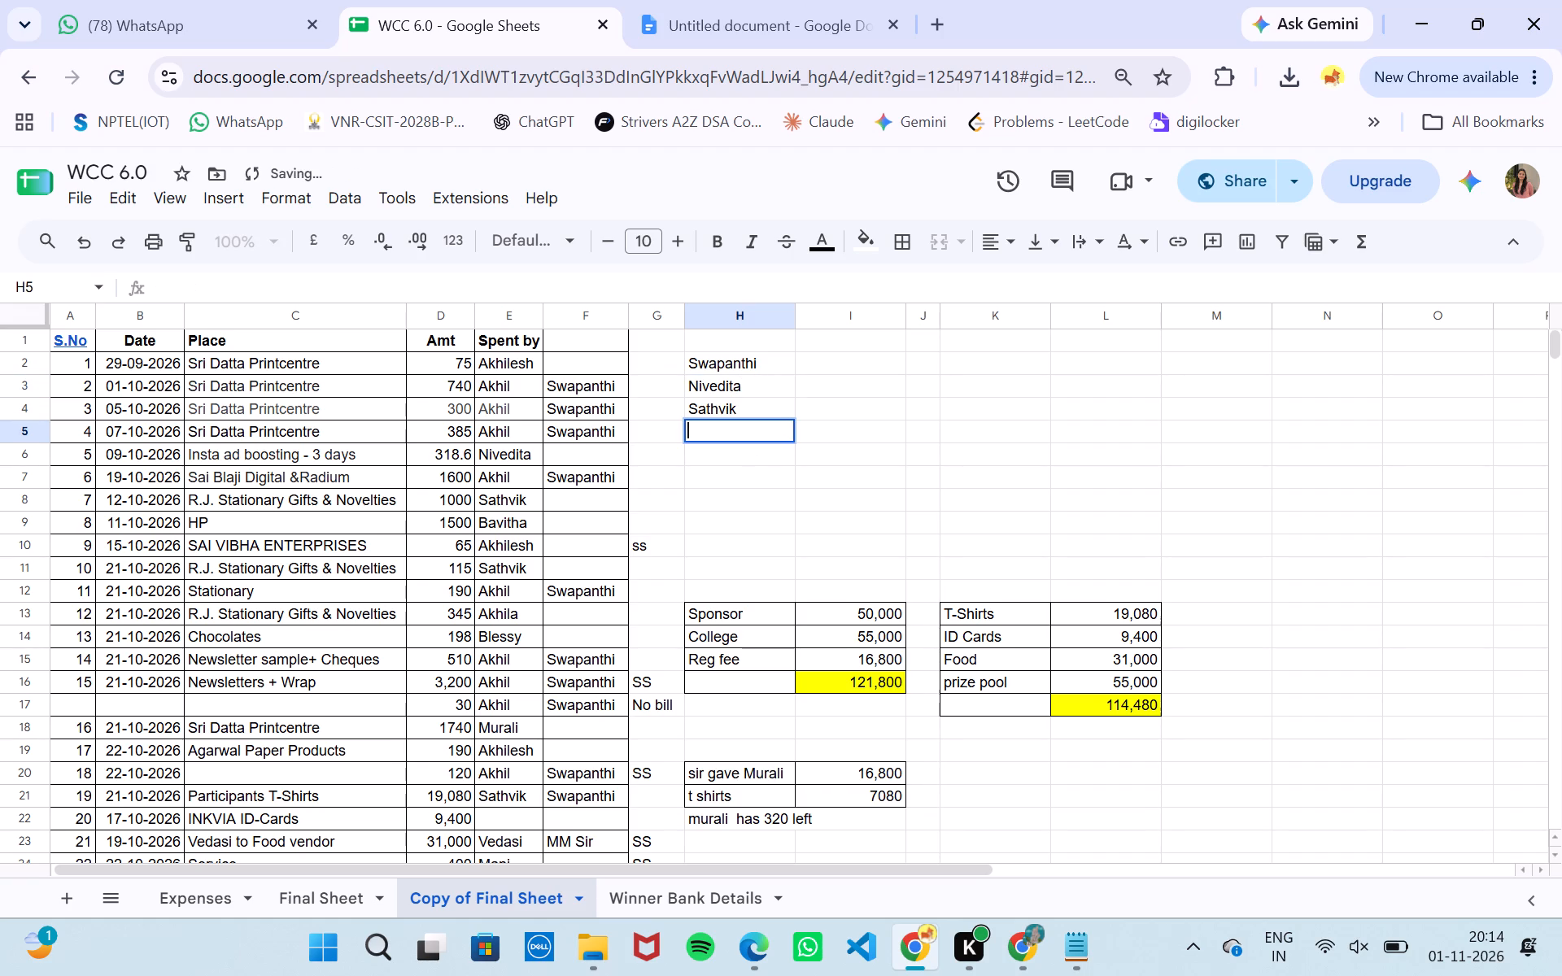
key("BackSpace")
type("khila")
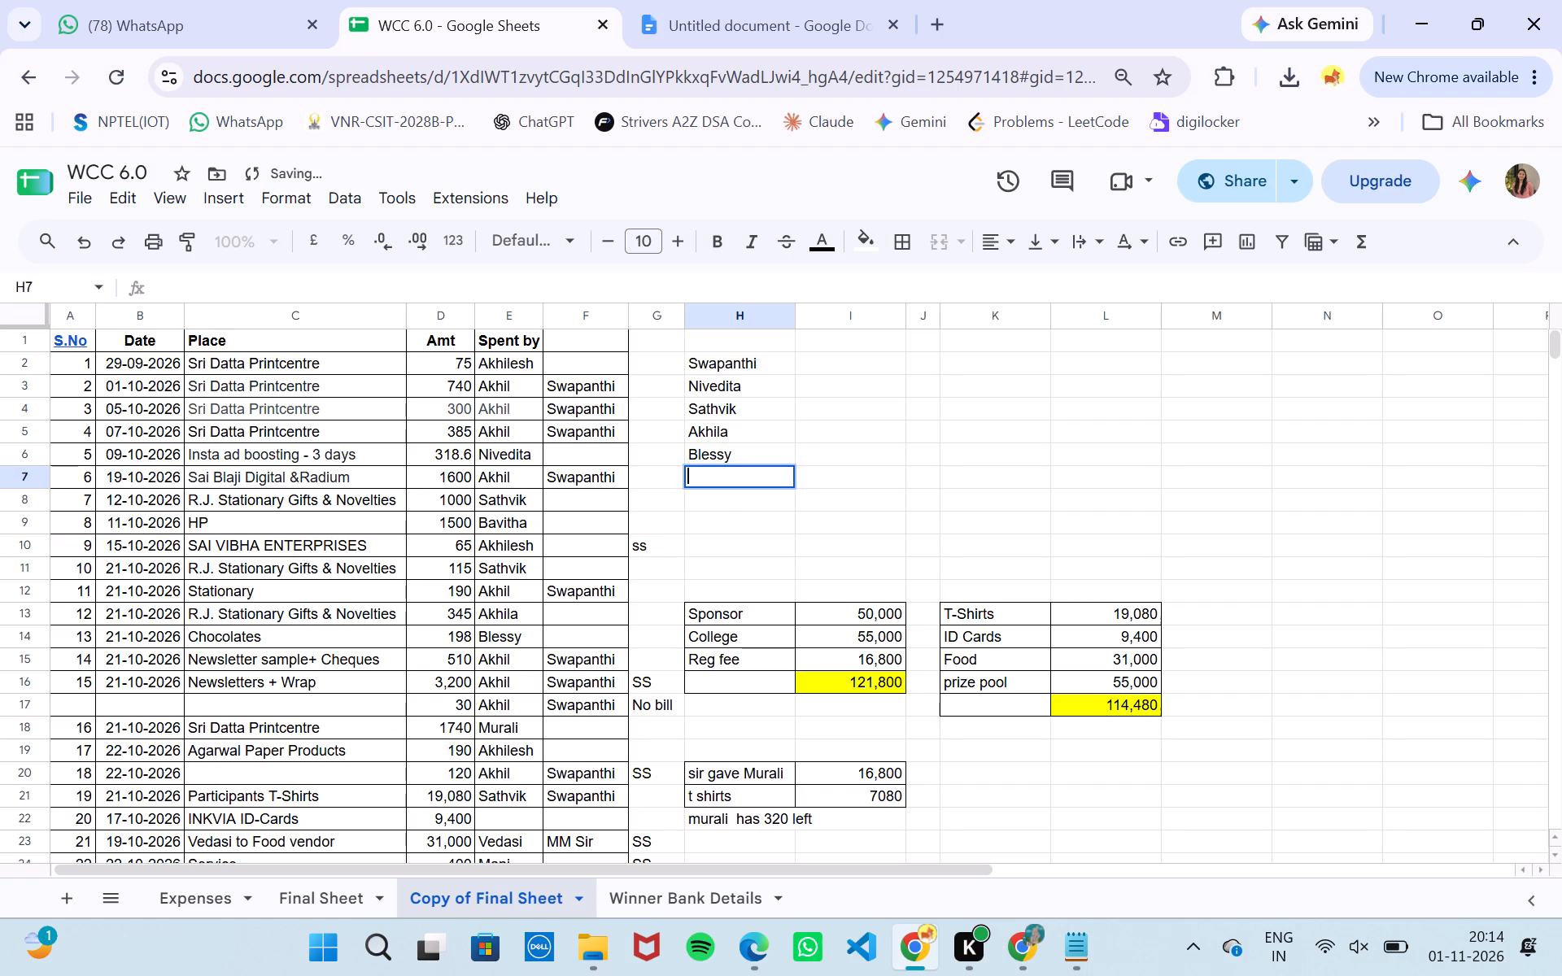
type("khiles")
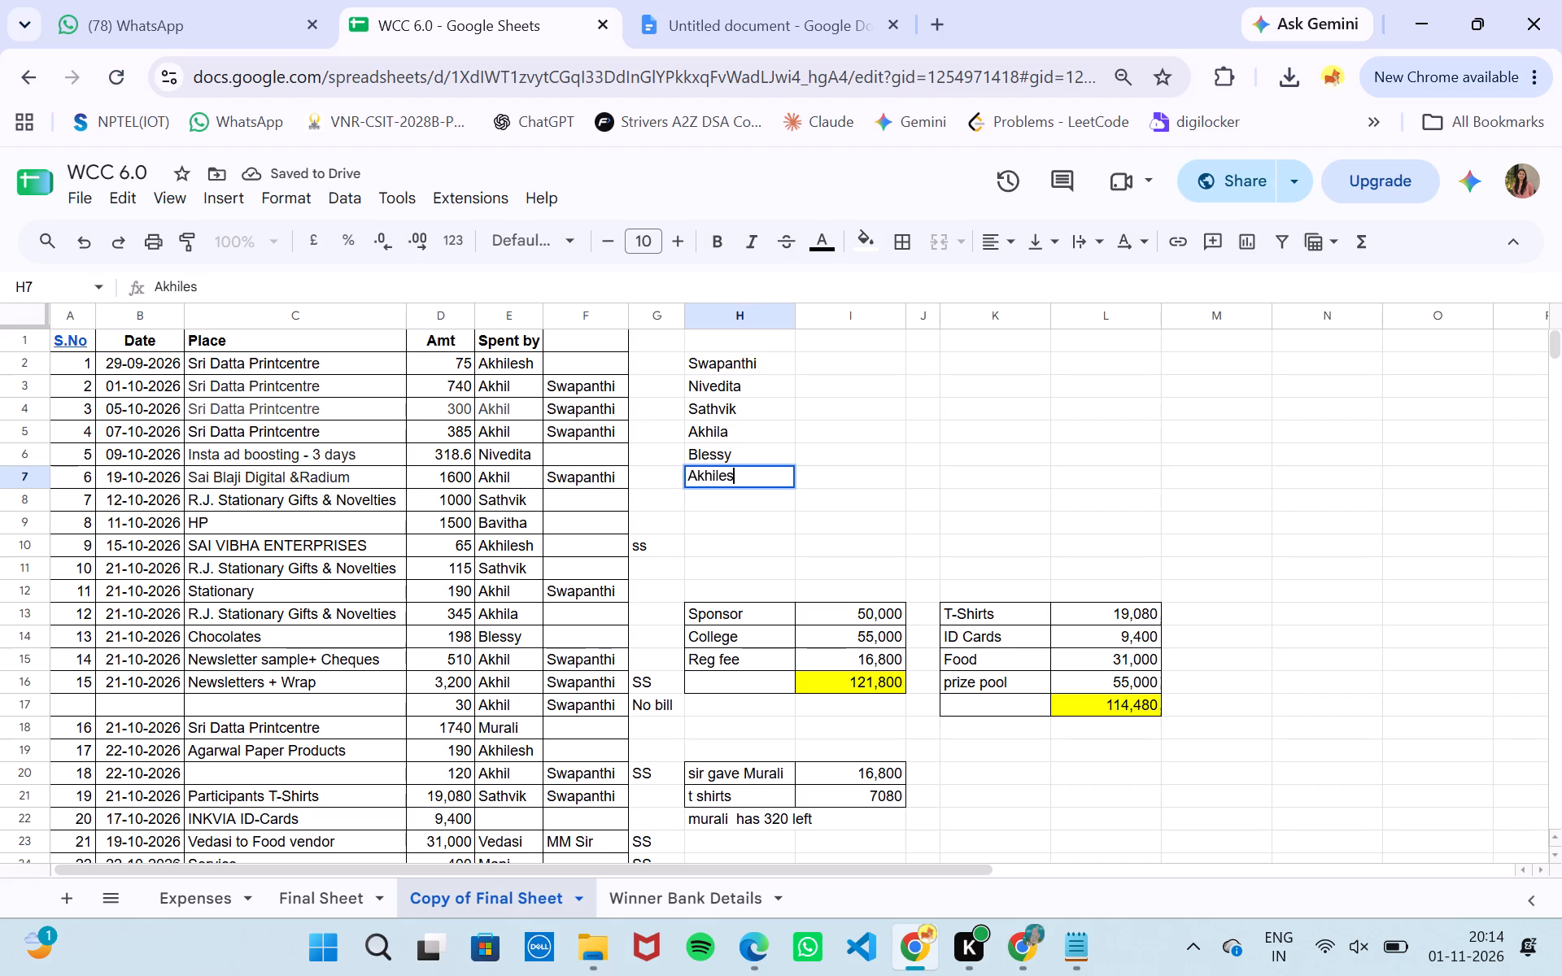
key("h")
scroll(770, 547, "down", 1)
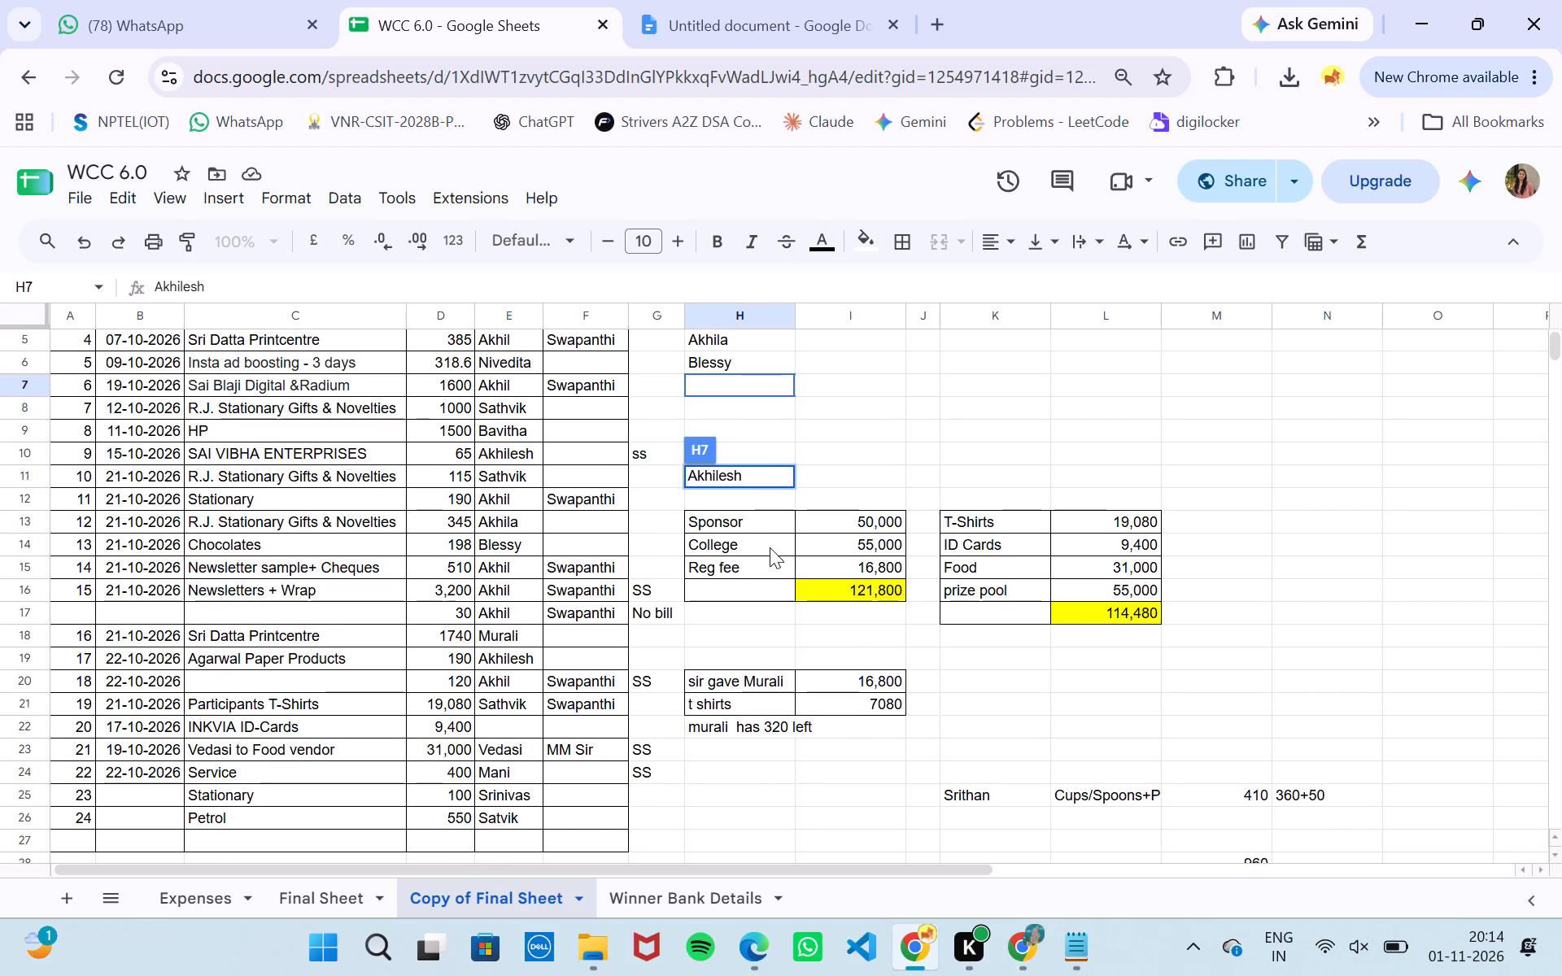
key("Return")
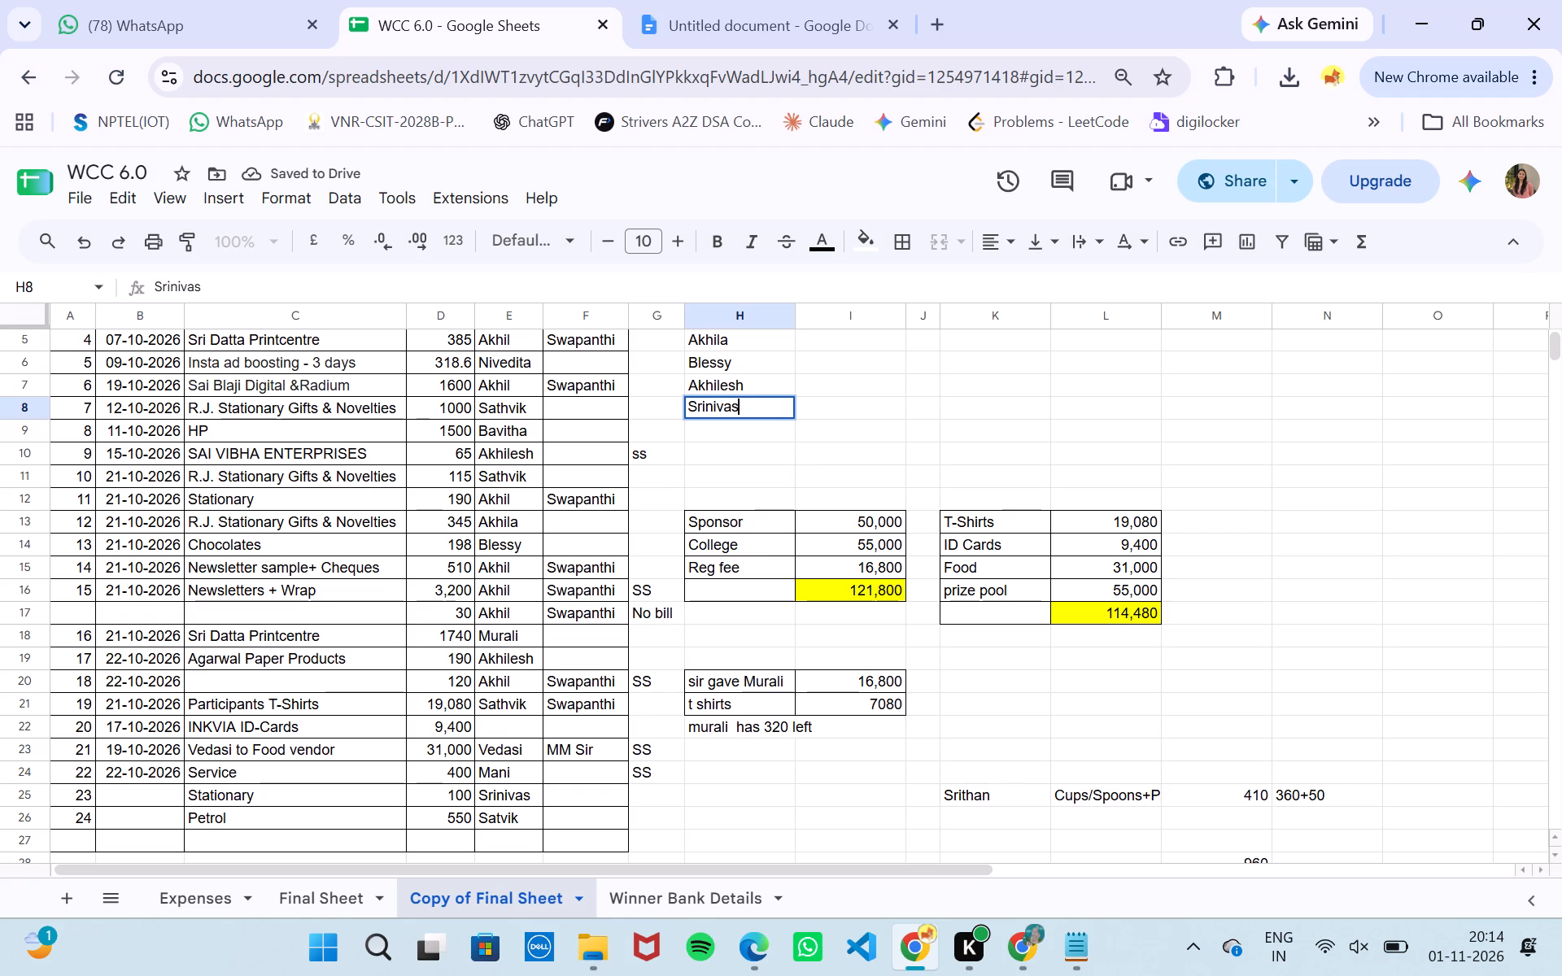
key("Return")
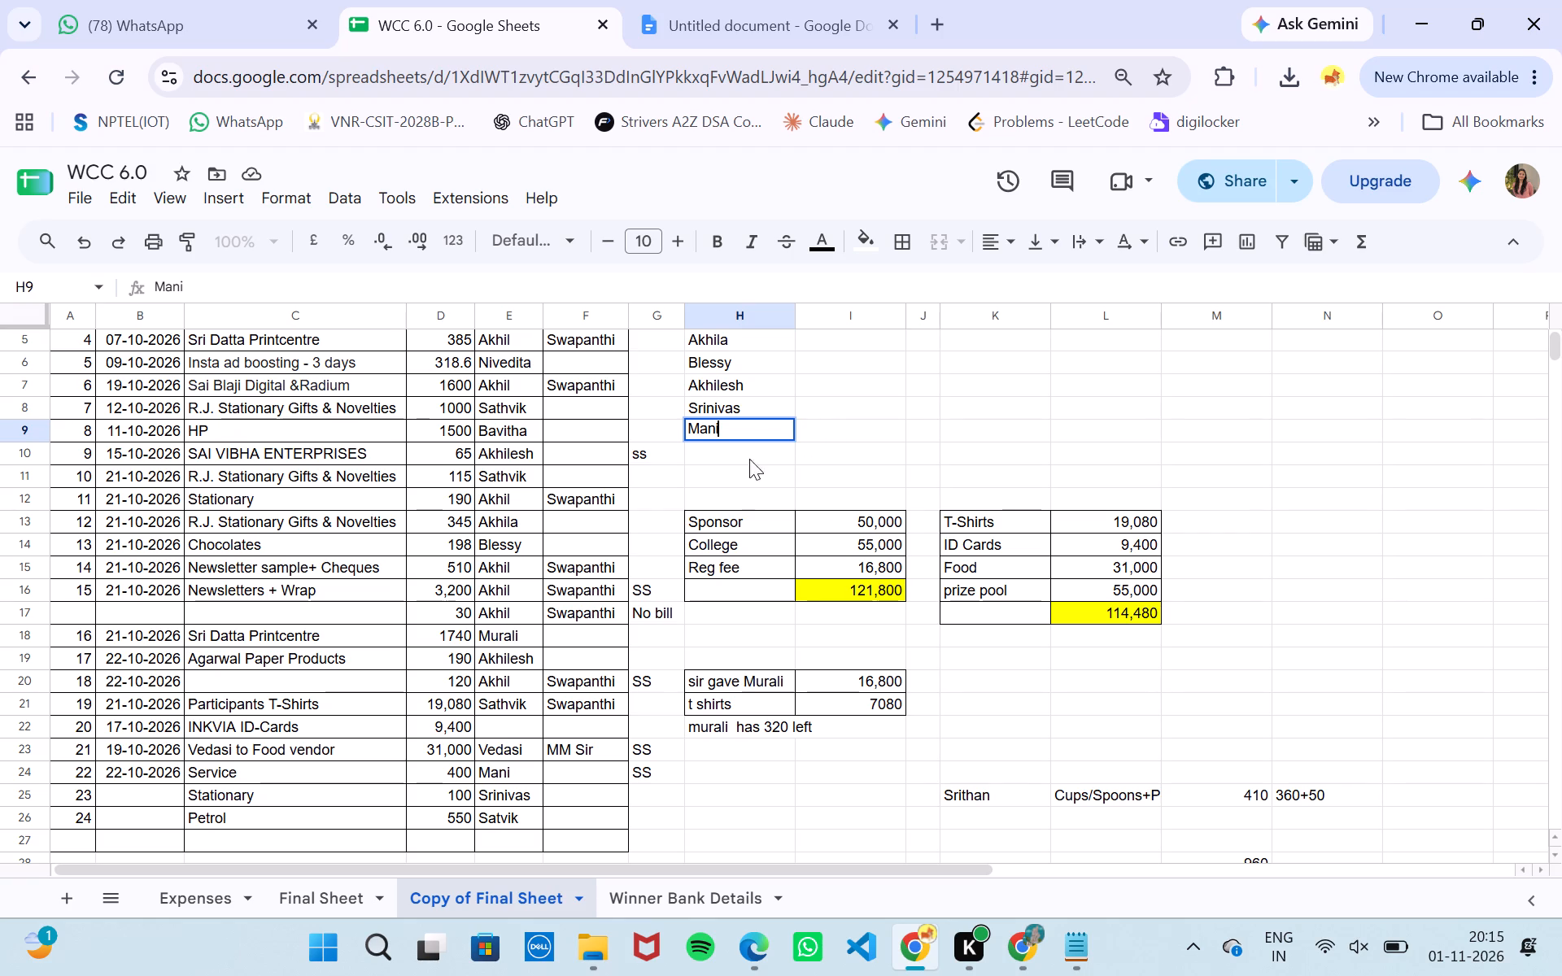
left_click(827, 458)
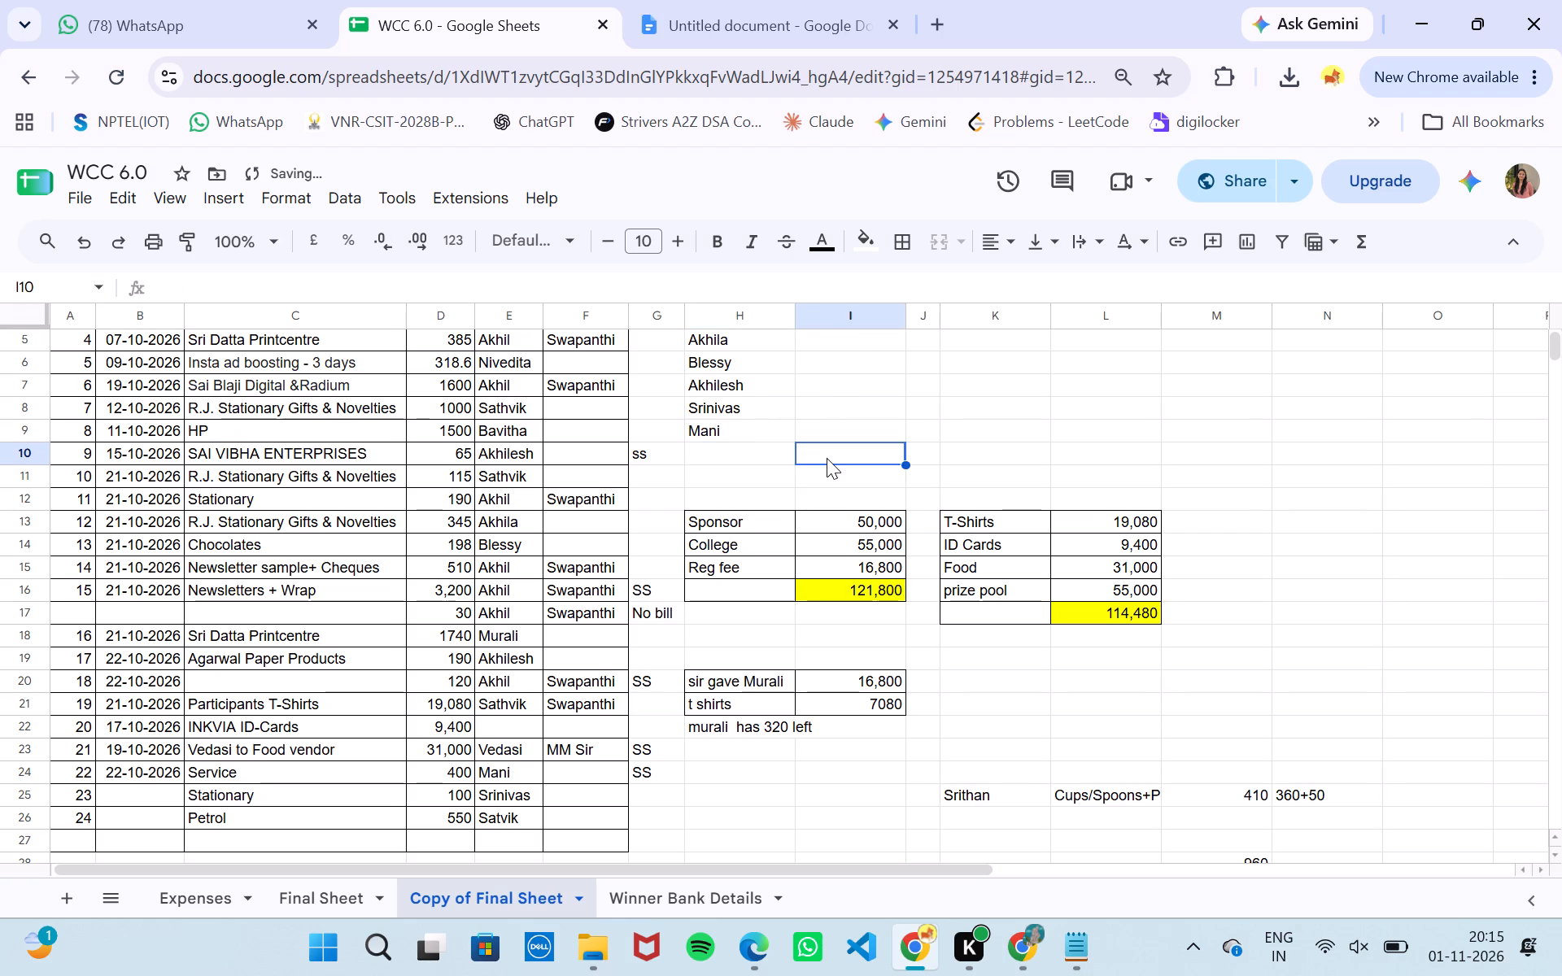
Add the name Murali in H10 below Mani in the list of spenders.
scroll(827, 458, "up", 4)
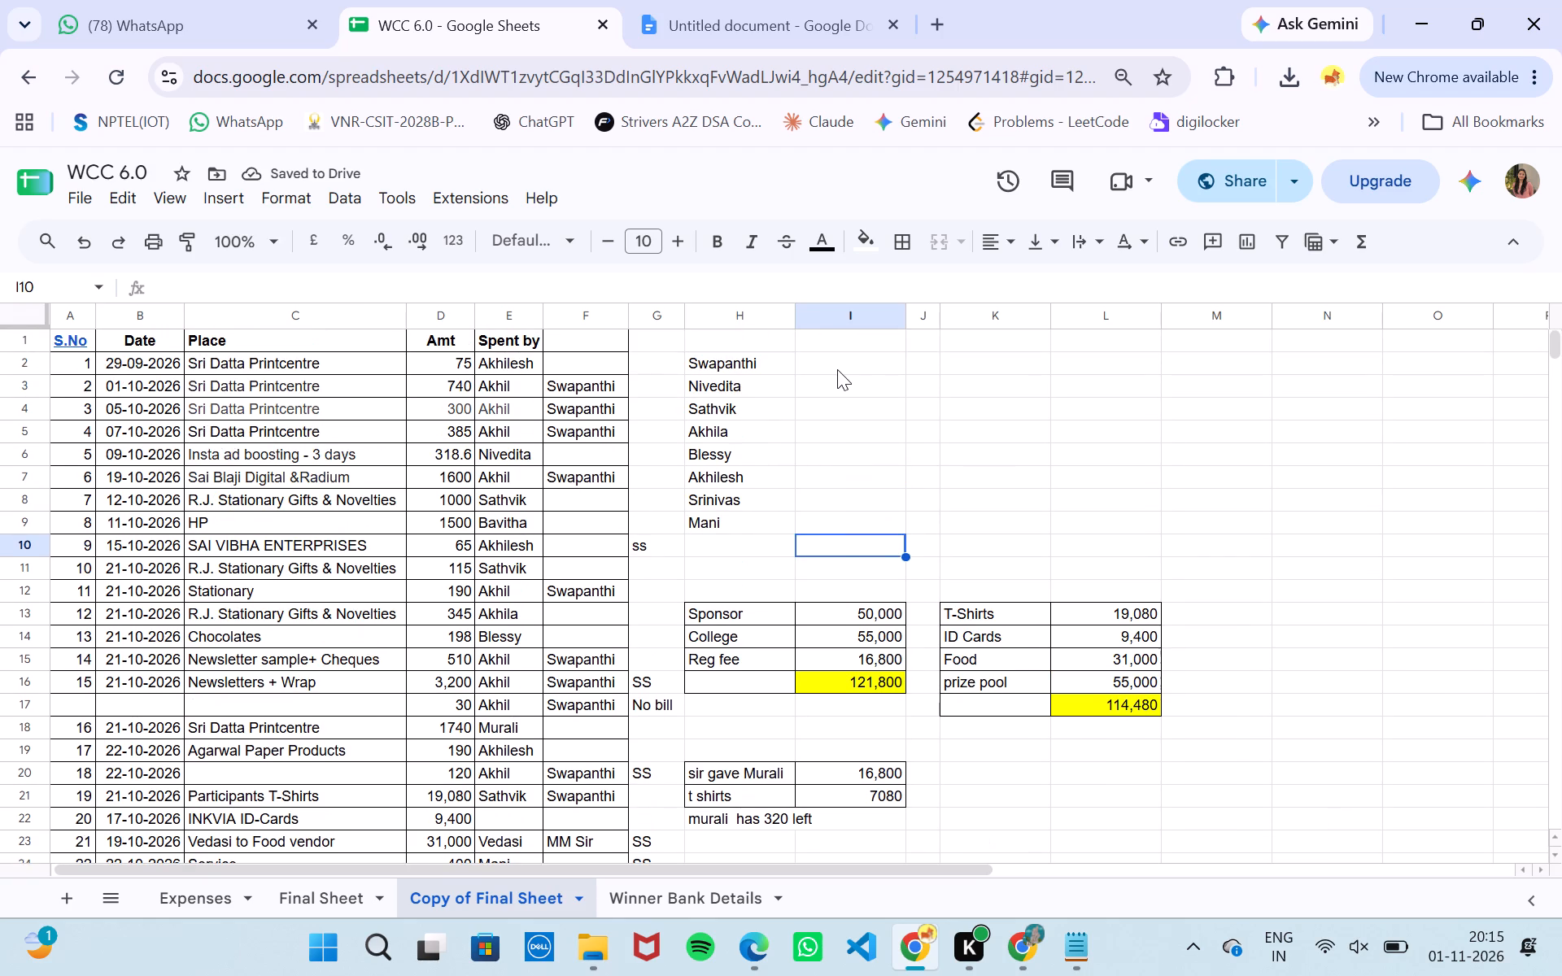
left_click(836, 364)
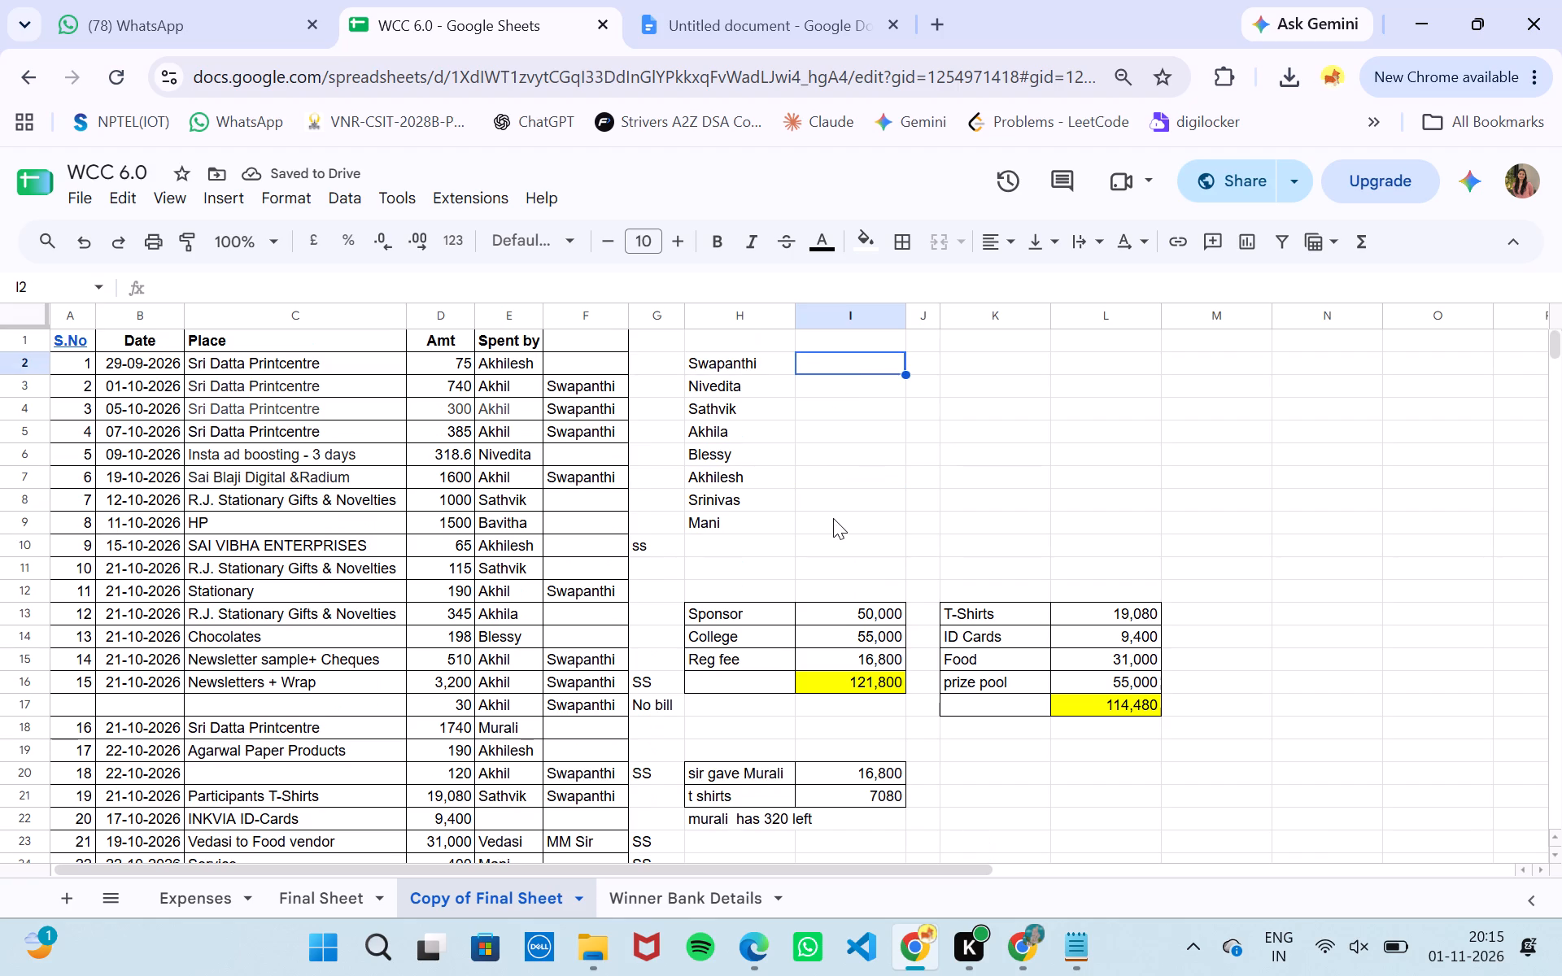
scroll(833, 518, "down", 2)
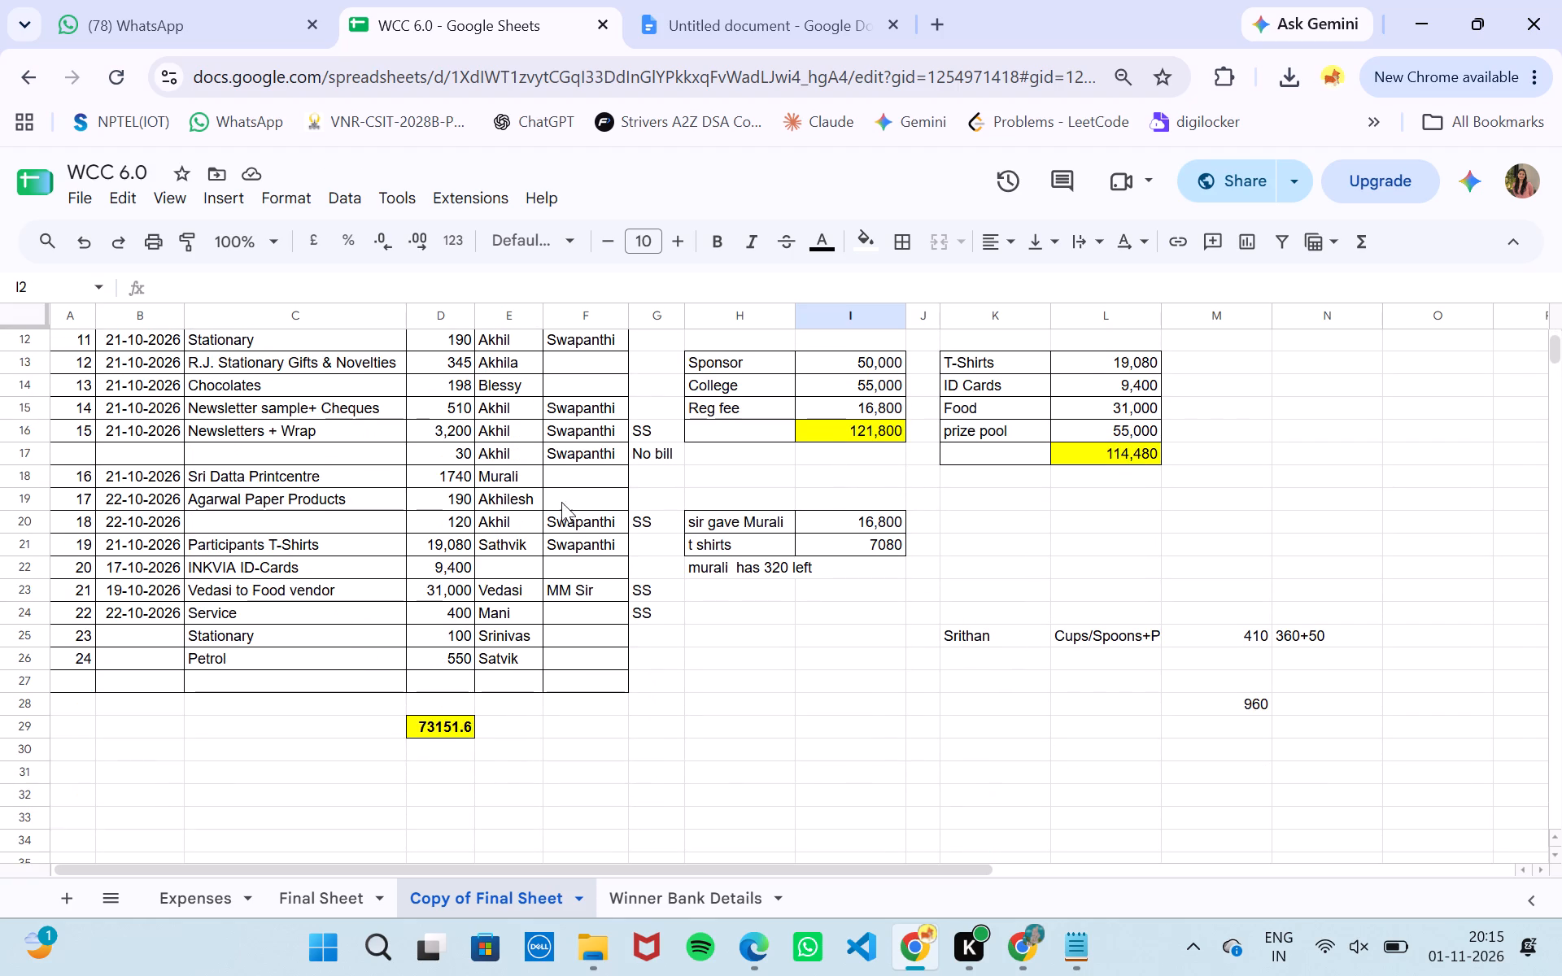
scroll(569, 504, "up", 3)
double_click(714, 497)
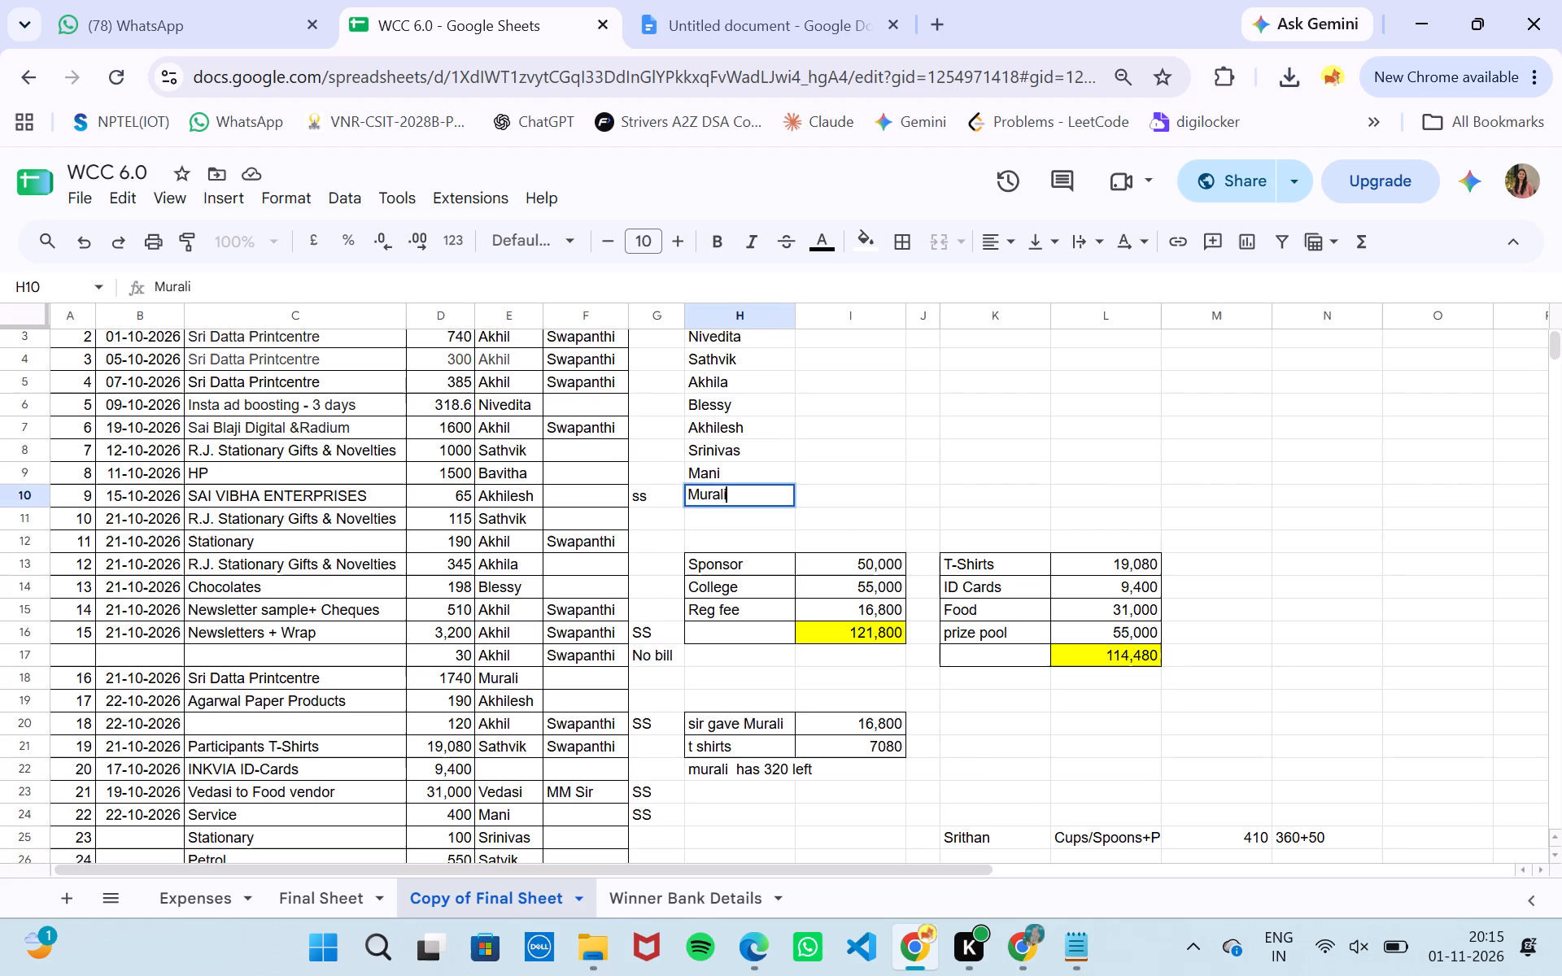
left_click(839, 481)
Start a SUM formula in I2 beside Swapanthi with the Amt range D3:D5.
scroll(839, 481, "up", 1)
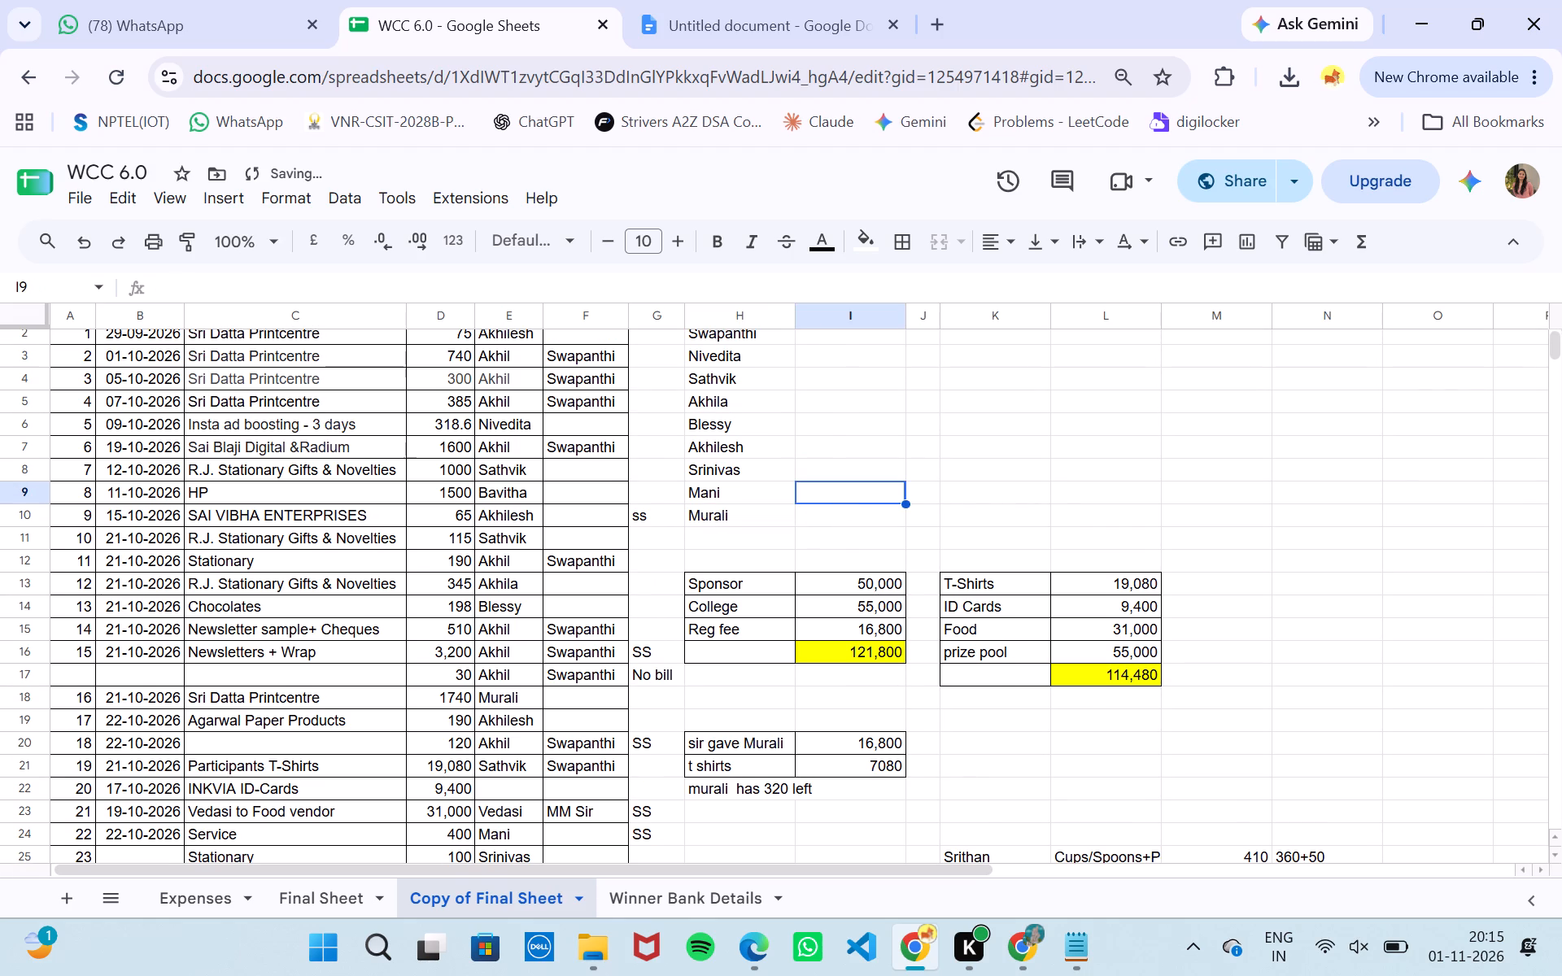
scroll(826, 368, "up", 1)
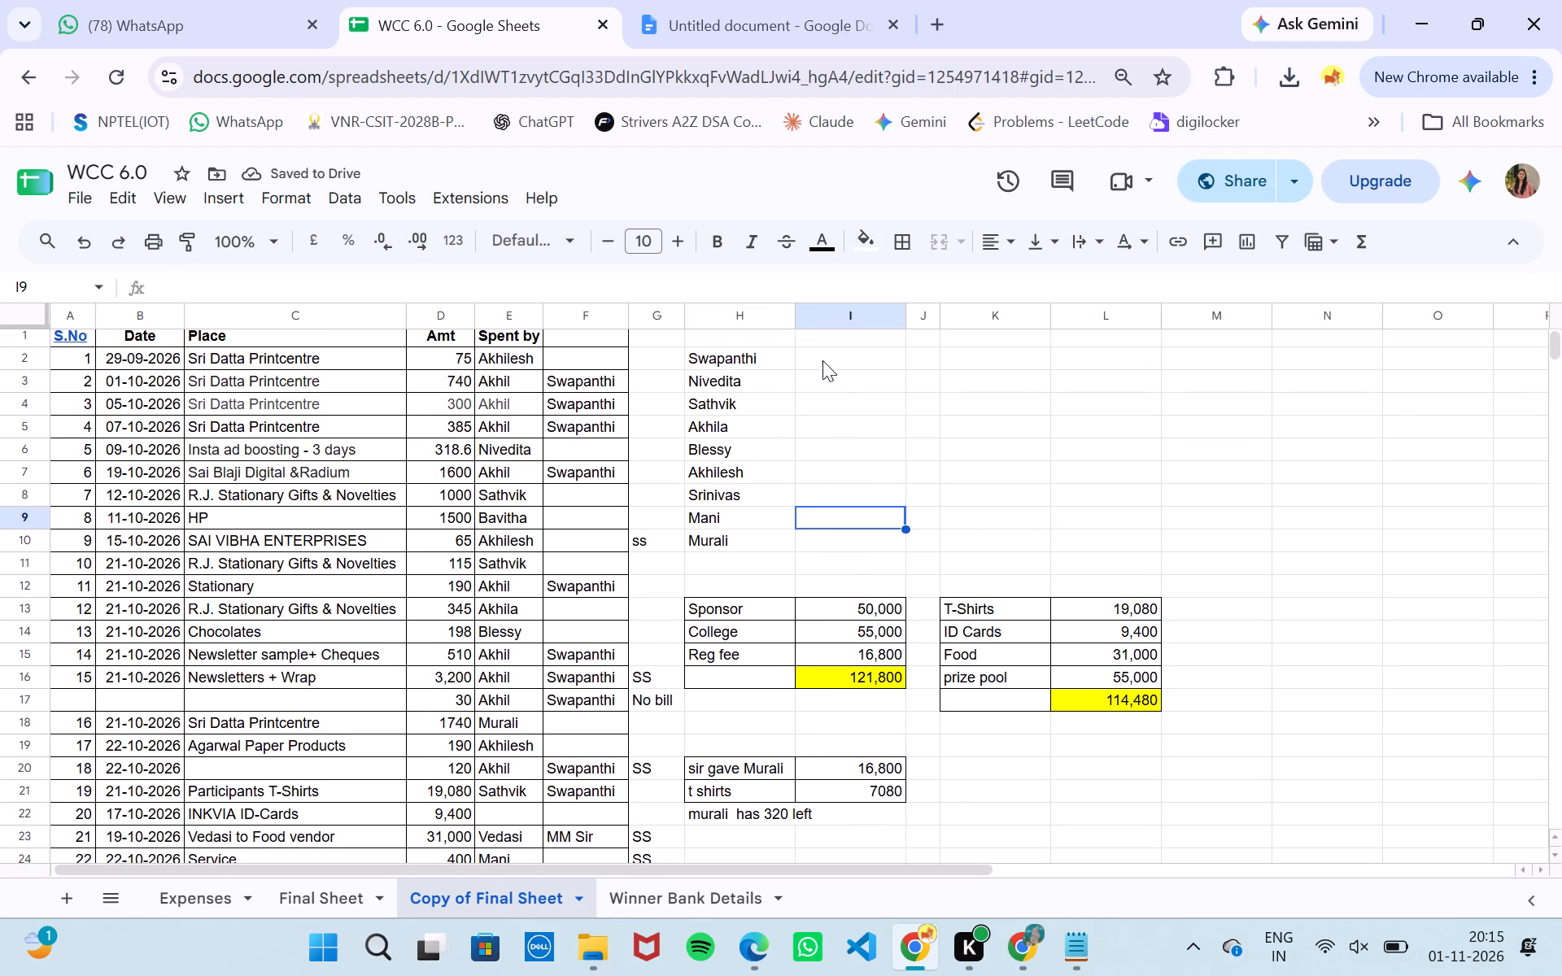
left_click(822, 359)
type("=sum")
key("shift+parenleft")
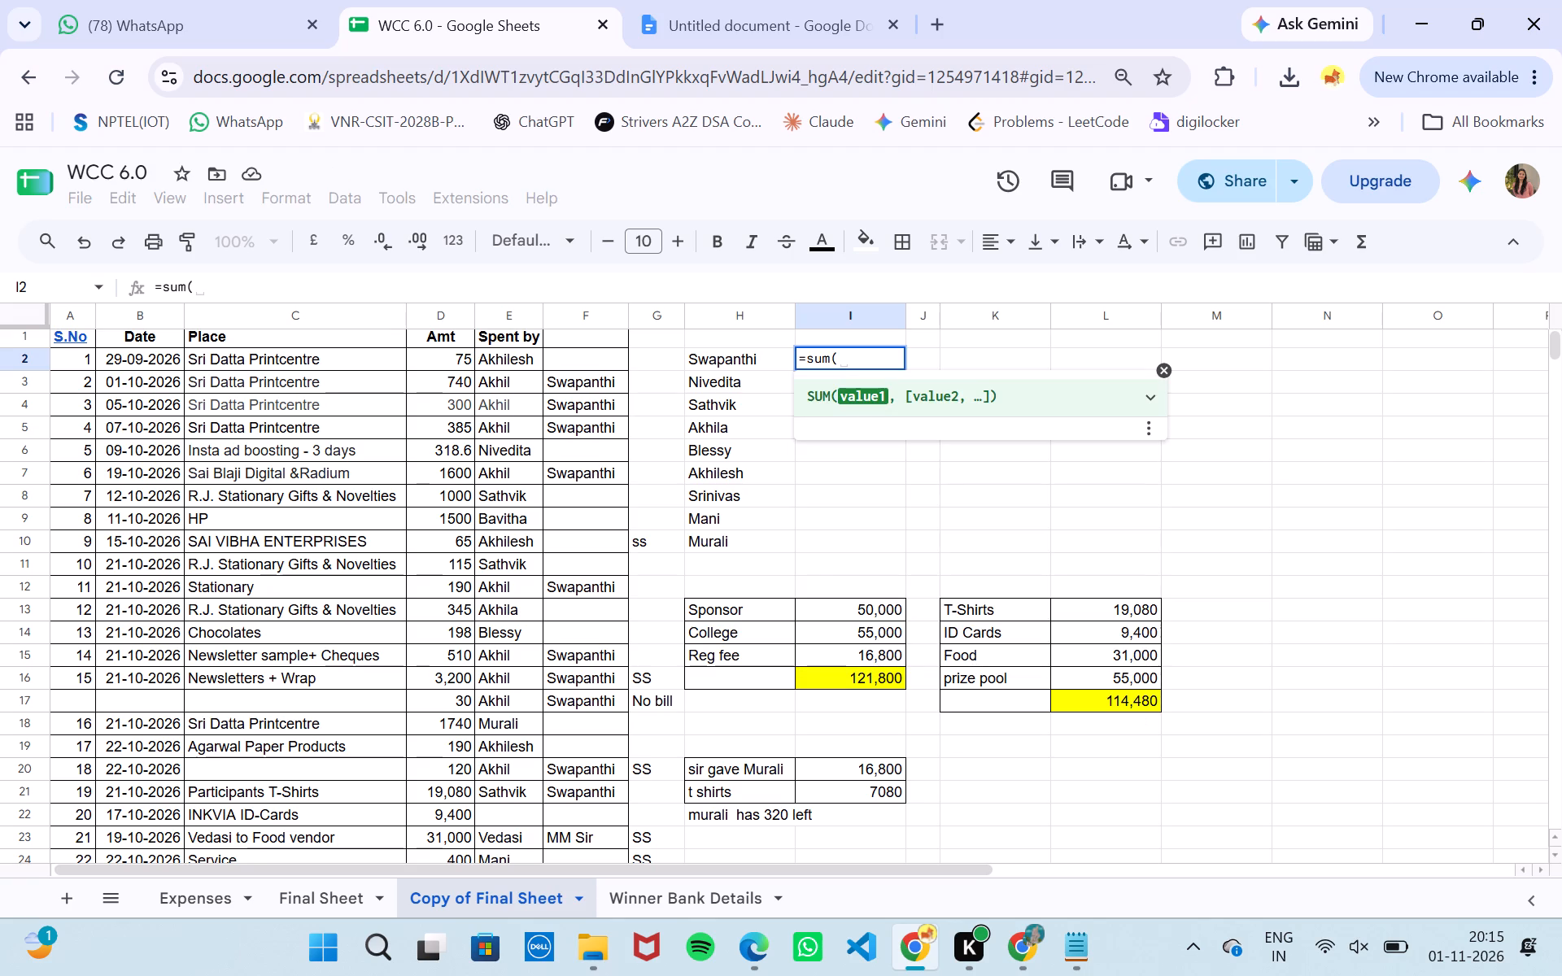
left_click(461, 381)
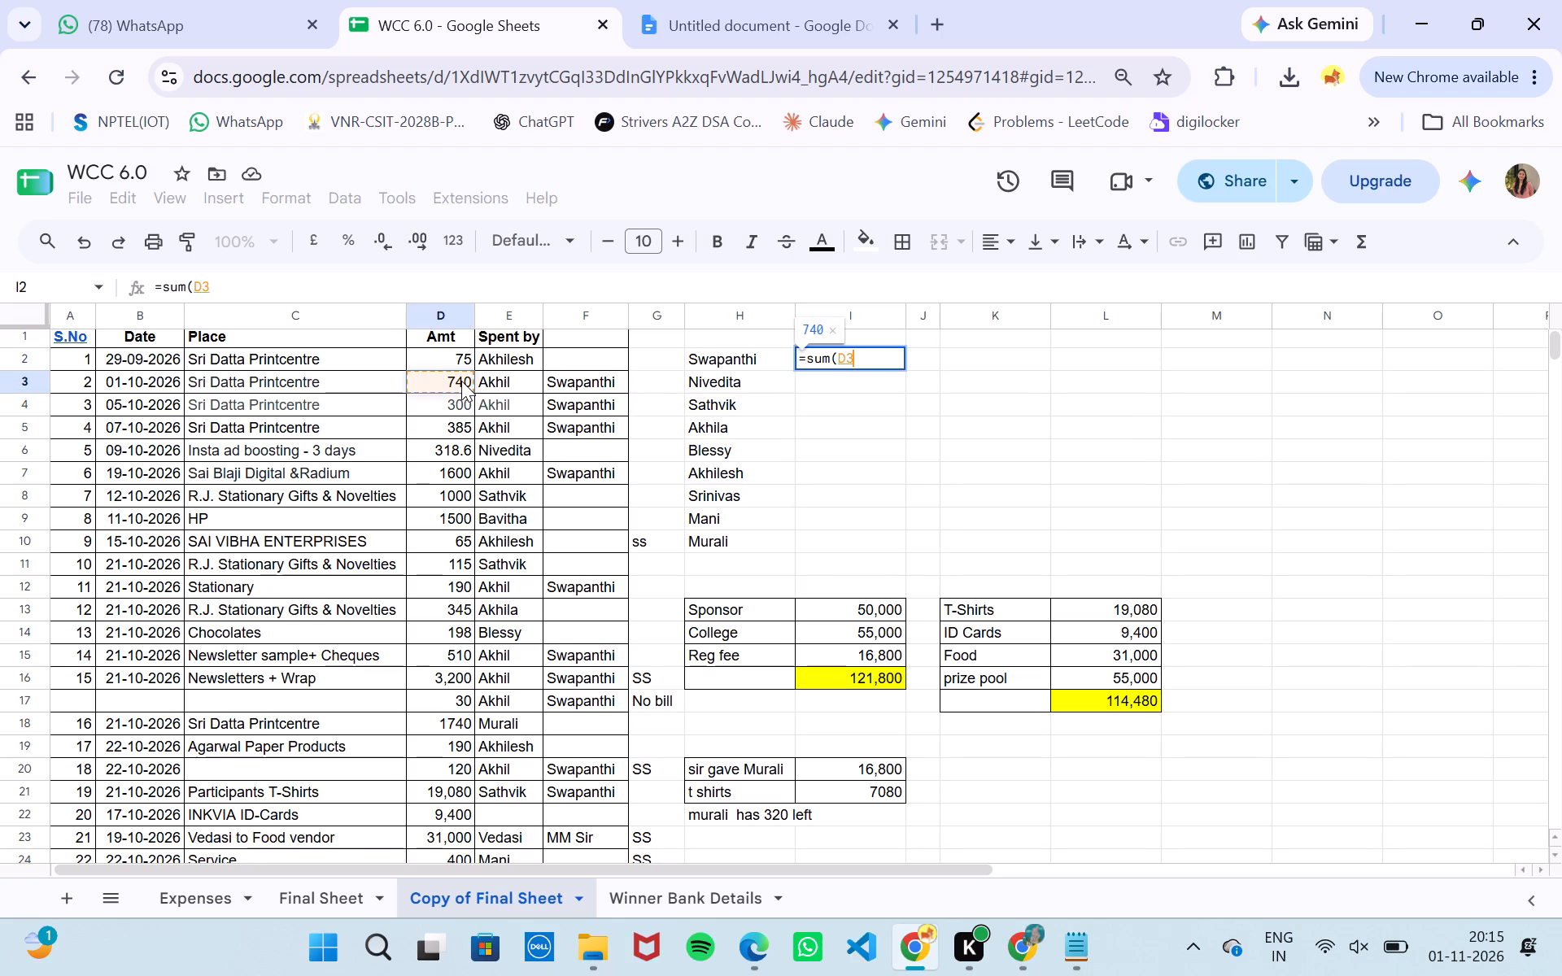
left_click(449, 411)
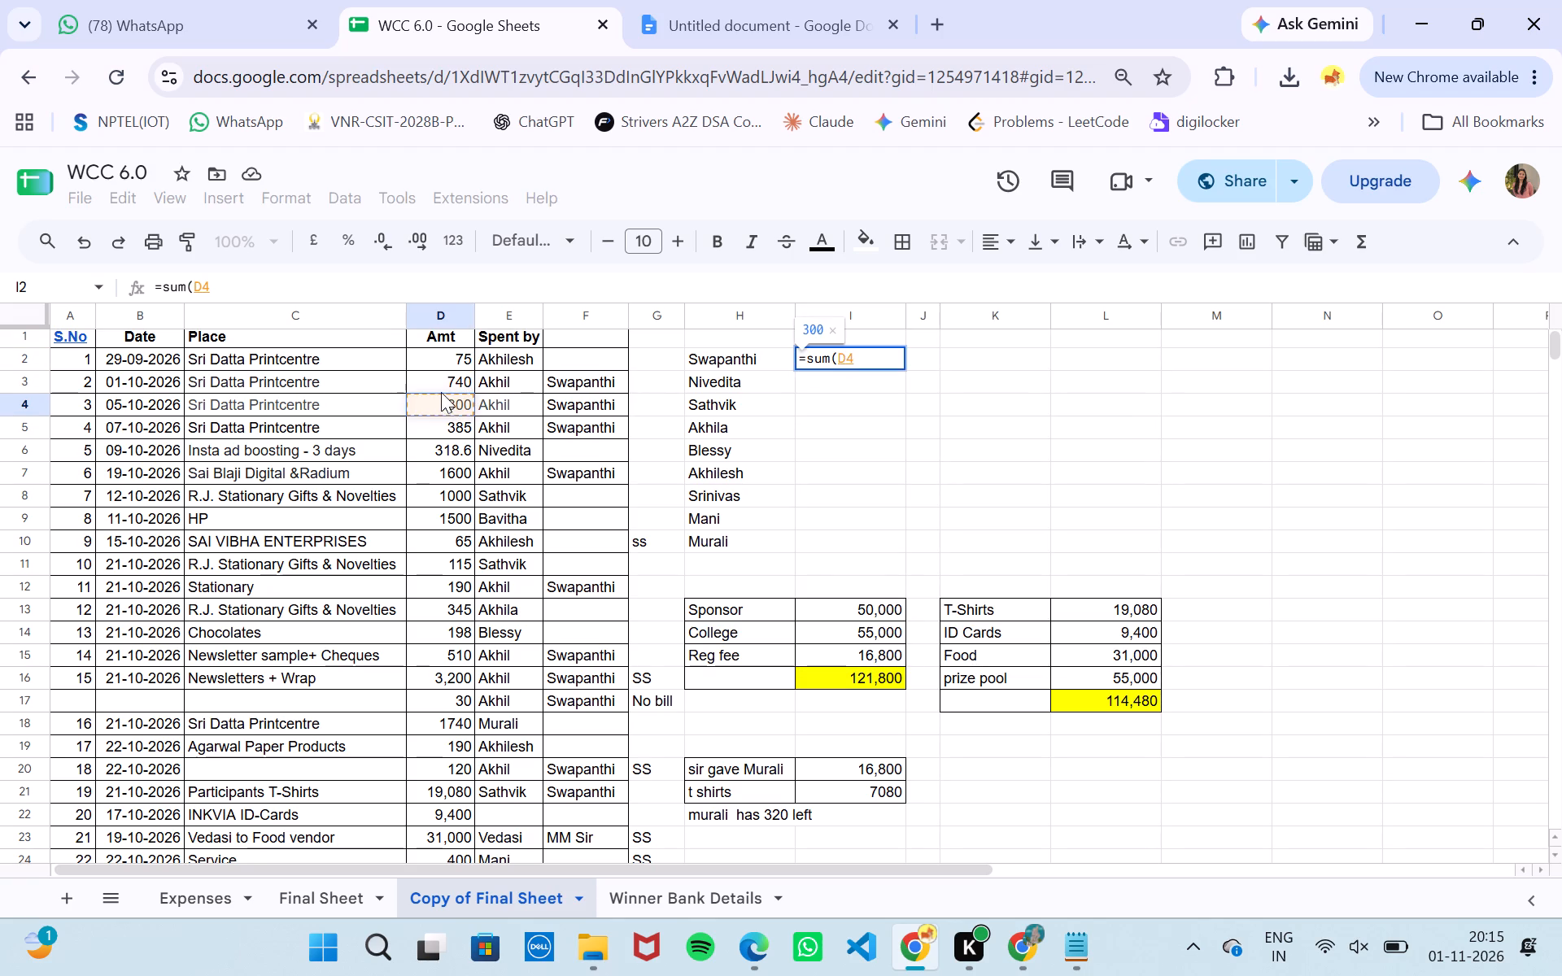
left_click(439, 388)
left_click_drag(471, 389, 469, 416)
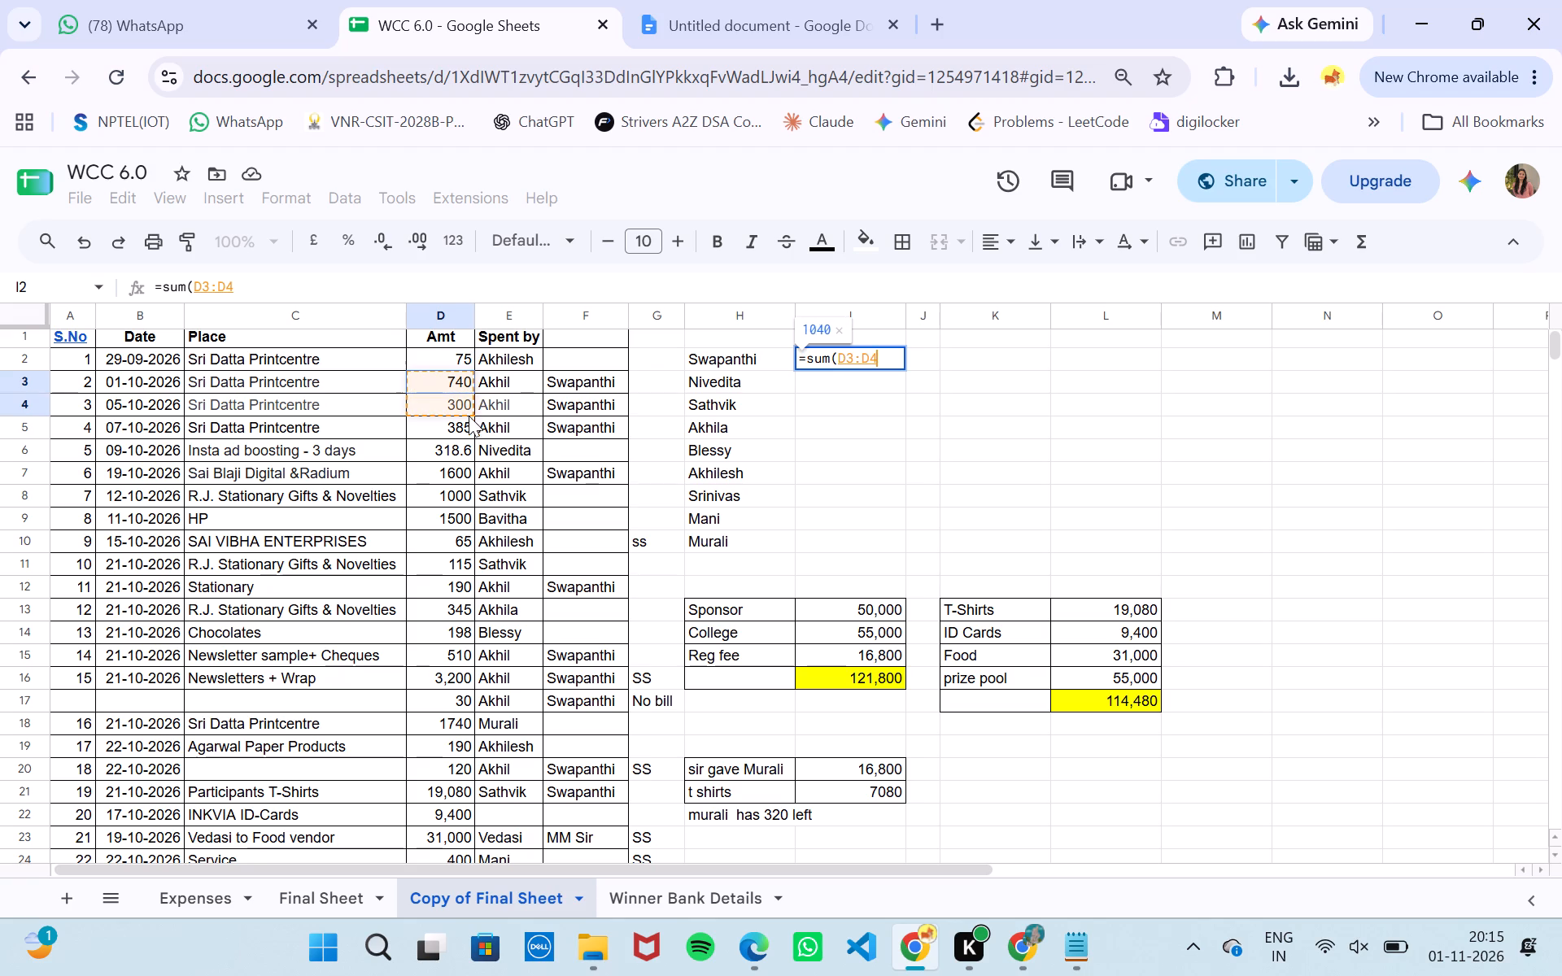
left_click_drag(469, 416, 473, 435)
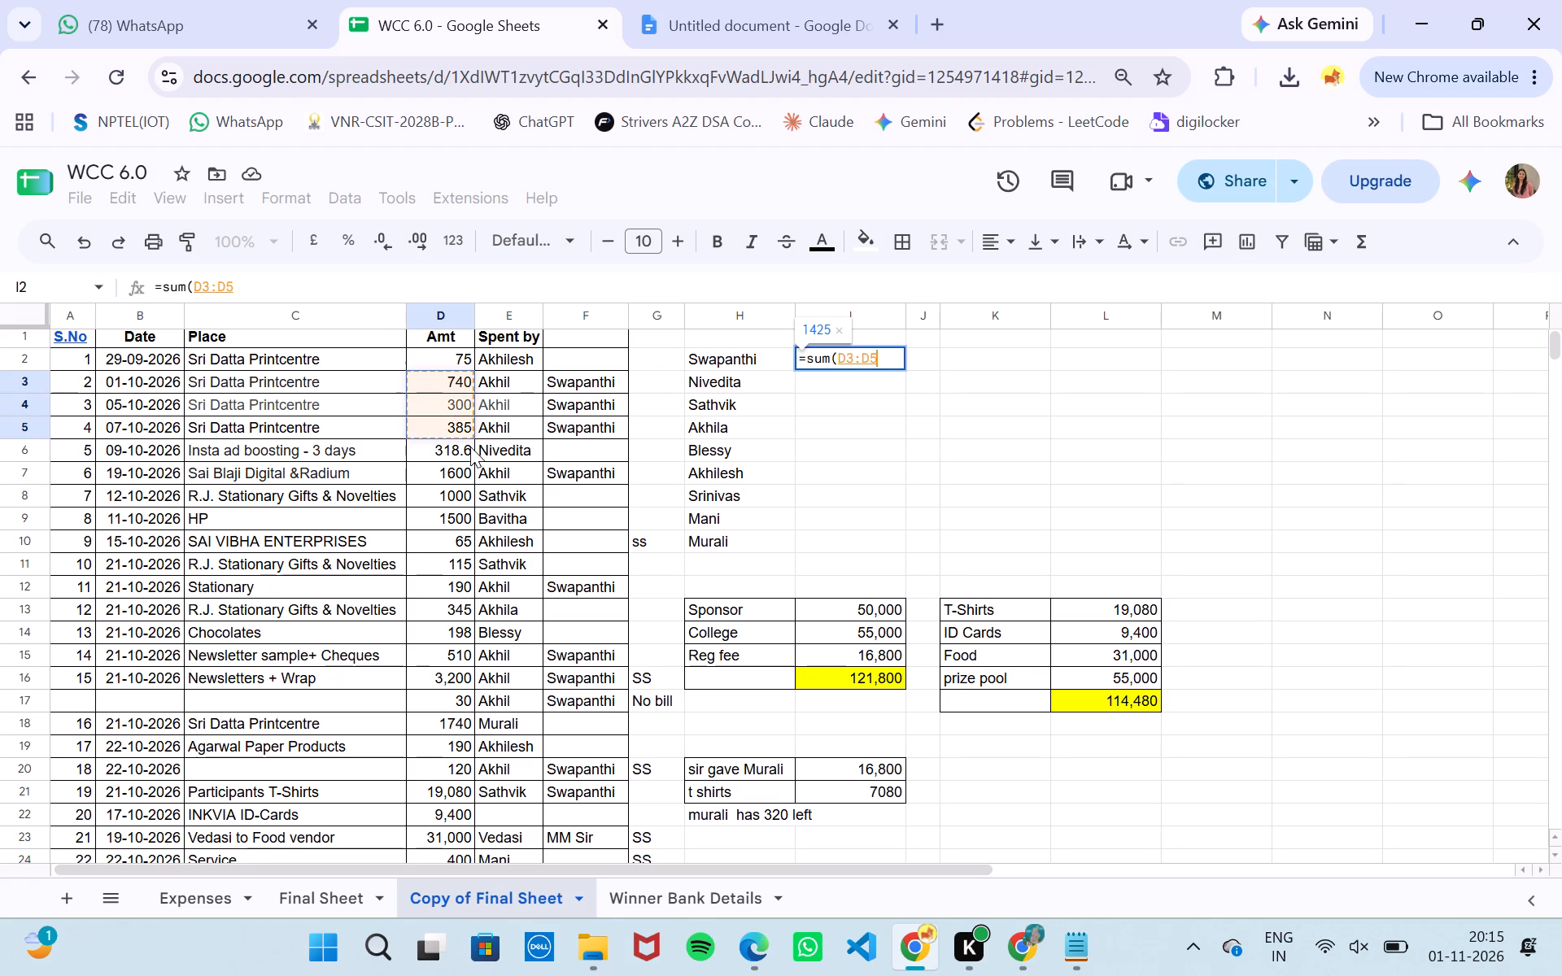
Complete Swapanthi's SUM formula with the Amt cells D7, D12, D15, D16, D17, D20 and D21.
key("comma")
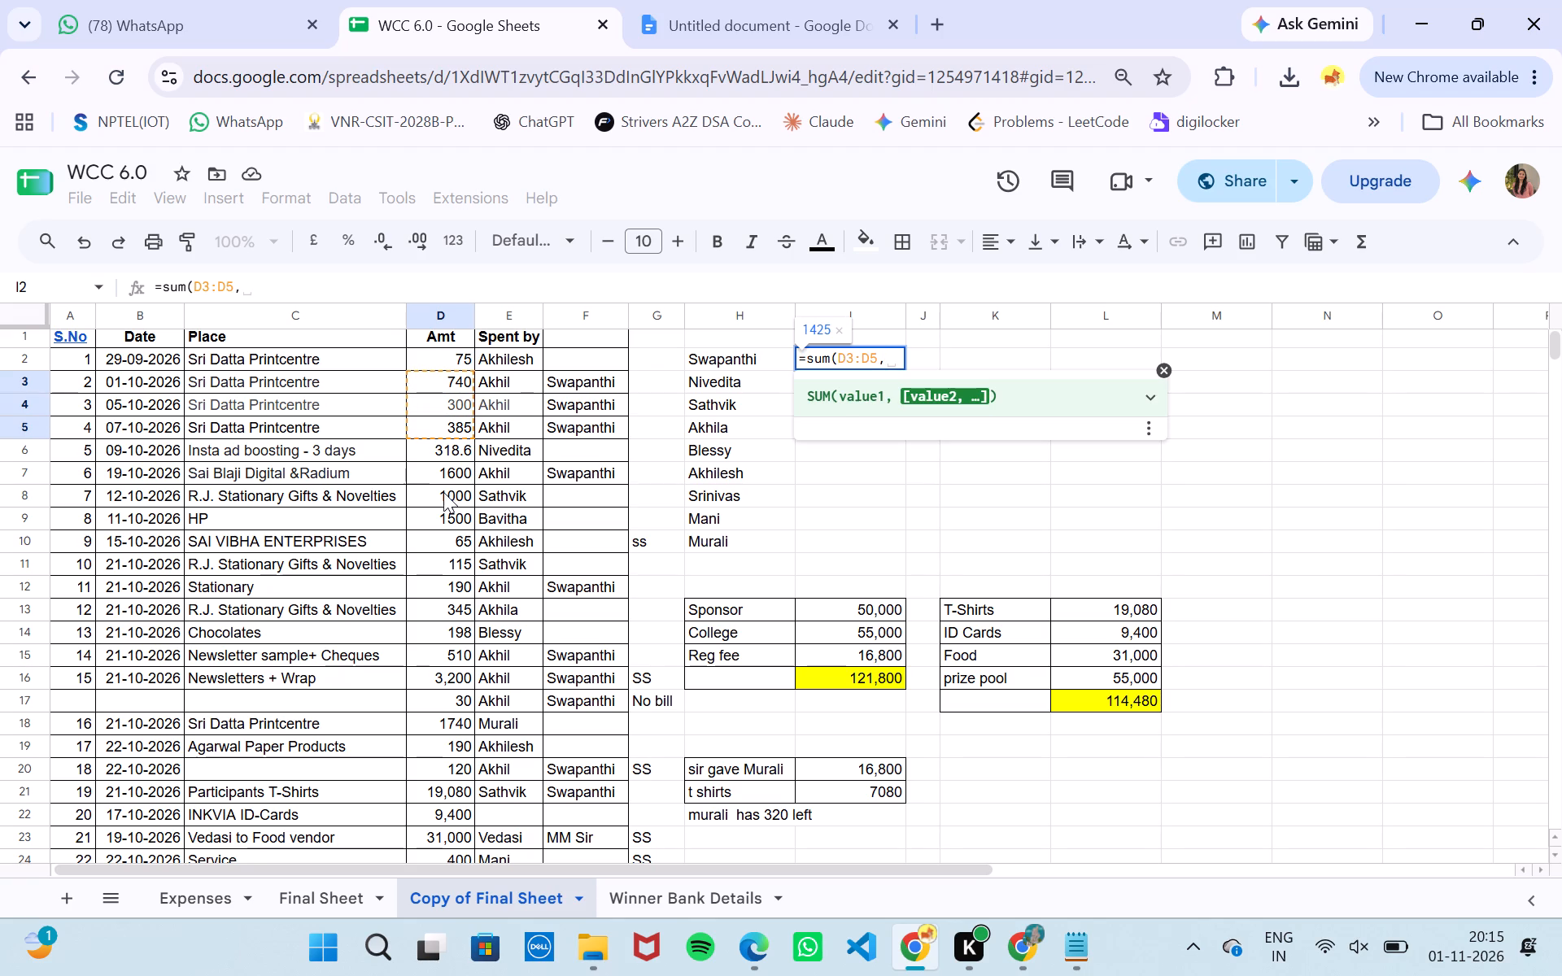
left_click(433, 477)
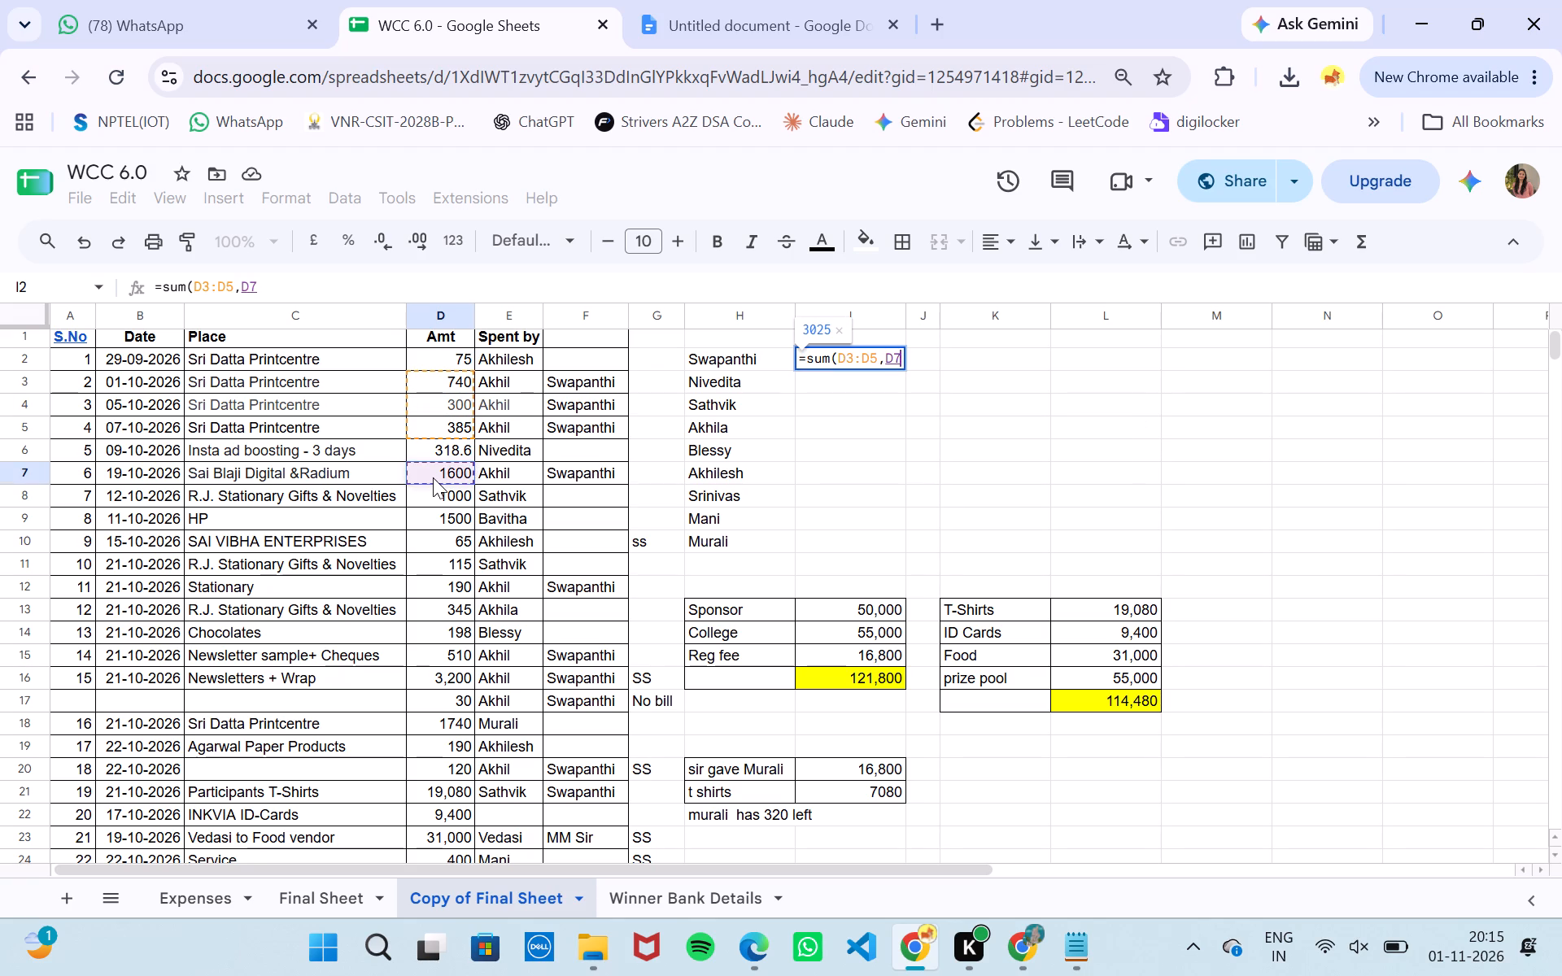
key("comma")
left_click(453, 586)
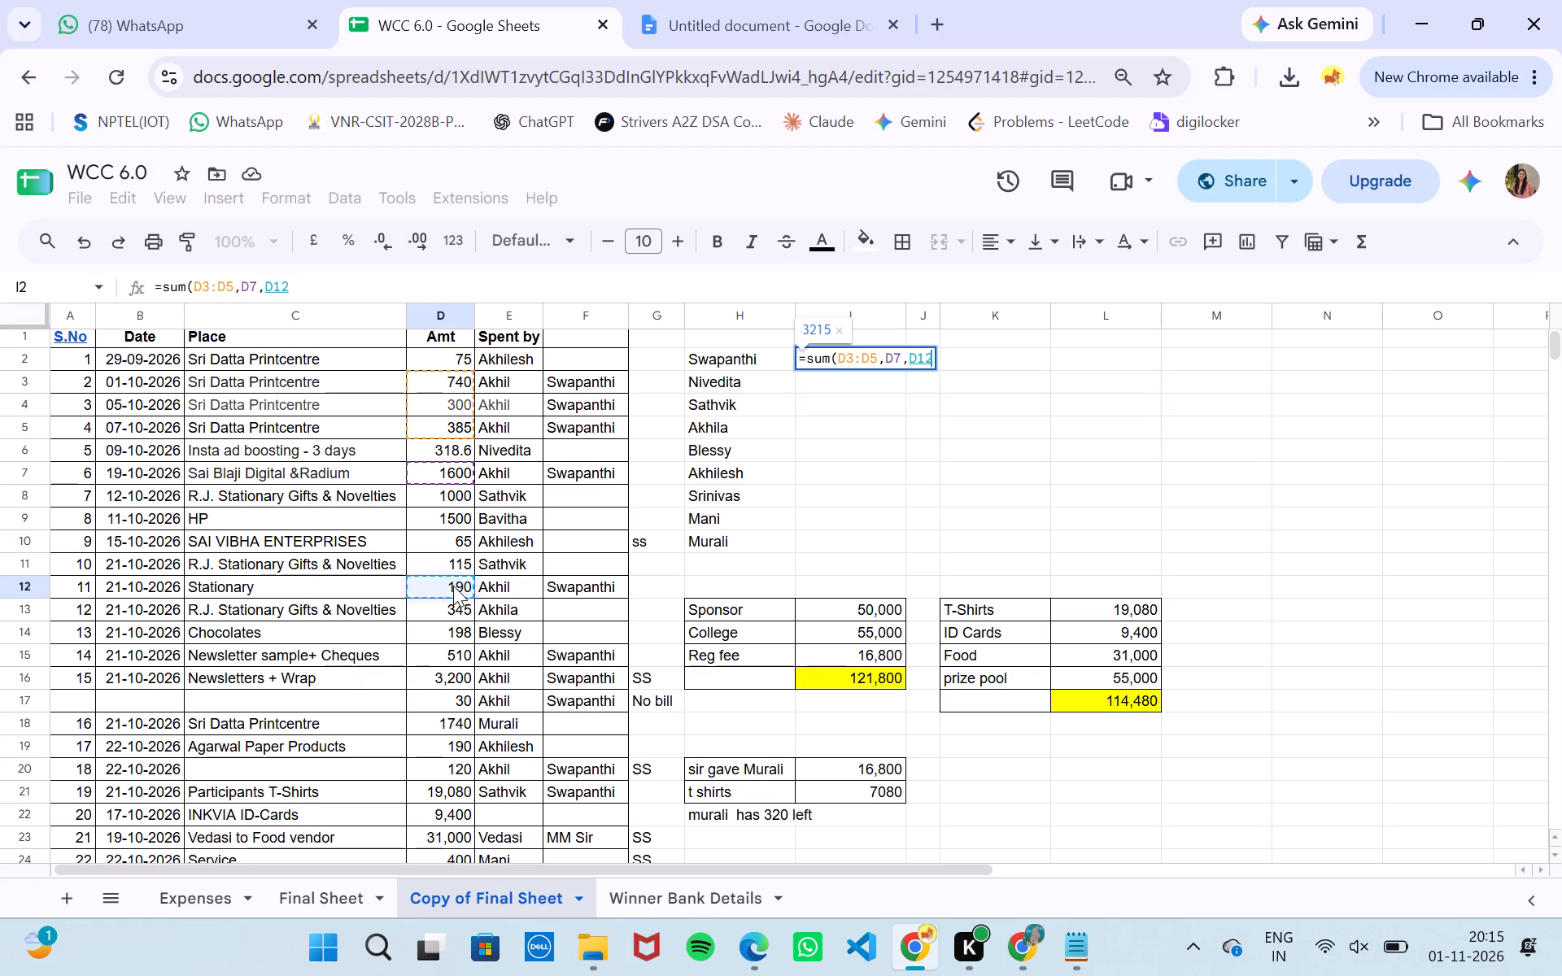
key("comma")
left_click(453, 656)
key("comma")
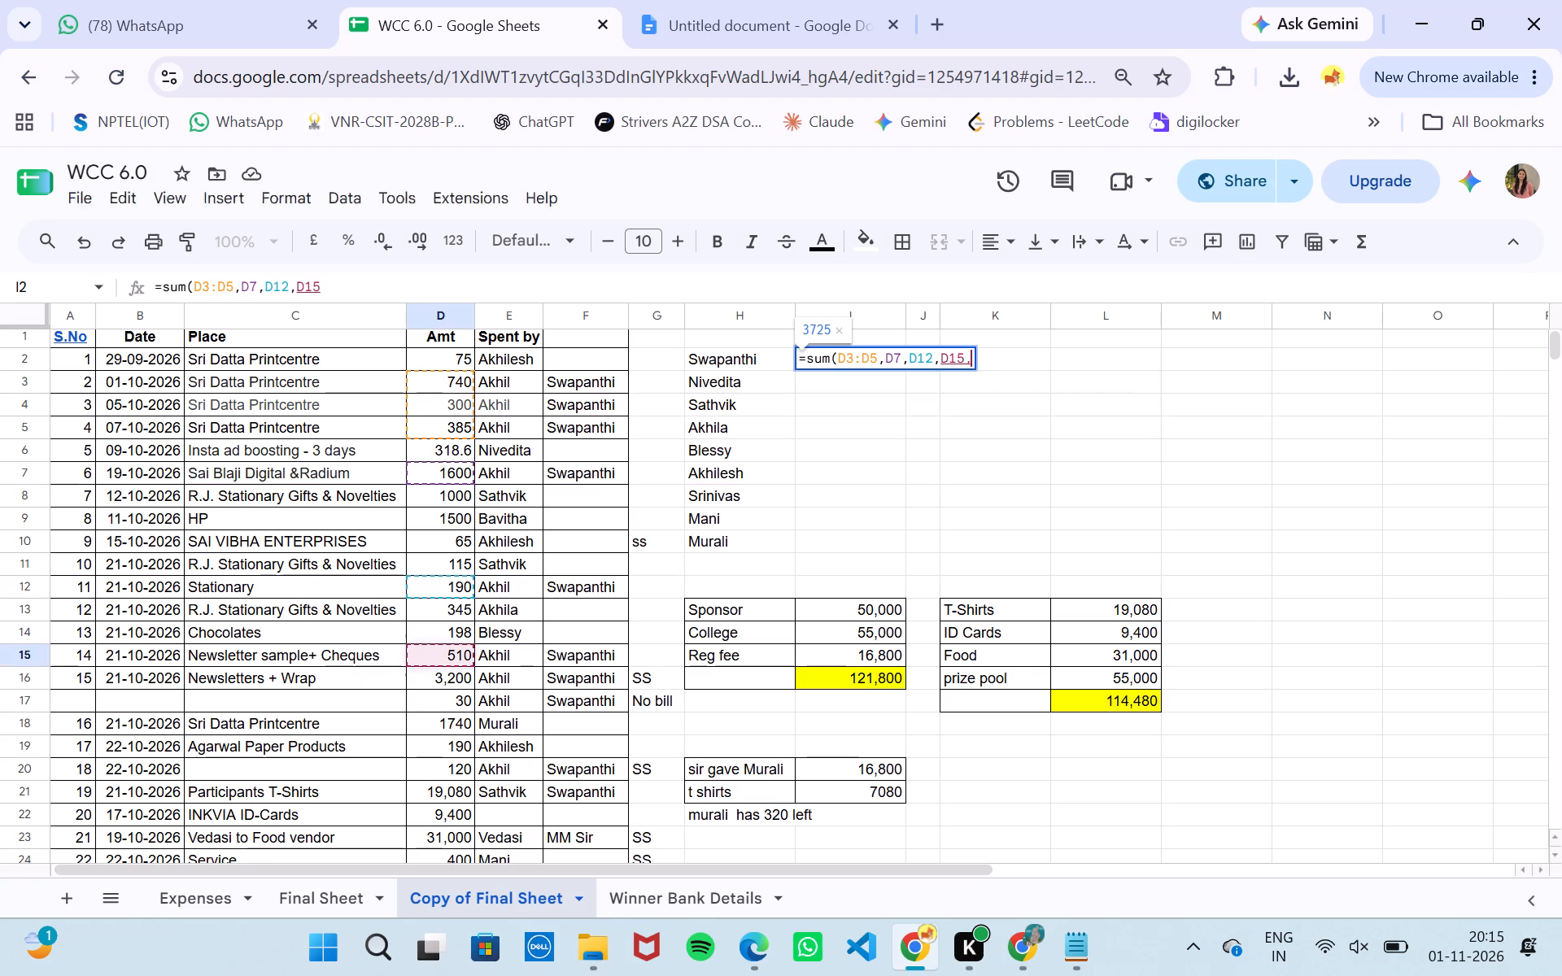
left_click(445, 674)
key("comma")
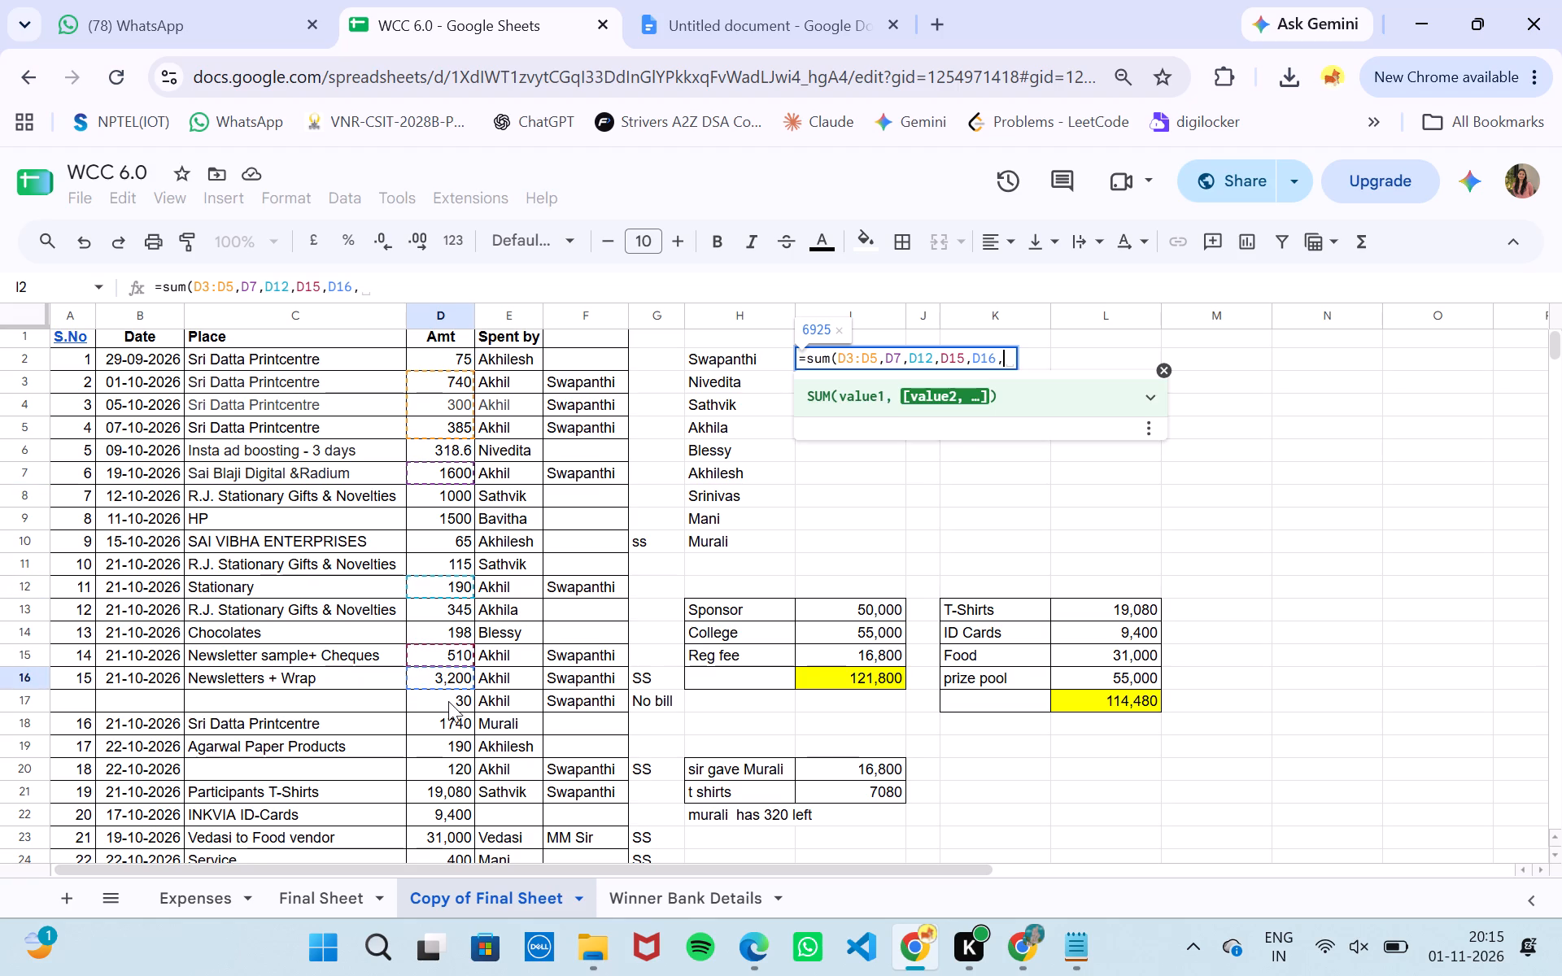
left_click(448, 704)
key("comma")
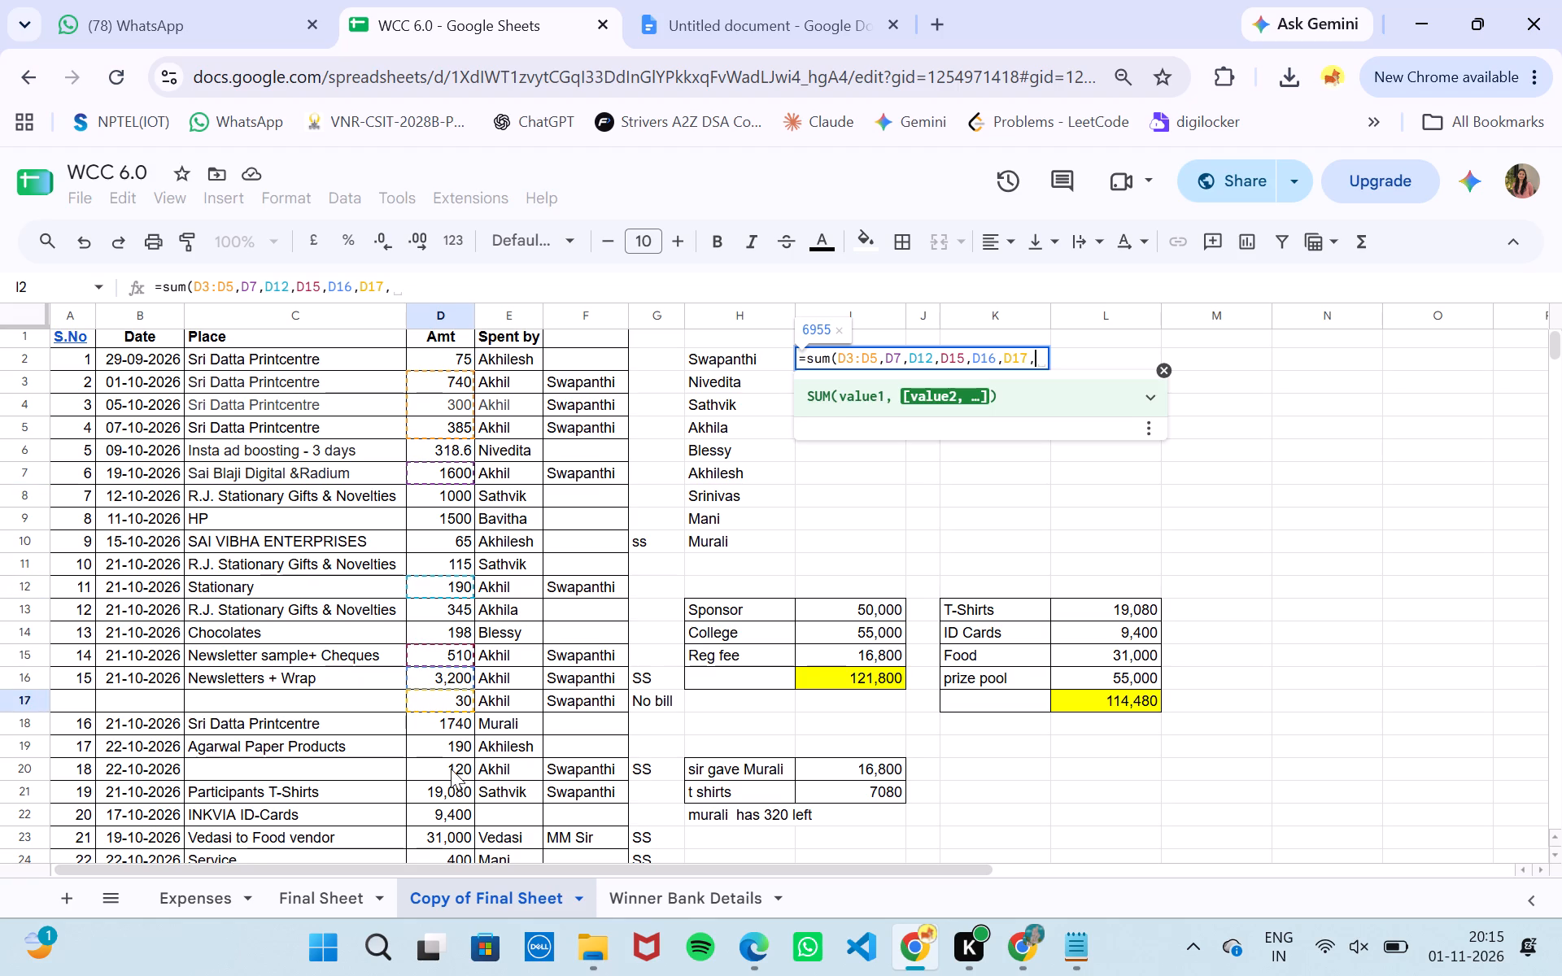
left_click(451, 769)
key("comma")
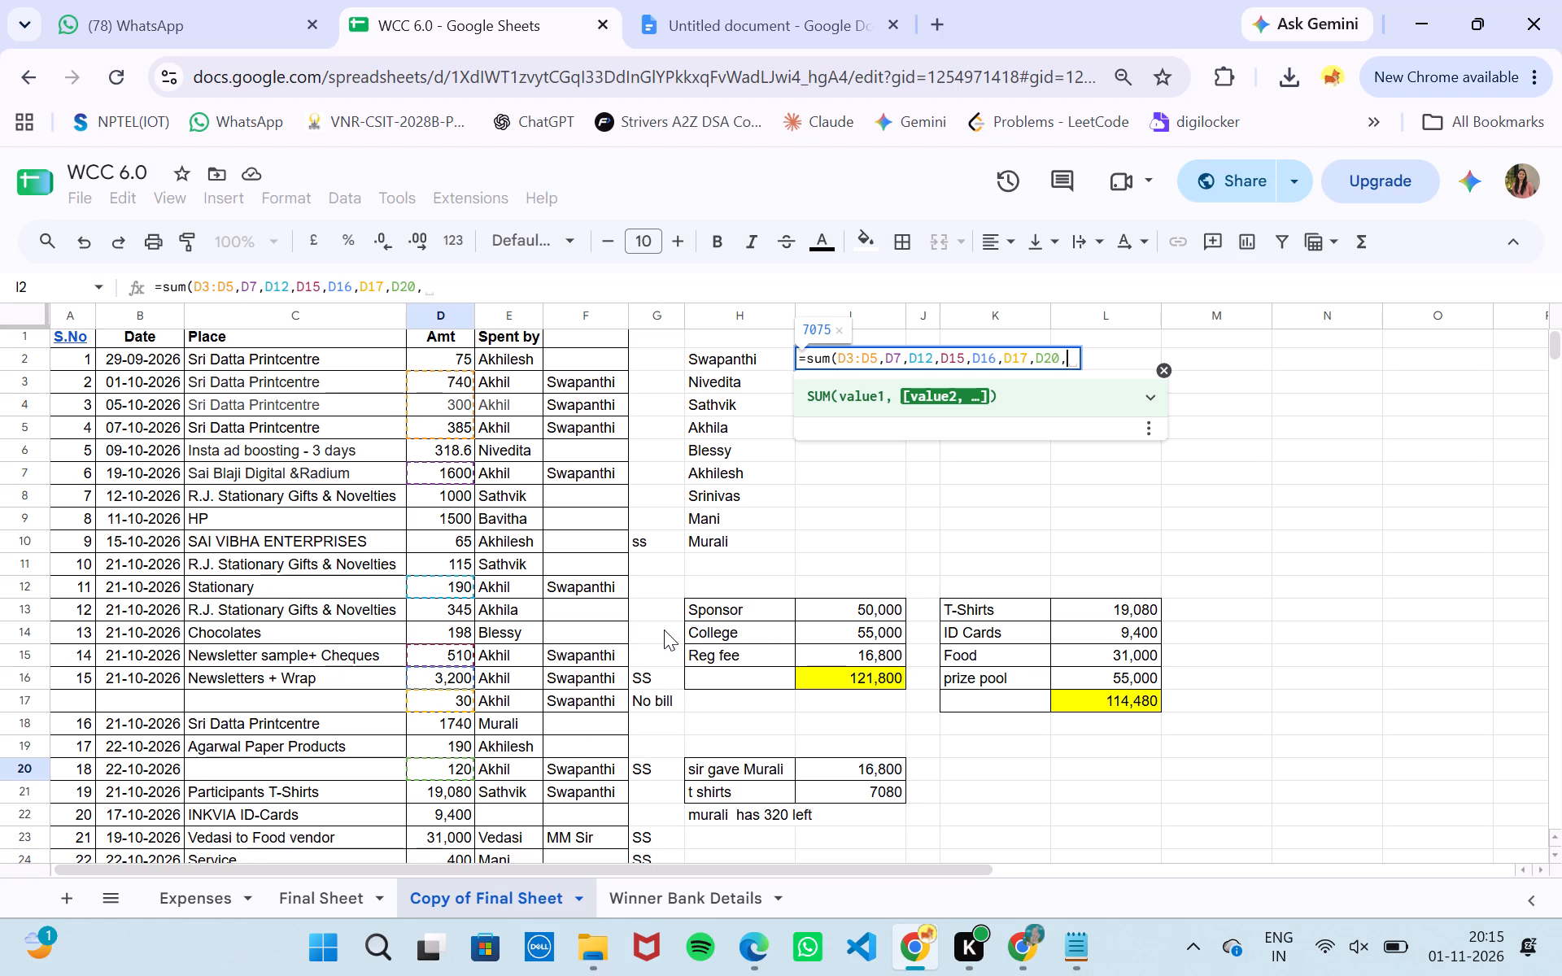
scroll(664, 630, "down", 1)
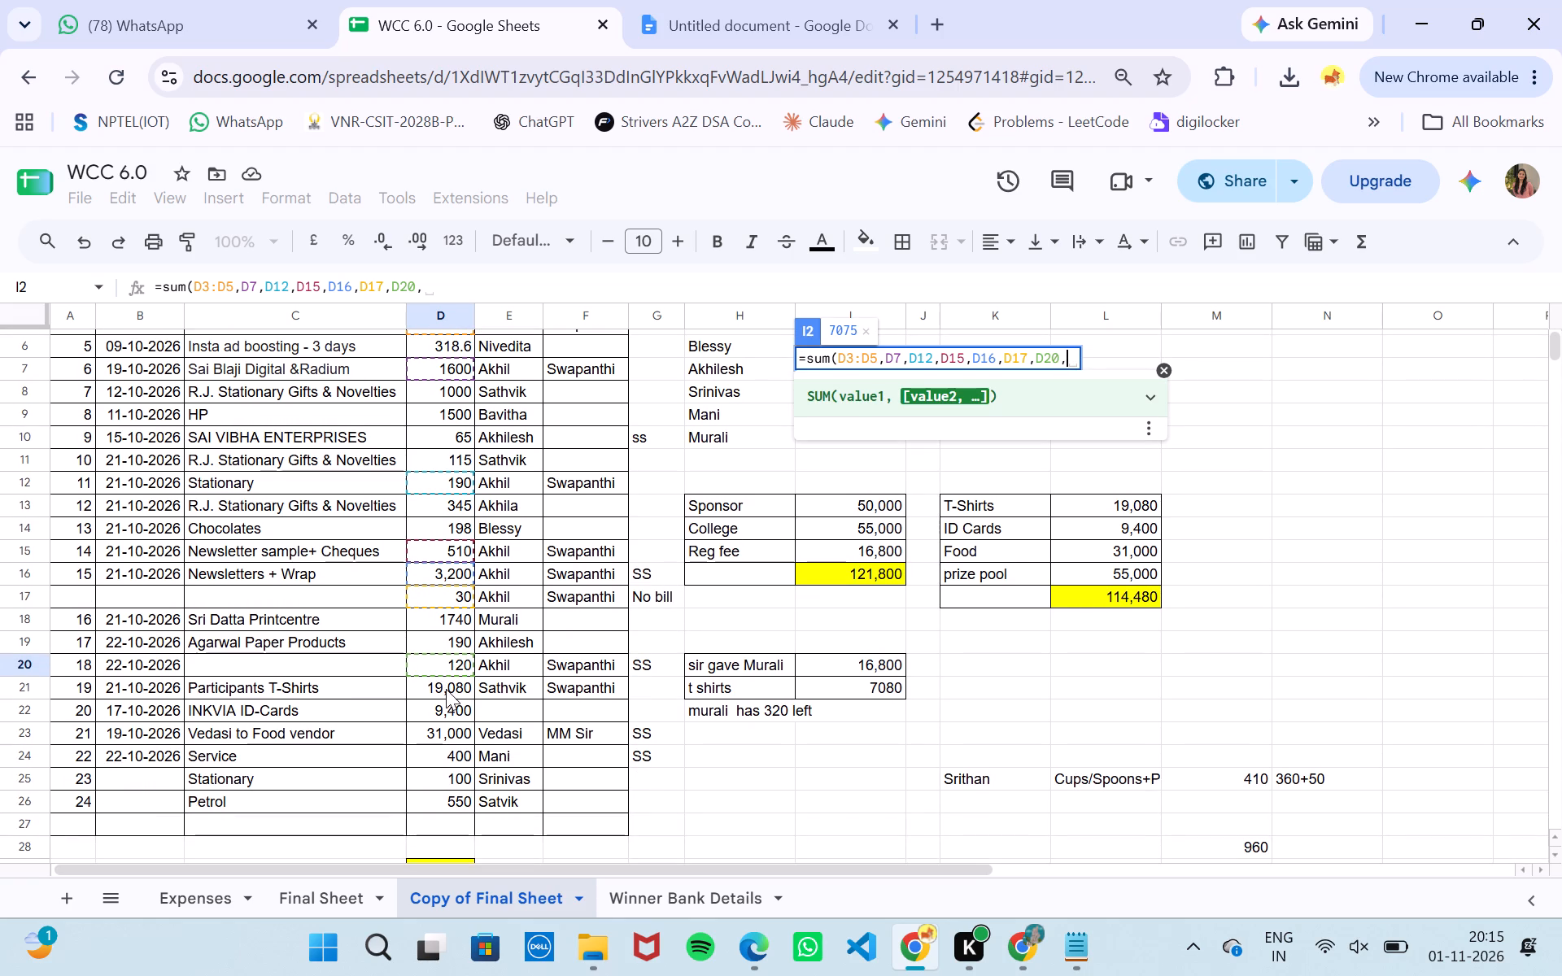
left_click(446, 689)
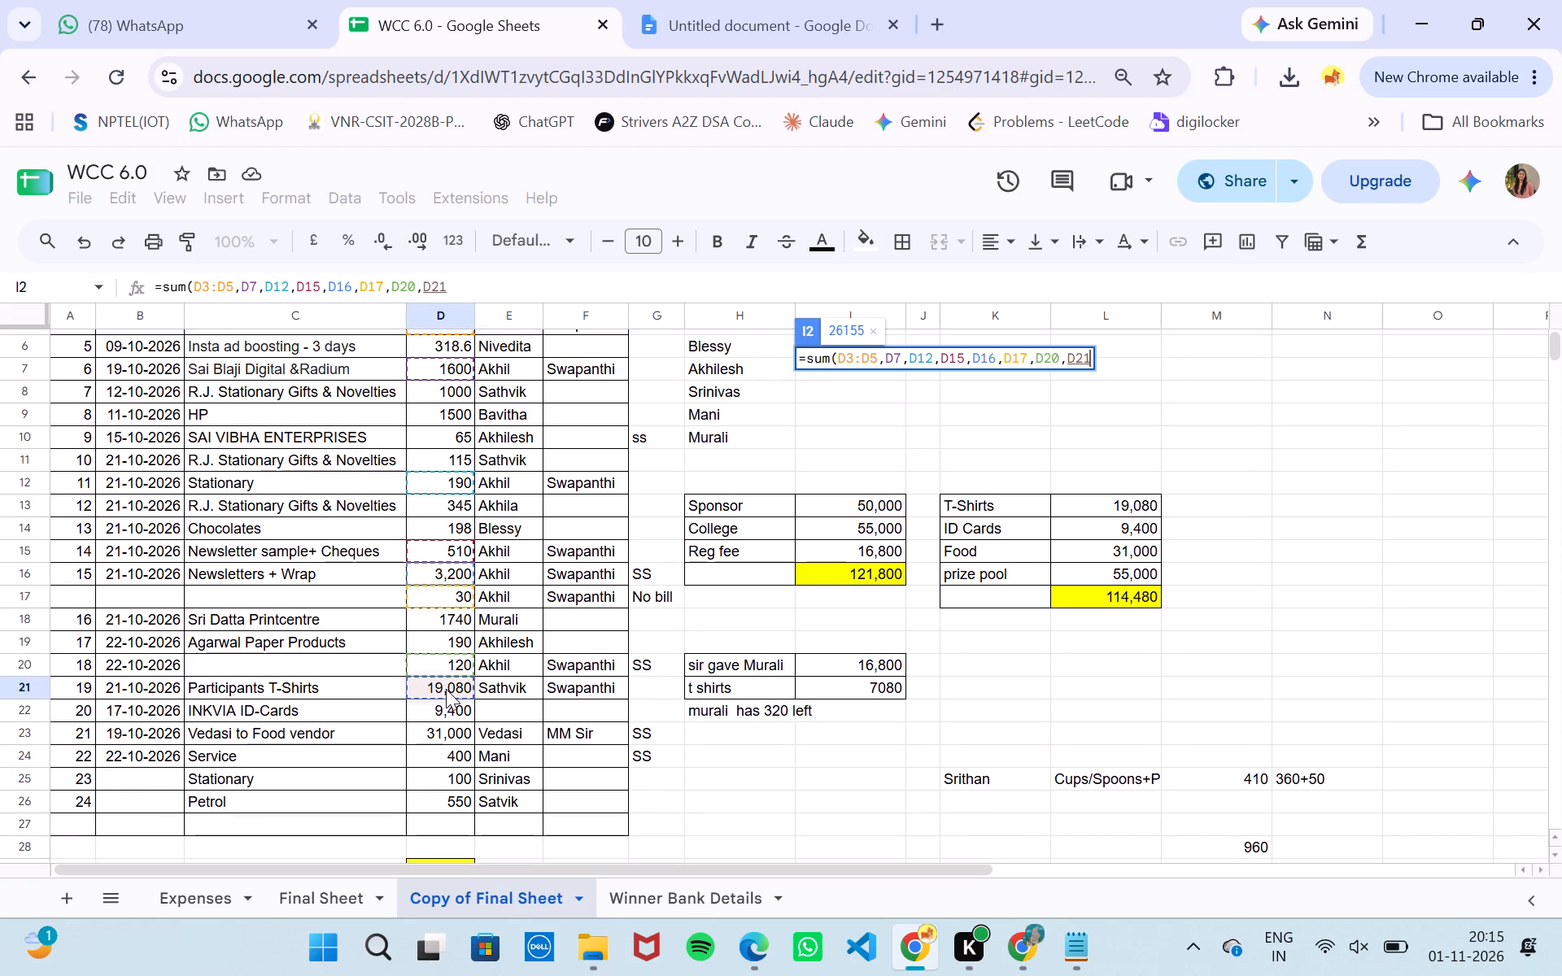
key("shift+parenright")
key("Return")
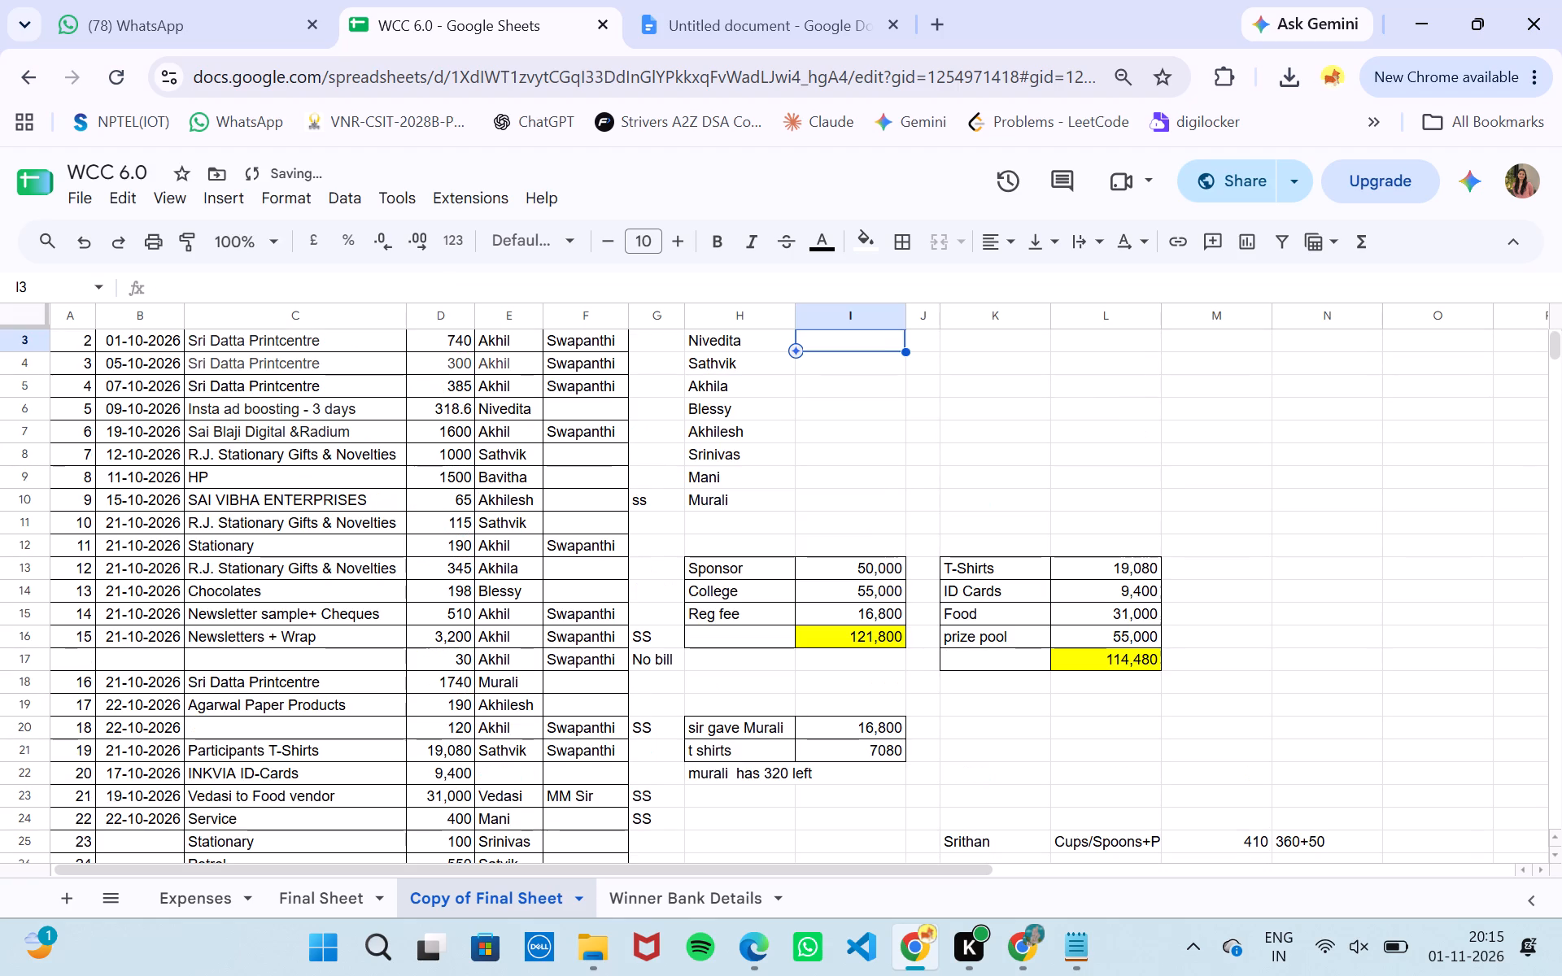
Remove D21, the Participants T-Shirts amount, from Swapanthi's SUM formula in I2.
scroll(840, 512, "up", 2)
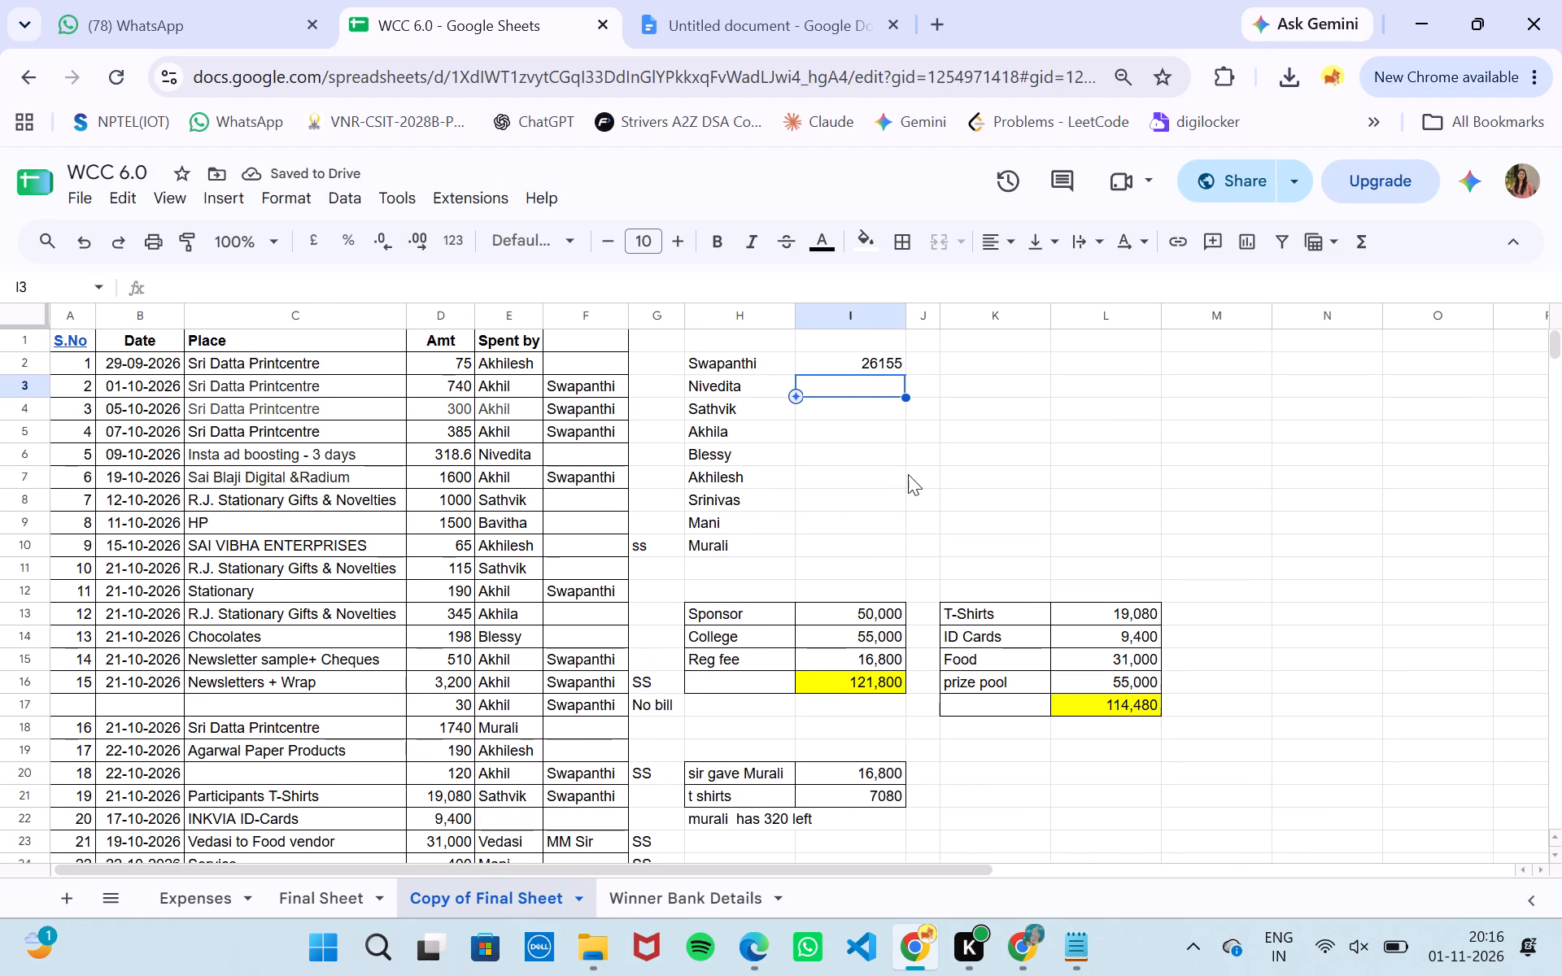
scroll(908, 474, "up", 2)
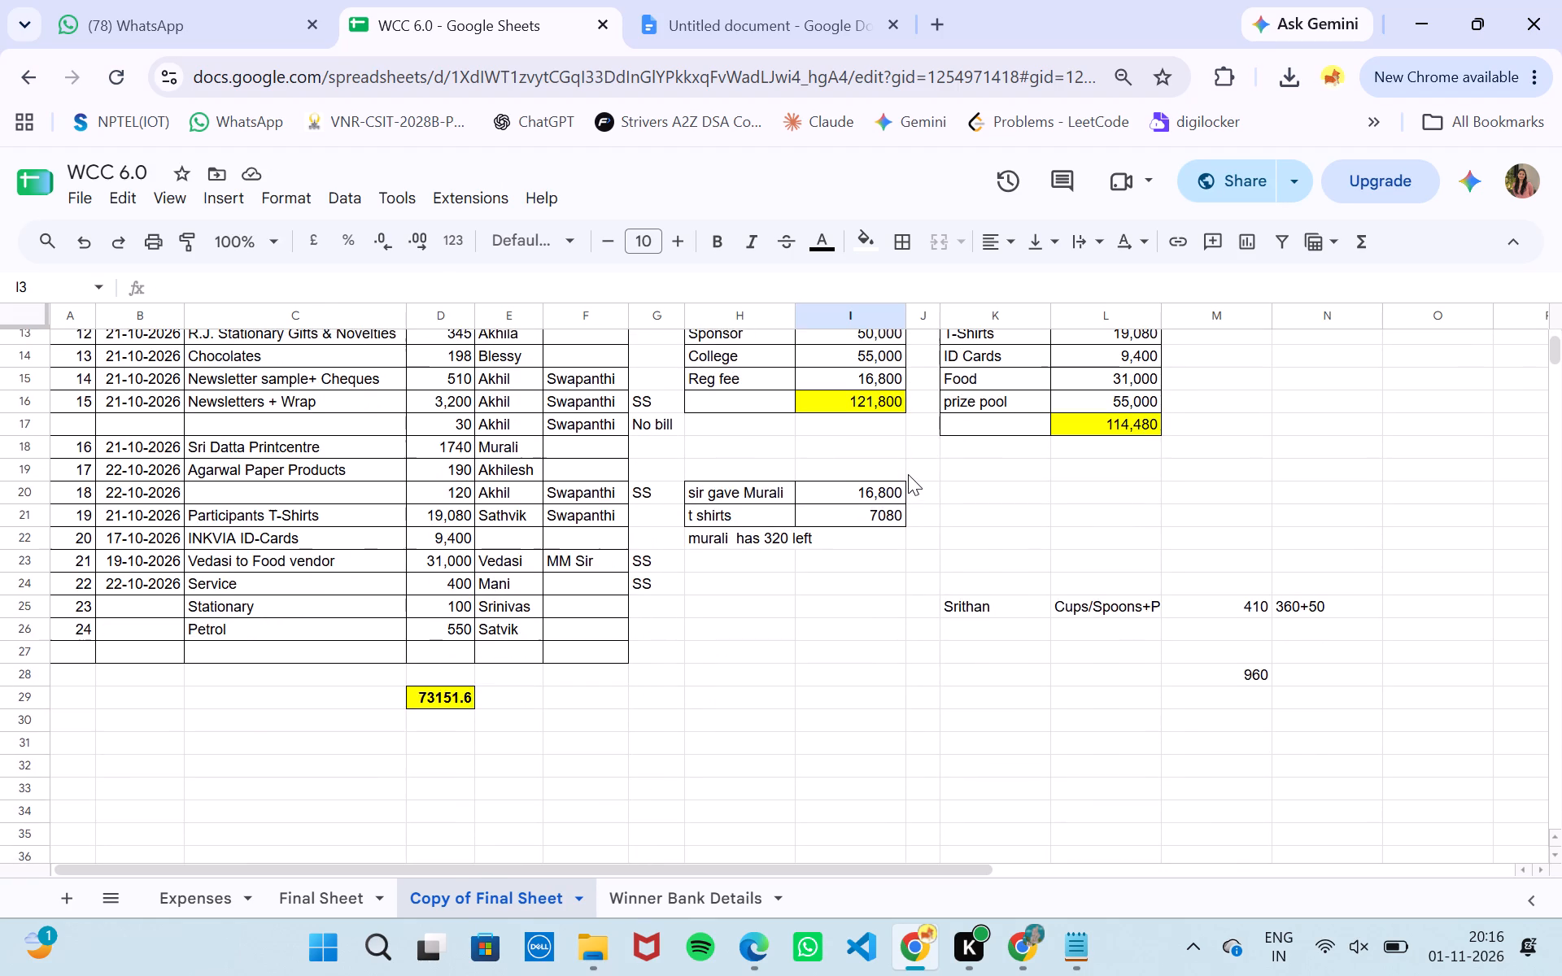
scroll(908, 474, "up", 1)
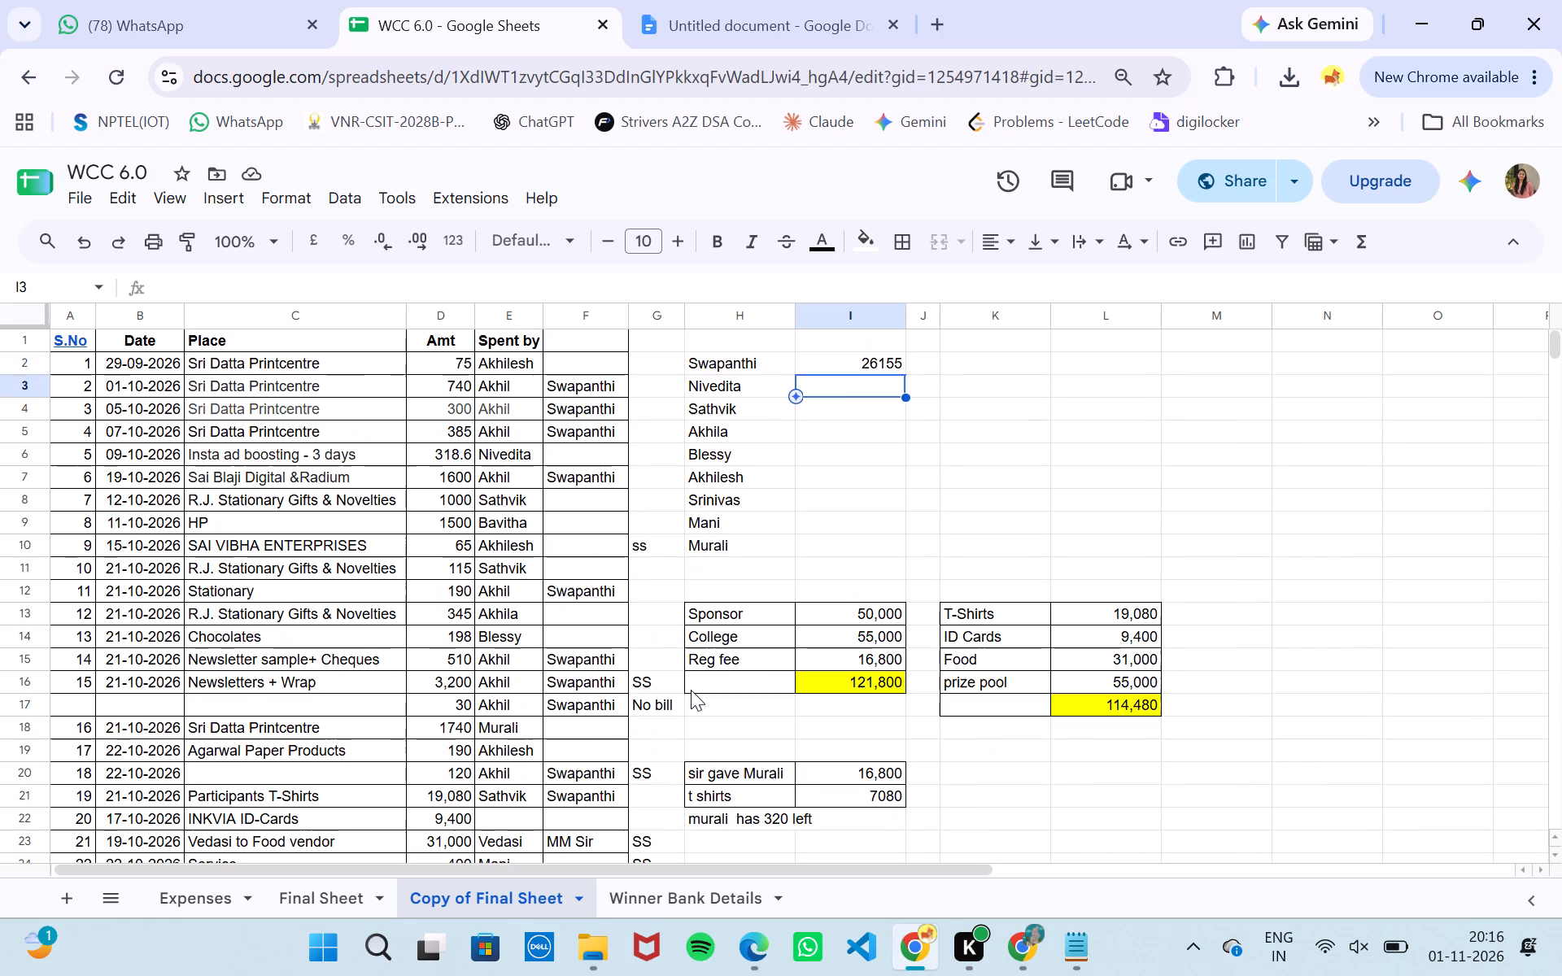
left_click(834, 375)
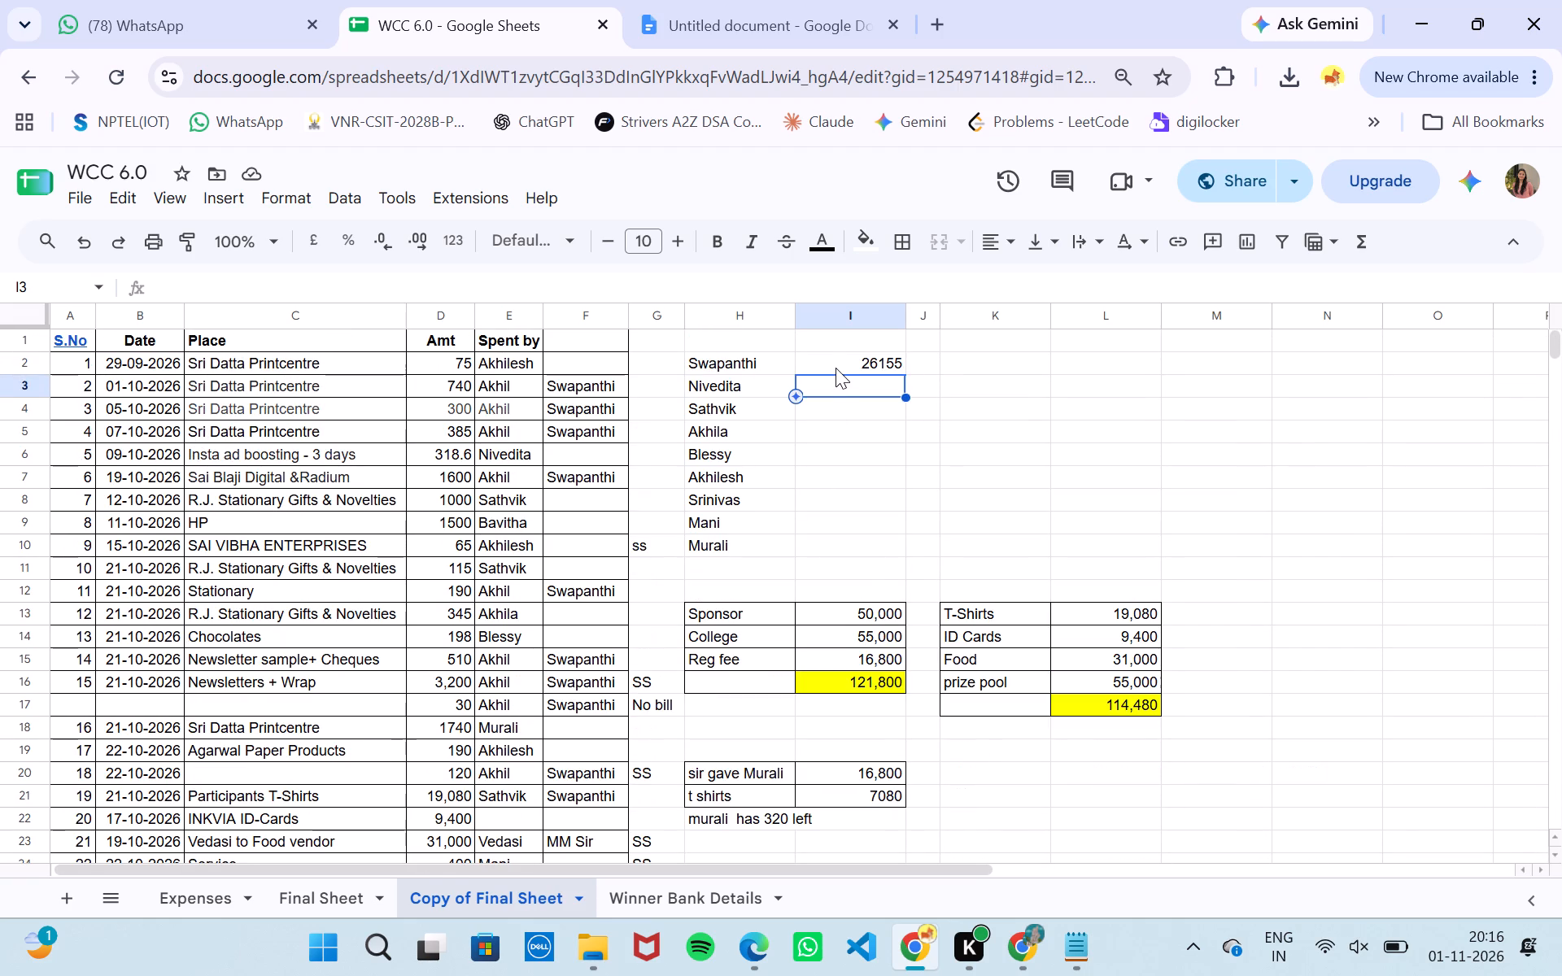
left_click(836, 368)
double_click(836, 368)
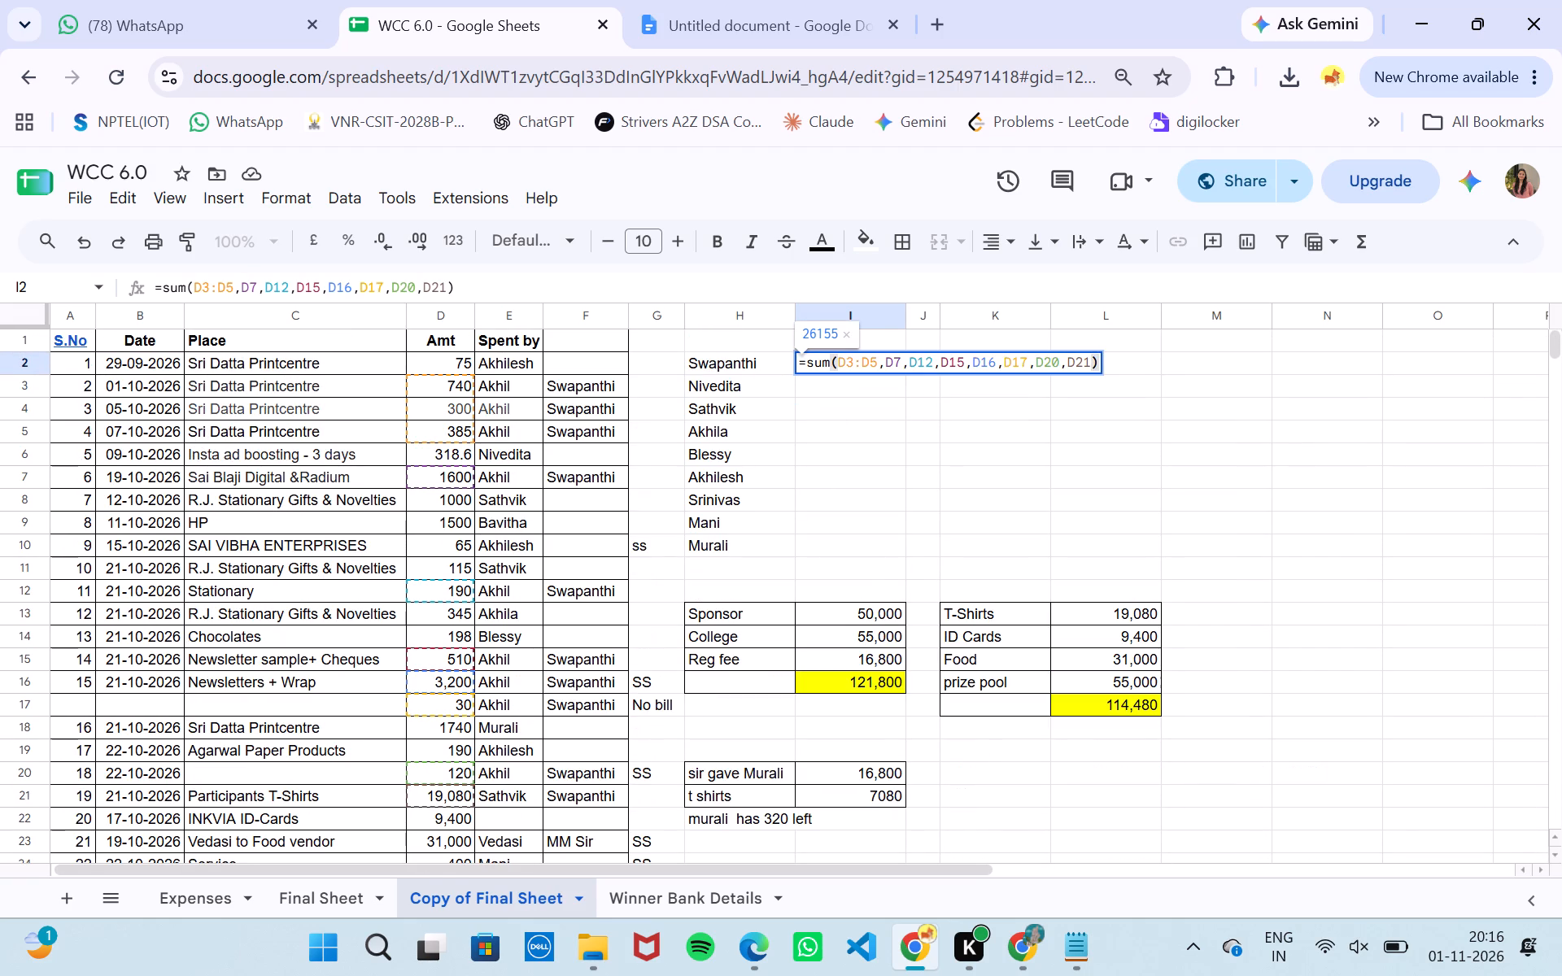
scroll(790, 515, "up", 1)
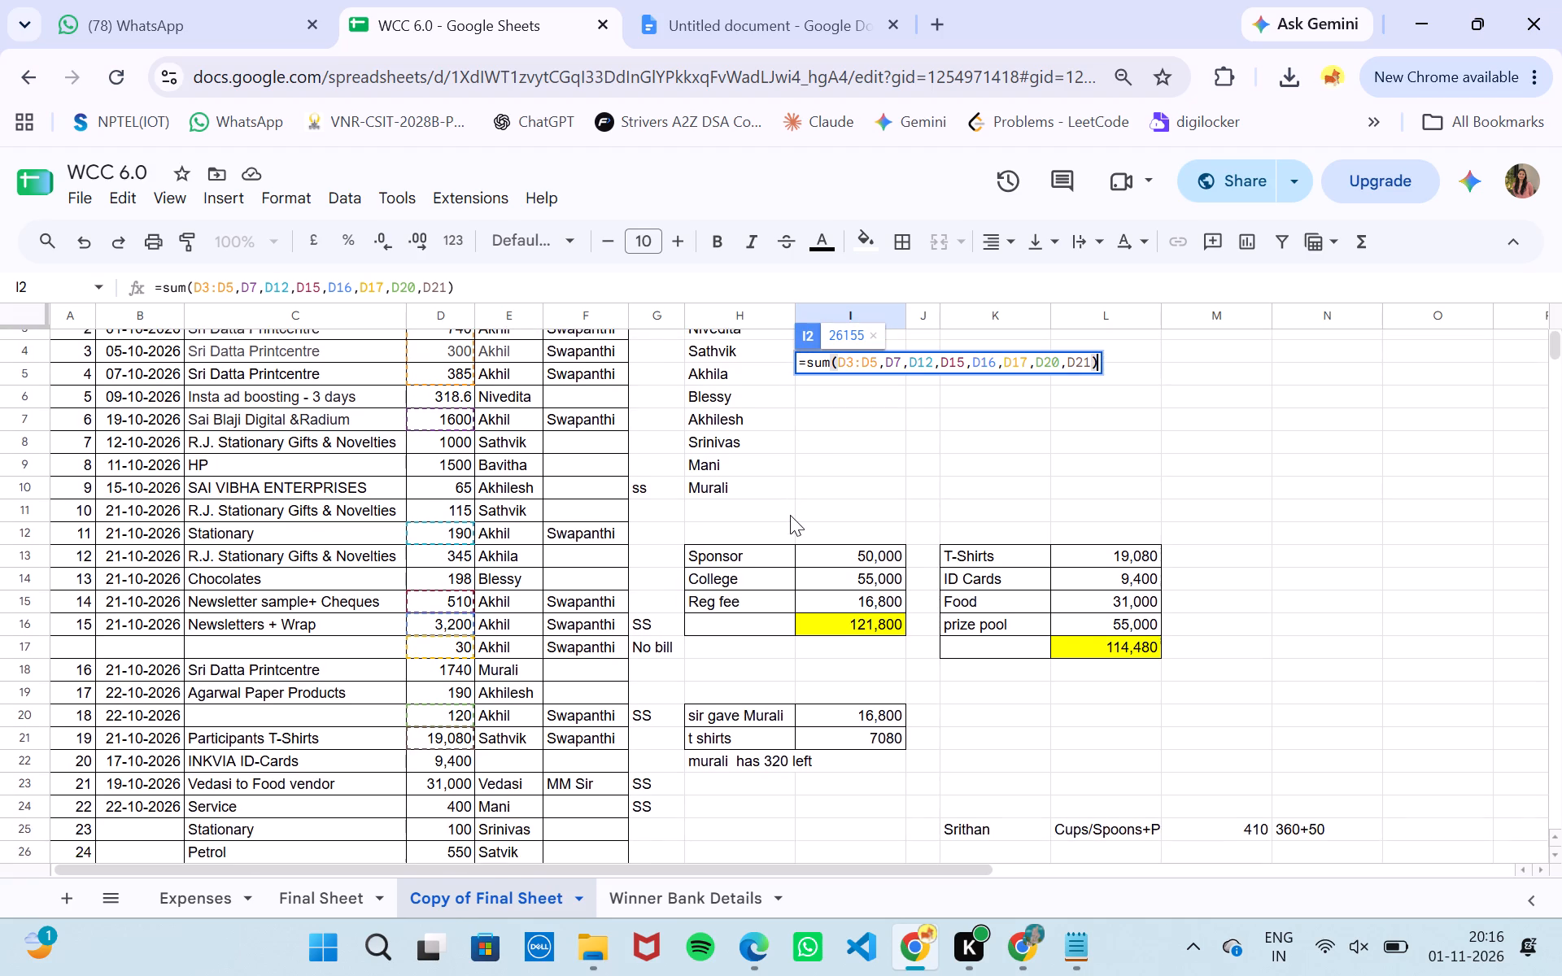
scroll(790, 515, "up", 1)
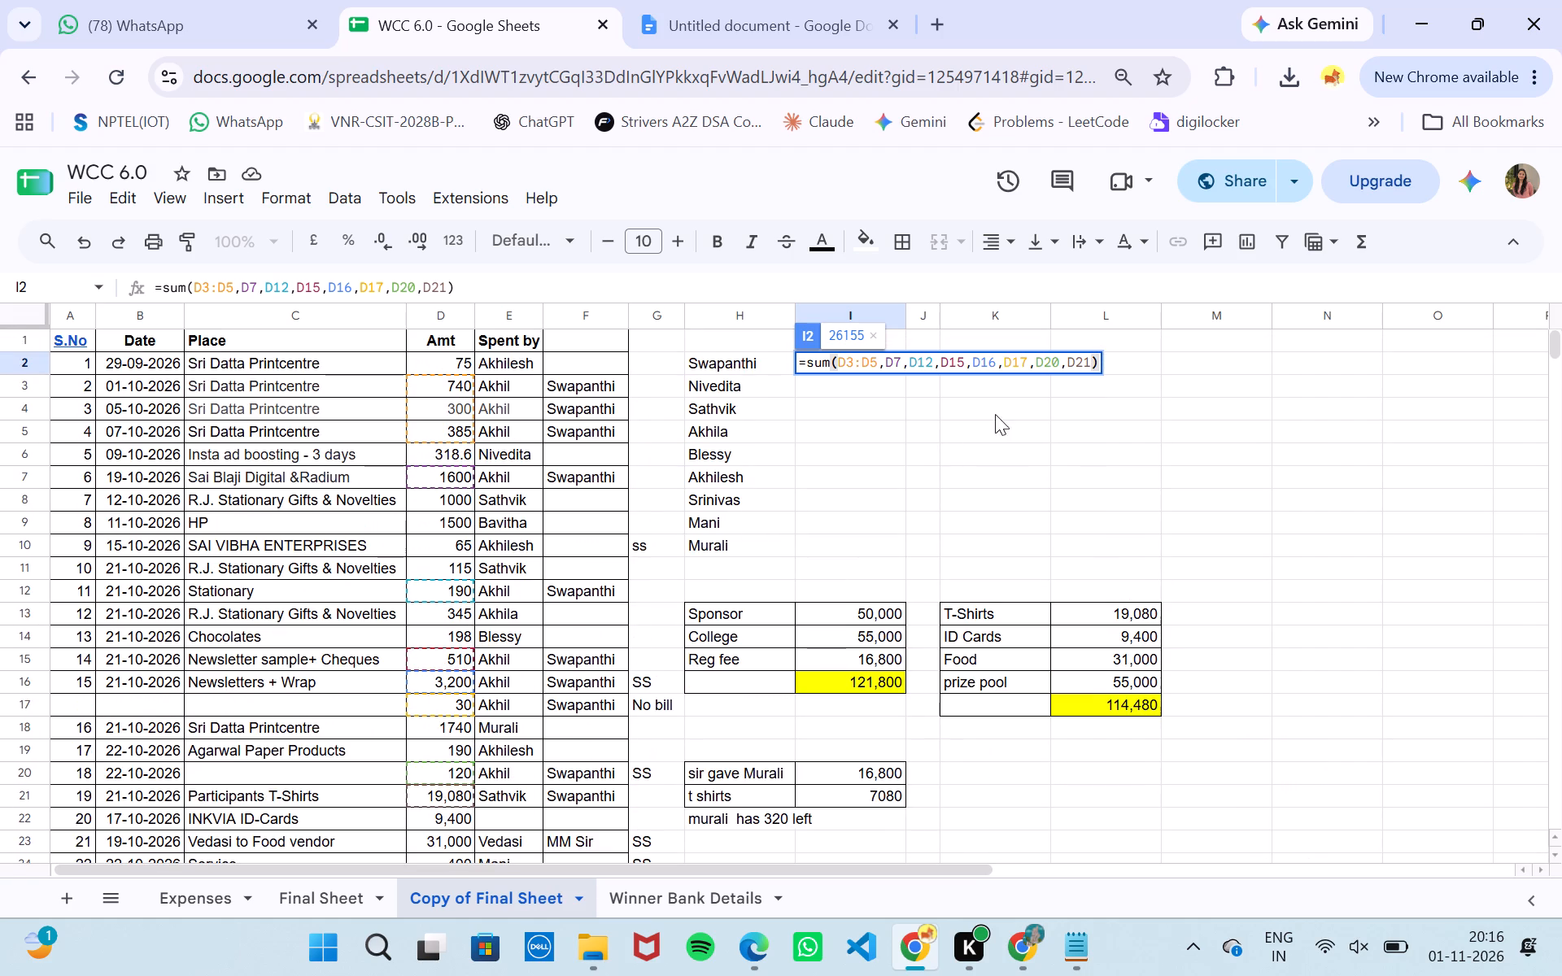
key("Left")
key("BackSpace")
key("BackSpace")
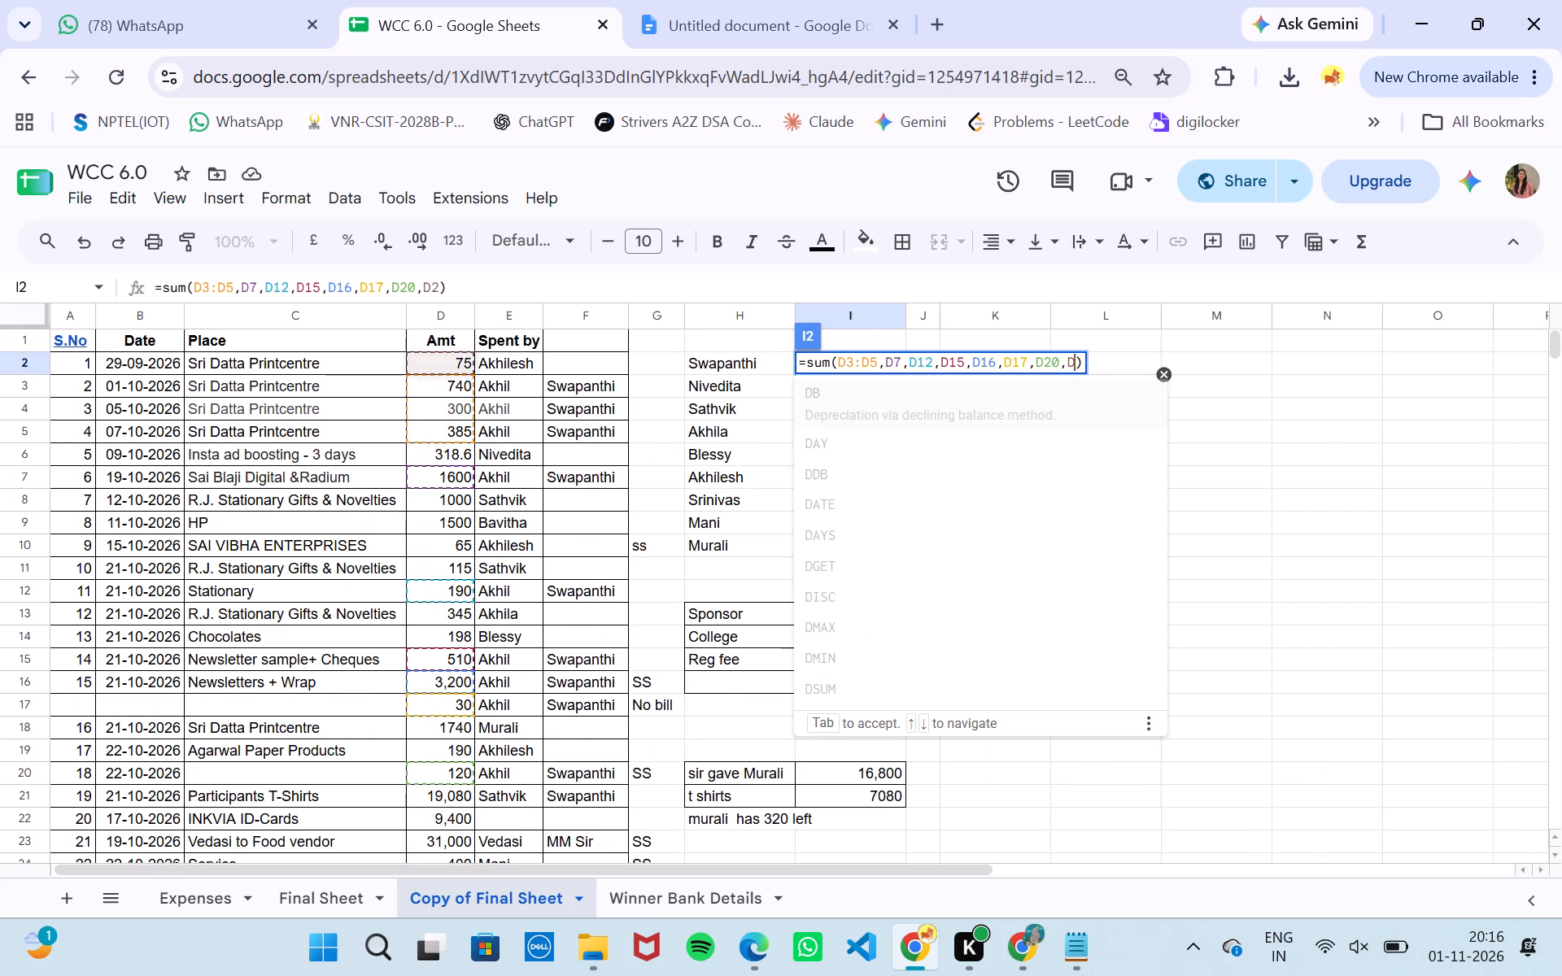
key("BackSpace")
key("BackSpace")
key("Return")
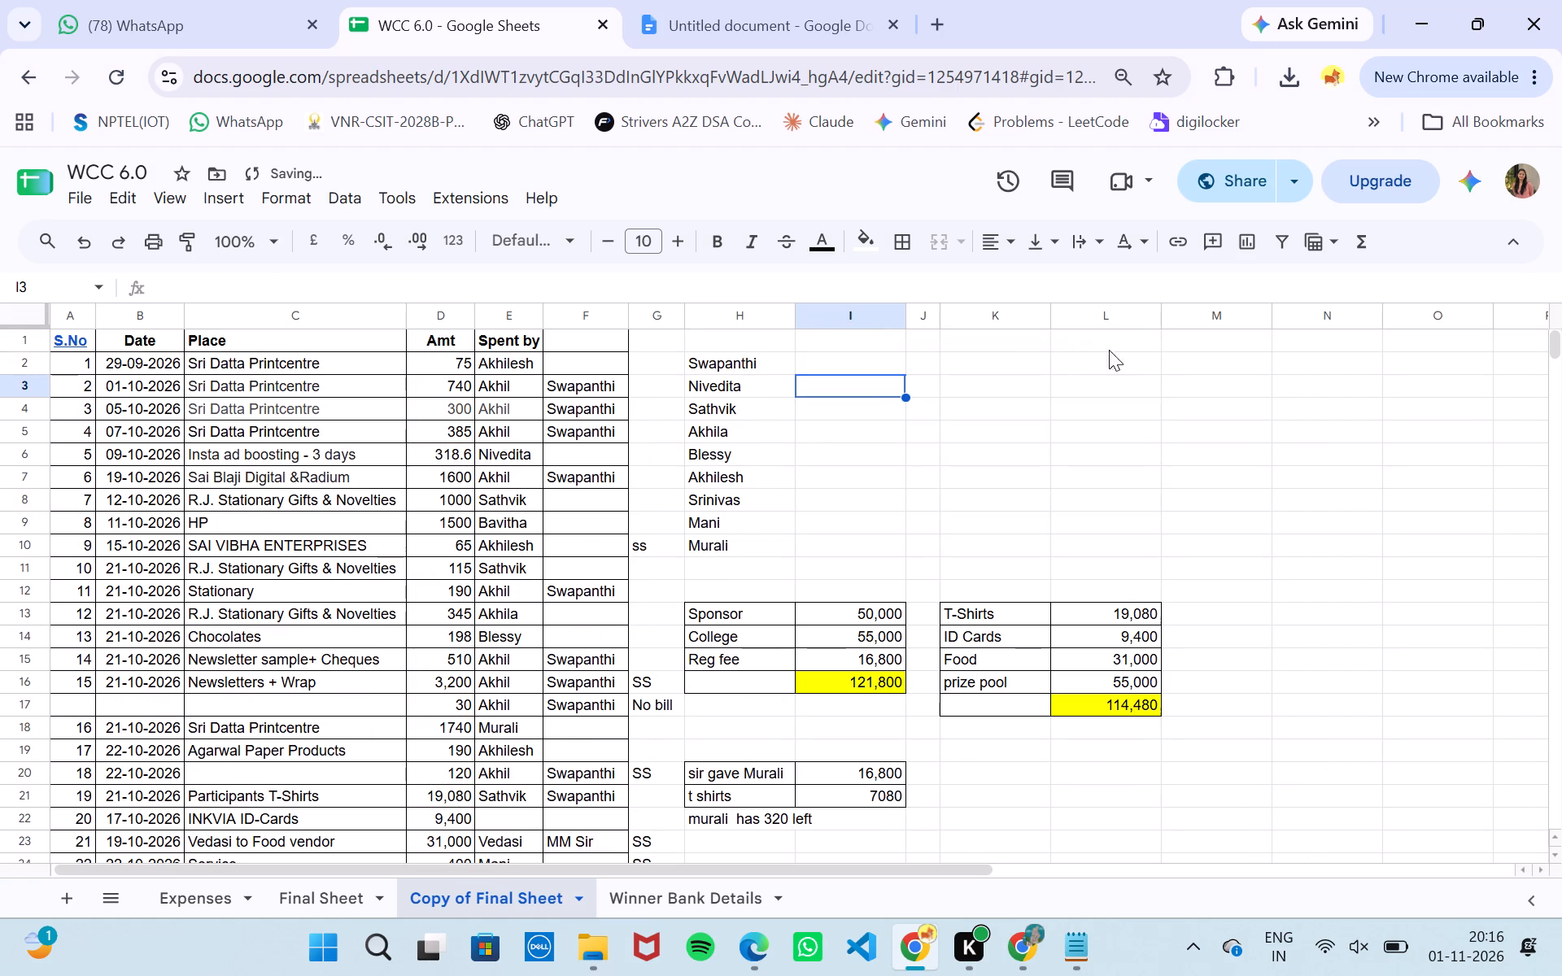
Add 12000 to the end of Swapanthi's SUM formula in I2.
double_click(881, 363)
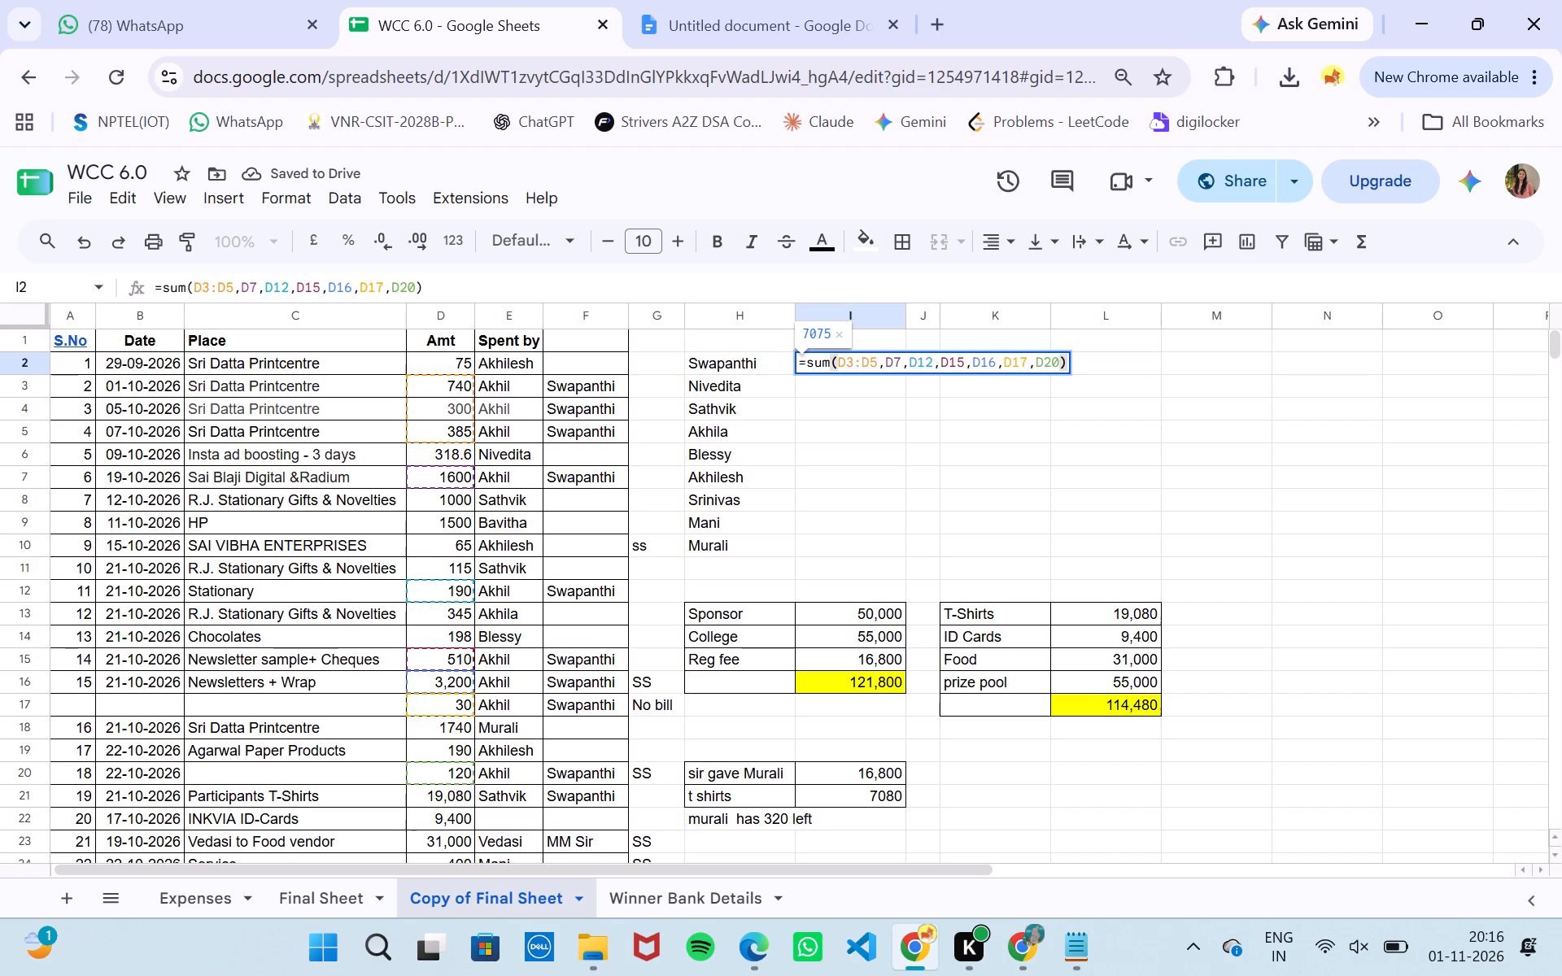
key("shift+plus")
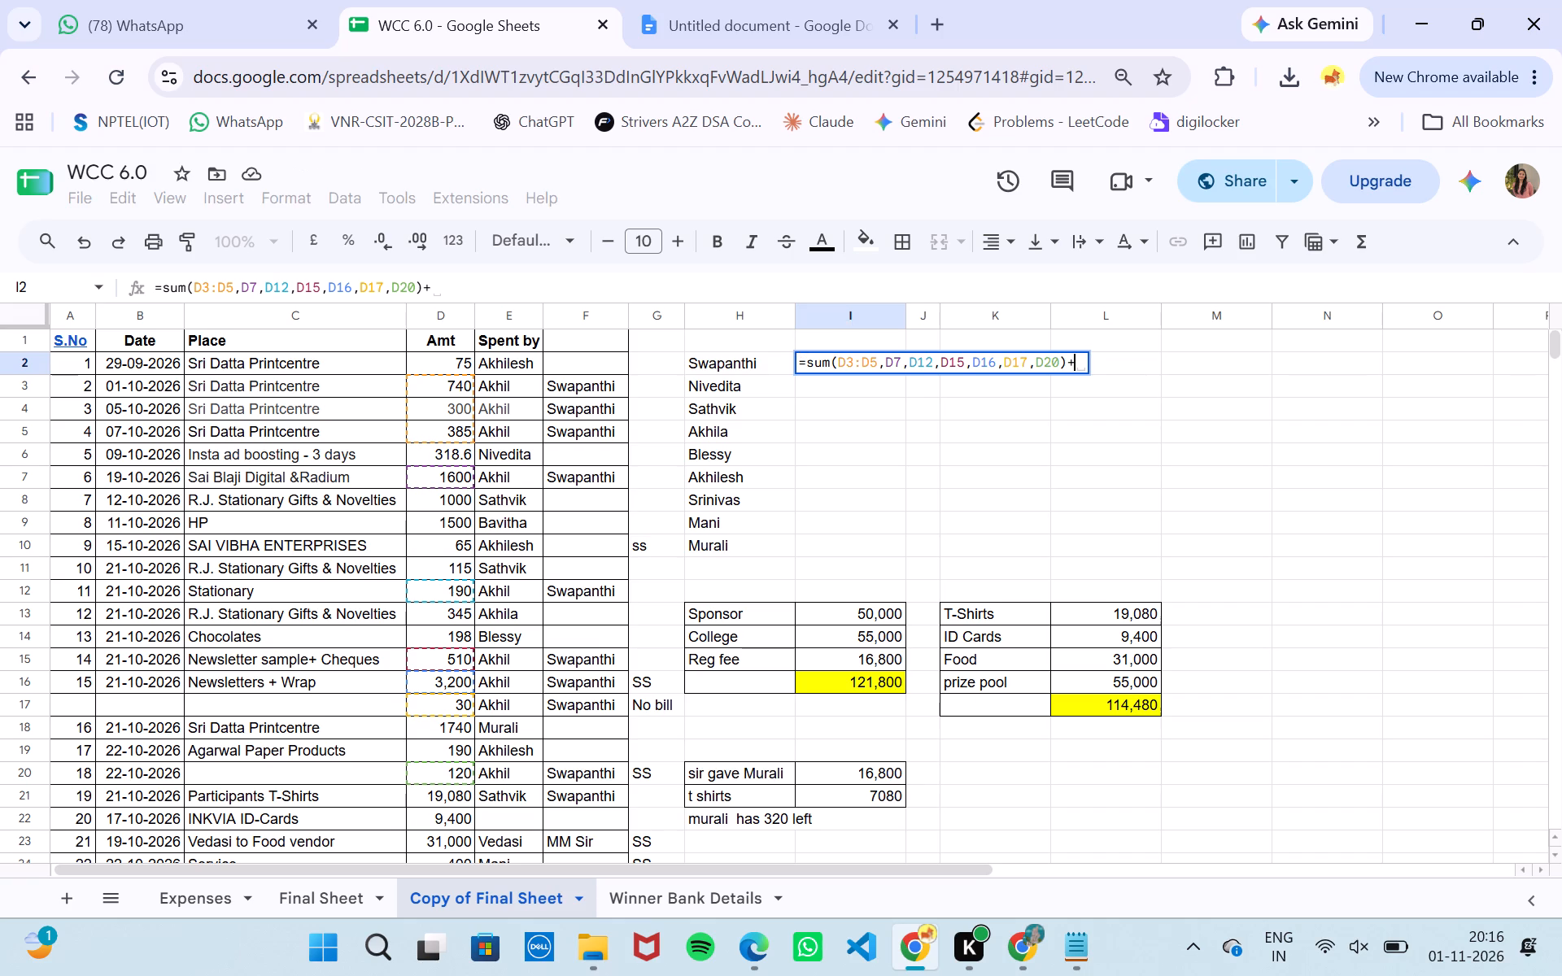
type("12")
type("000")
key("Return")
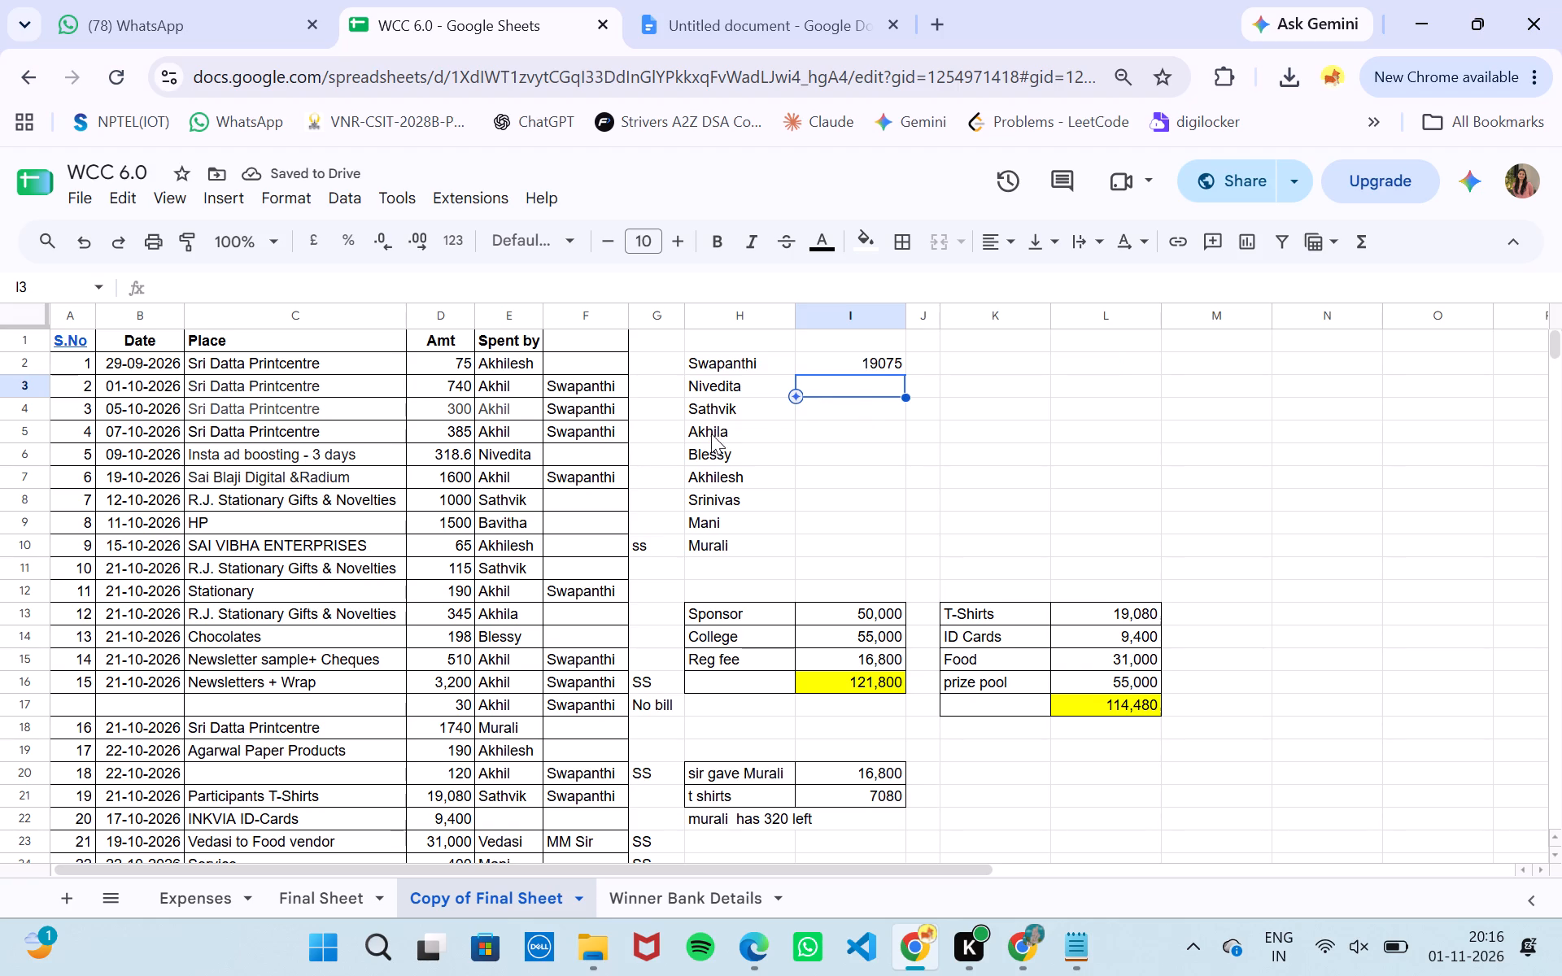
Enter 318.6 as Nivedita's amount in I3.
type("318")
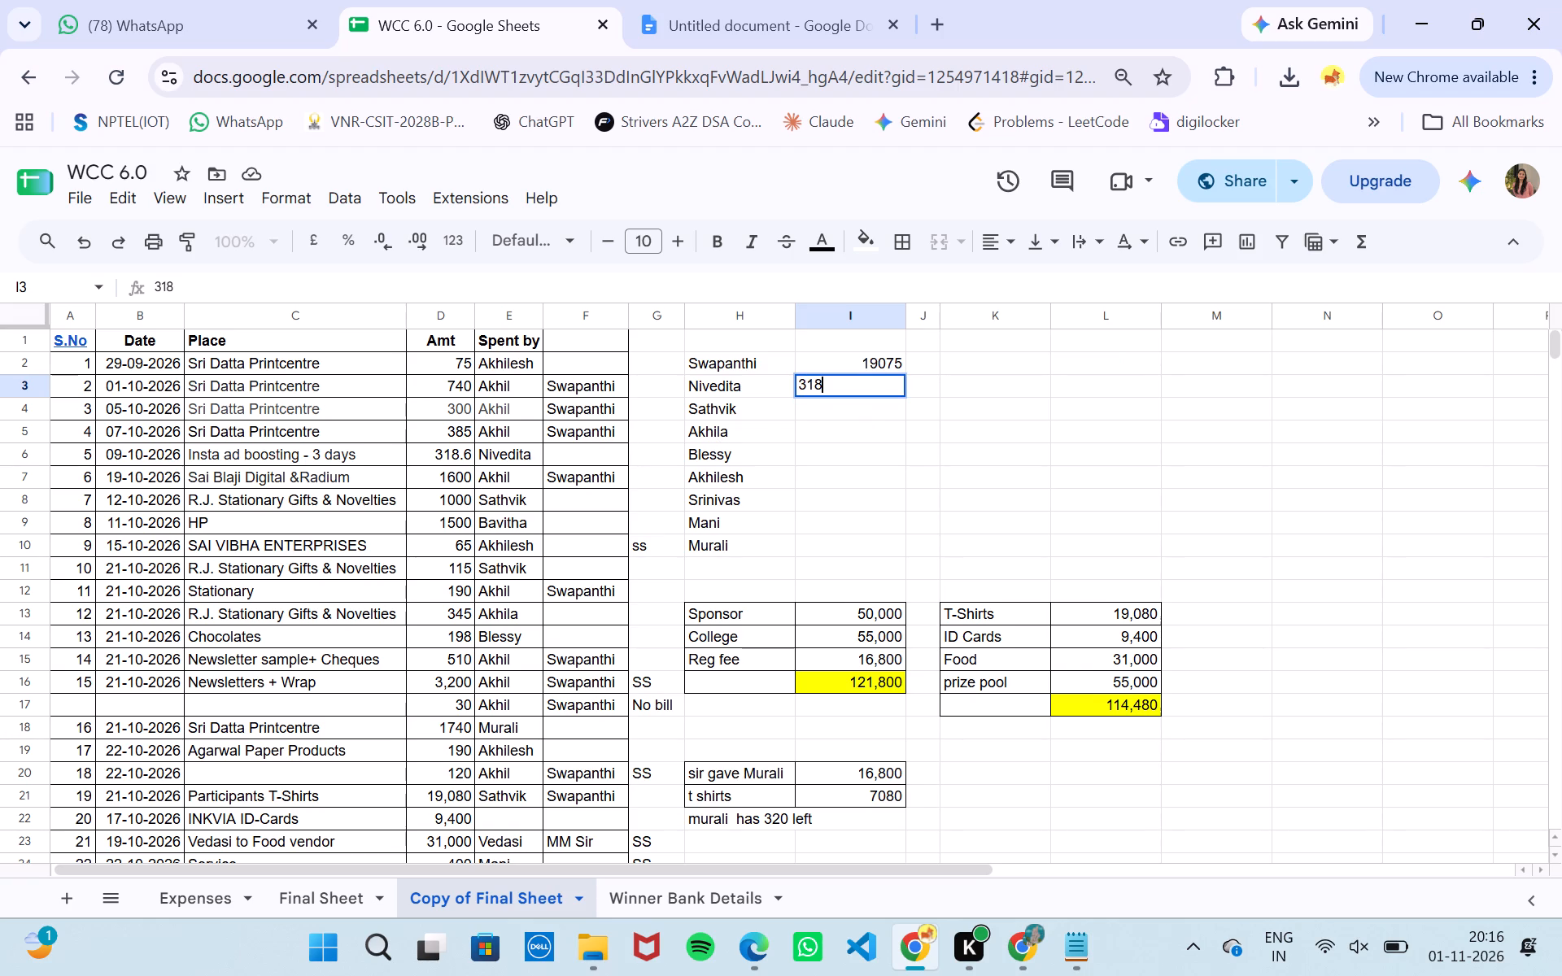
key("period")
key("6")
key("Return")
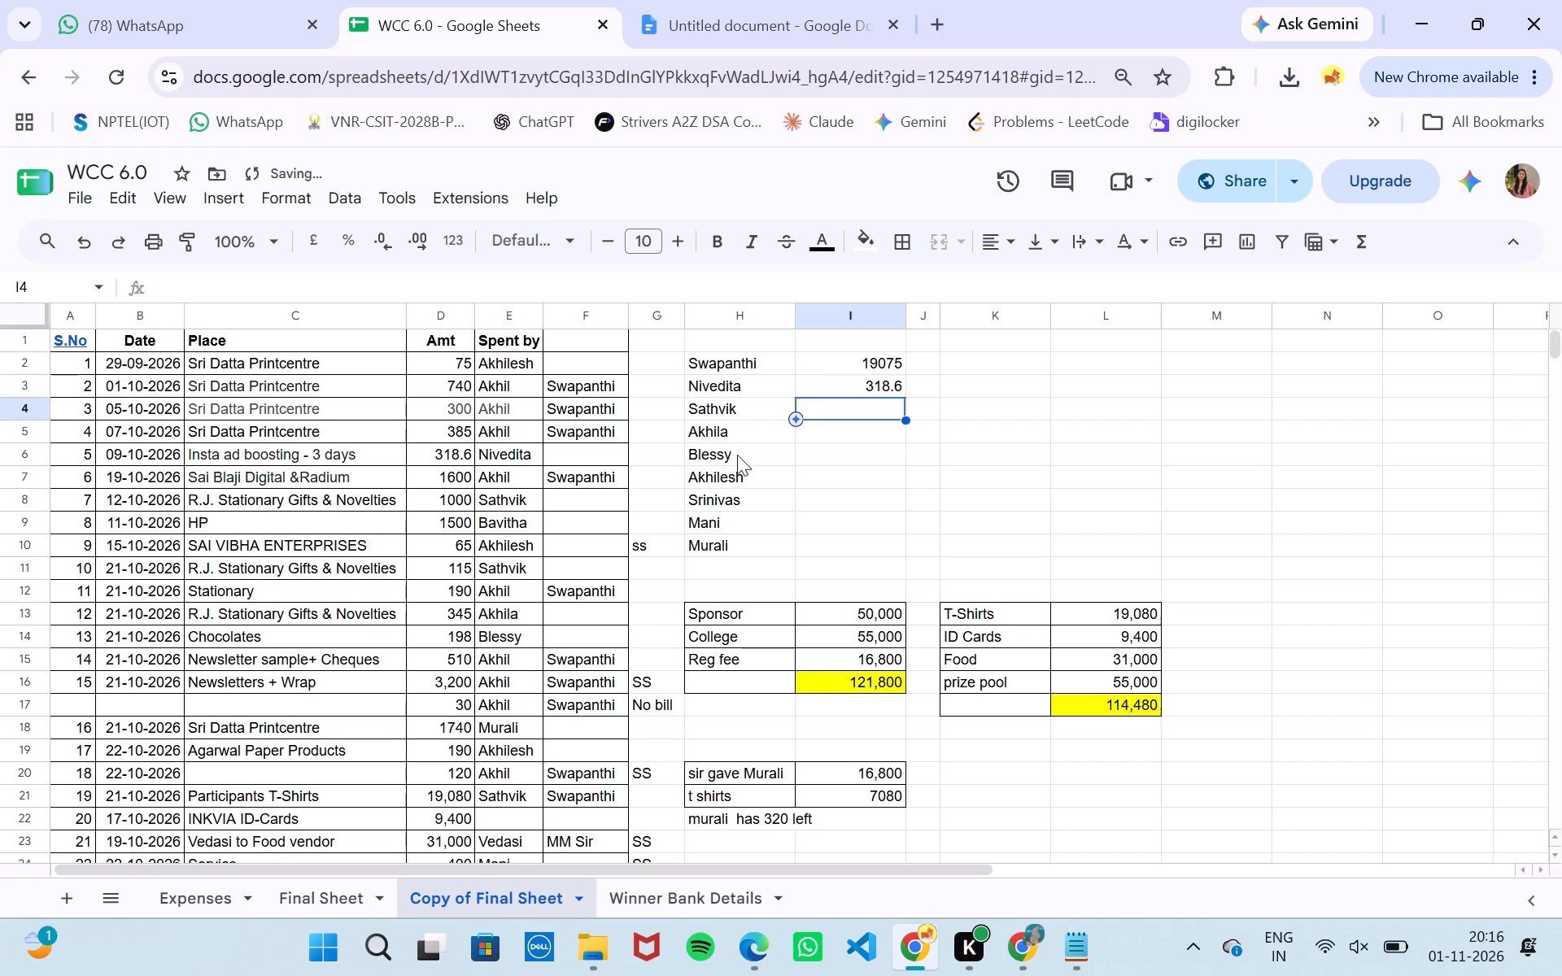
Total Sathvik's spending in I4 with a SUM formula of the Amt cells D8, D11 and D26.
type("=sum")
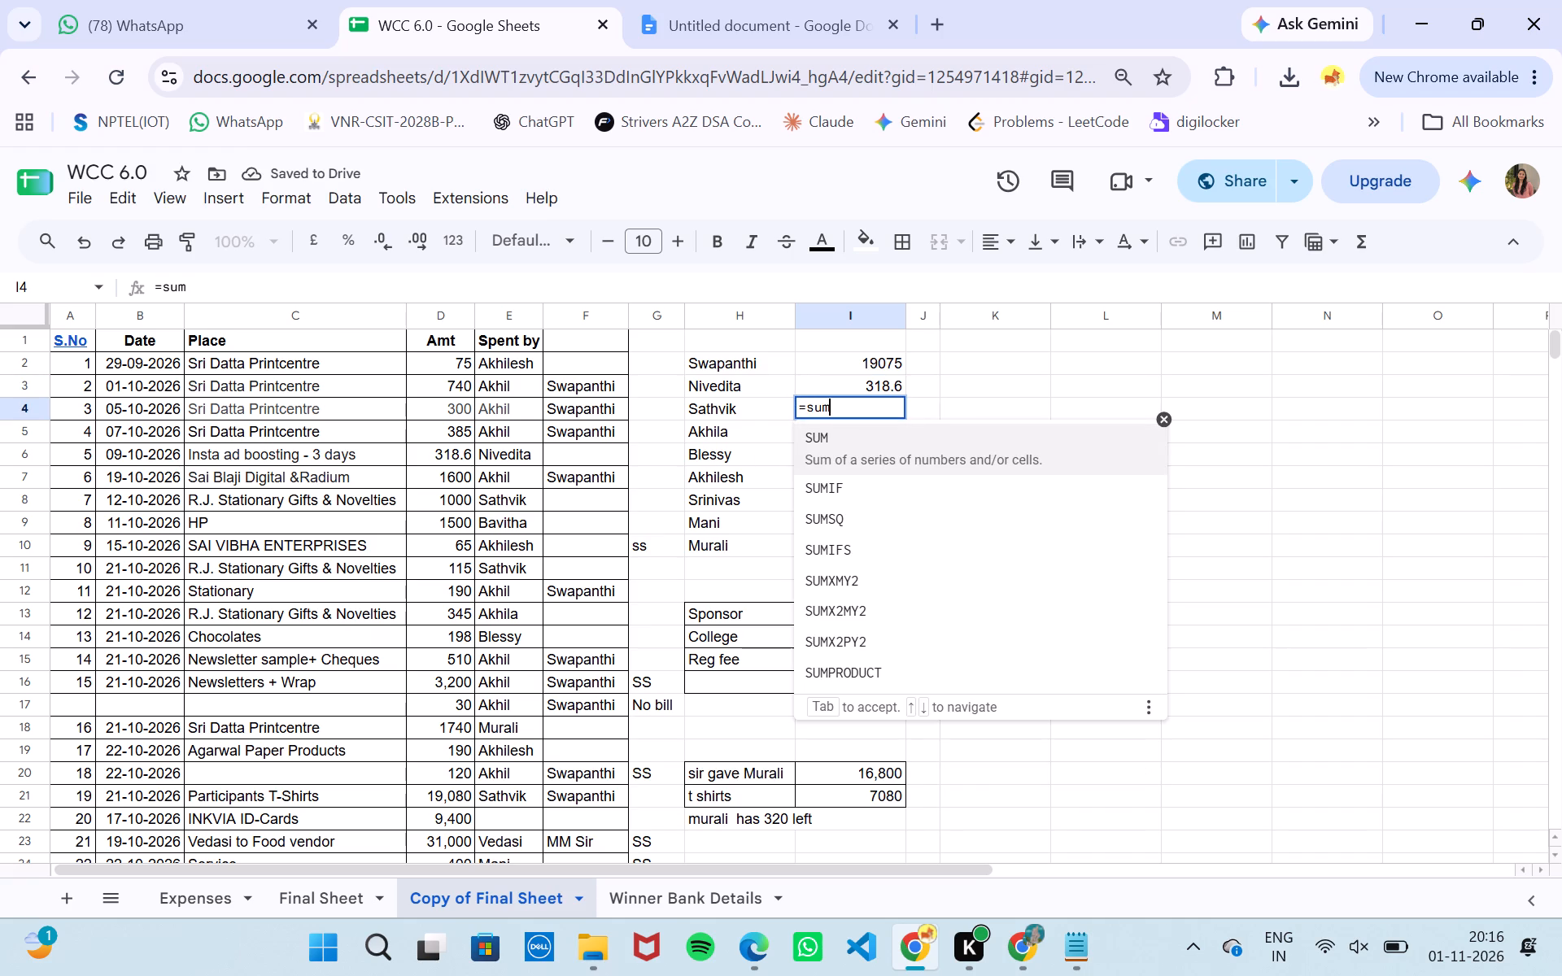
key("shift+parenleft")
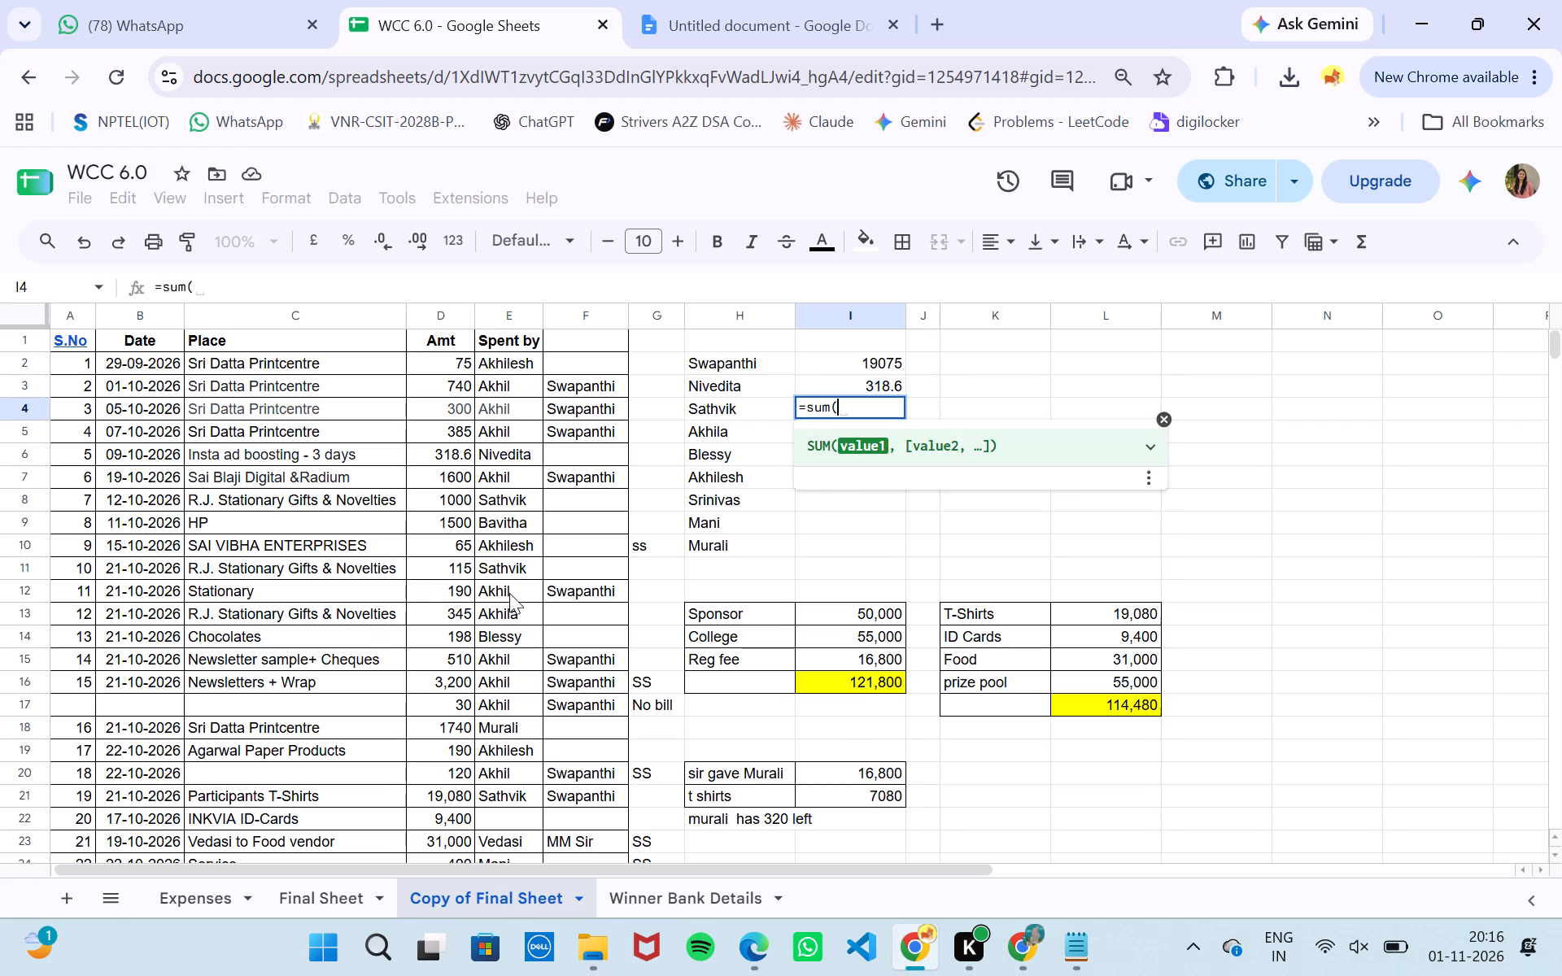
left_click(448, 497)
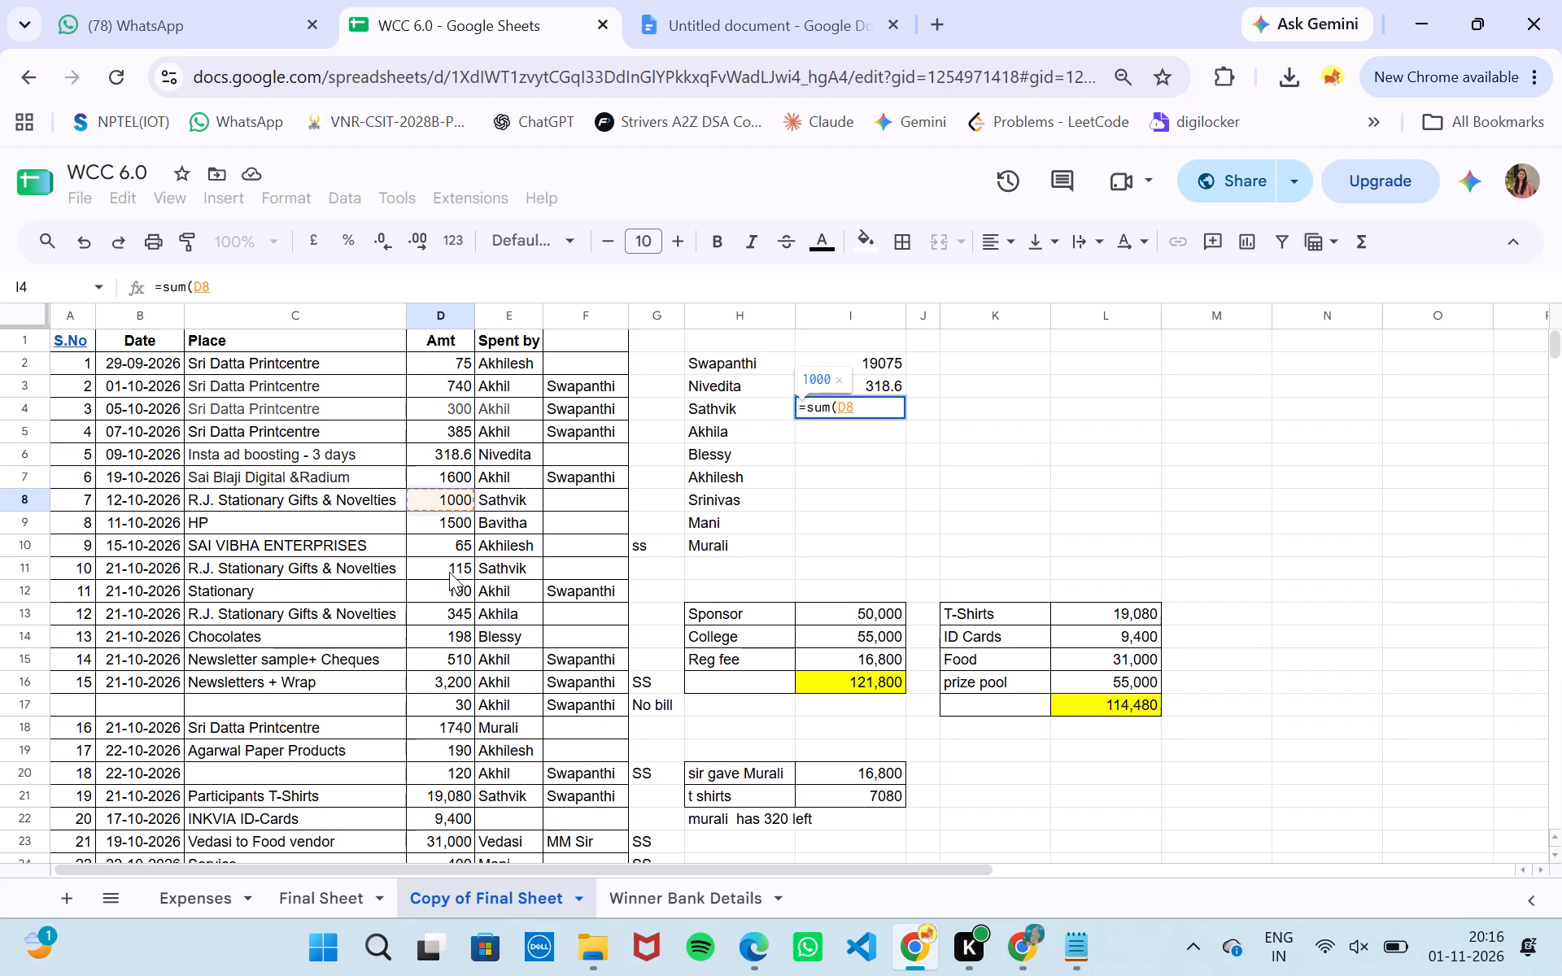
left_click(449, 572)
left_click(441, 479)
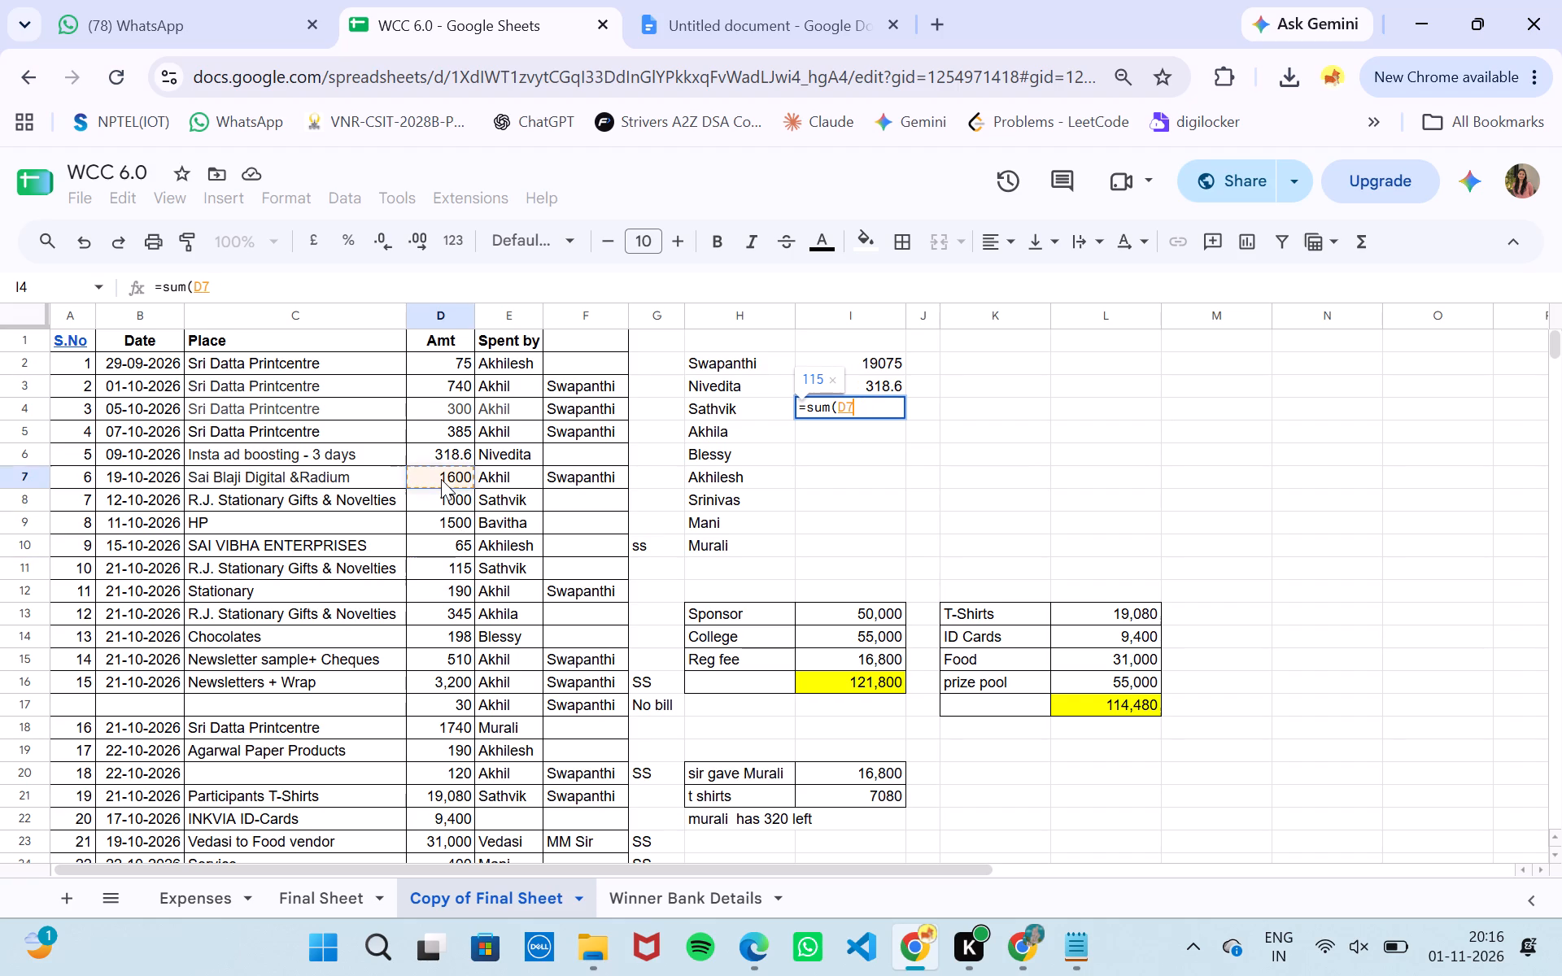
left_click(447, 501)
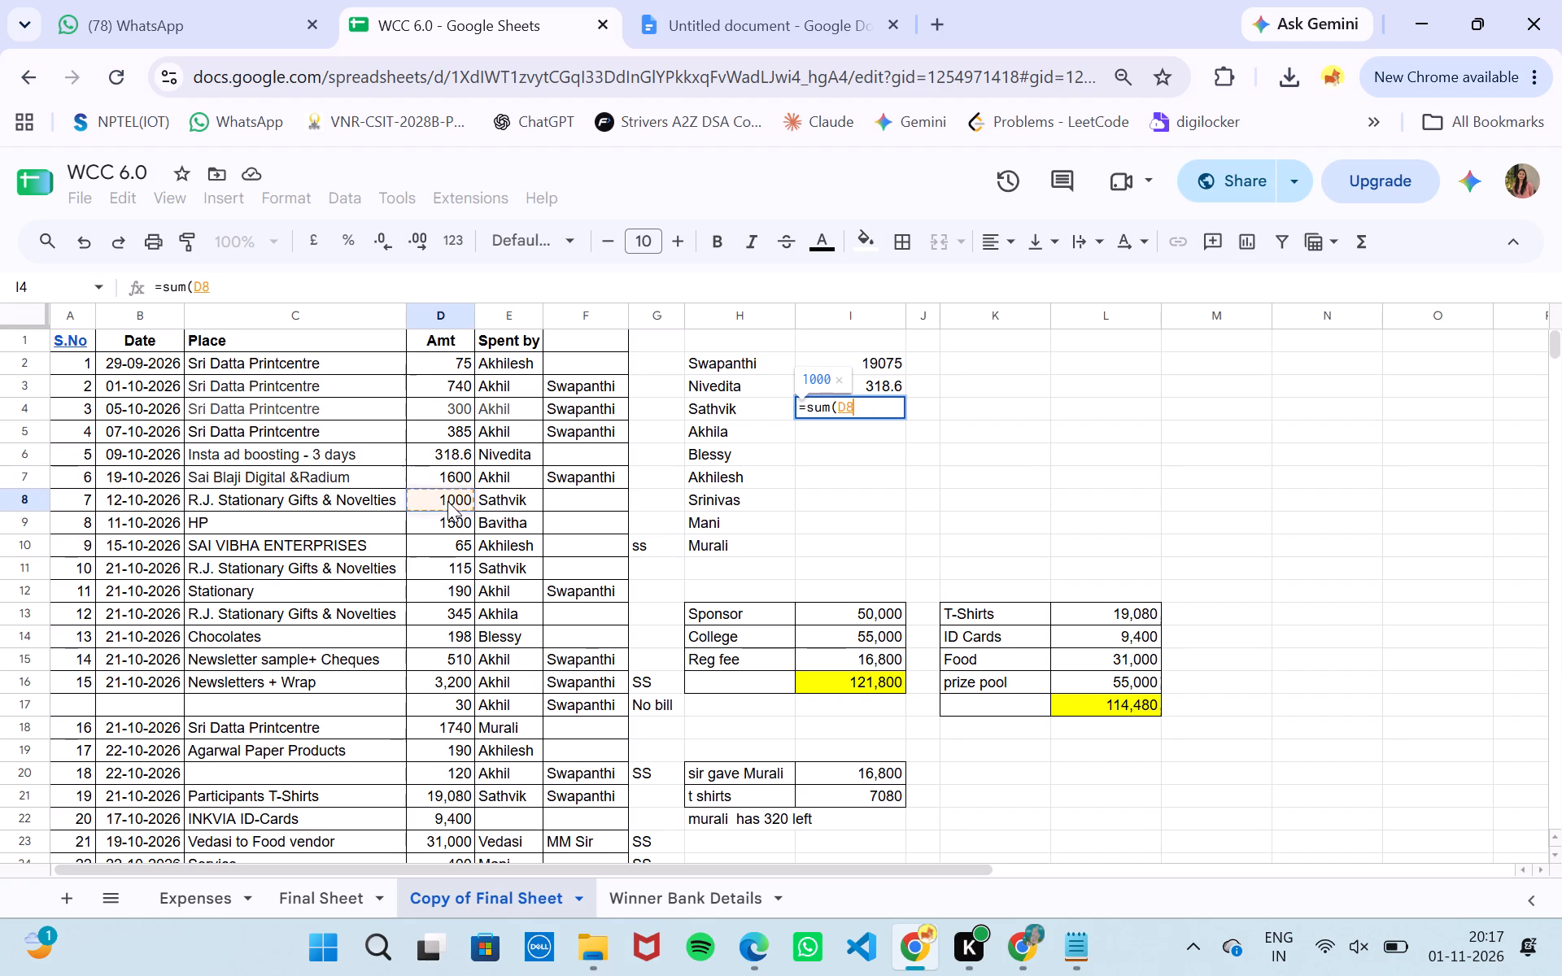
key("comma")
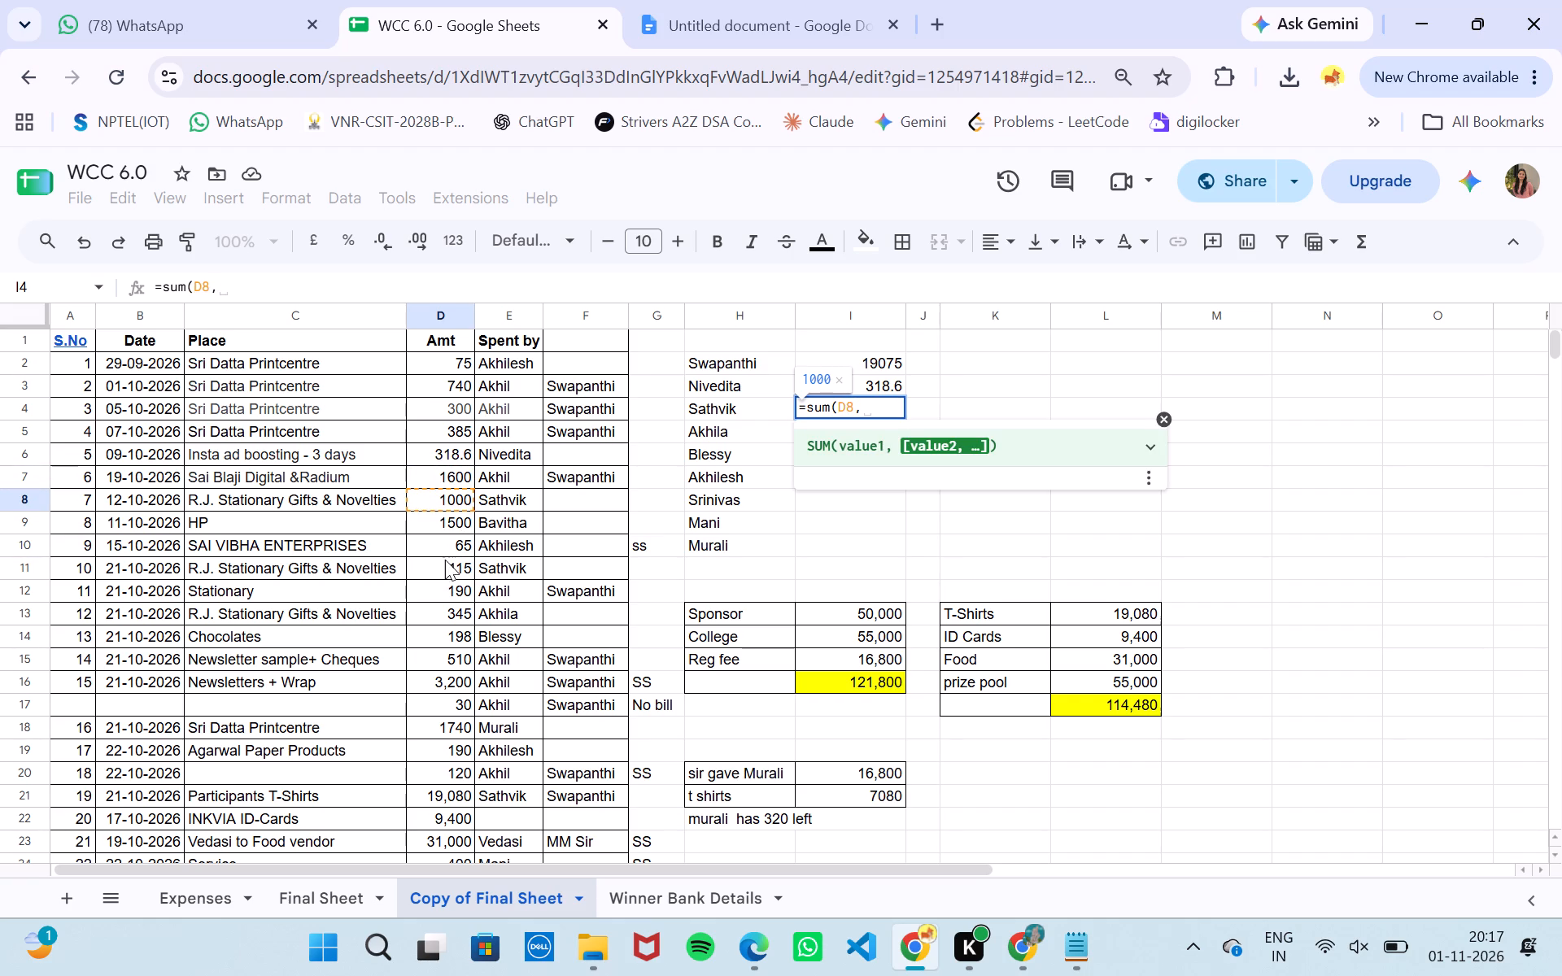
left_click(443, 567)
key("comma")
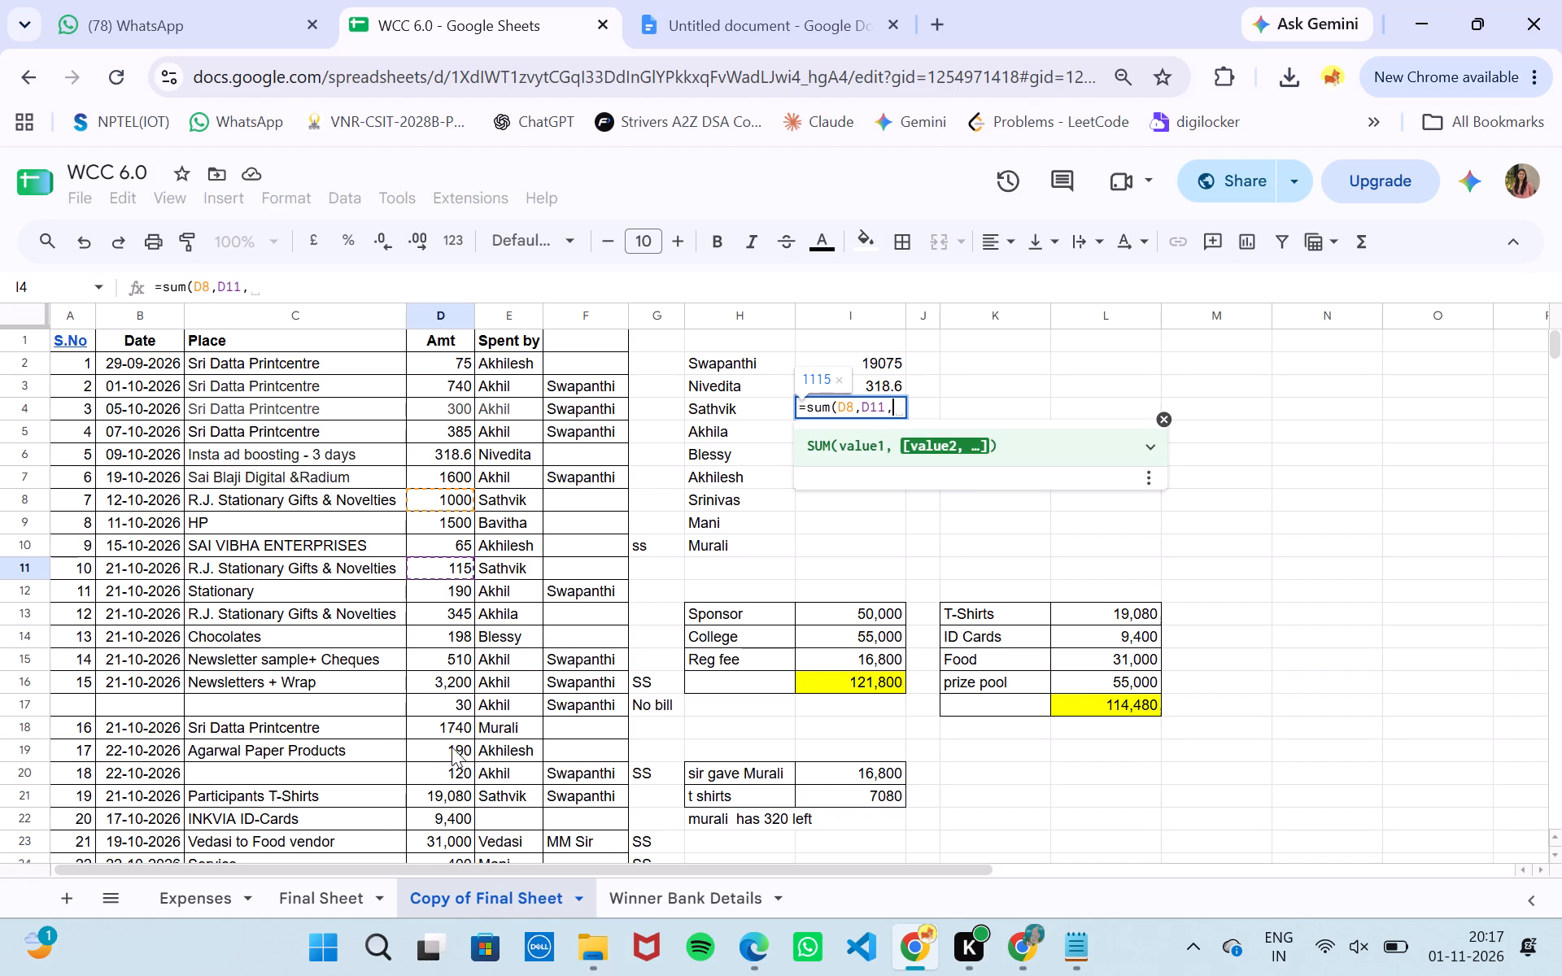
scroll(455, 804, "down", 2)
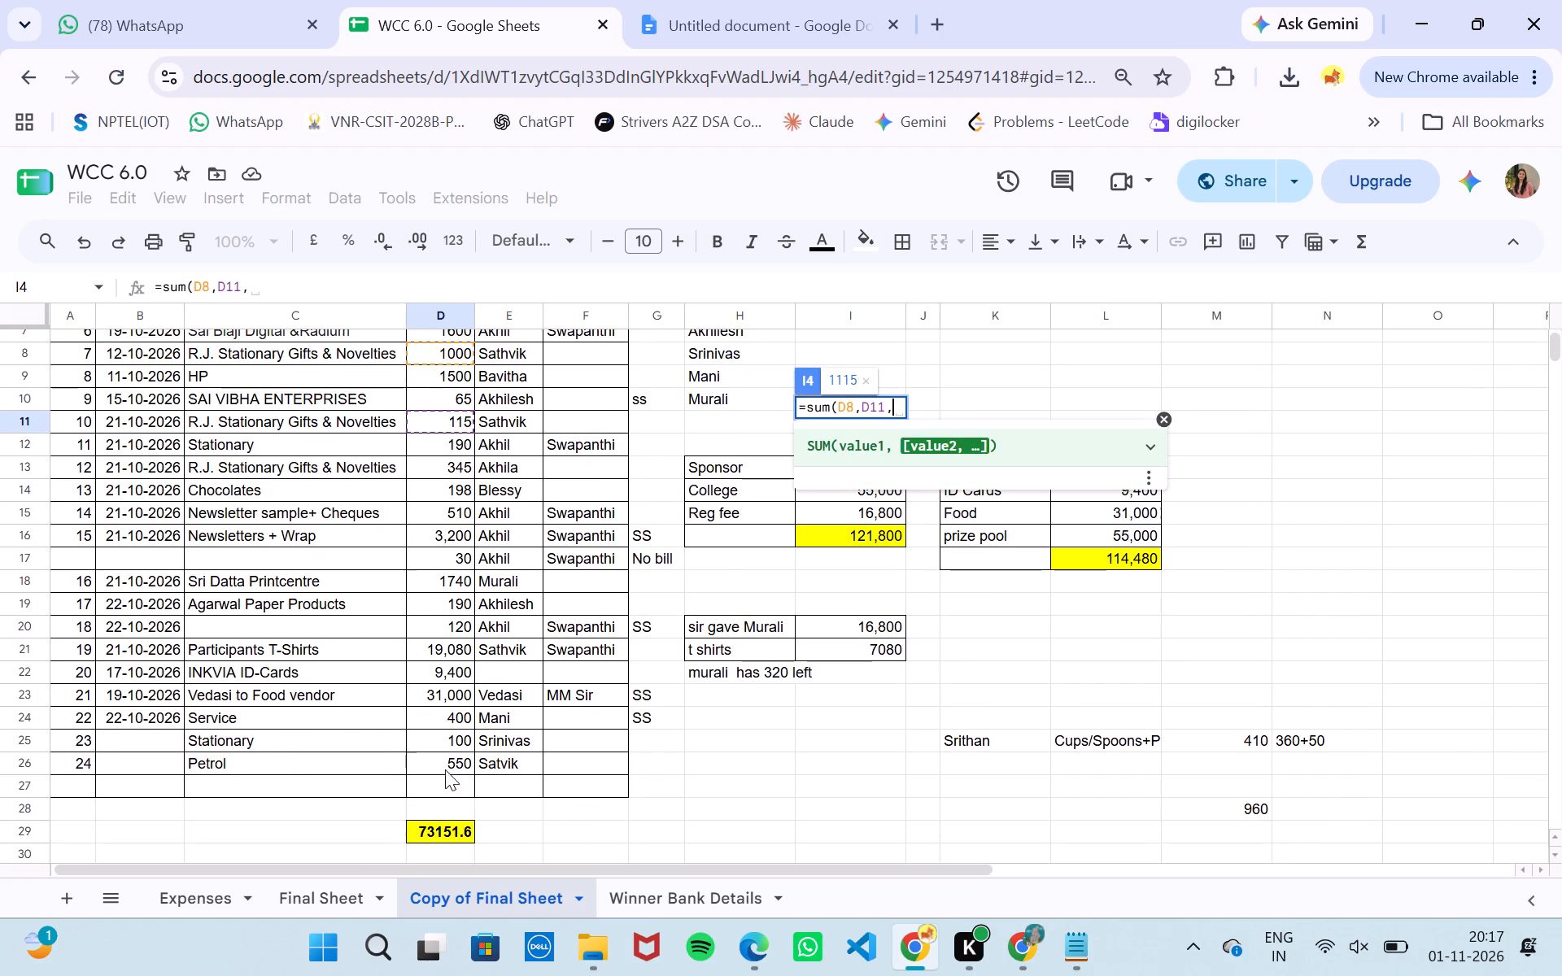
left_click(442, 761)
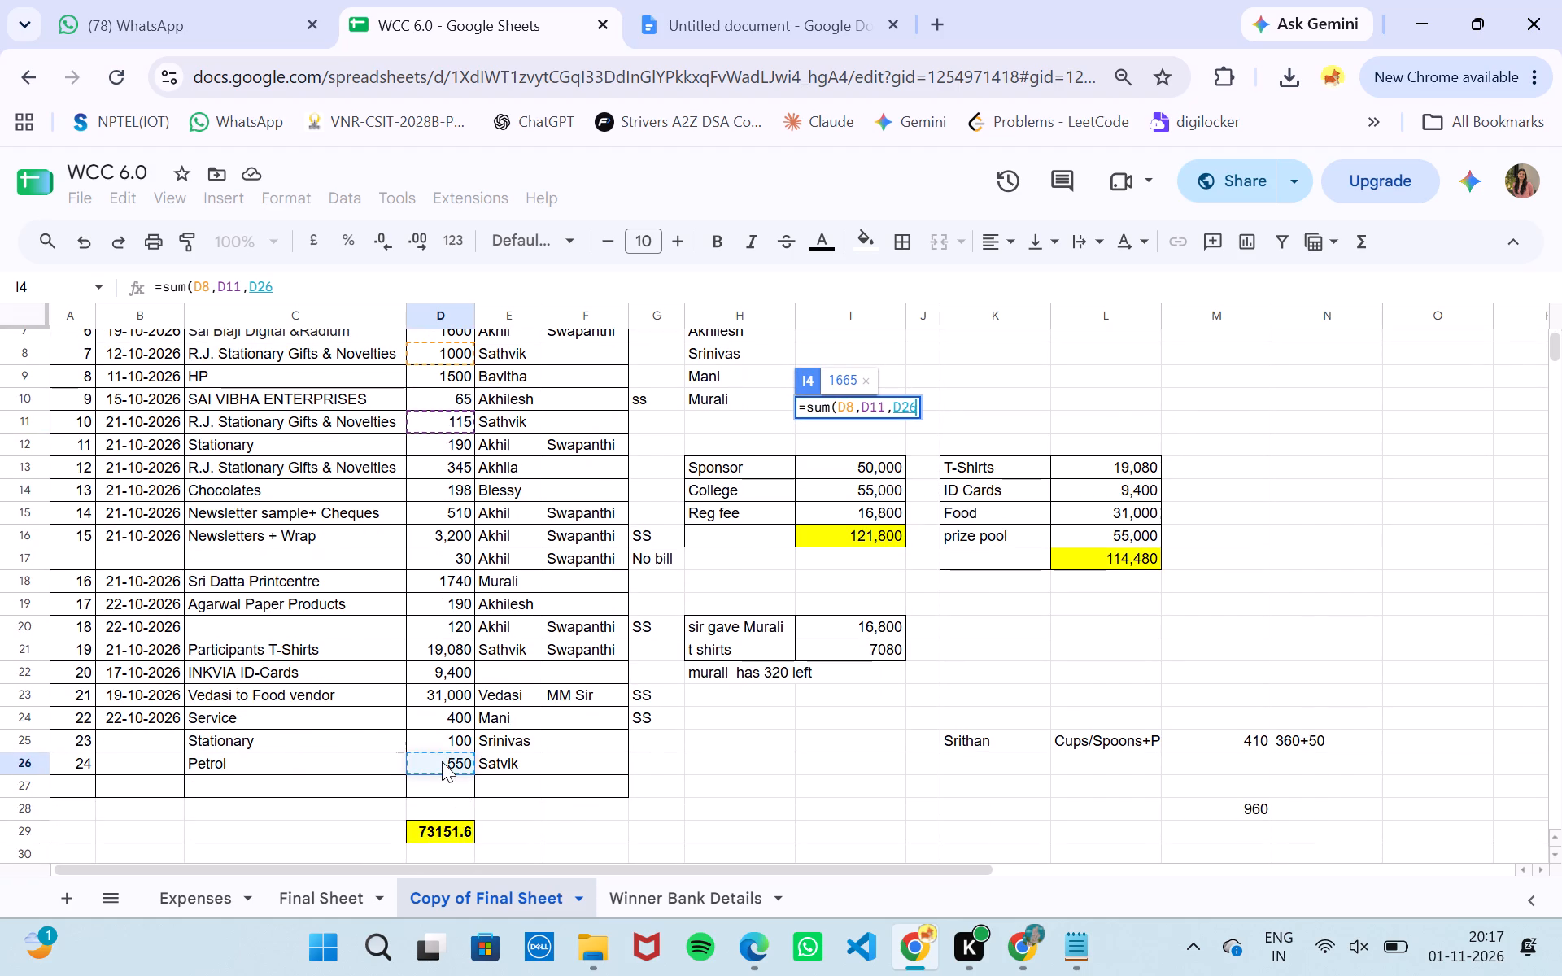
key("shift+parenright")
key("Return")
Enter 345 as Akhila's amount in I5, matching the Amt value in D13.
scroll(521, 724, "up", 1)
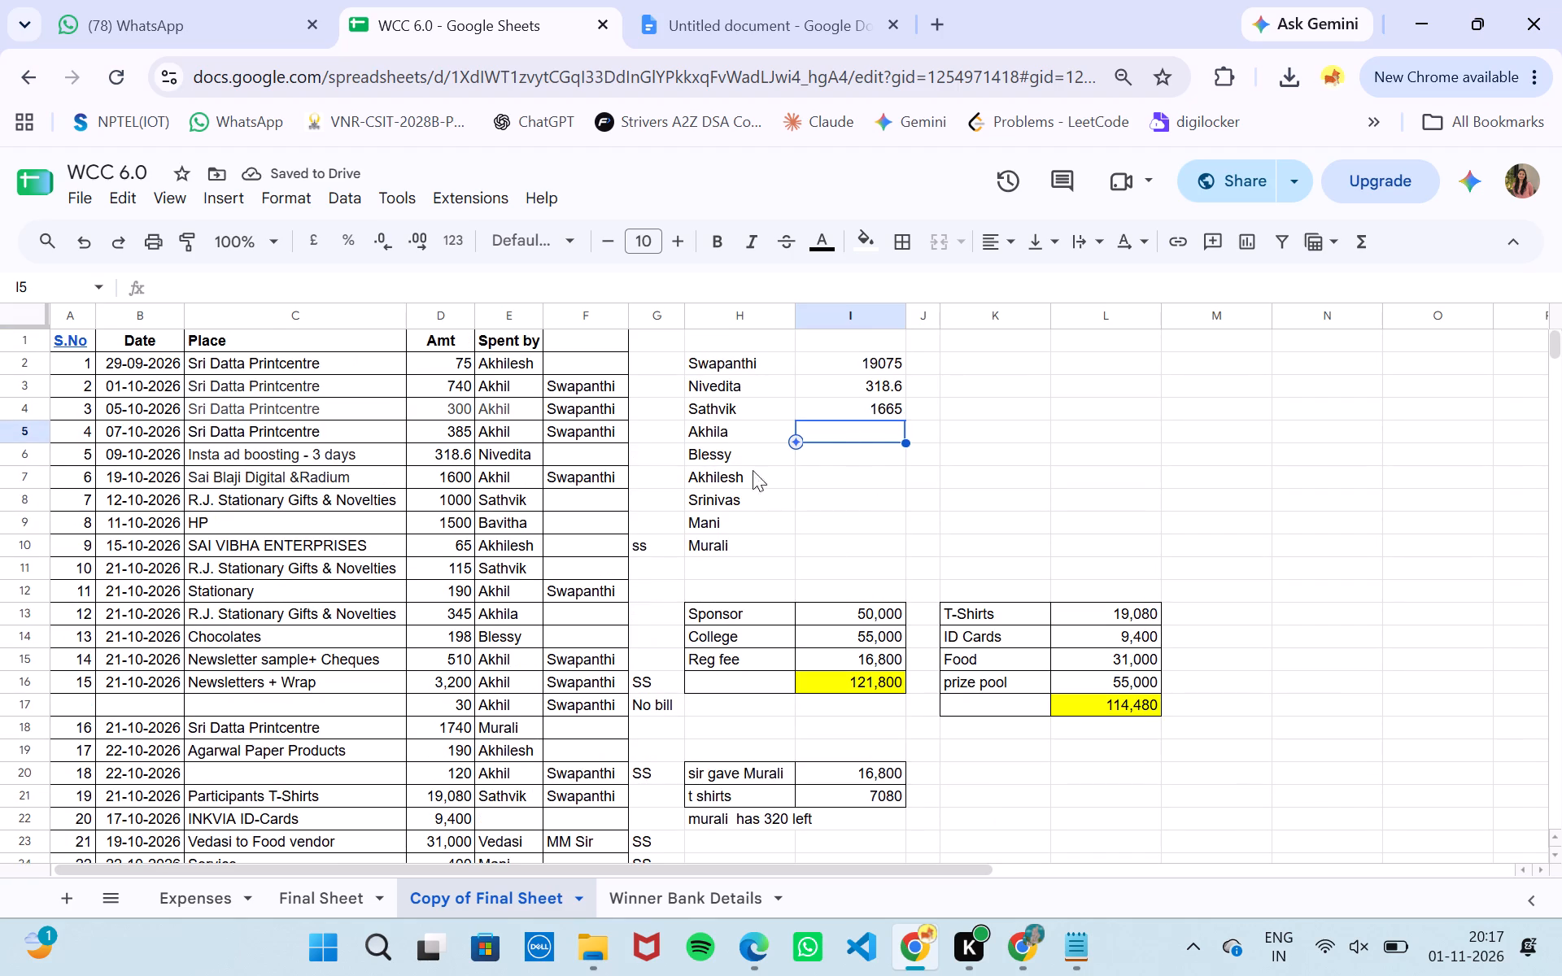
double_click(450, 612)
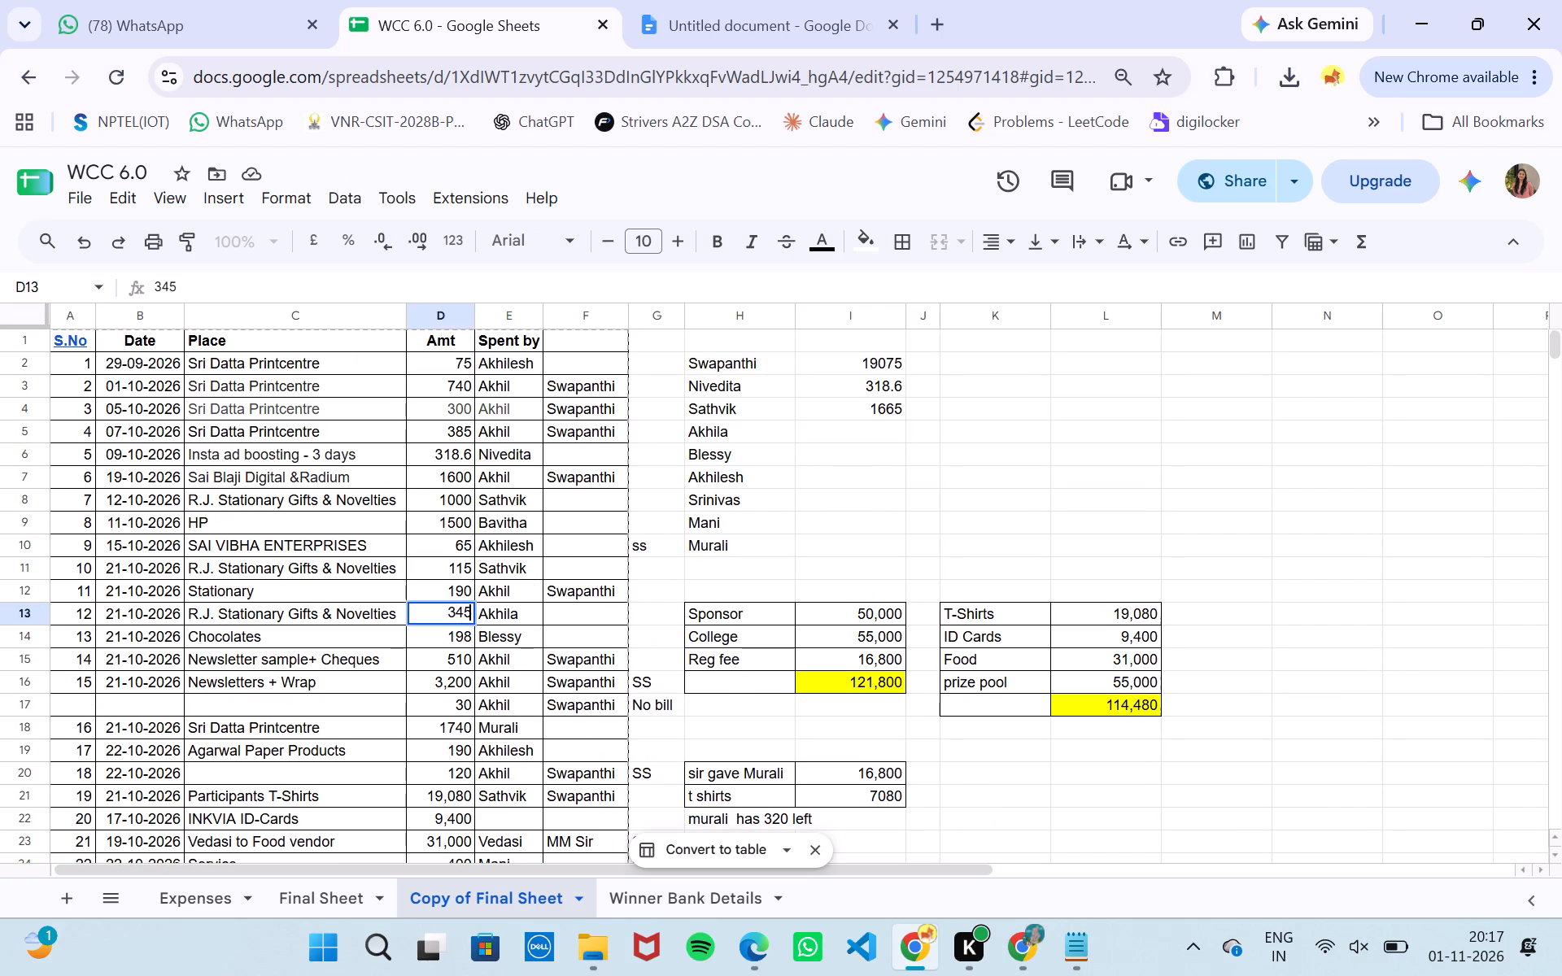
key("ctrl+c")
double_click(867, 429)
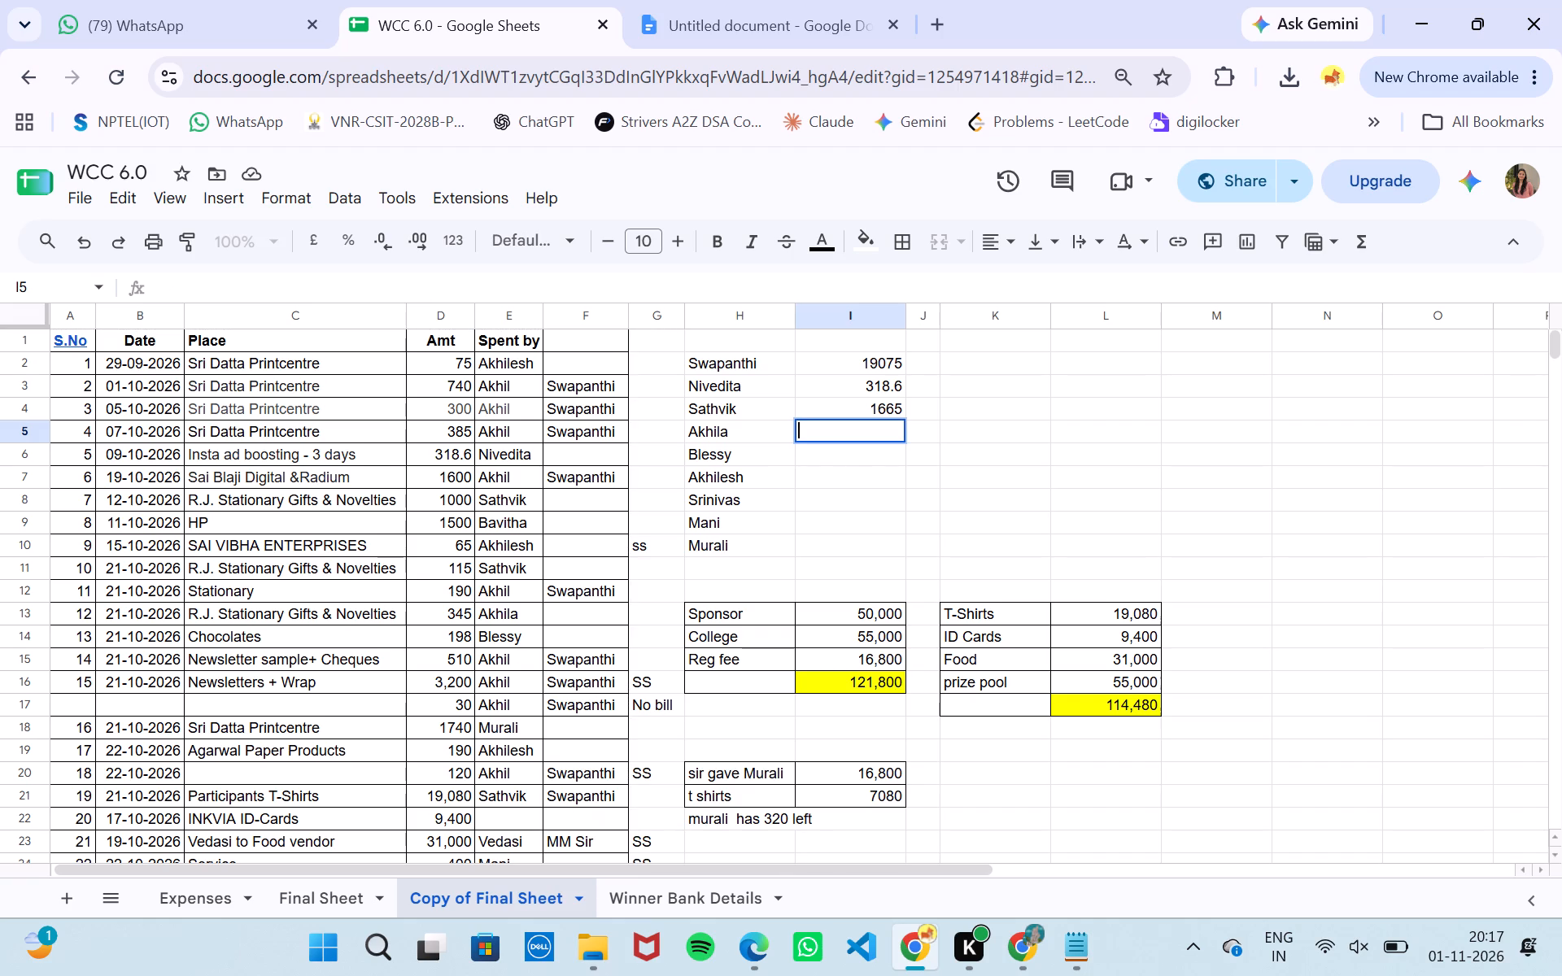
type("345")
key("Return")
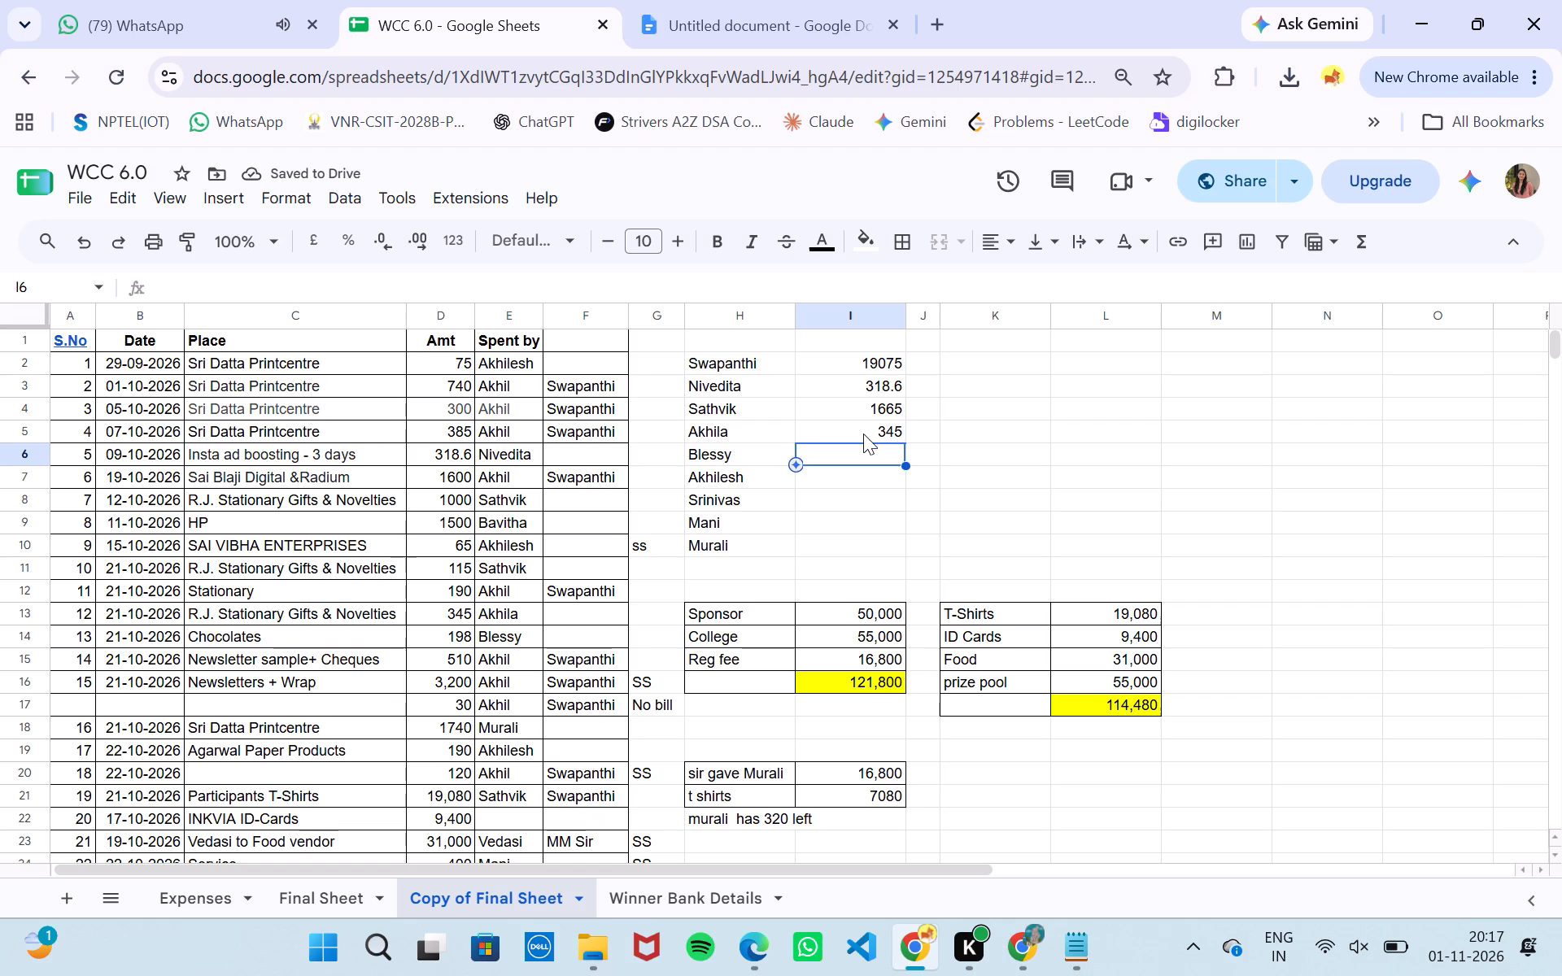
Enter 198 as Blessy's amount in I6.
type("198")
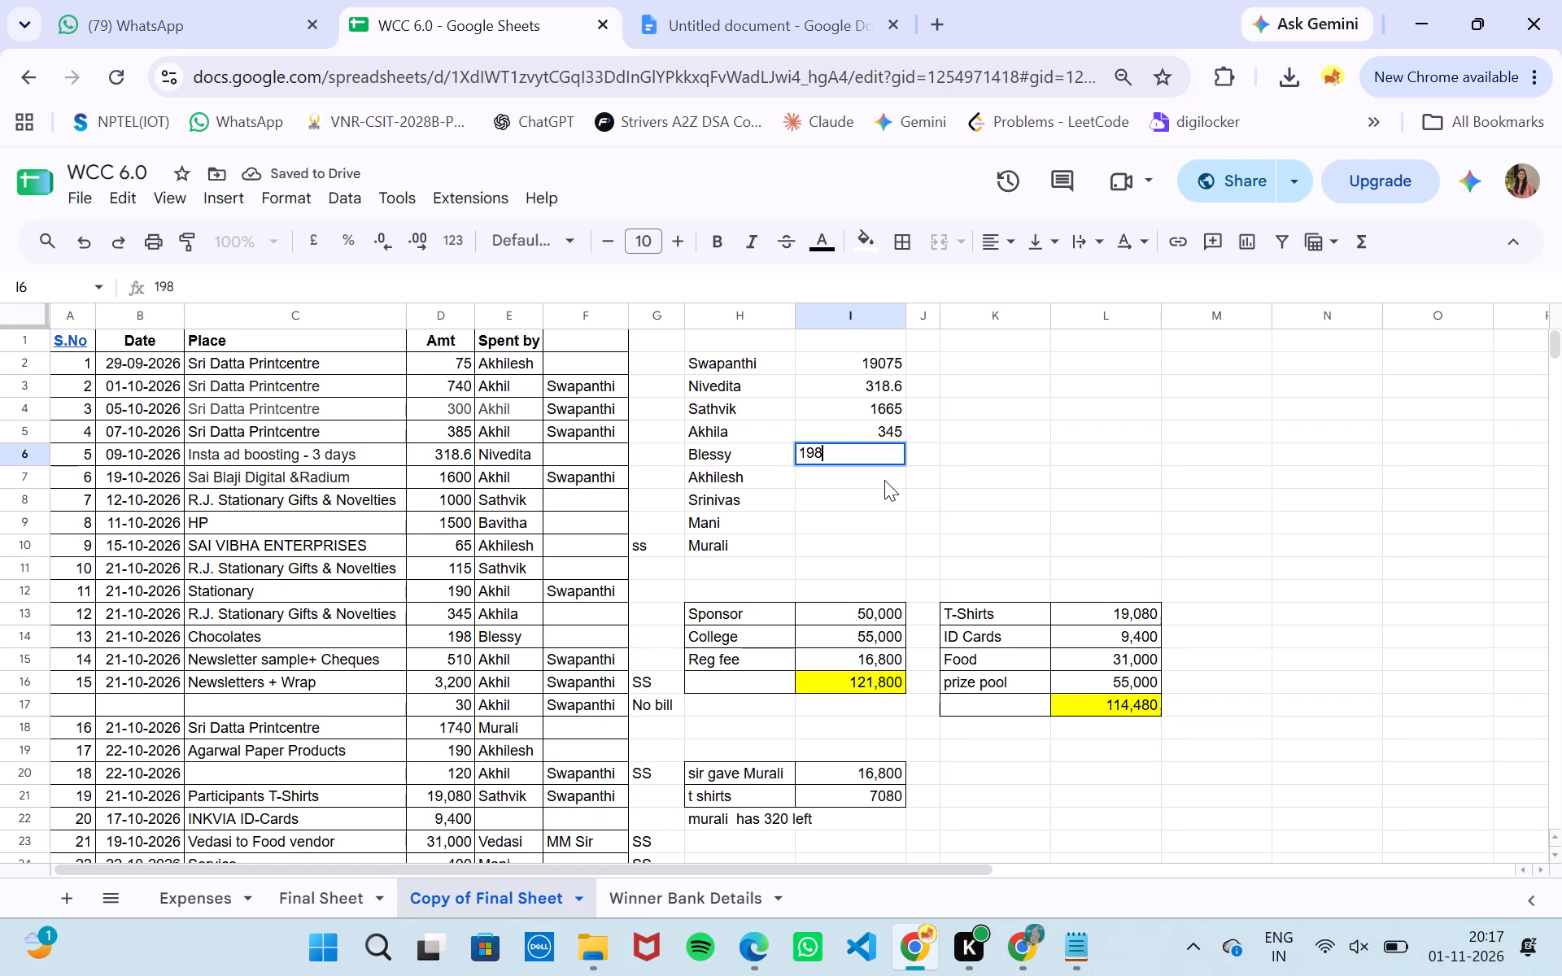
key("Return")
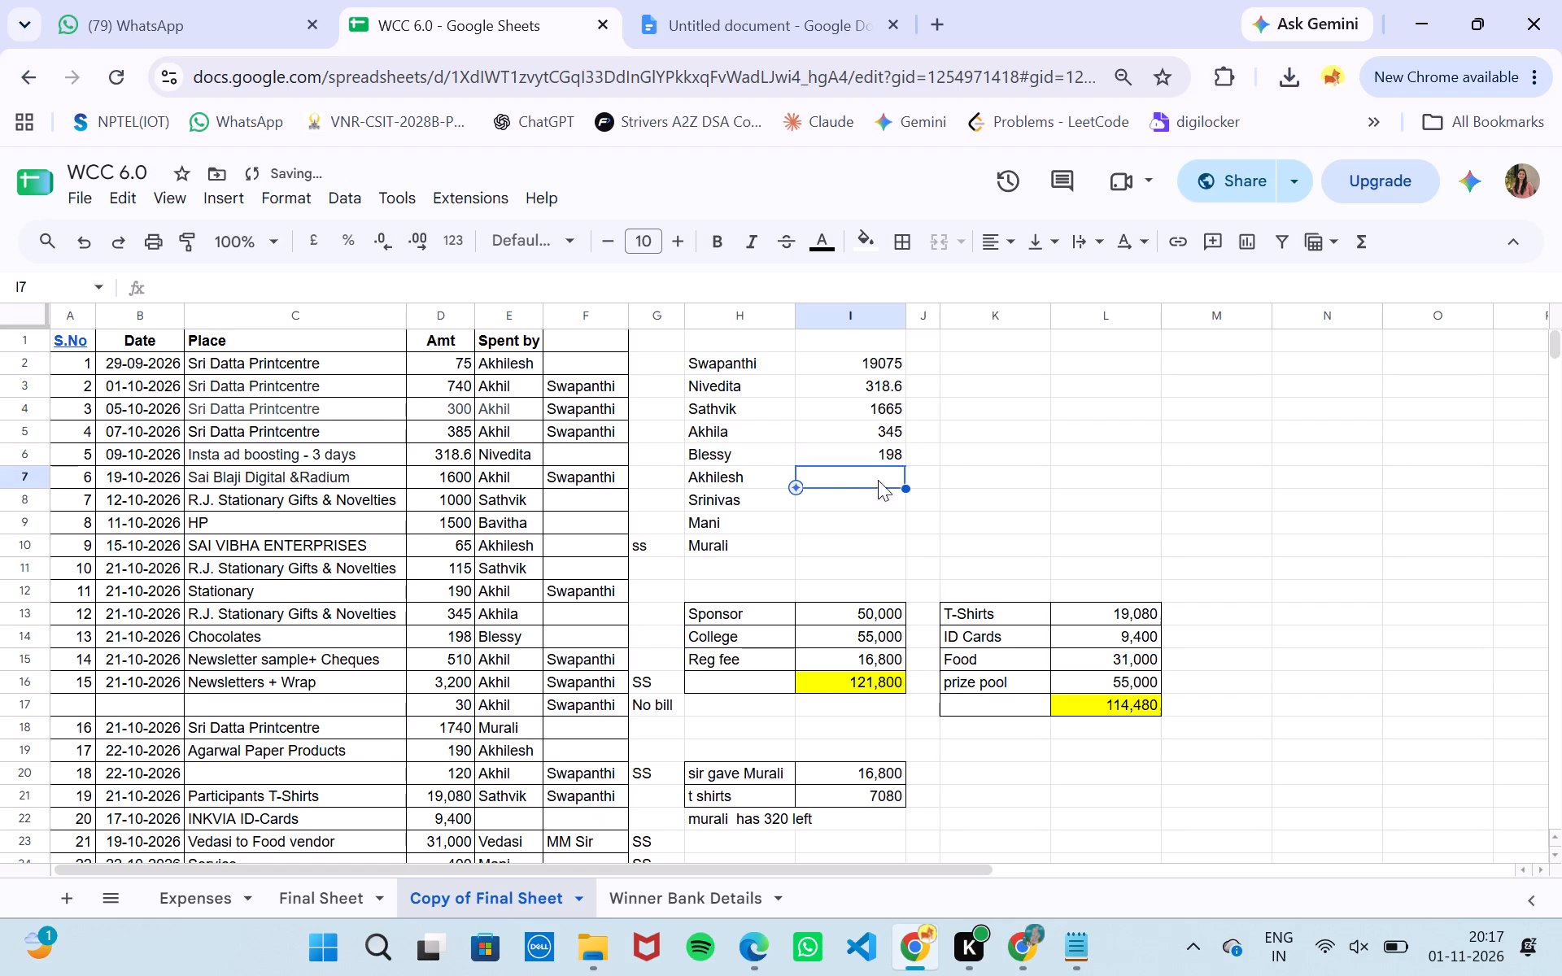
Fill Akhilesh's amount in I7 with a SUM formula of D19, the Agarwal Paper Products amount.
scroll(747, 508, "up", 1)
scroll(747, 508, "down", 3)
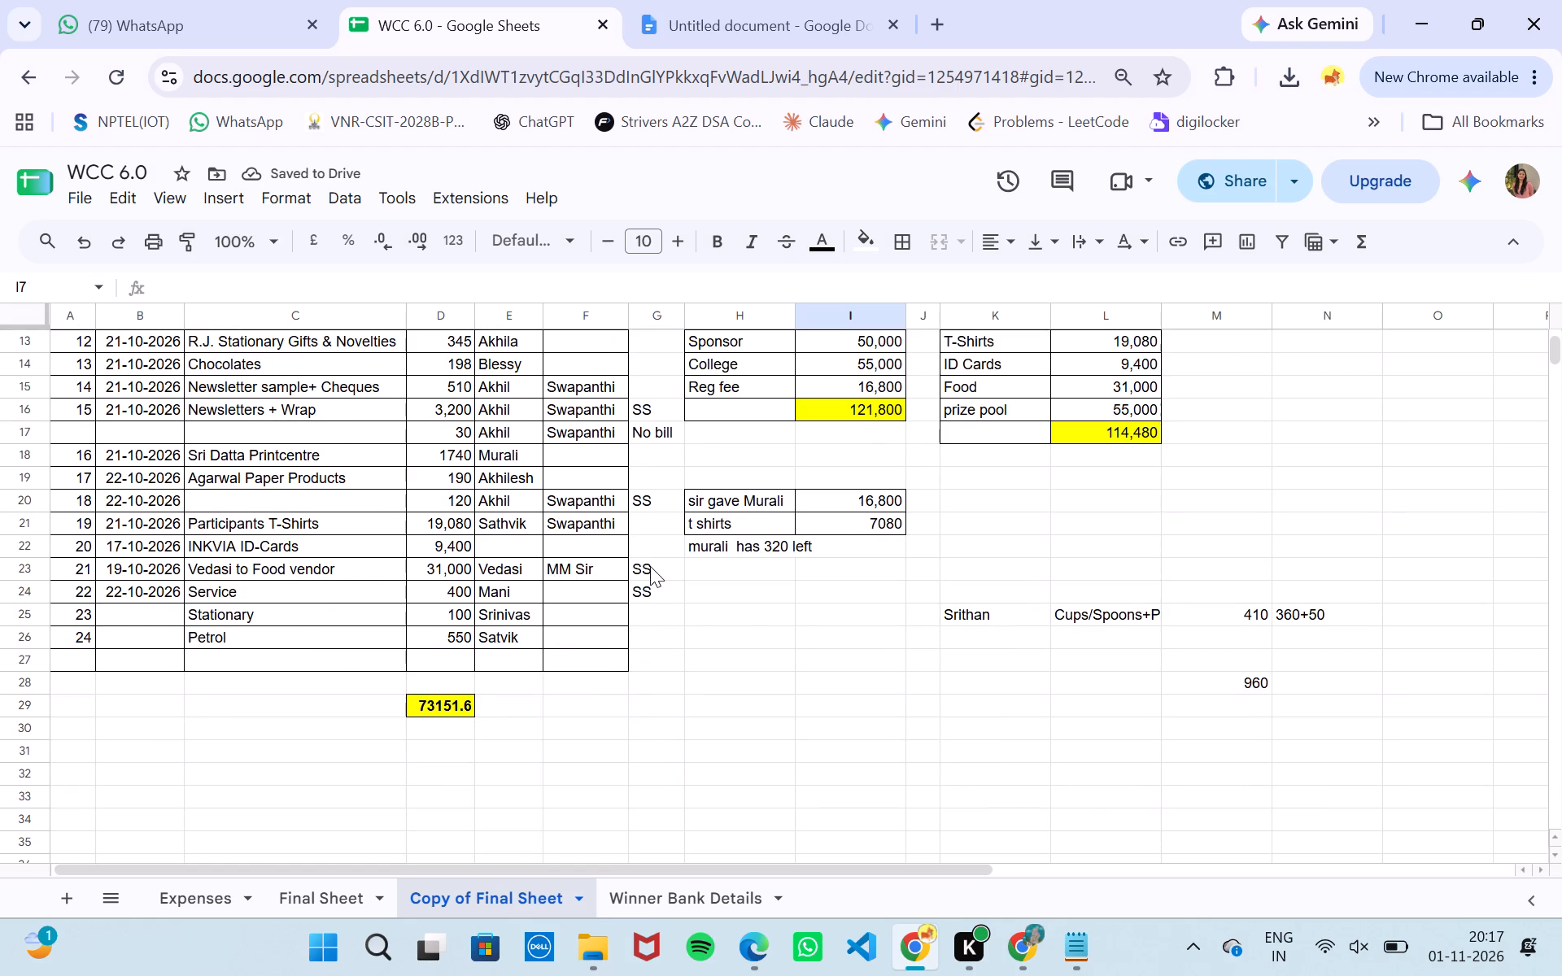
scroll(650, 566, "up", 4)
type("=sum(")
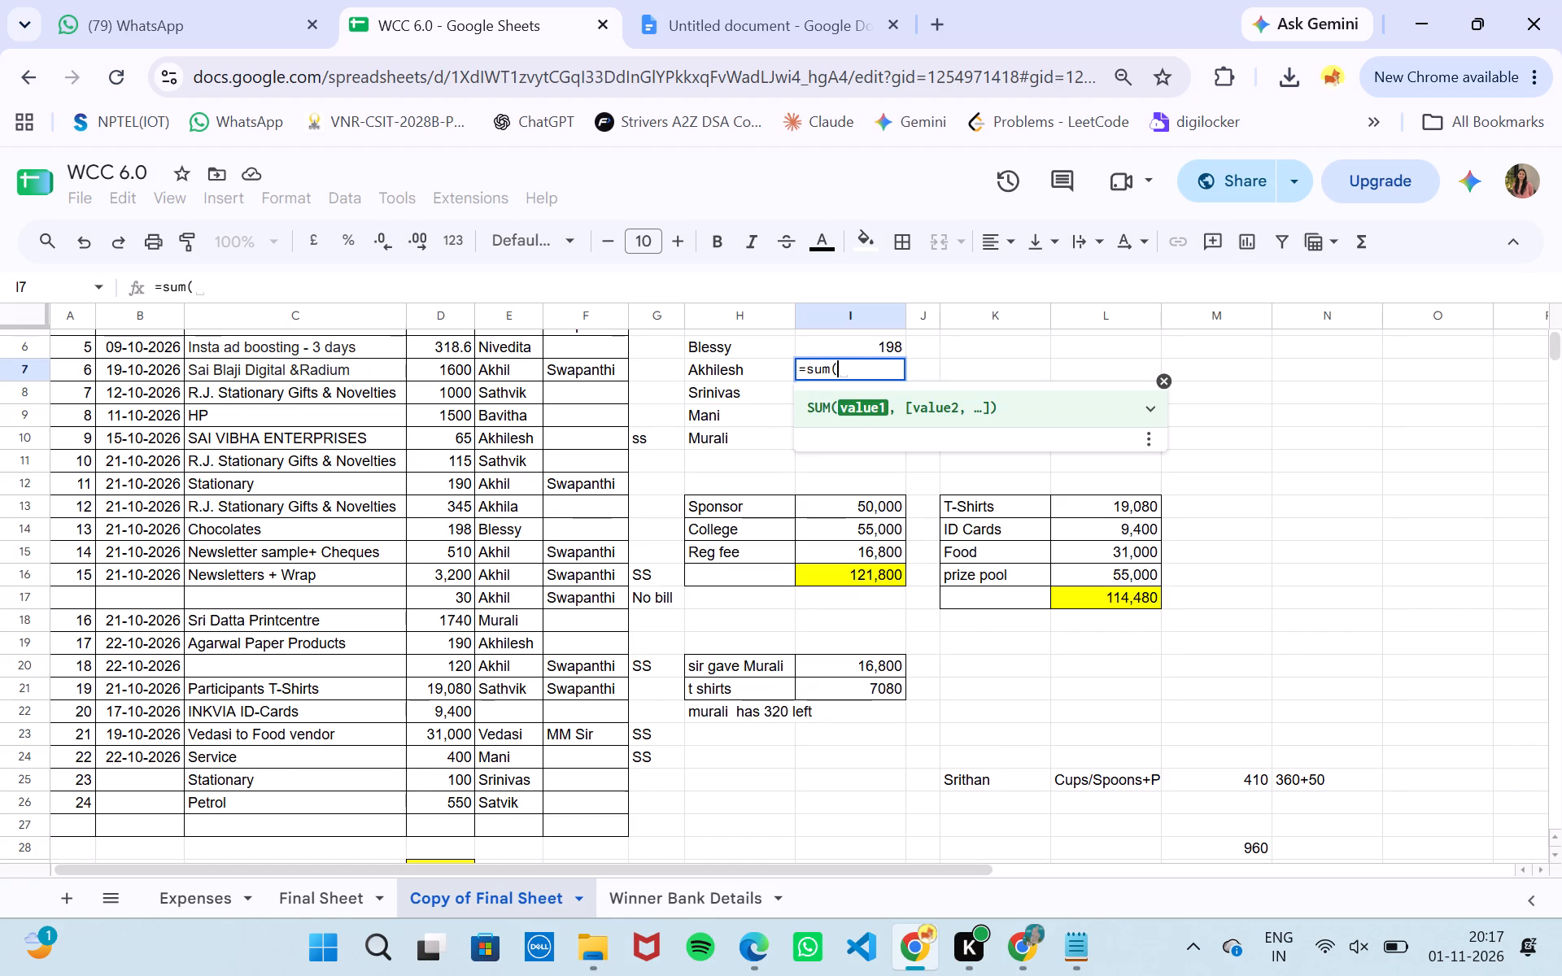
scroll(771, 449, "up", 2)
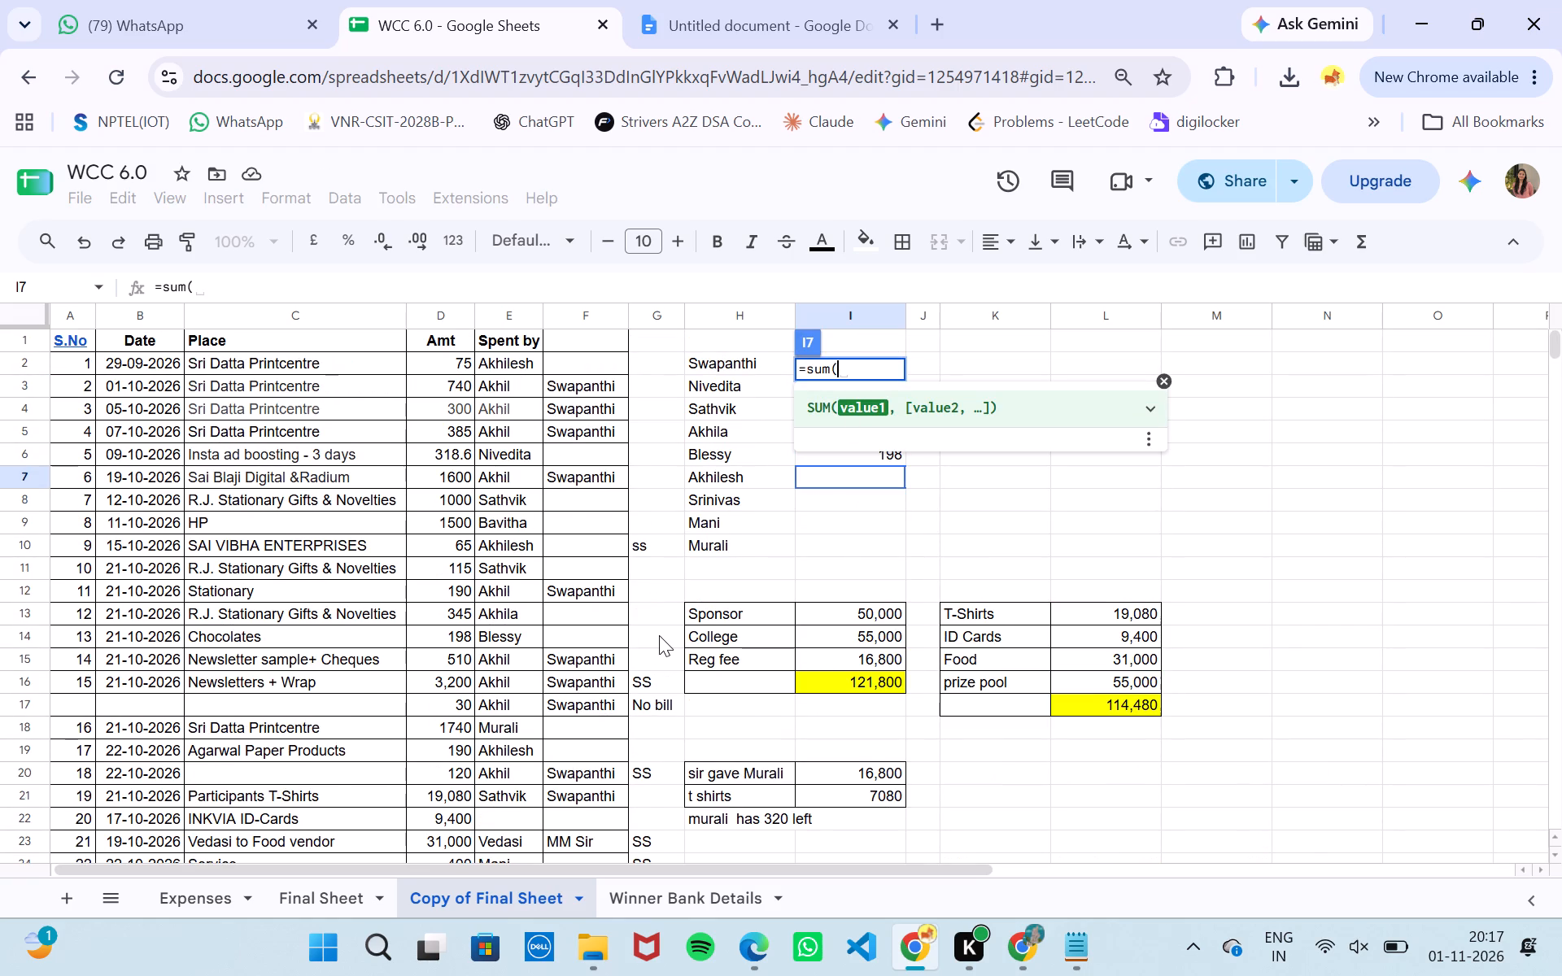
scroll(659, 635, "down", 1)
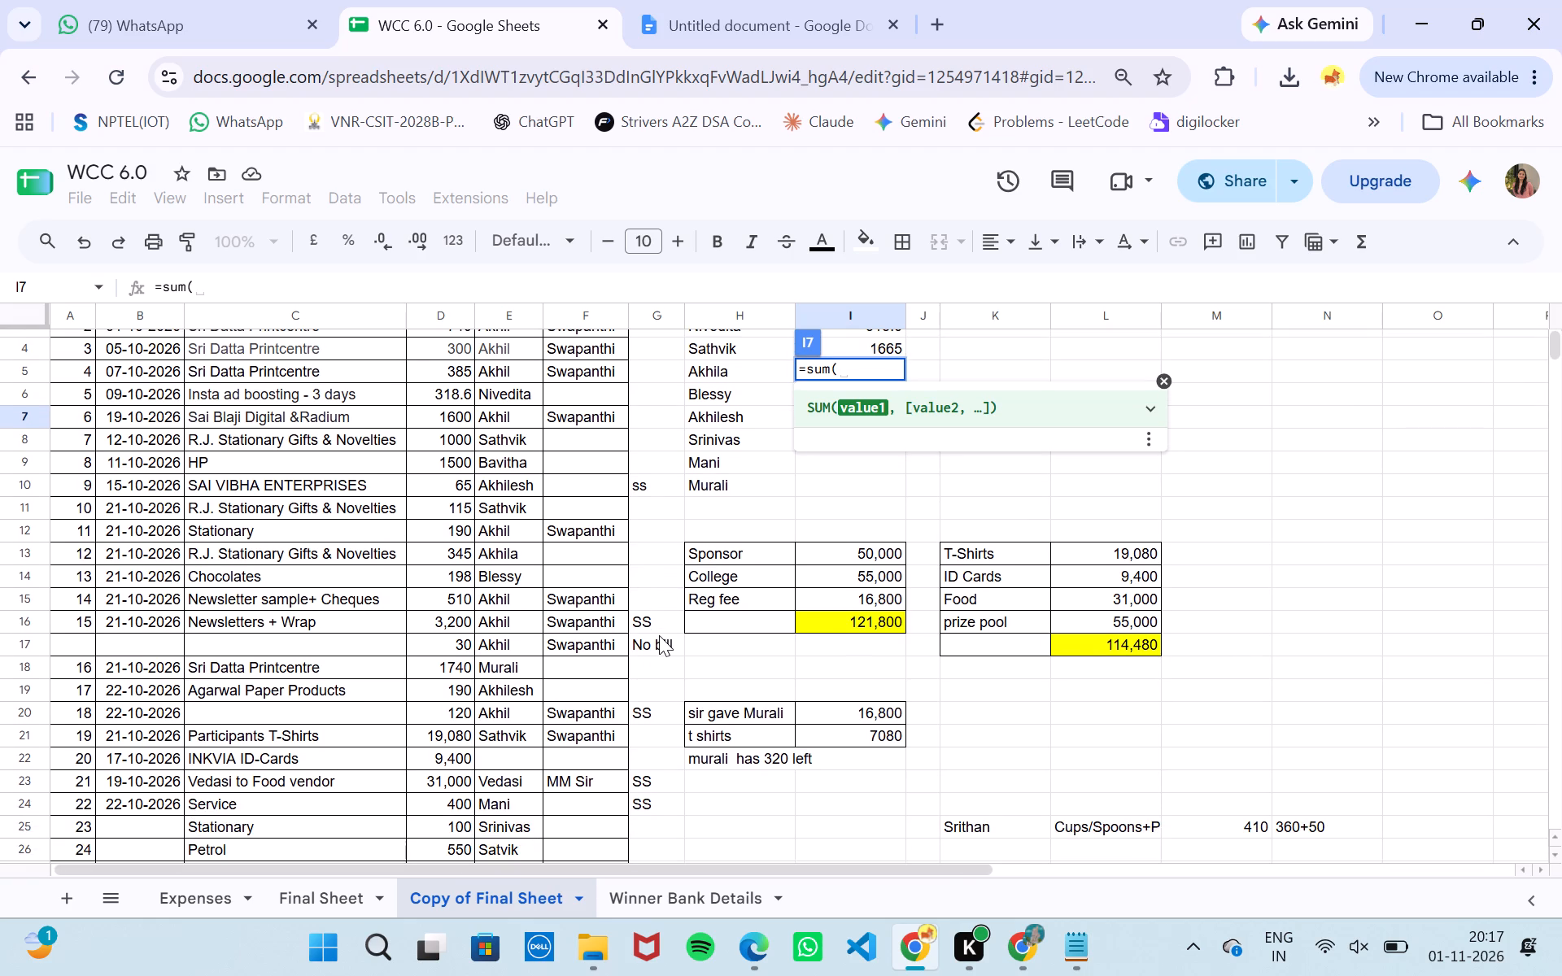
scroll(659, 635, "down", 1)
scroll(602, 499, "up", 2)
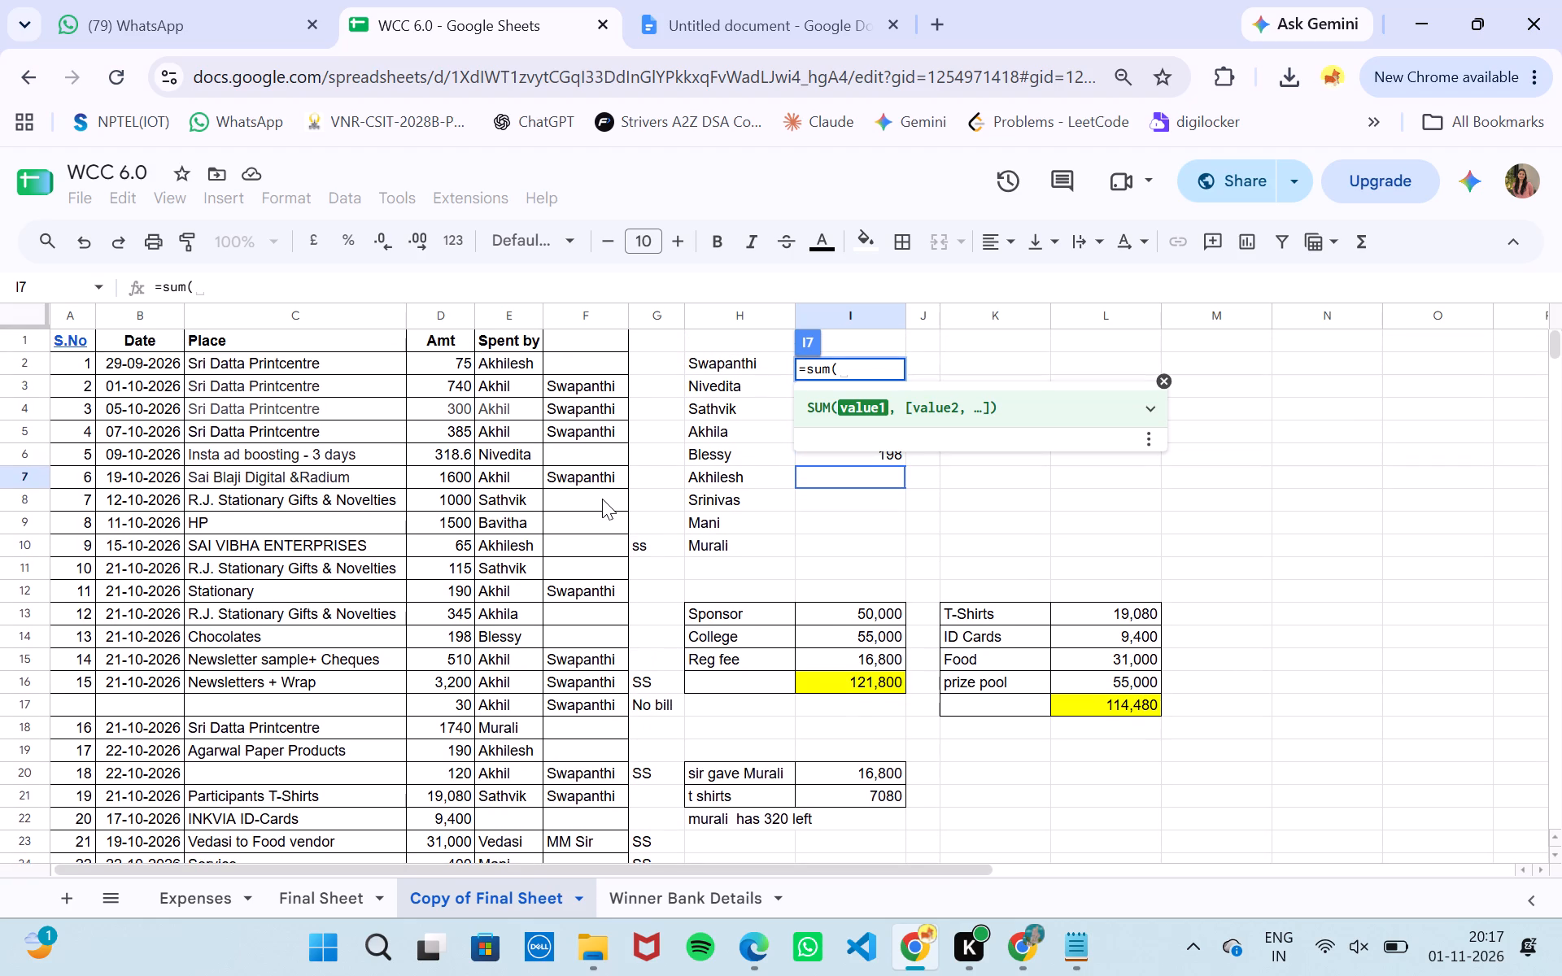
scroll(602, 499, "up", 1)
left_click(455, 747)
key("comma")
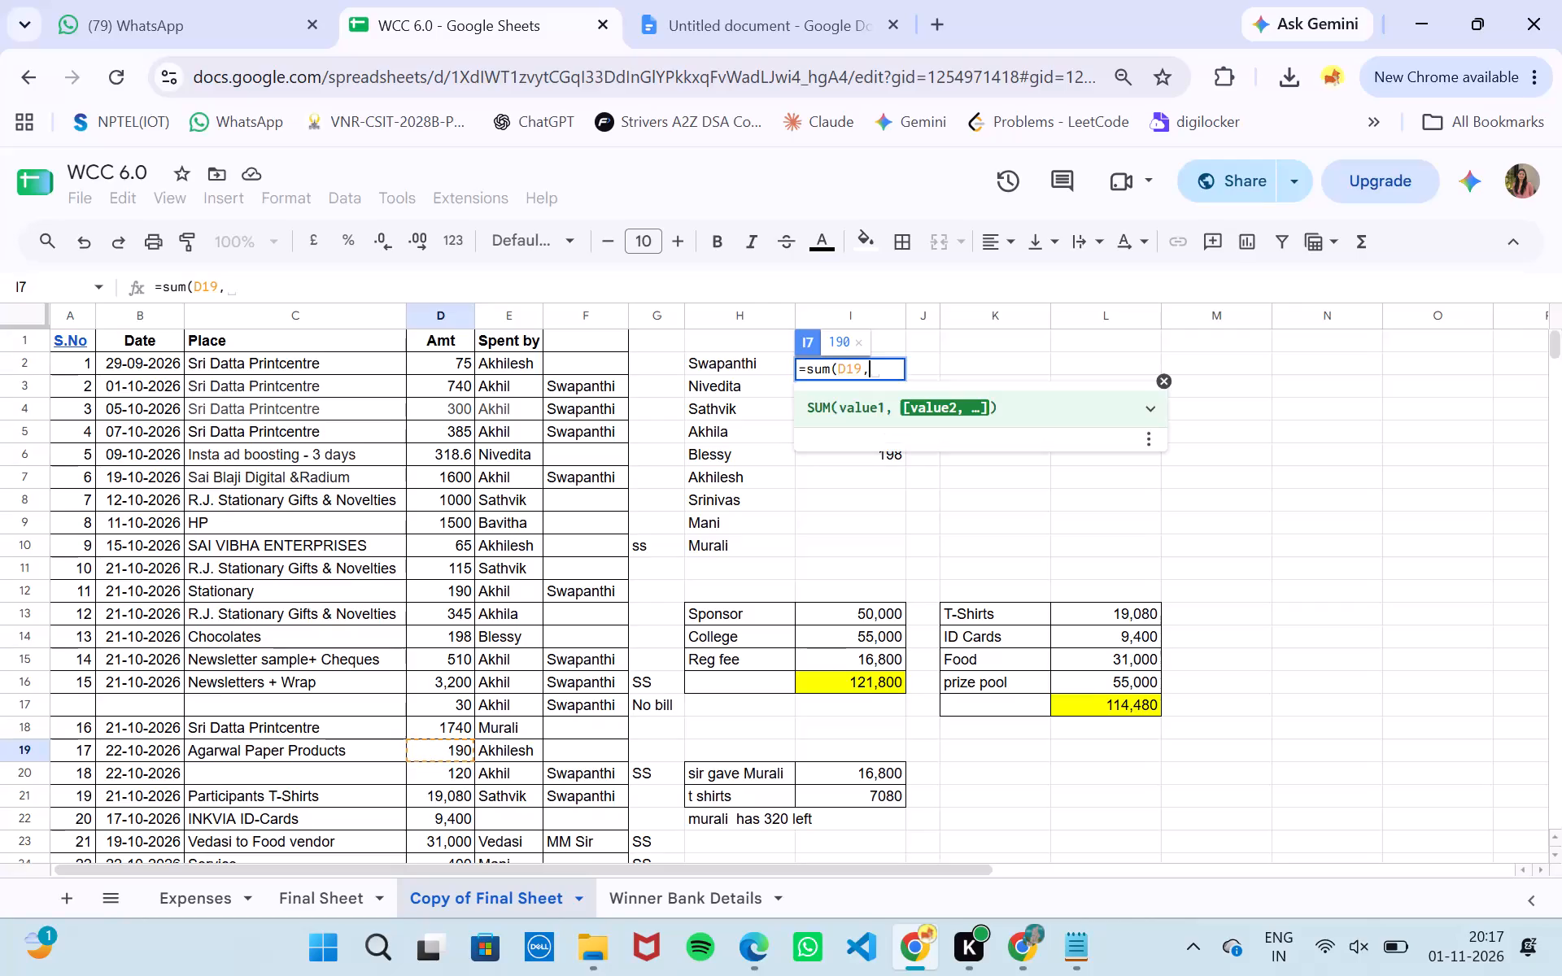
scroll(552, 747, "down", 1)
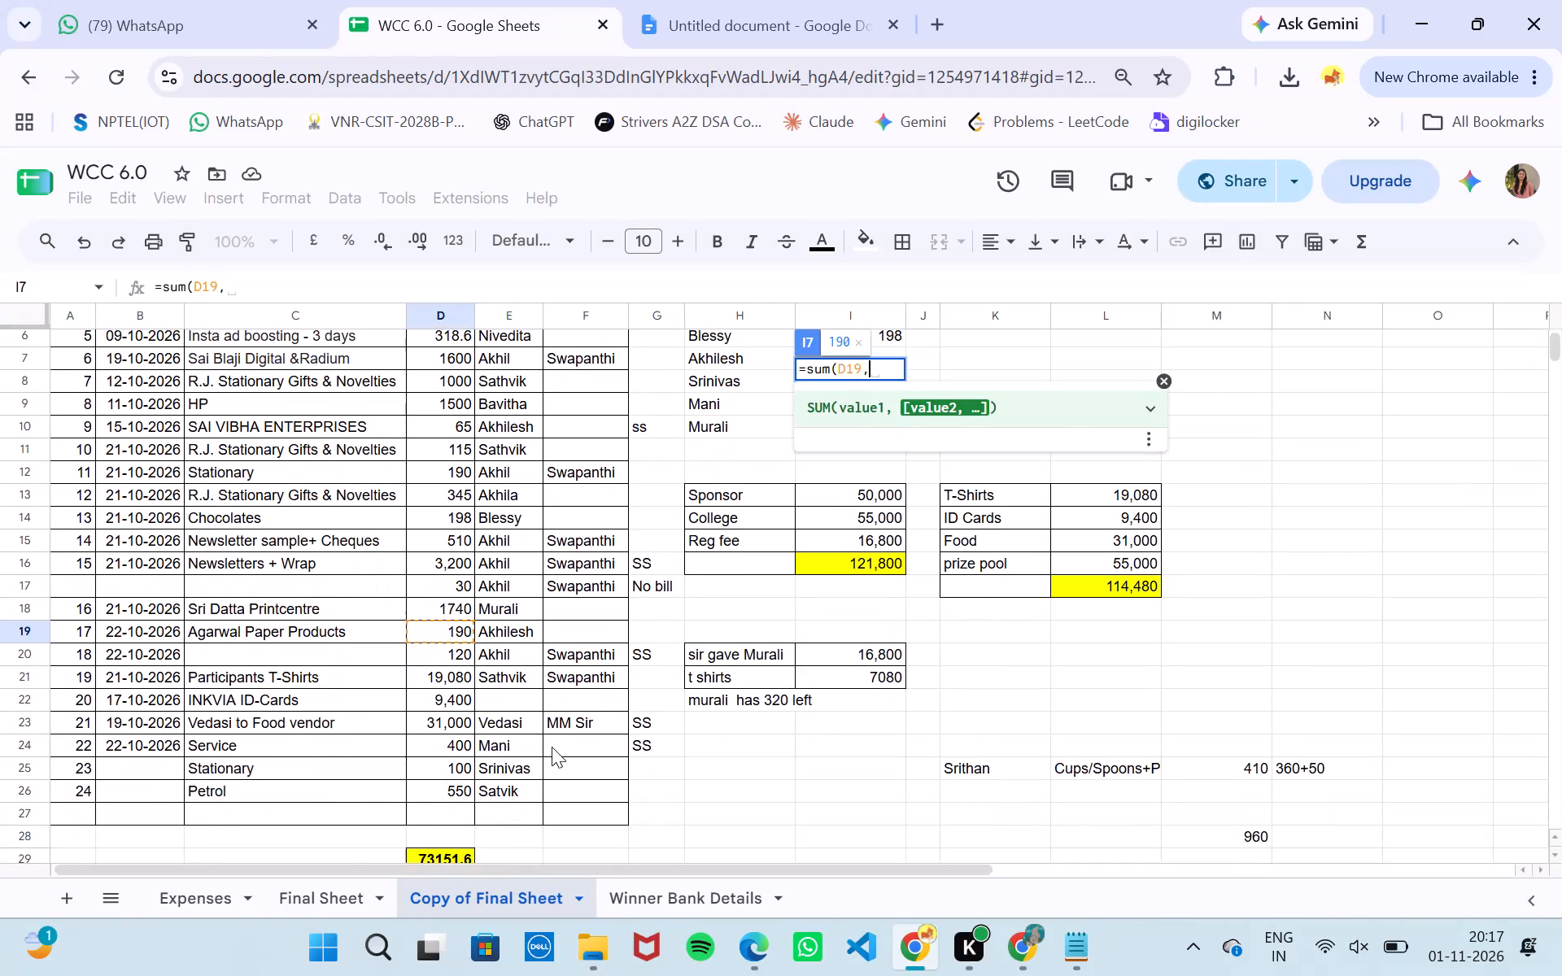
scroll(552, 747, "down", 1)
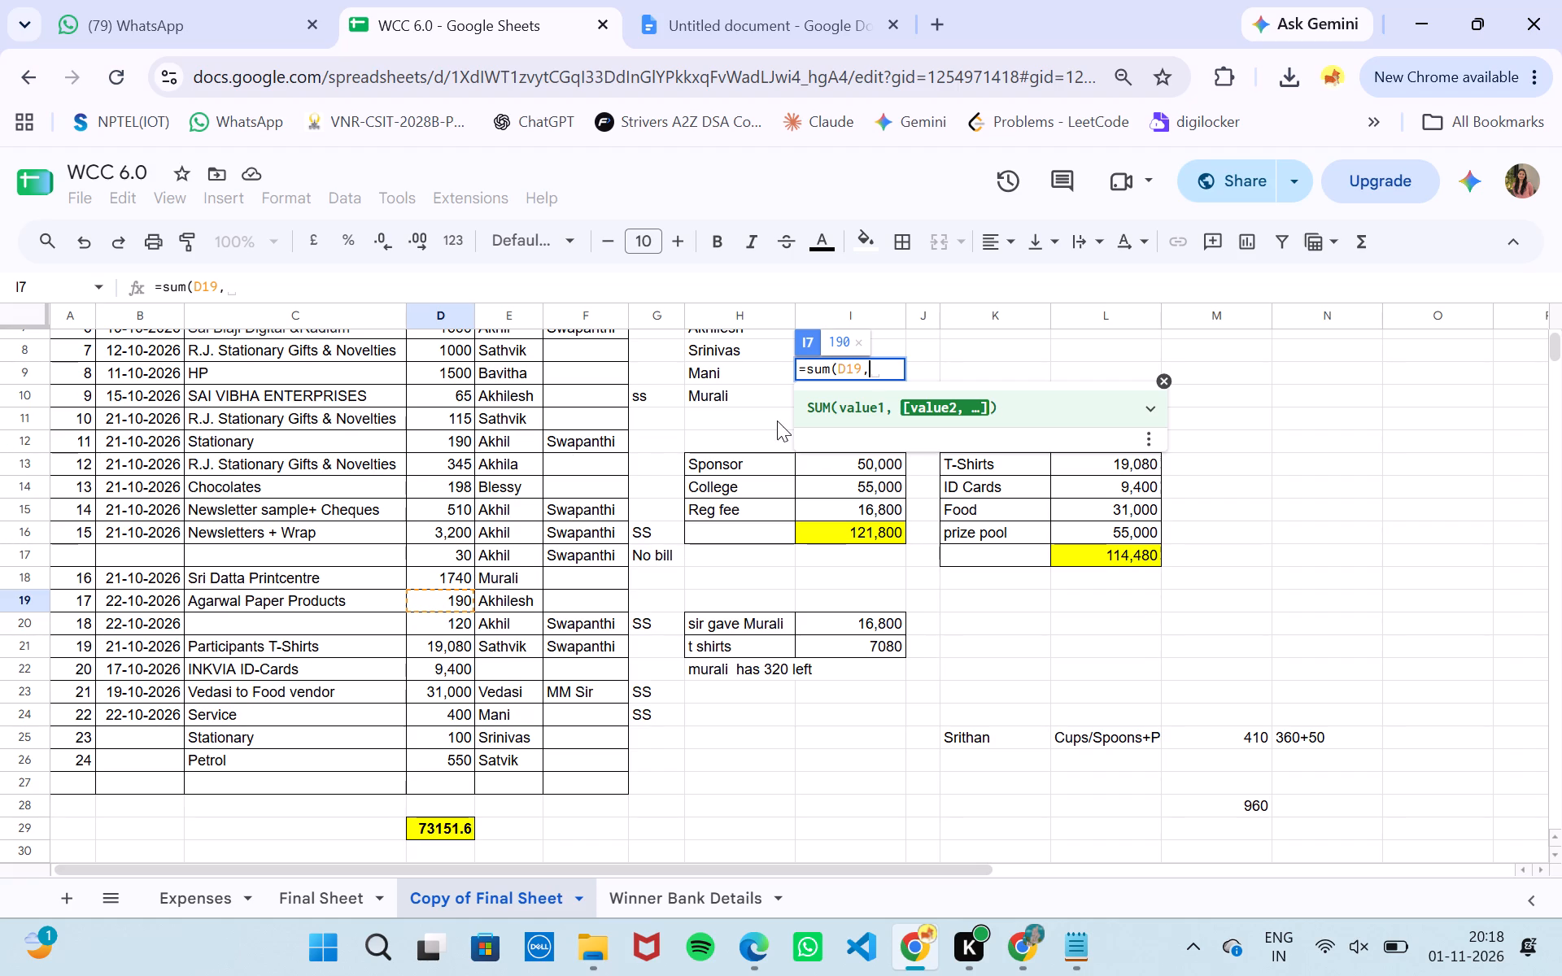
key("BackSpace")
key("shift+parenright")
key("Return")
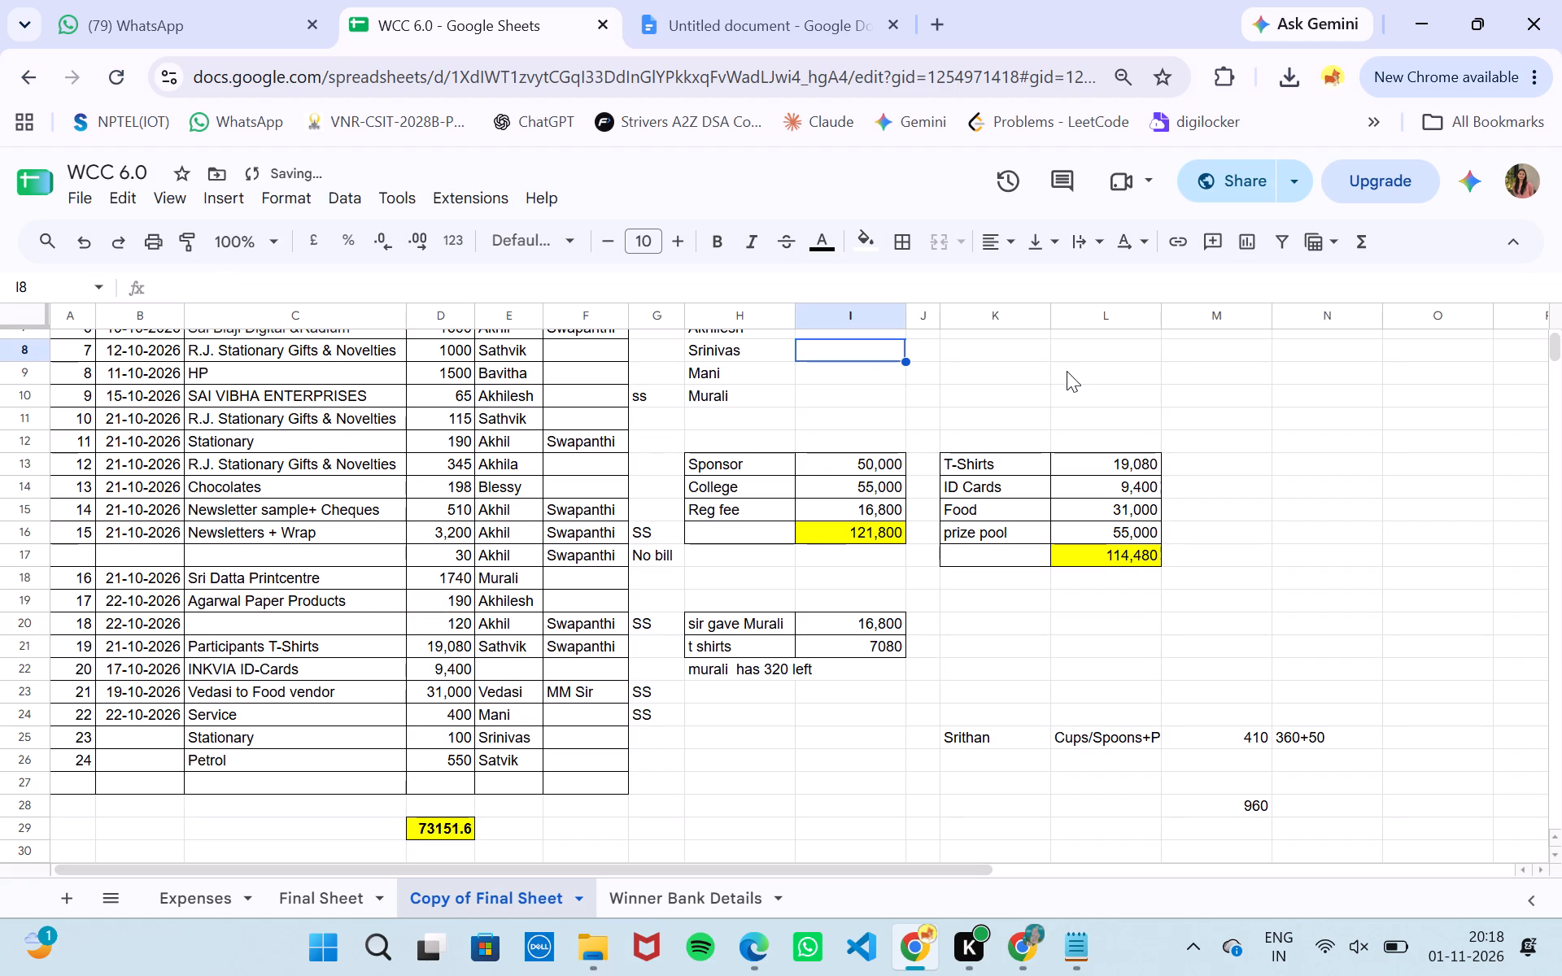
Extend Swapanthi's SUM formula in I2 with the Amt cells D2 and D10, keeping the +12000.
scroll(1067, 371, "up", 2)
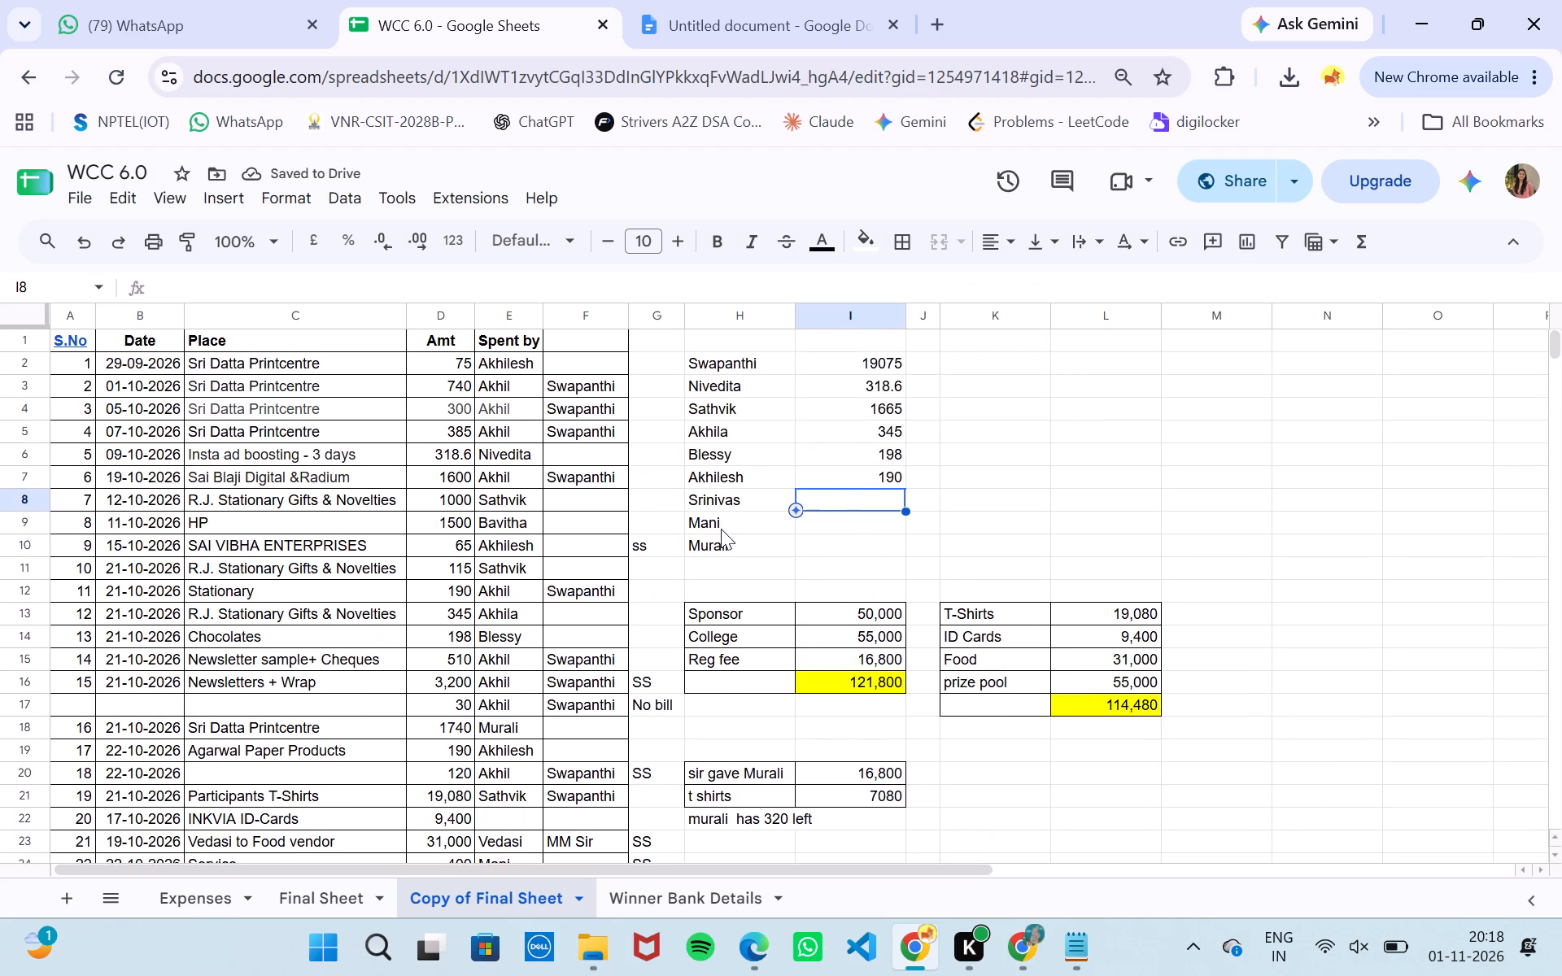
scroll(715, 529, "up", 1)
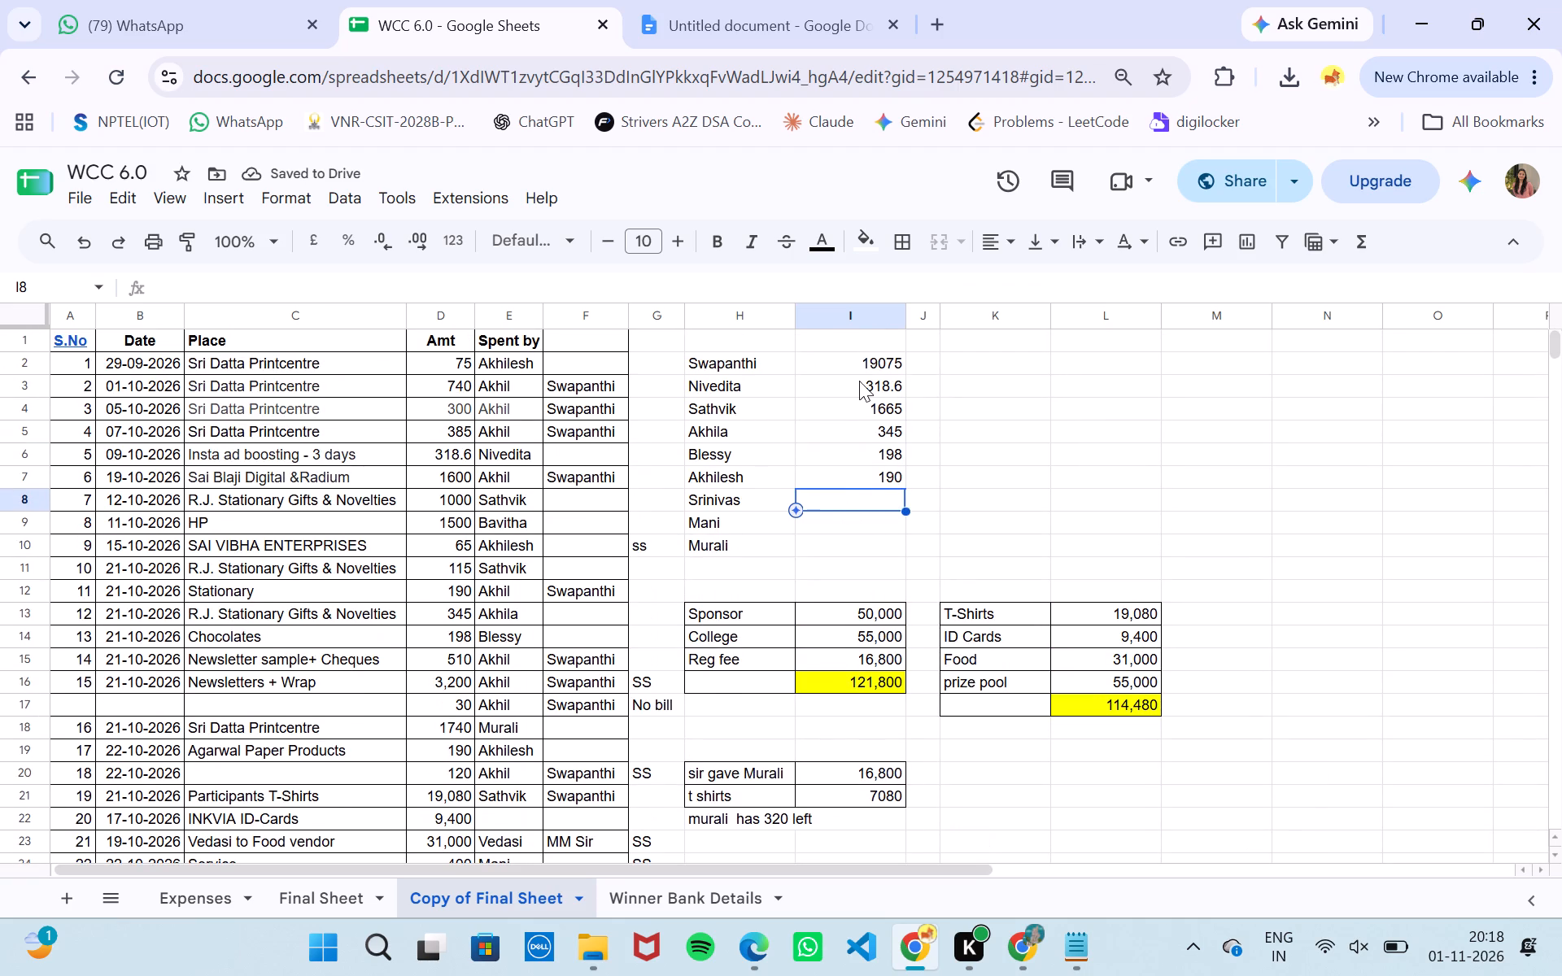
double_click(862, 366)
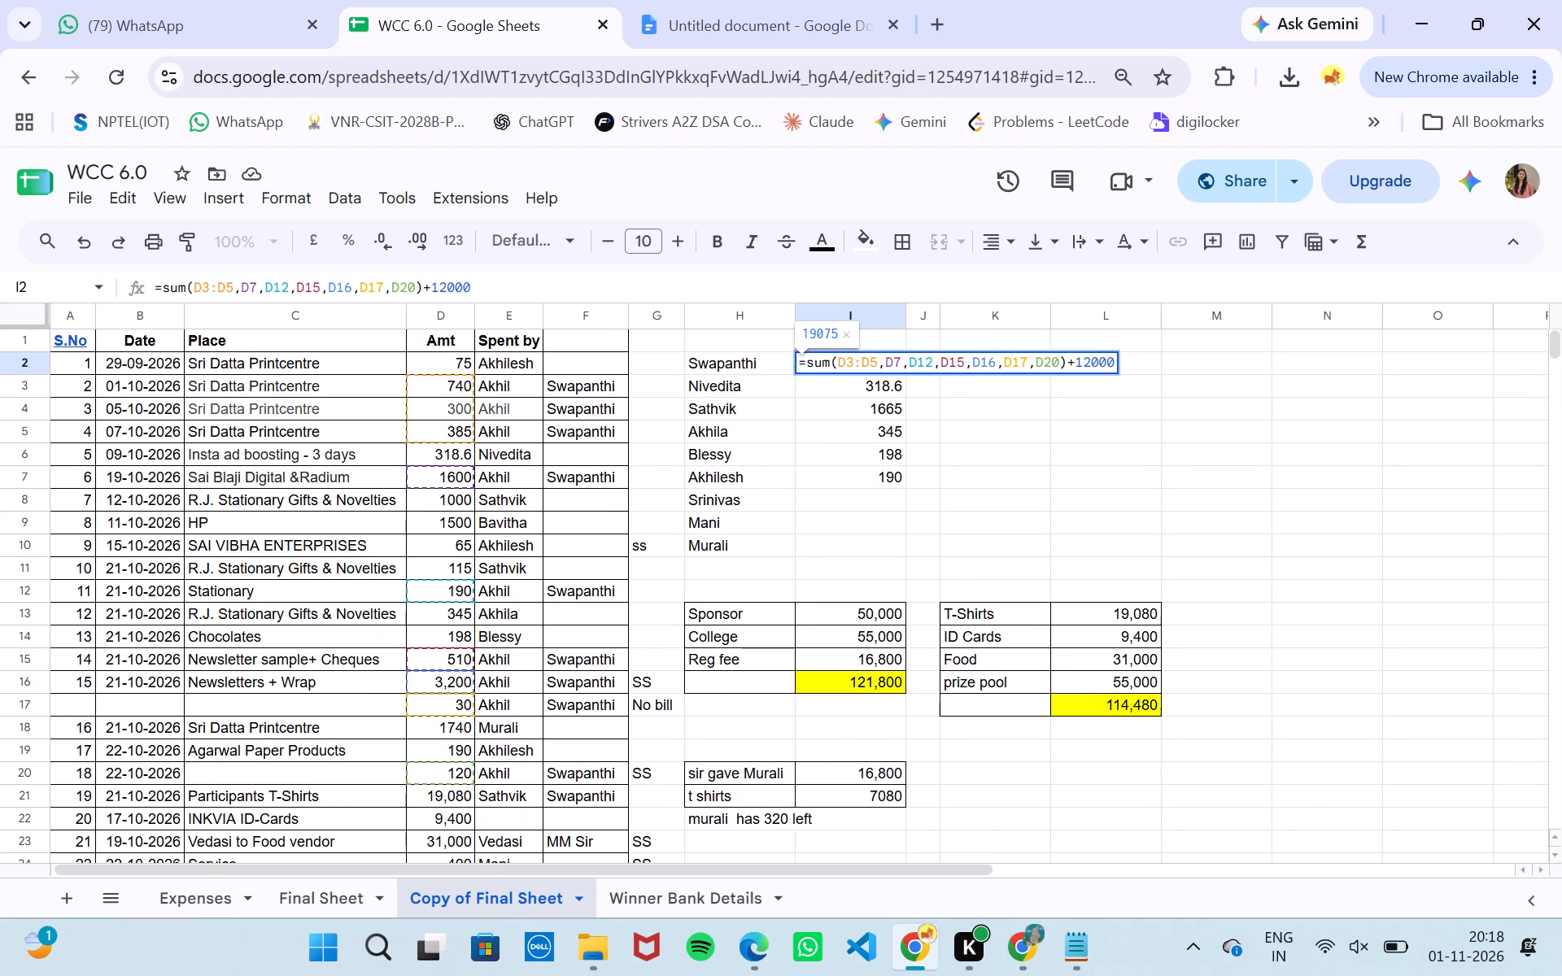
key("Left")
key("Left")
key("Left")
key("Left")
key("Left")
key("Left")
key("Left")
key("Left")
key("Left")
key("Left")
key("Left")
key("Left")
key("Right")
key("Right")
key("Right")
key("Right")
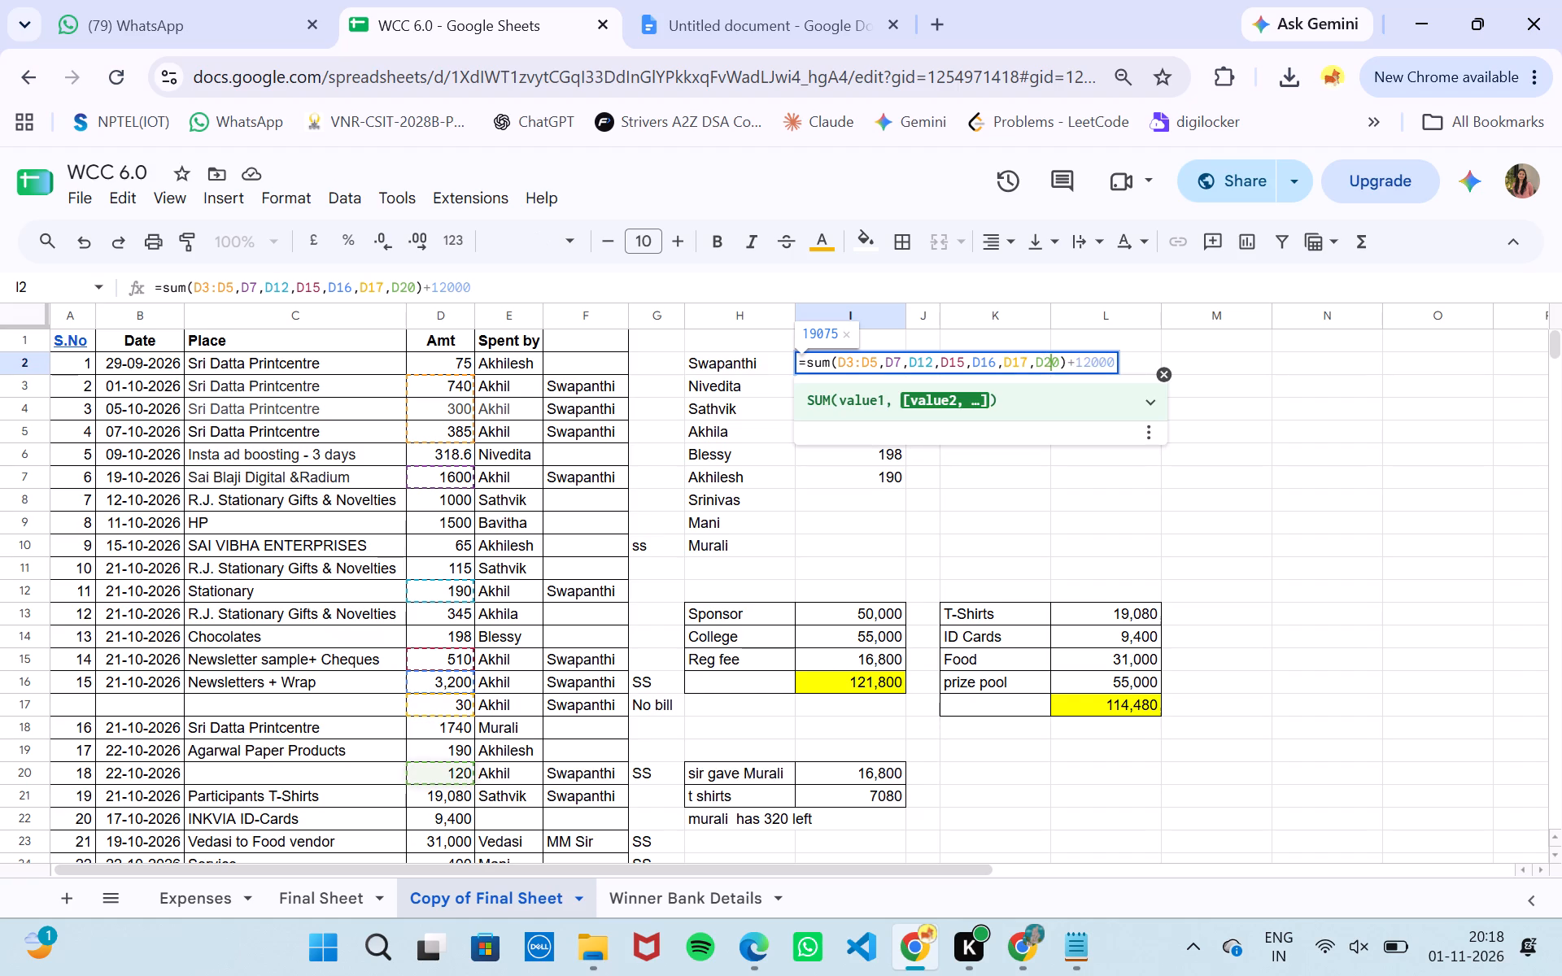
key("Right")
key("comma")
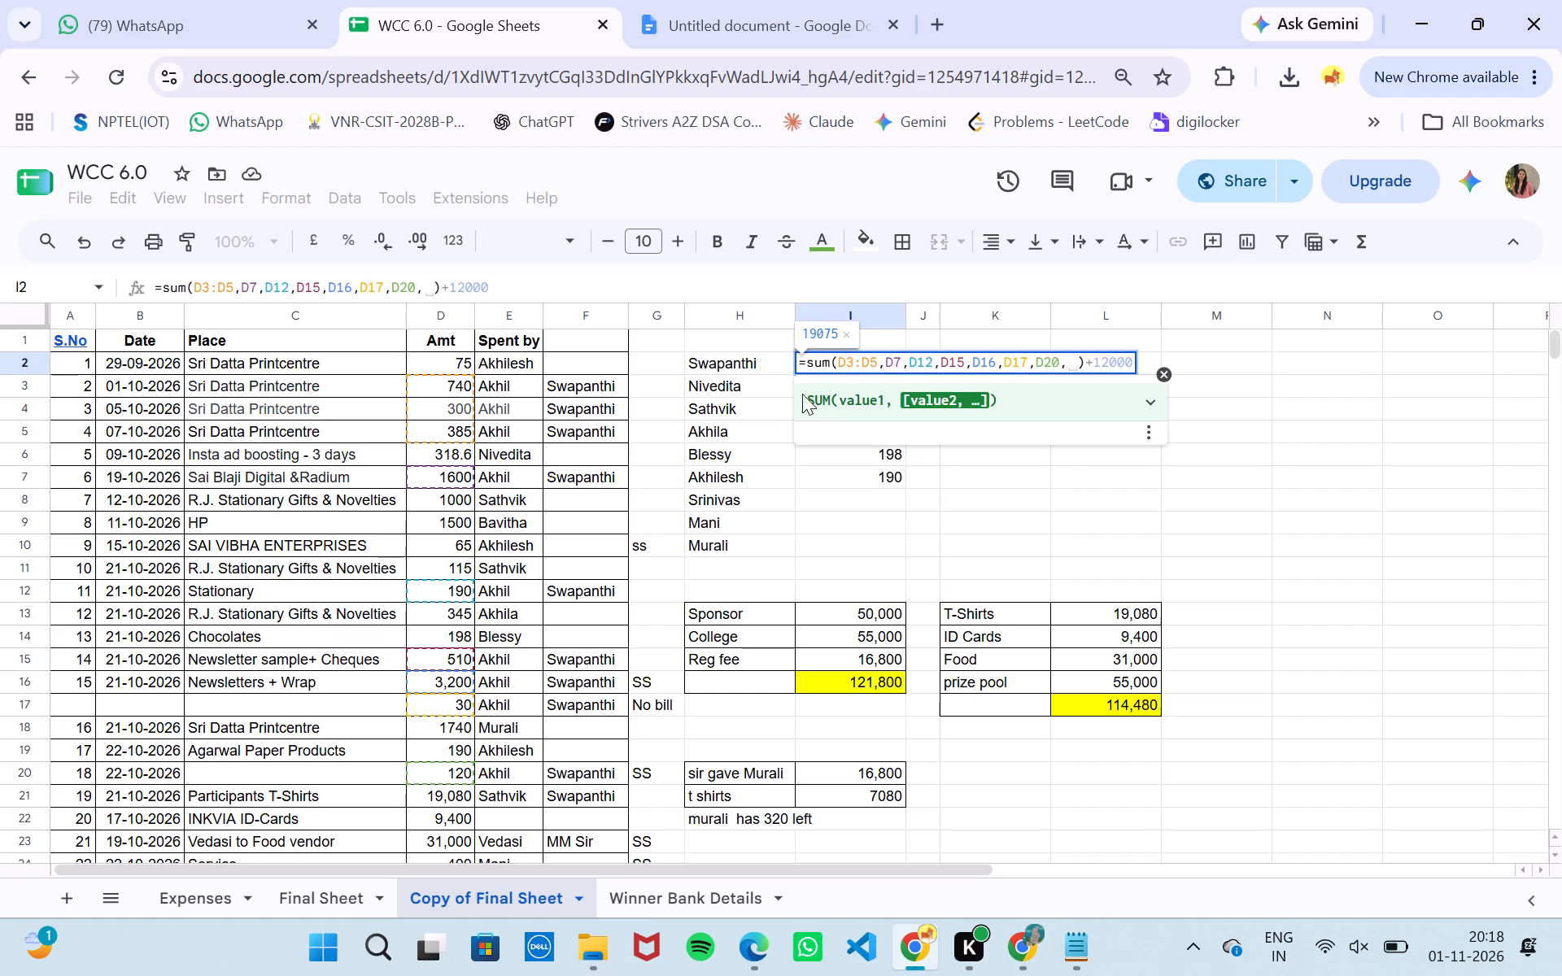
left_click(440, 366)
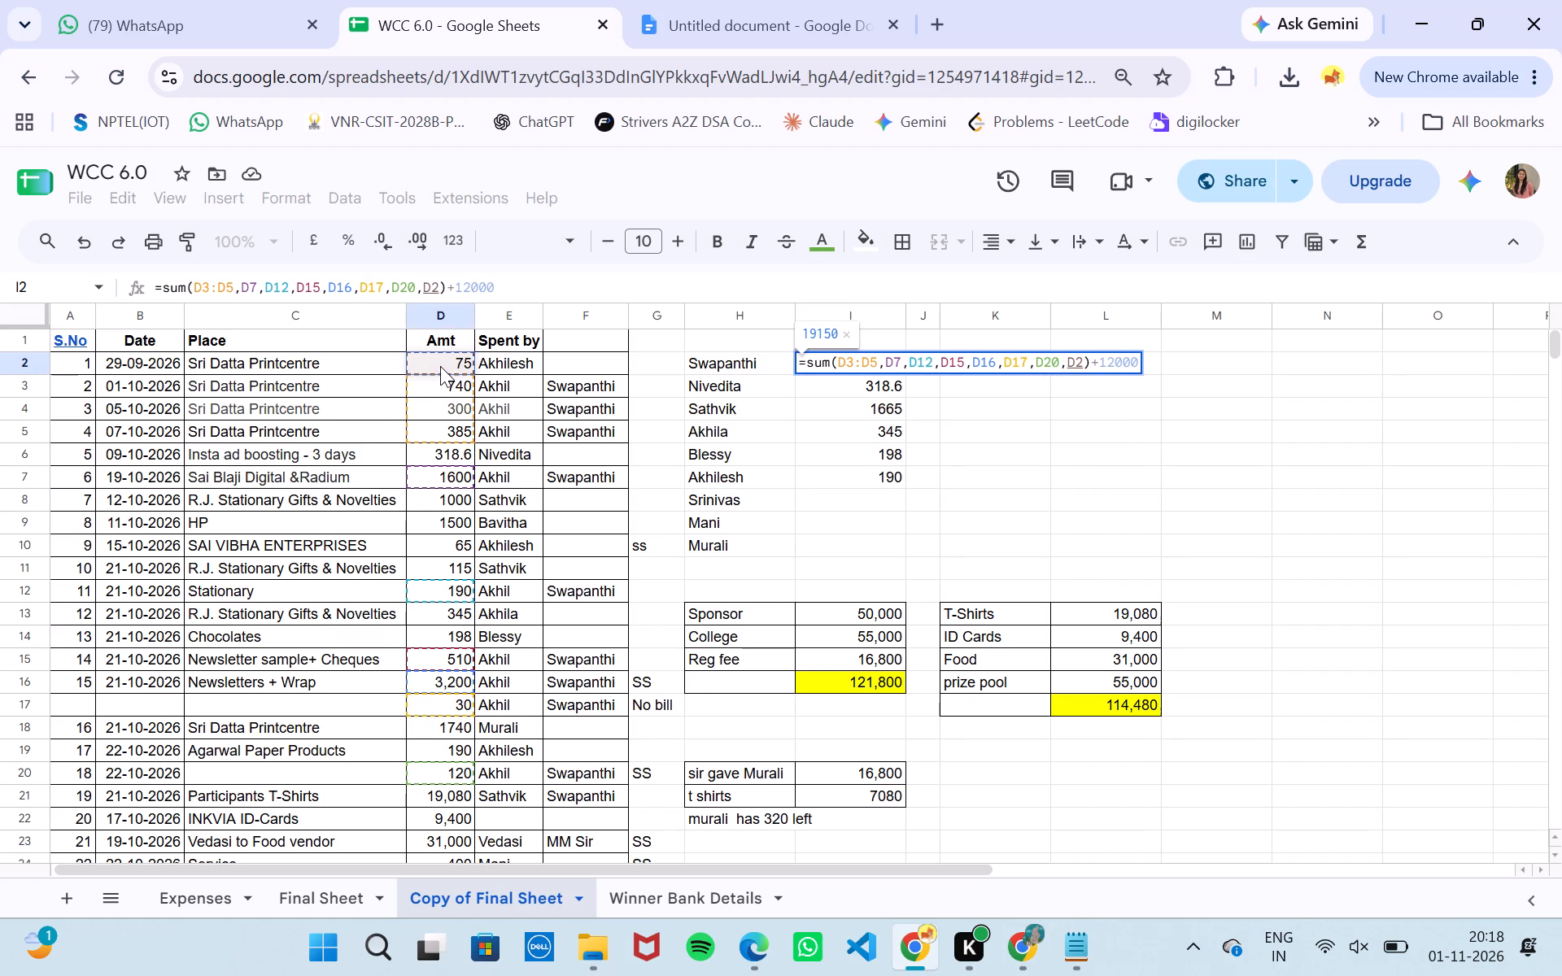
key("comma")
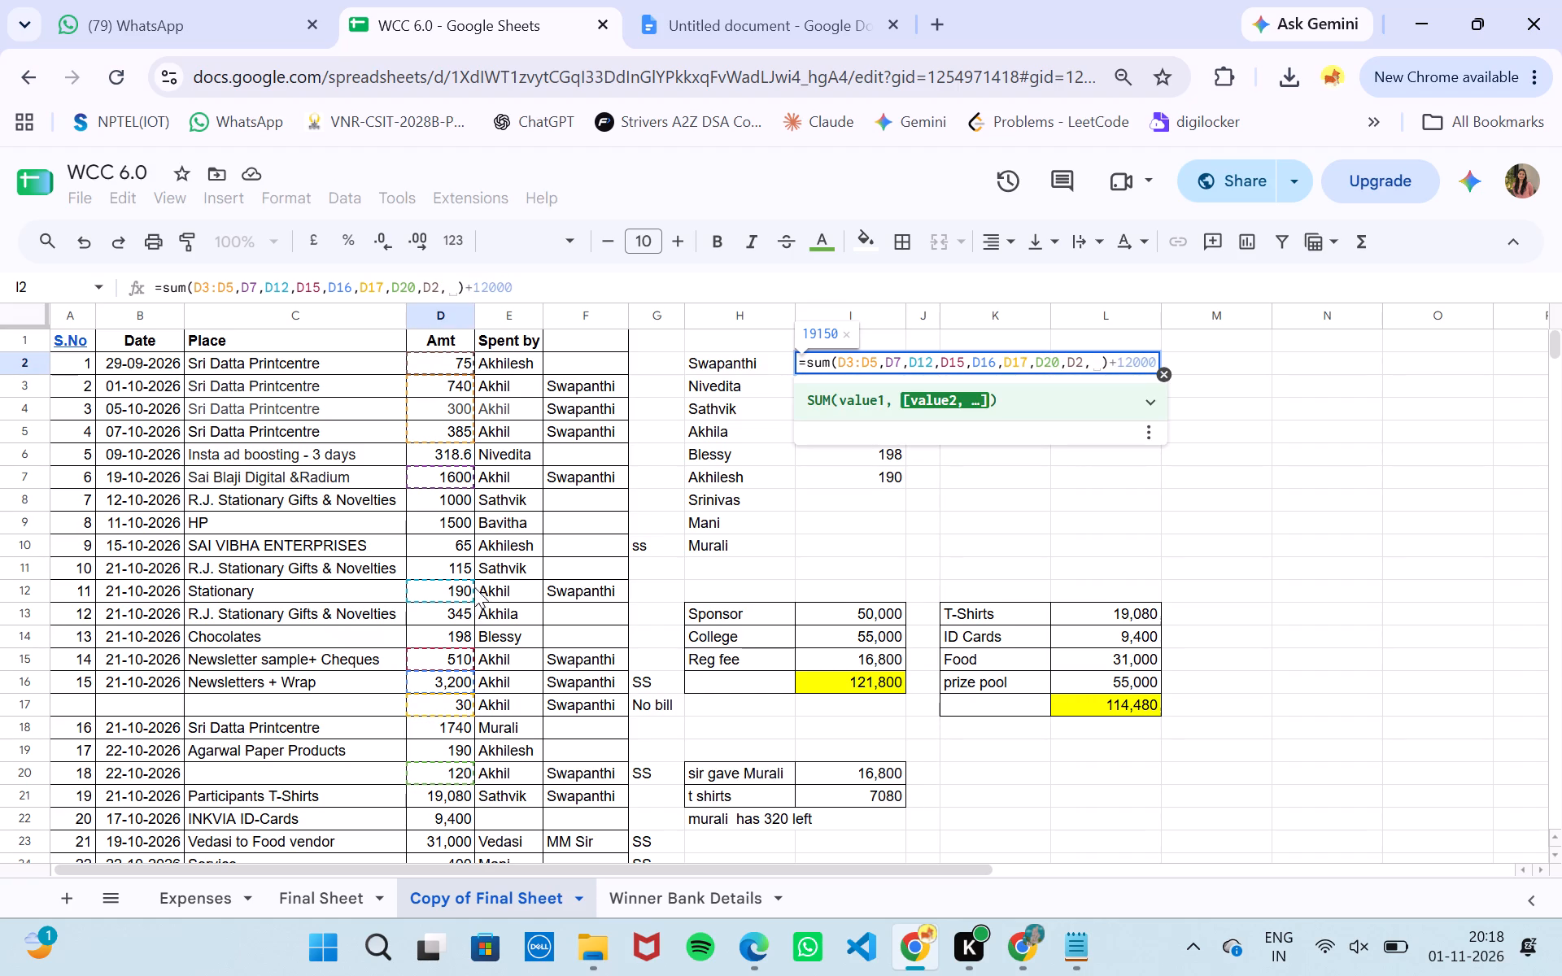
left_click(450, 549)
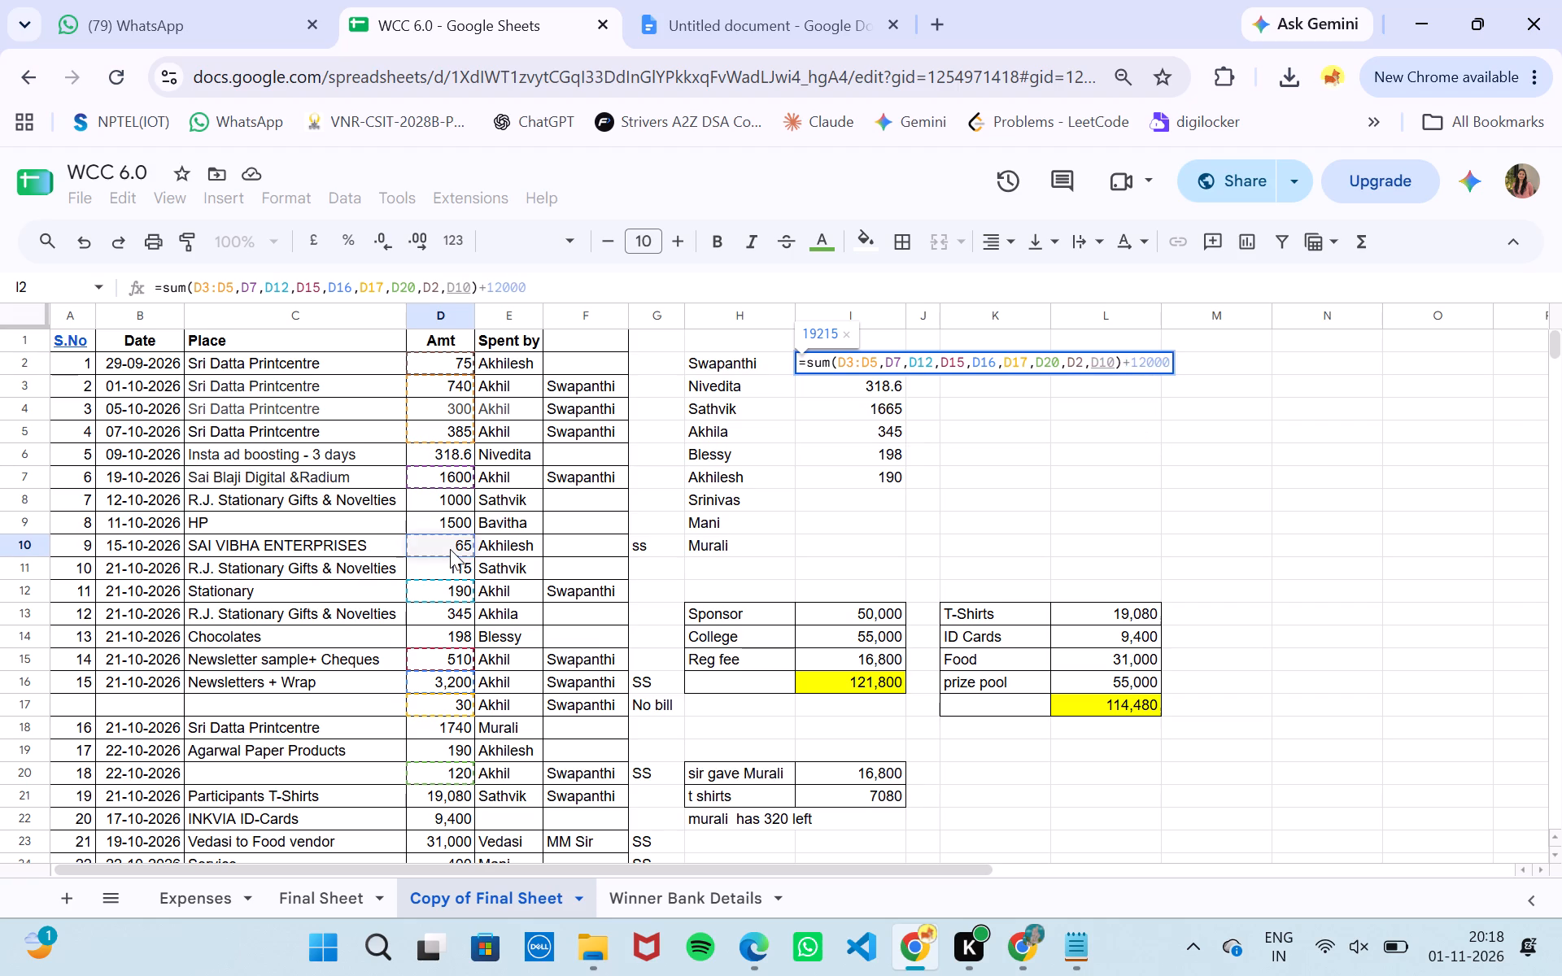
key("Return")
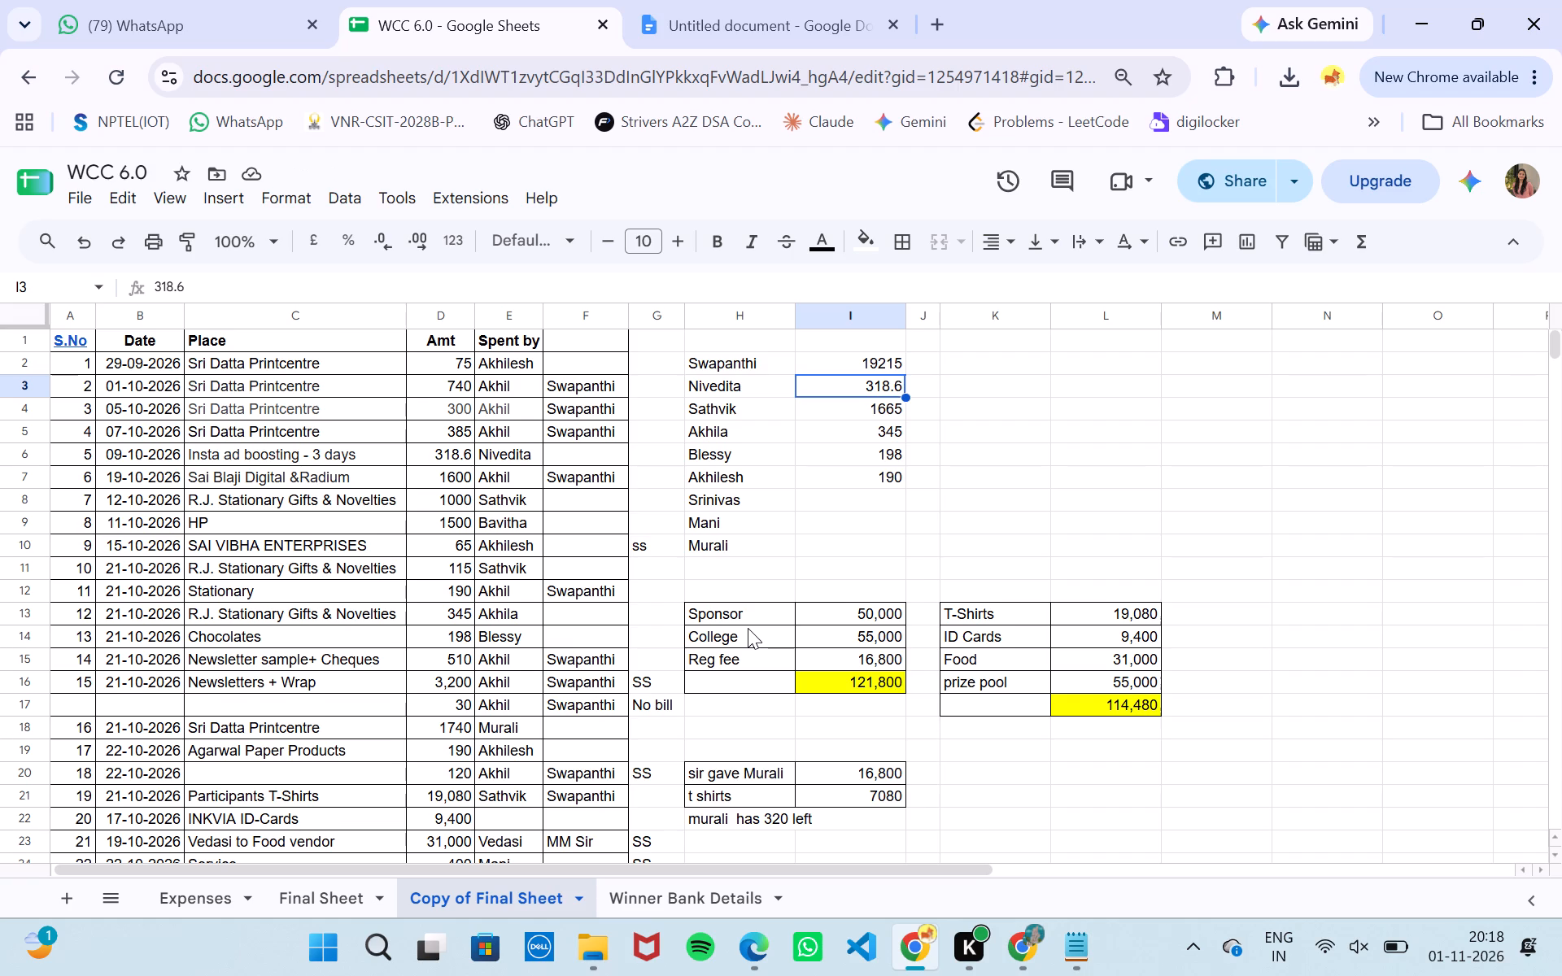
Enter the amounts for Srinivas, Mani and Murali in I8:I10 as 100, 400 and 1740.
left_click(857, 498)
type("100")
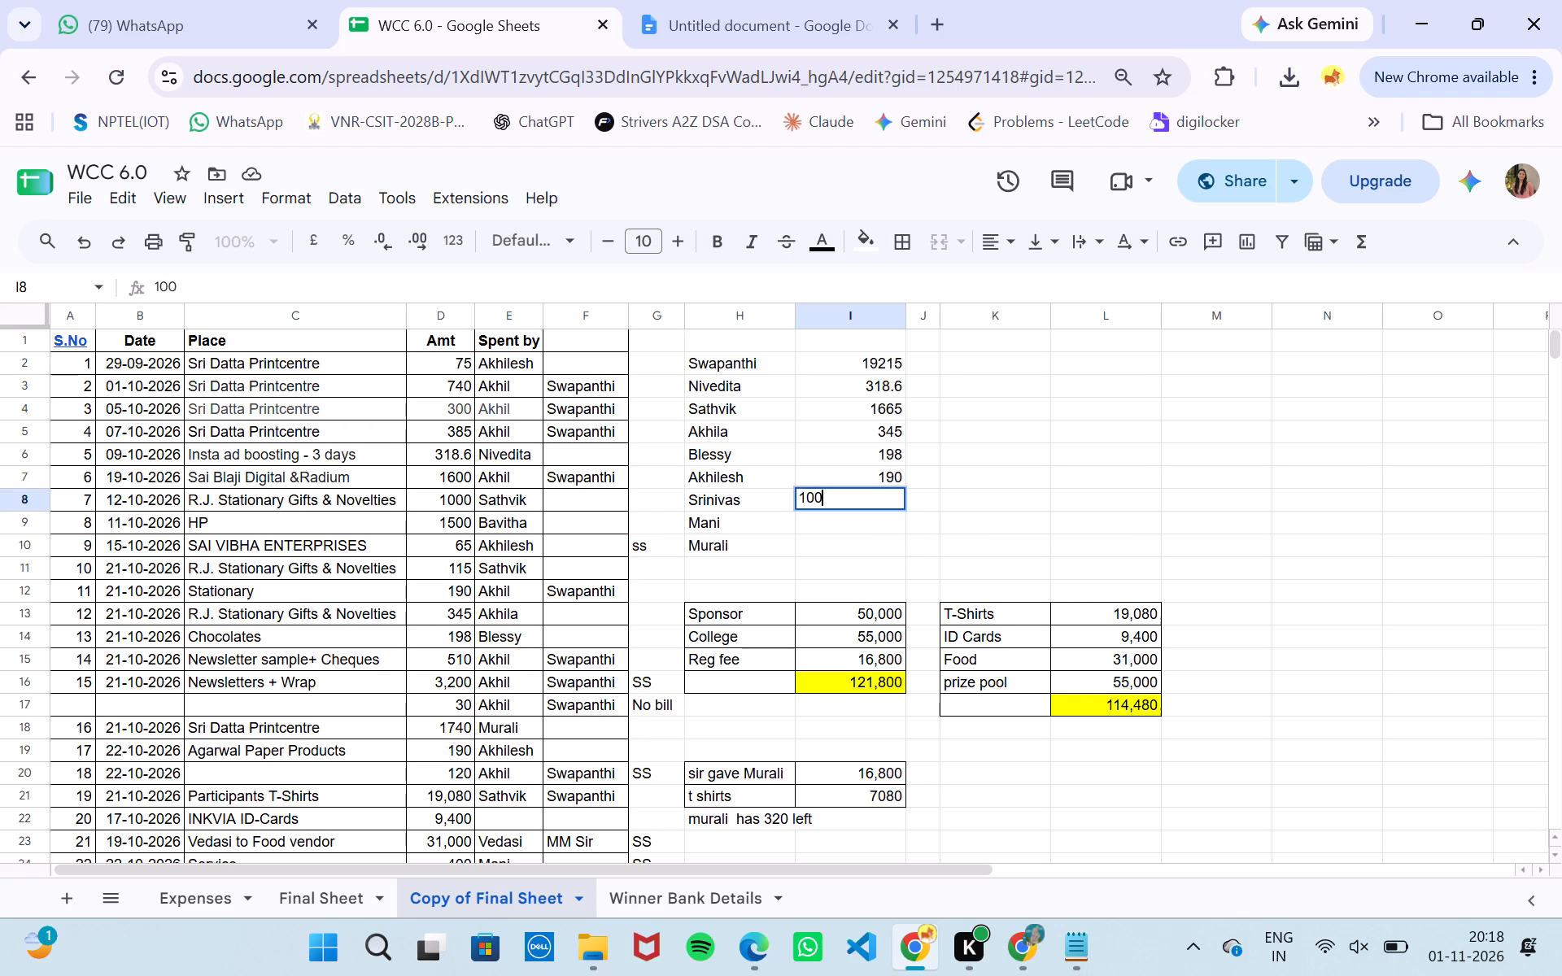
key("Return")
type("400")
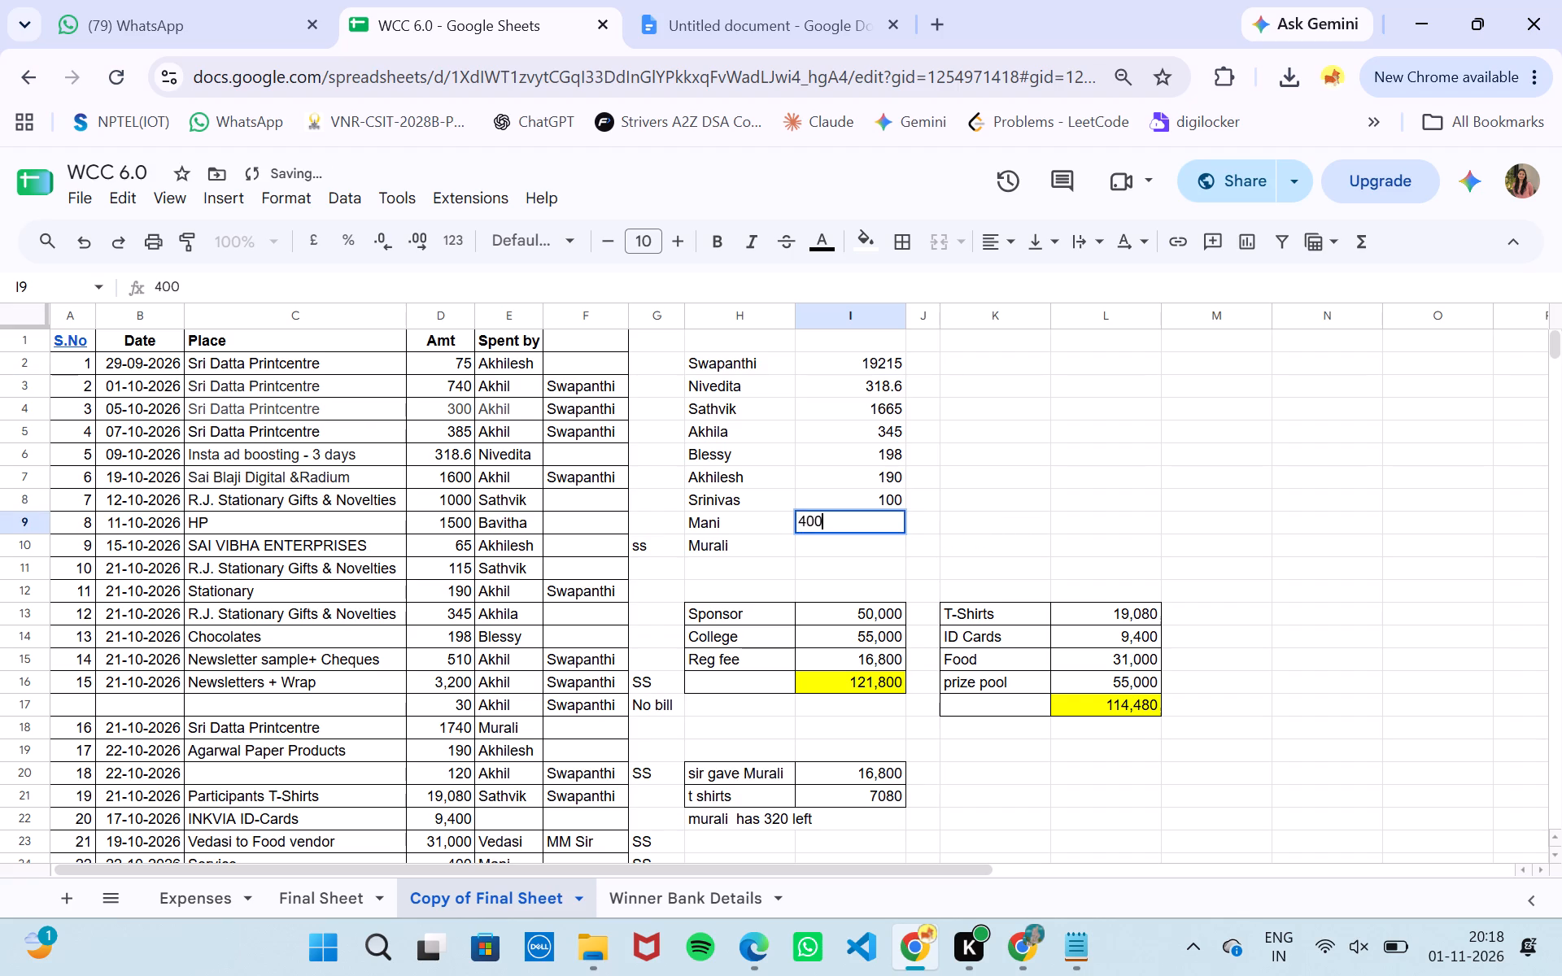
key("Return")
type("1740")
key("Return")
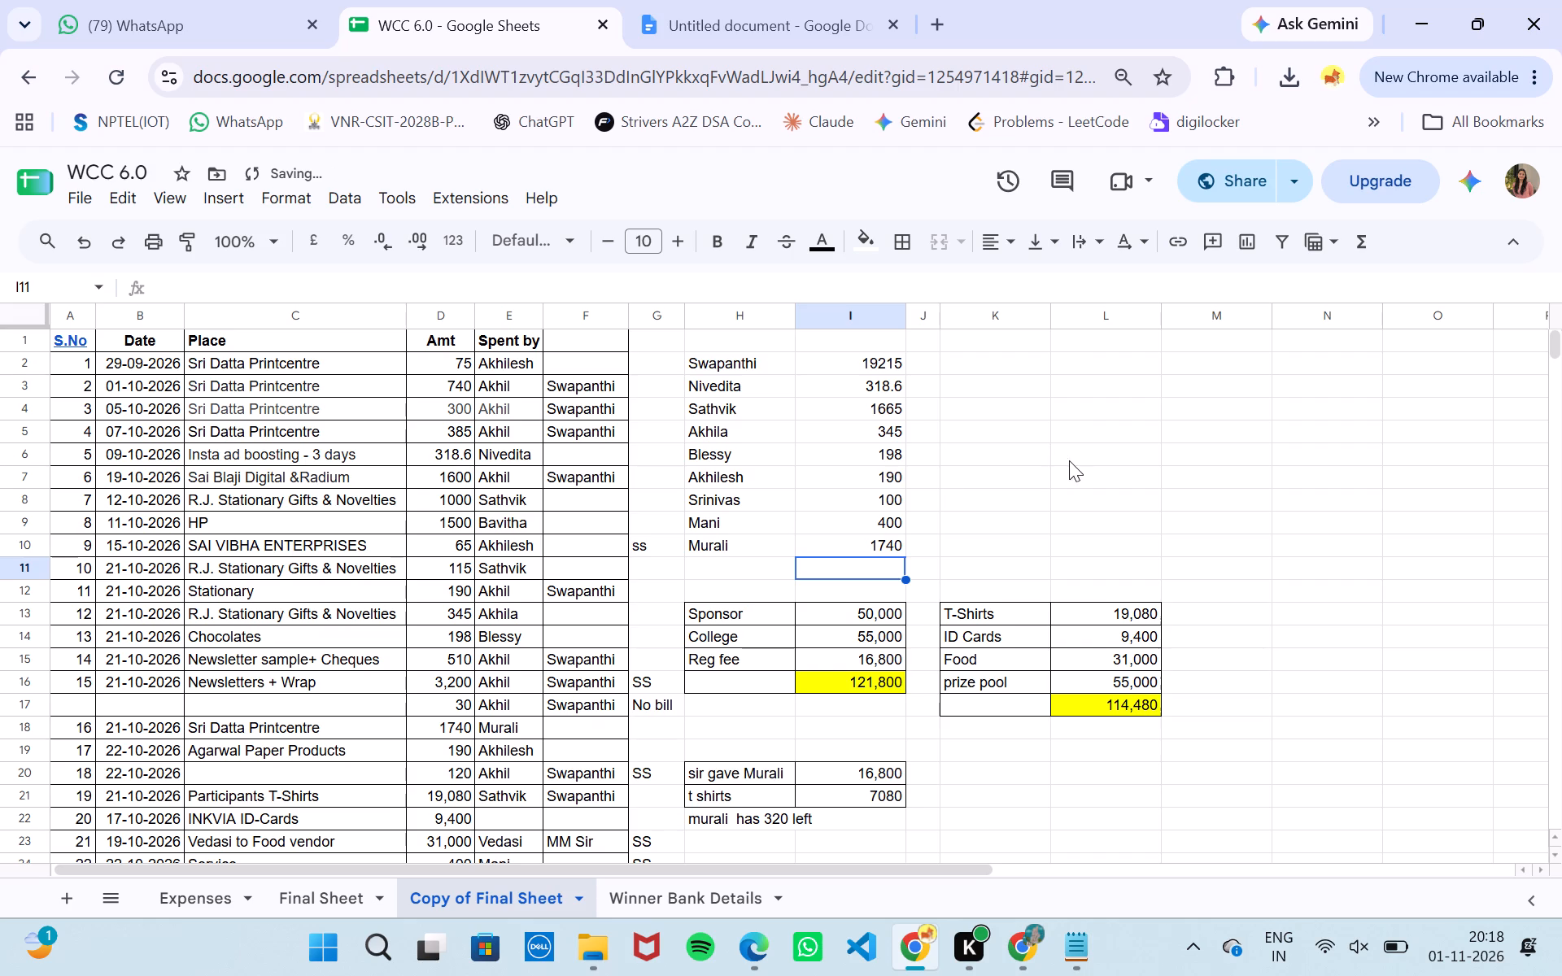
Narrow columns I and H, which hold the per-person names and amounts.
scroll(956, 490, "up", 1)
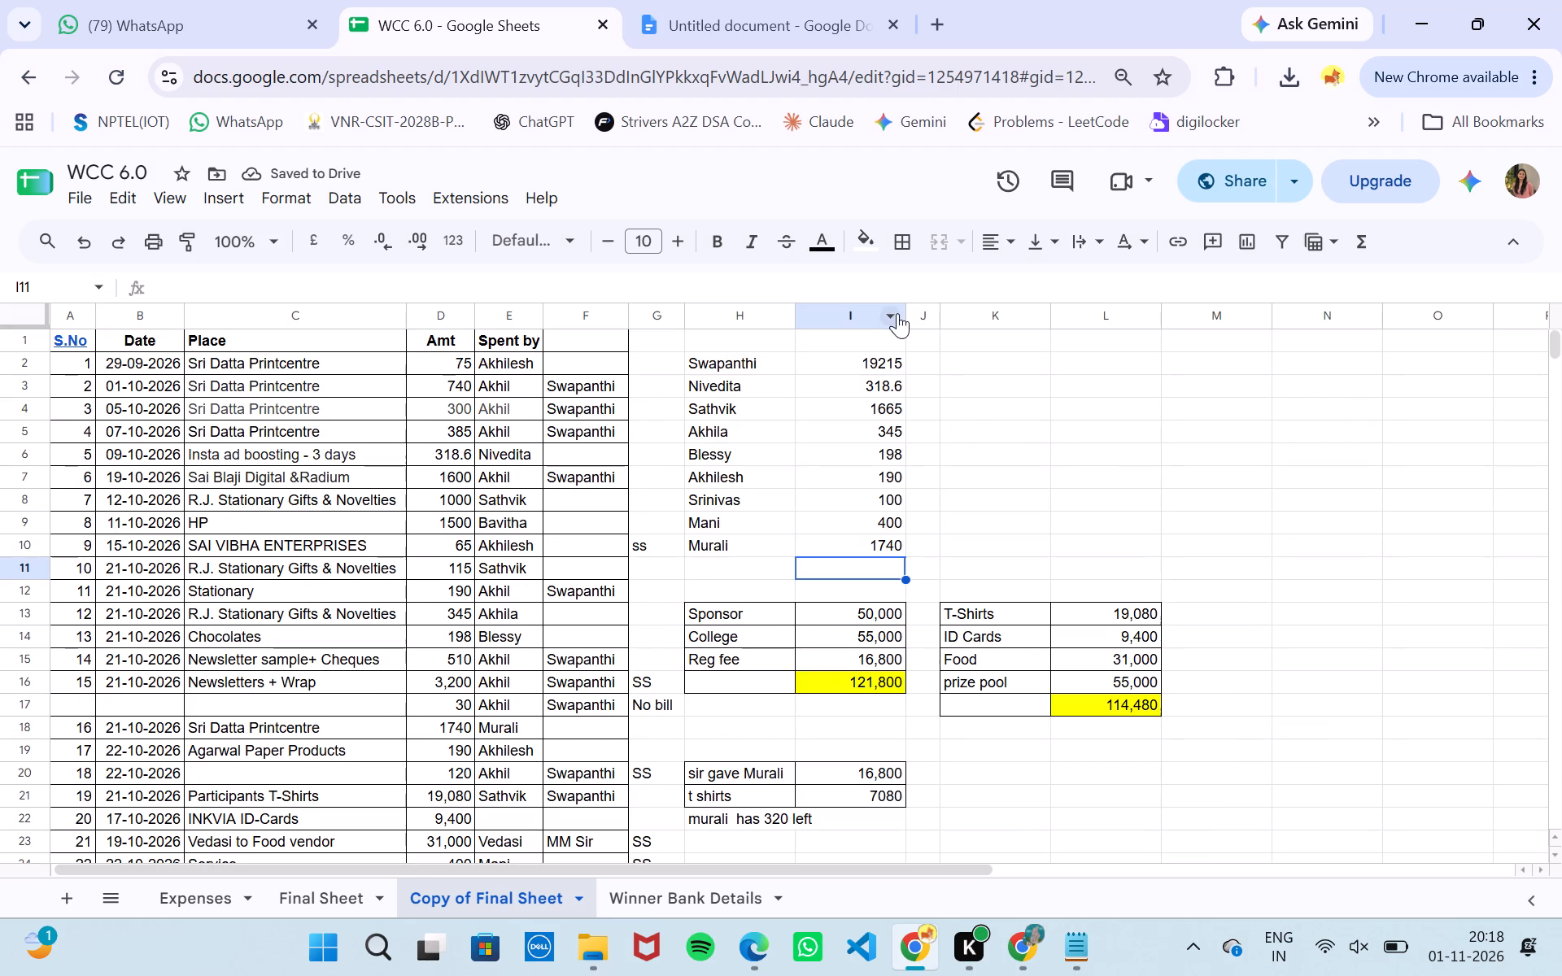
left_click_drag(908, 312, 859, 309)
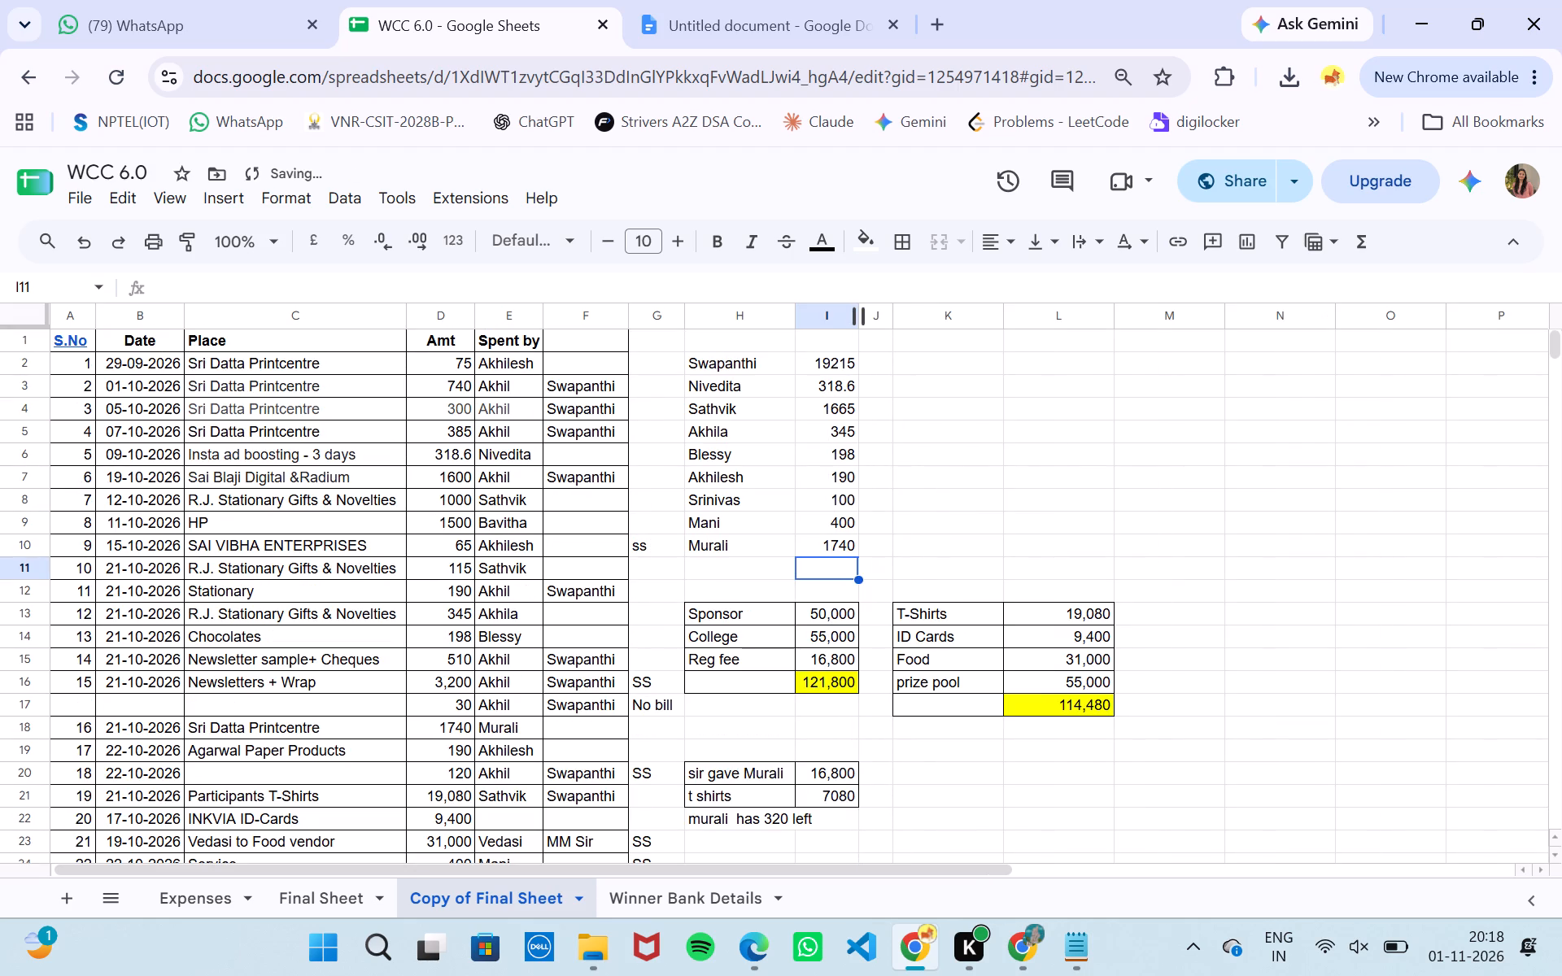
left_click_drag(796, 321, 777, 320)
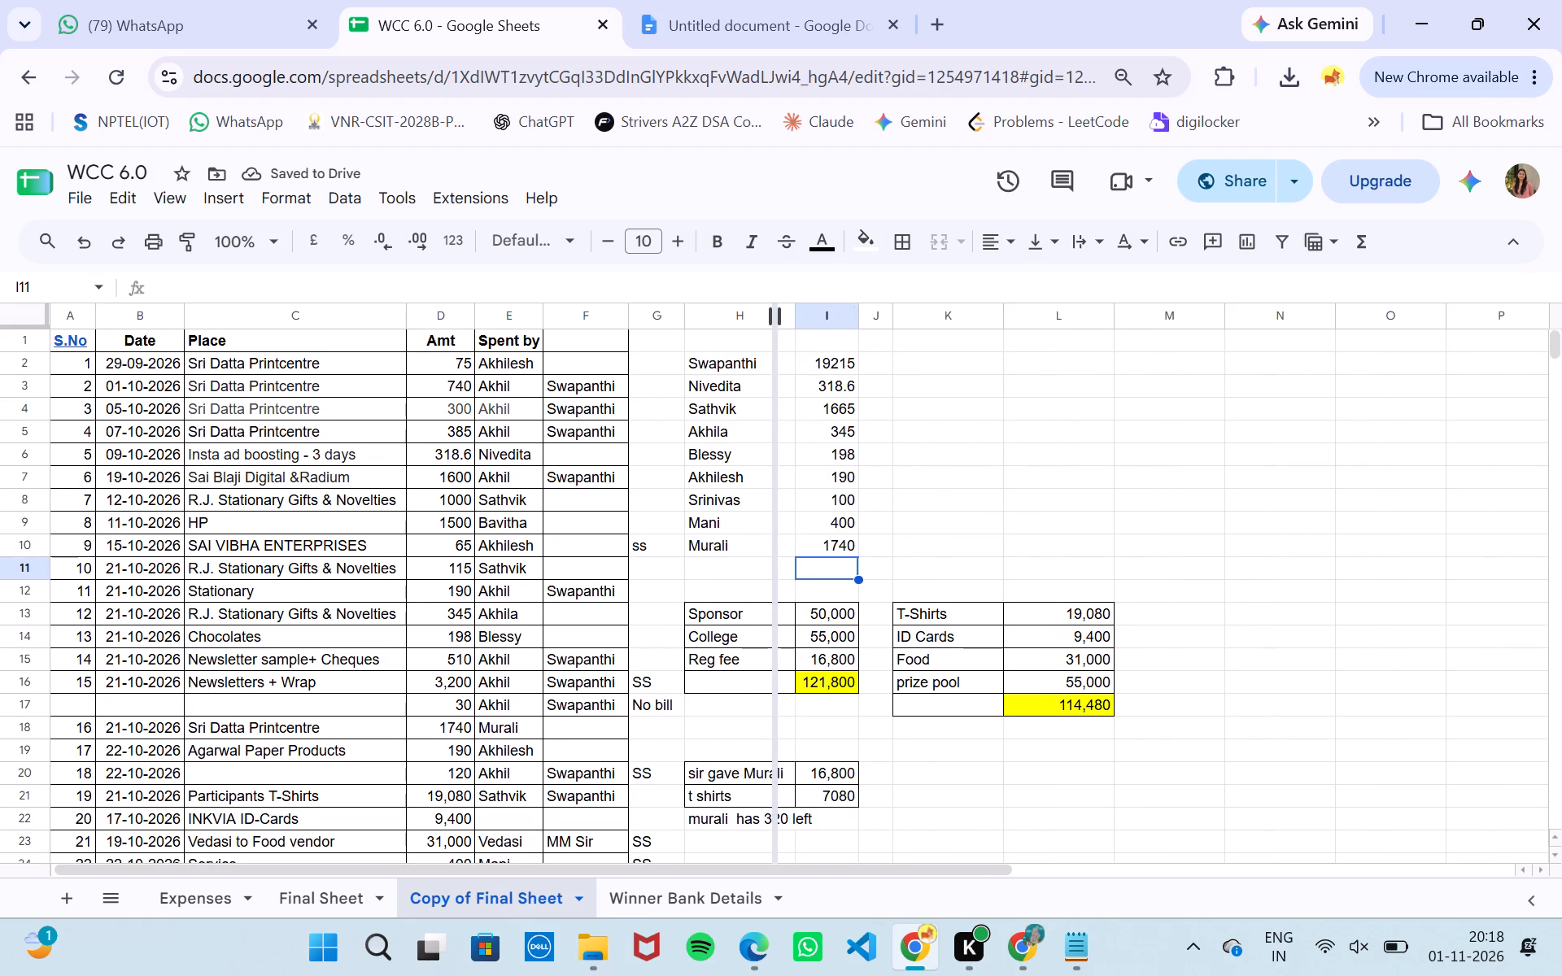
left_click_drag(777, 320, 769, 320)
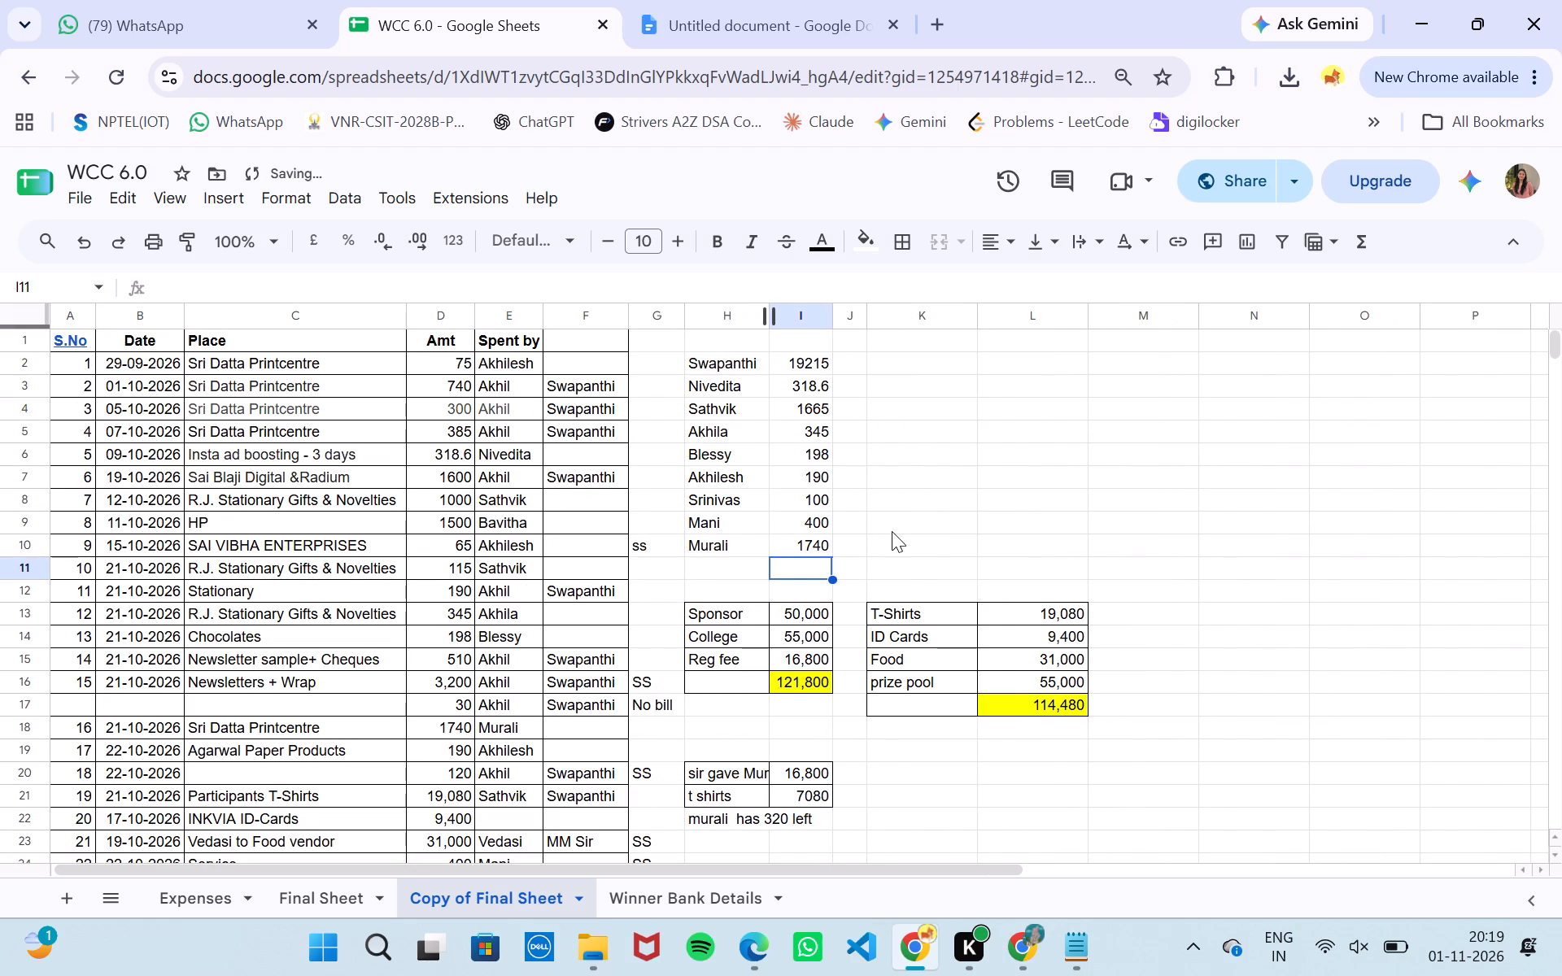
Apply all borders to the per-person spending table in H2:I10.
left_click(892, 531)
left_click_drag(727, 362, 819, 543)
left_click(908, 243)
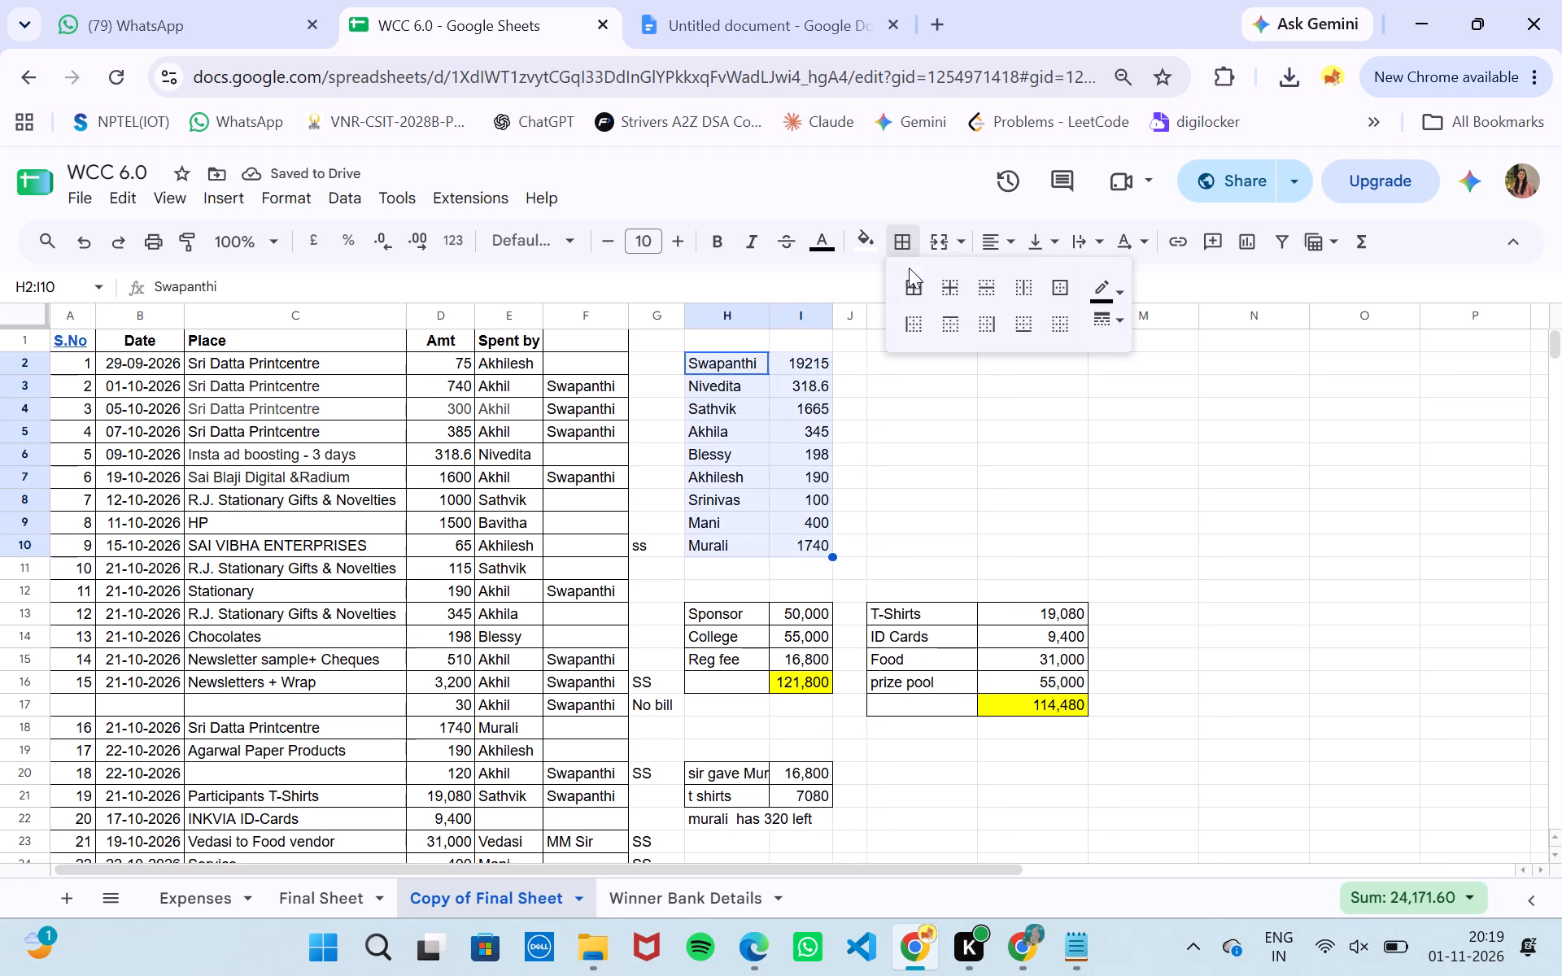
left_click(914, 285)
left_click(902, 460)
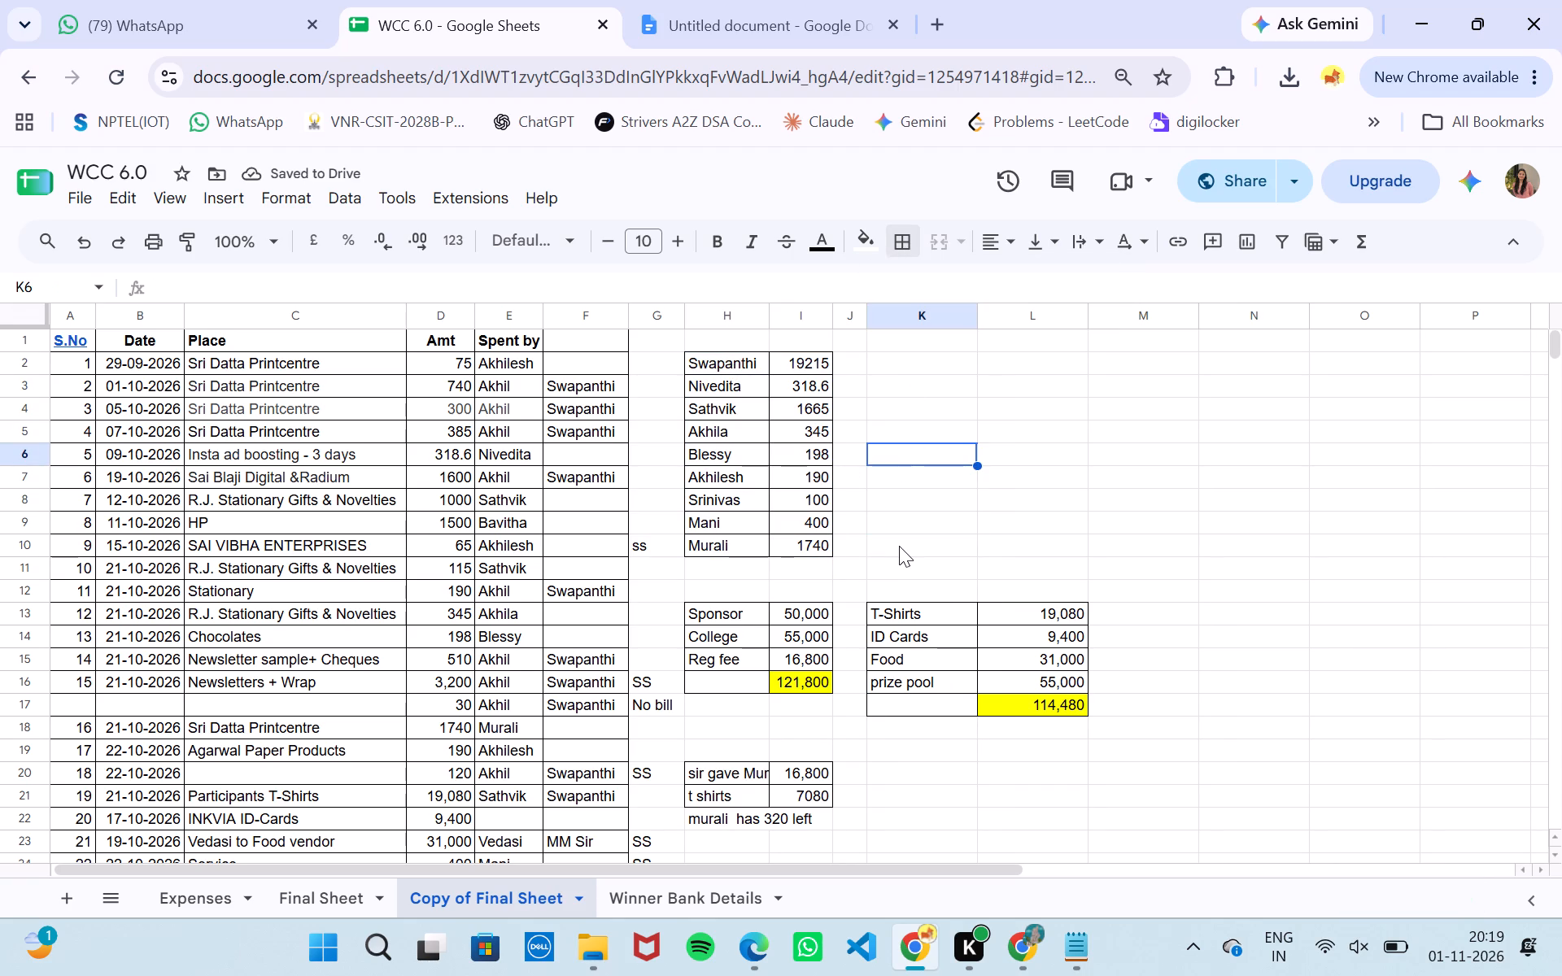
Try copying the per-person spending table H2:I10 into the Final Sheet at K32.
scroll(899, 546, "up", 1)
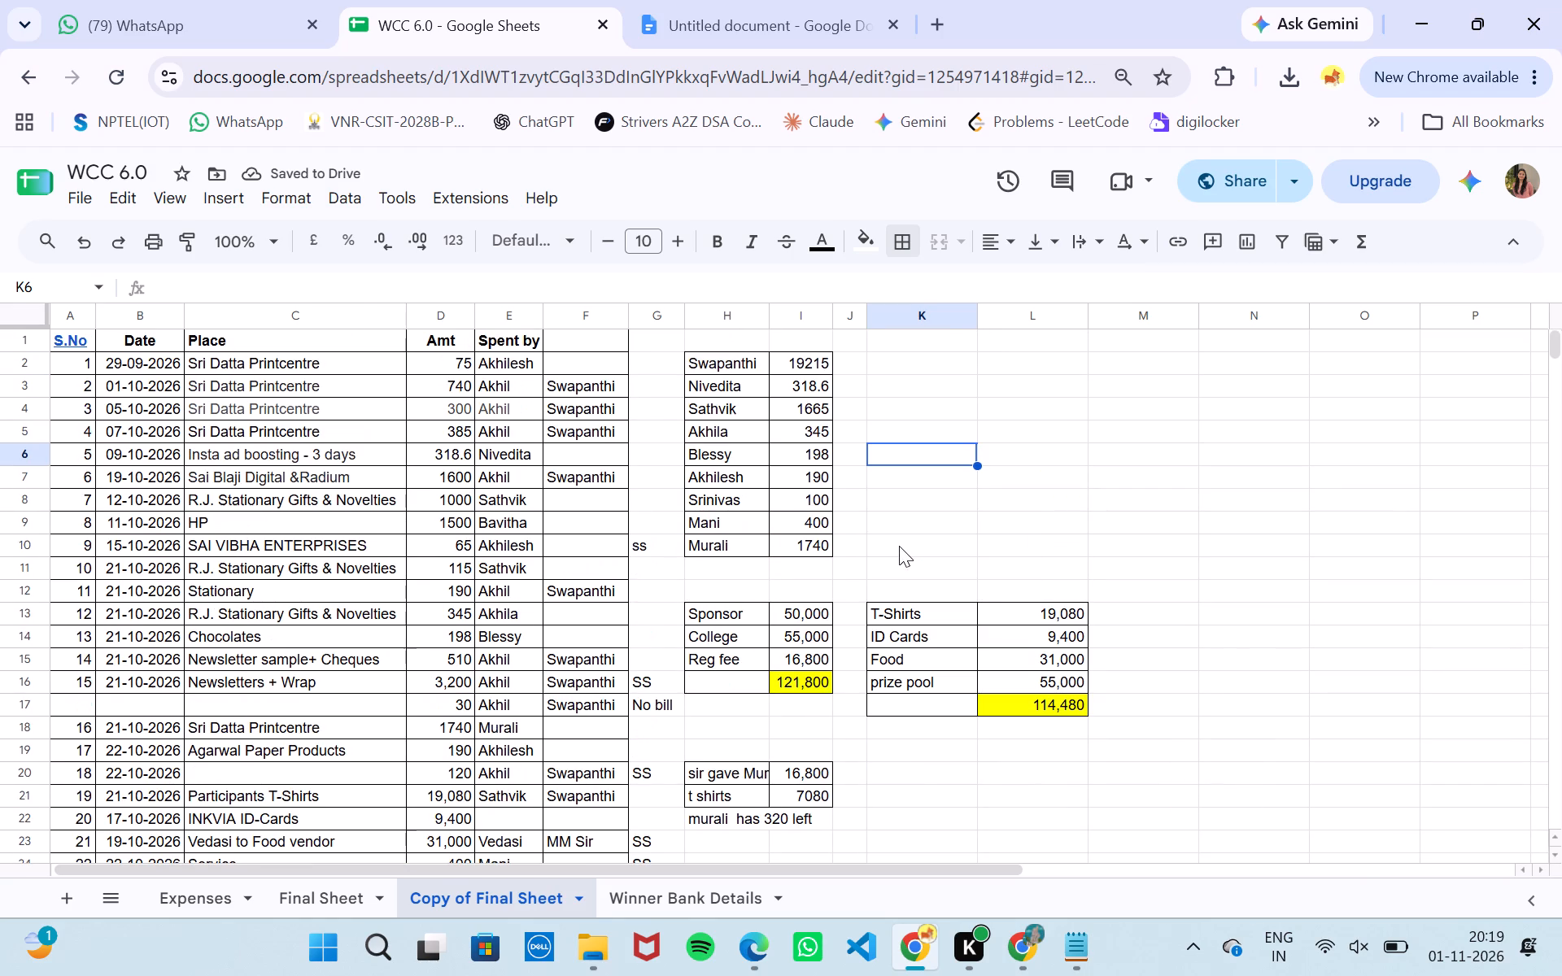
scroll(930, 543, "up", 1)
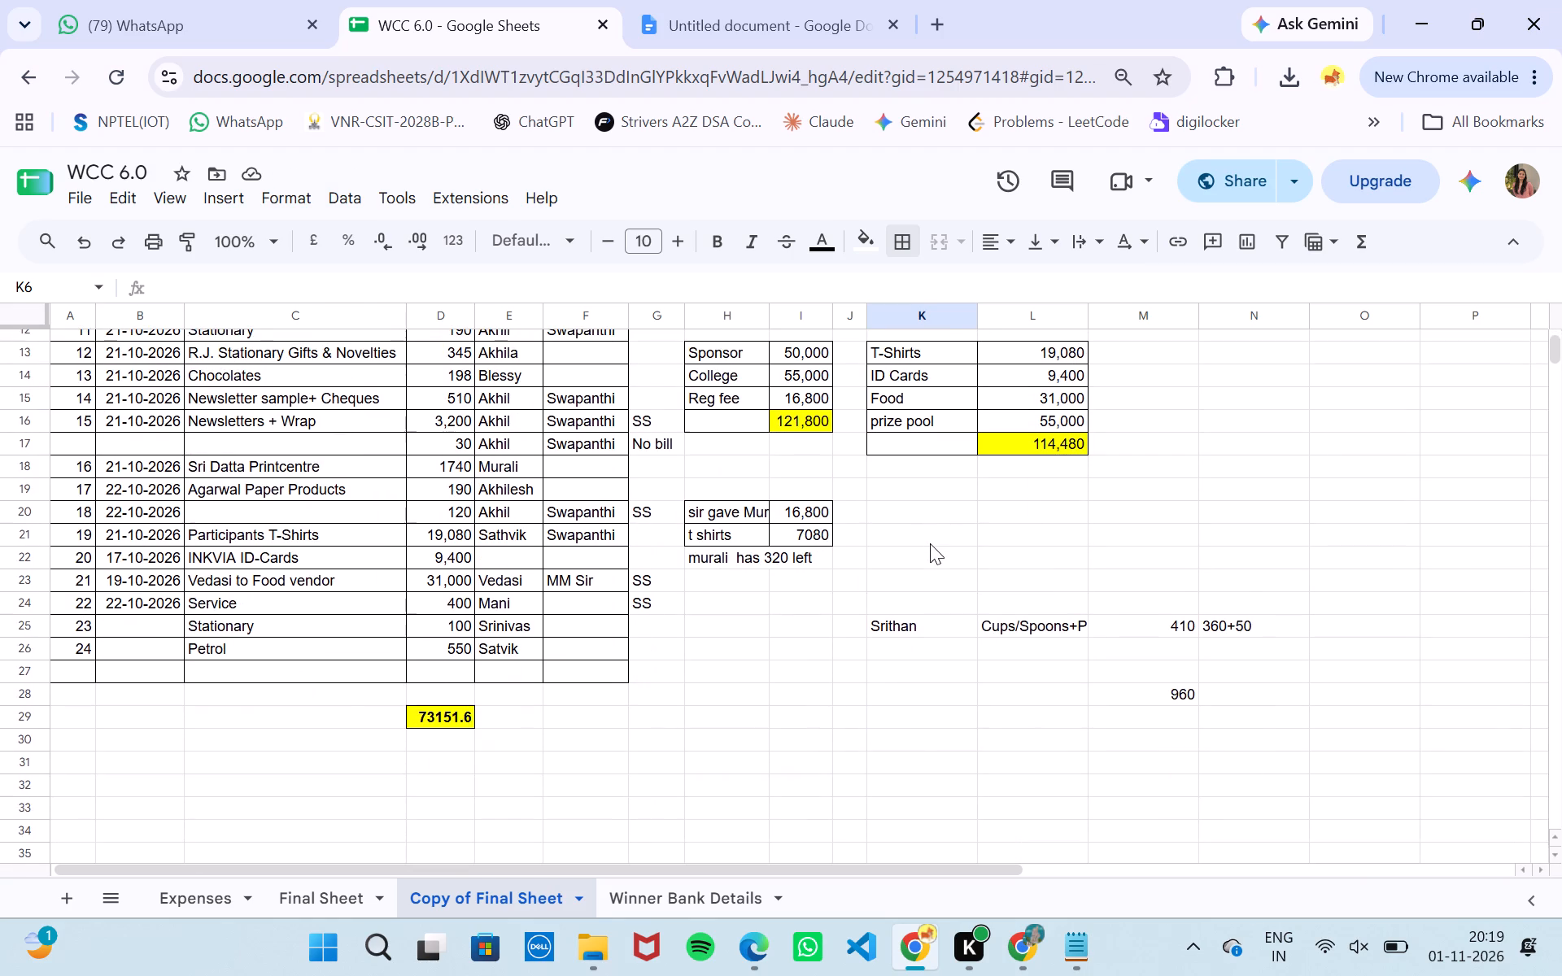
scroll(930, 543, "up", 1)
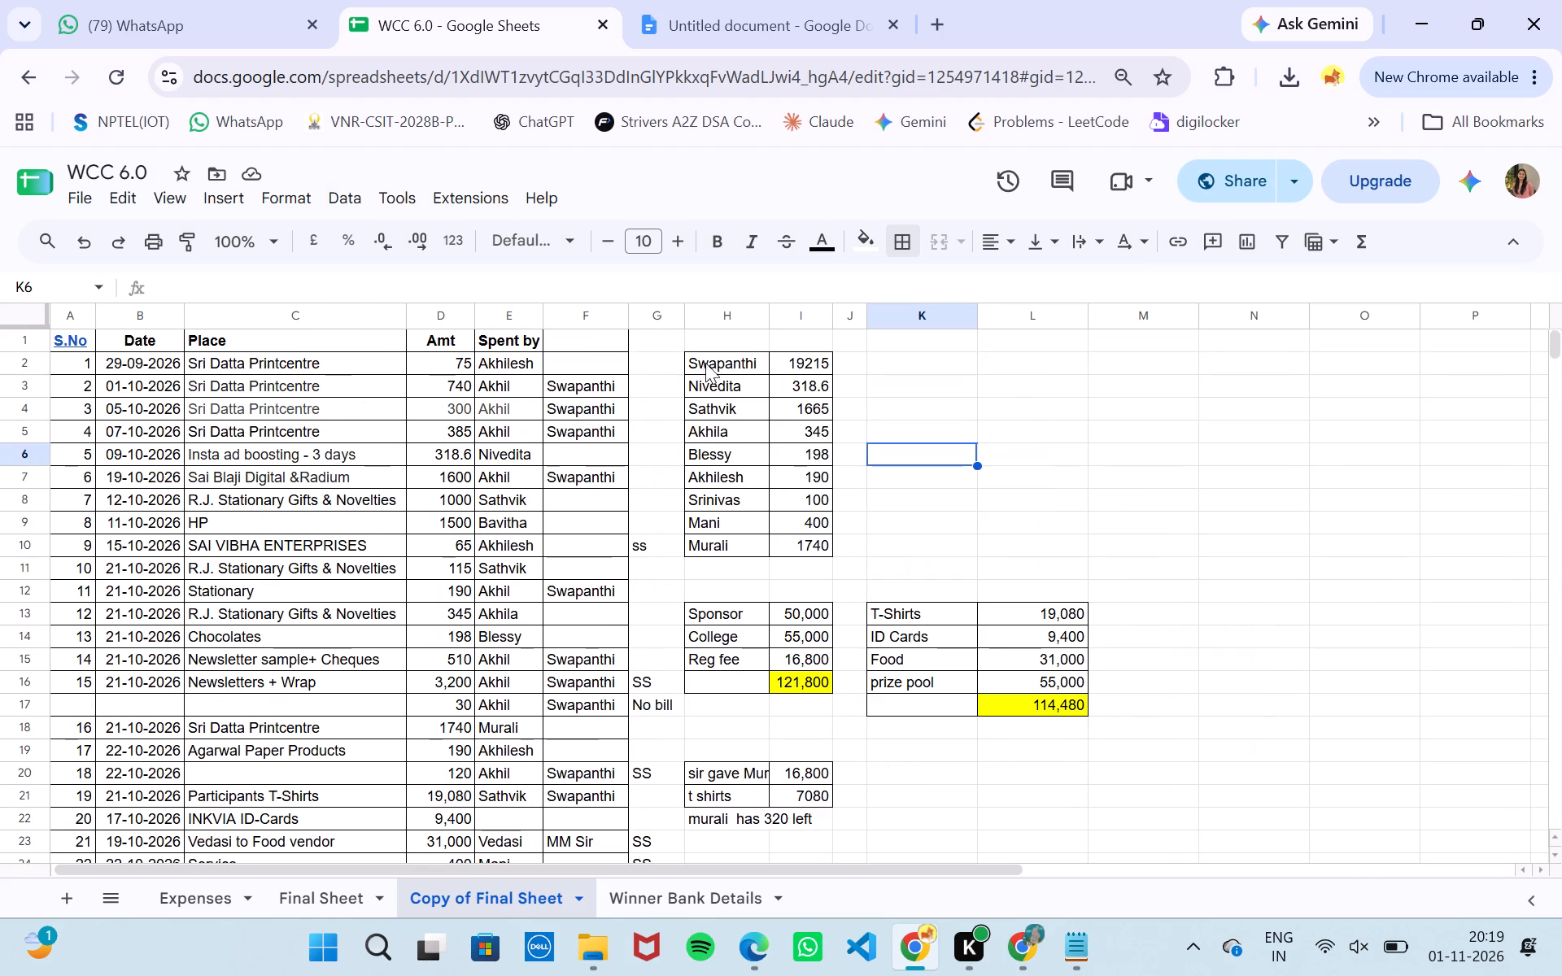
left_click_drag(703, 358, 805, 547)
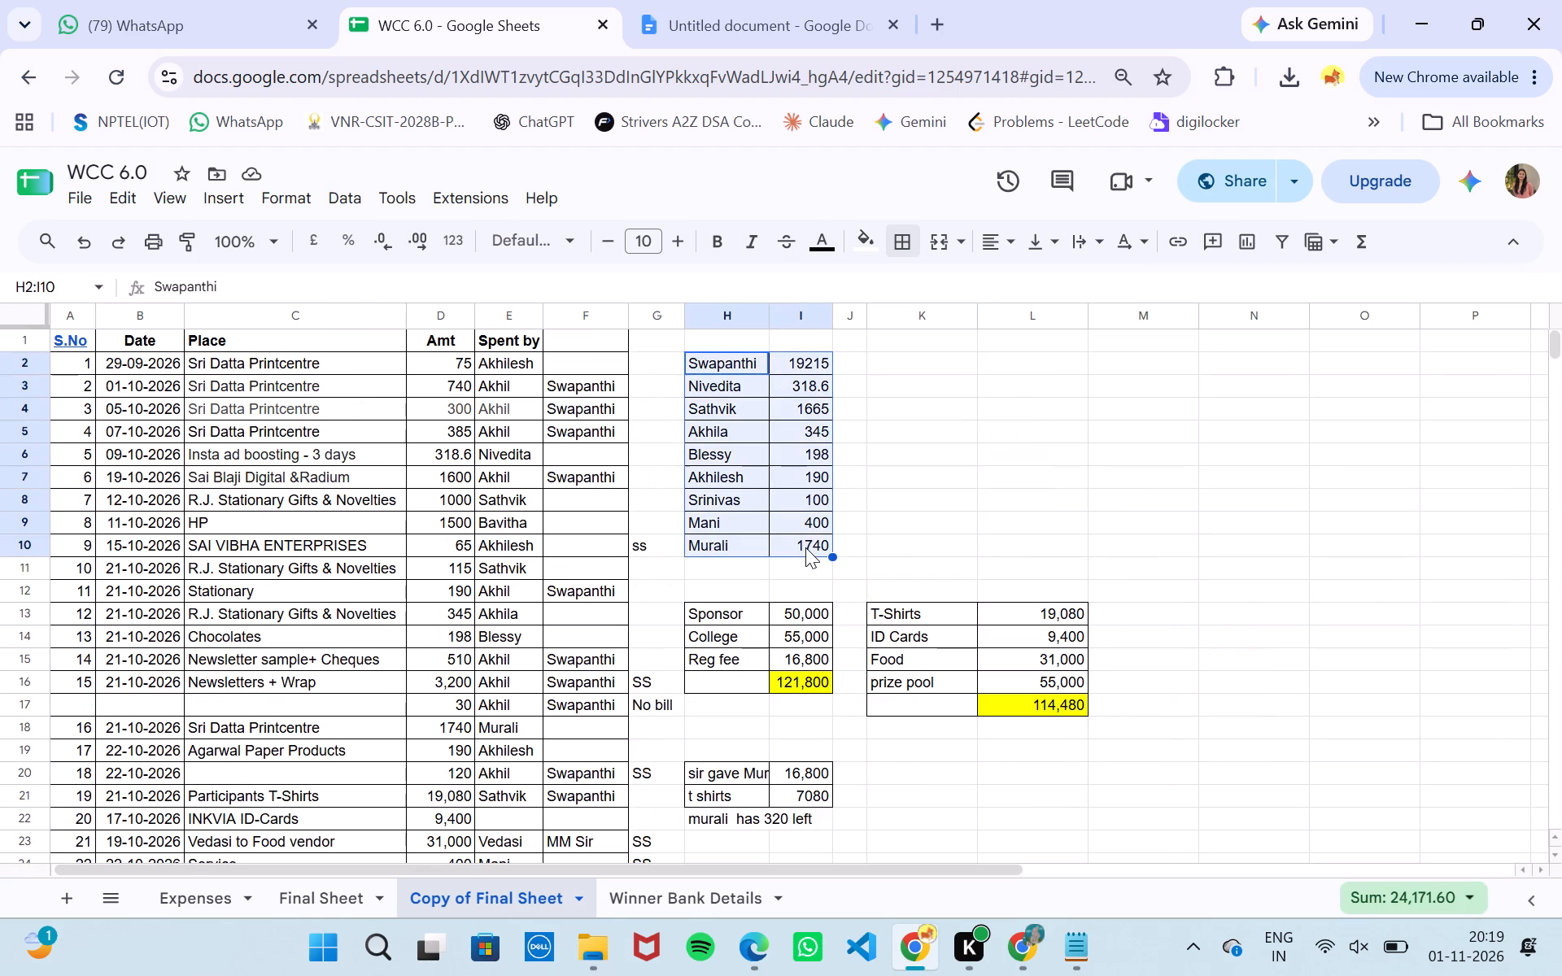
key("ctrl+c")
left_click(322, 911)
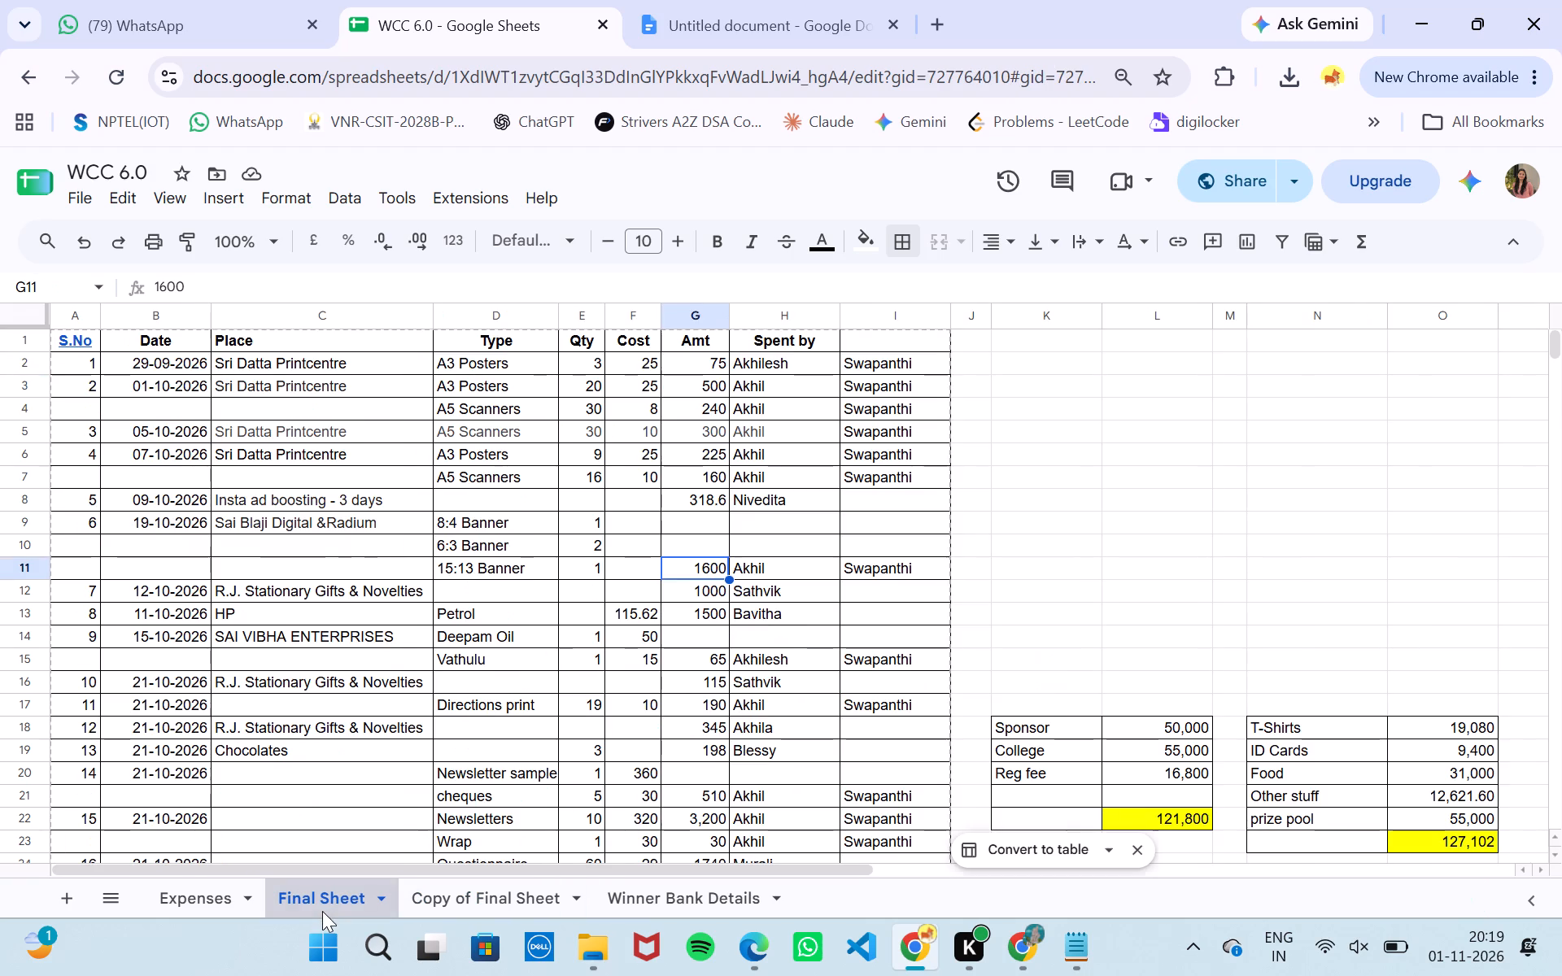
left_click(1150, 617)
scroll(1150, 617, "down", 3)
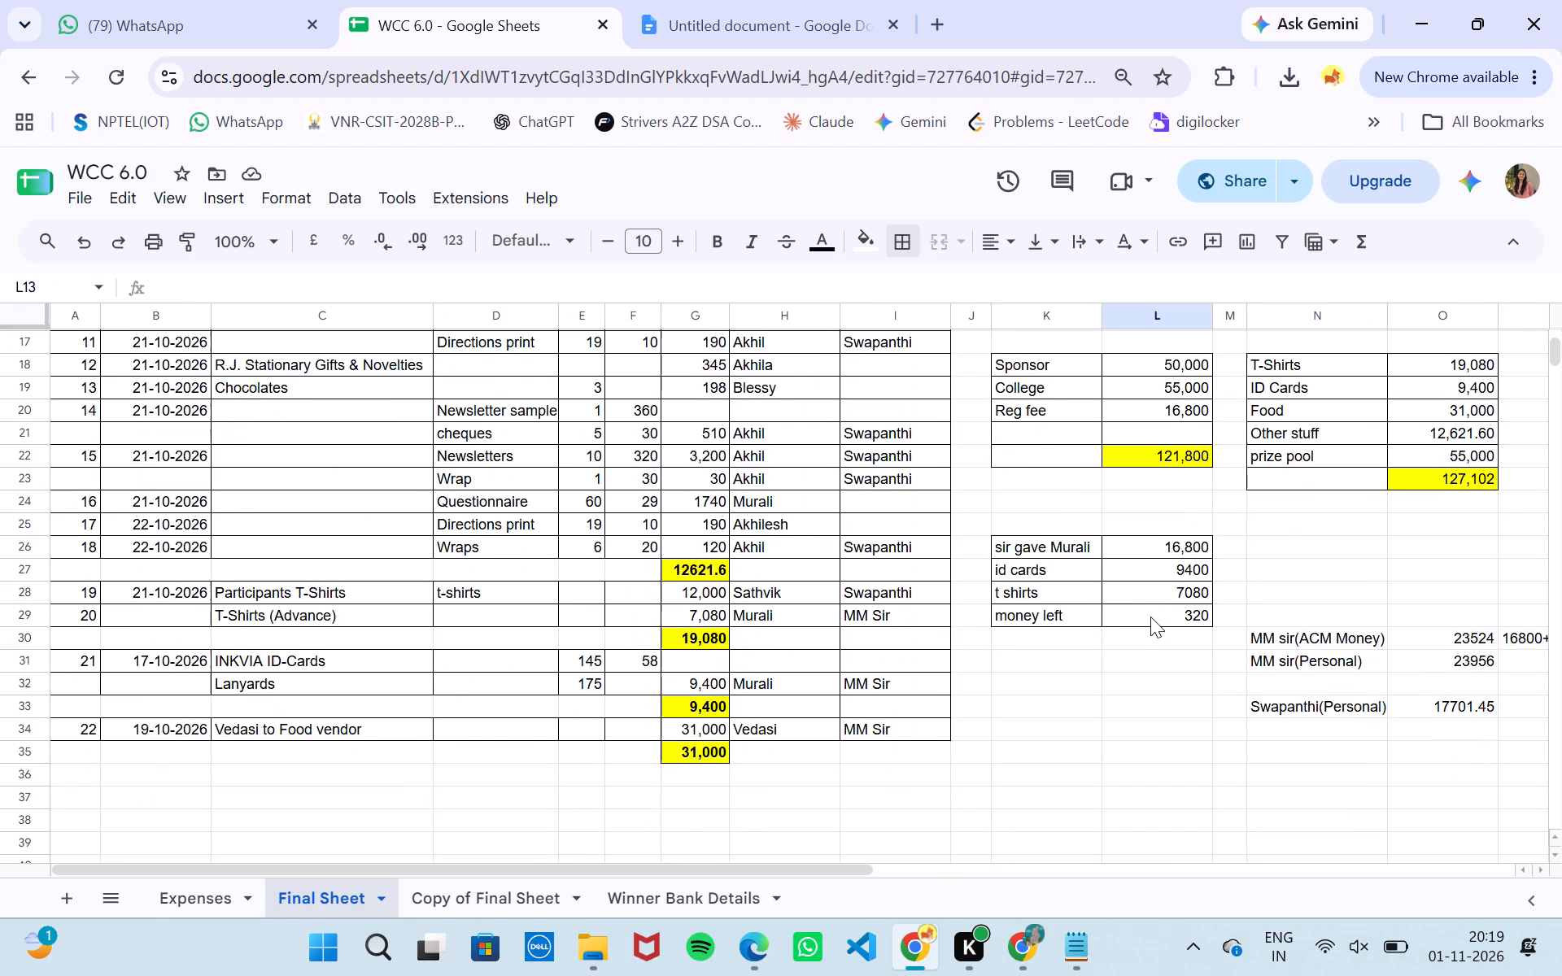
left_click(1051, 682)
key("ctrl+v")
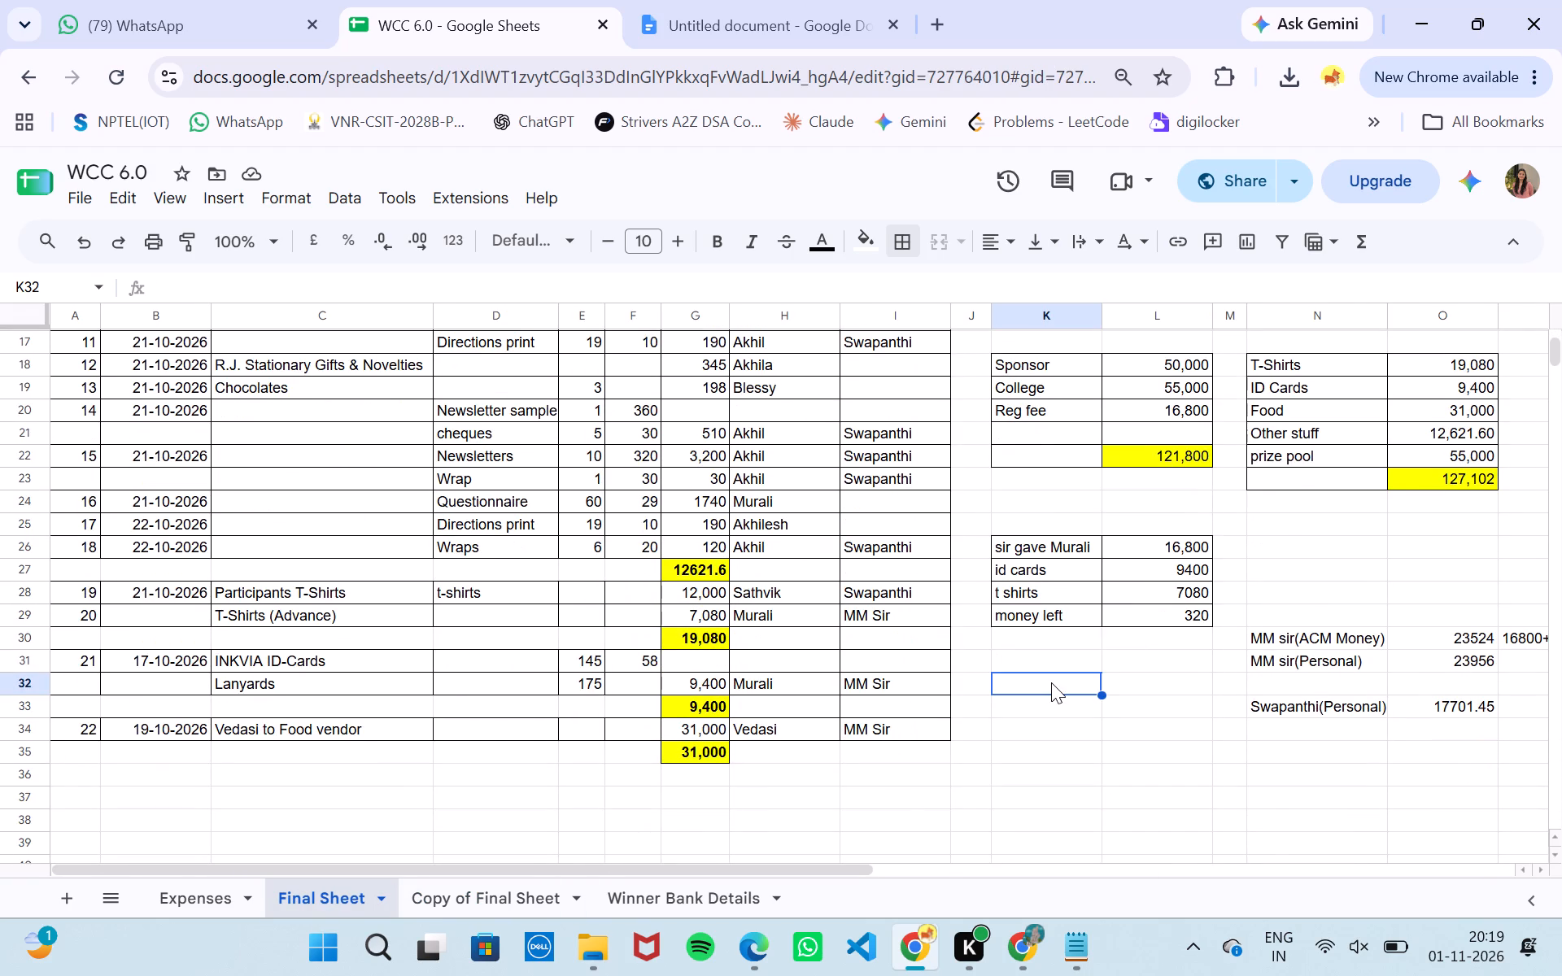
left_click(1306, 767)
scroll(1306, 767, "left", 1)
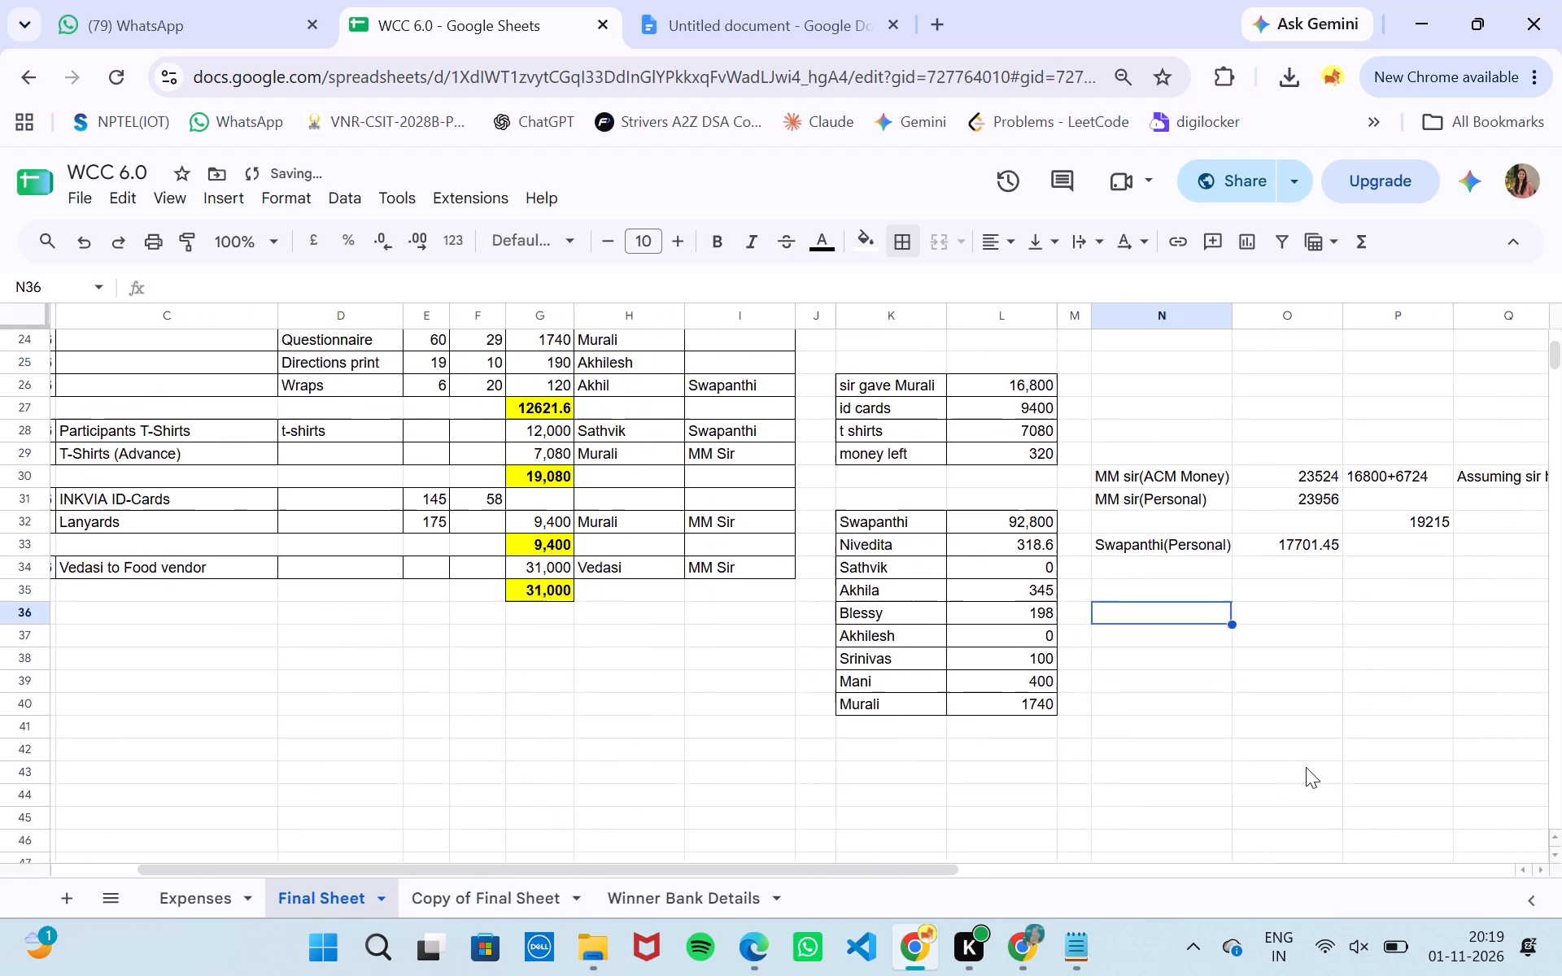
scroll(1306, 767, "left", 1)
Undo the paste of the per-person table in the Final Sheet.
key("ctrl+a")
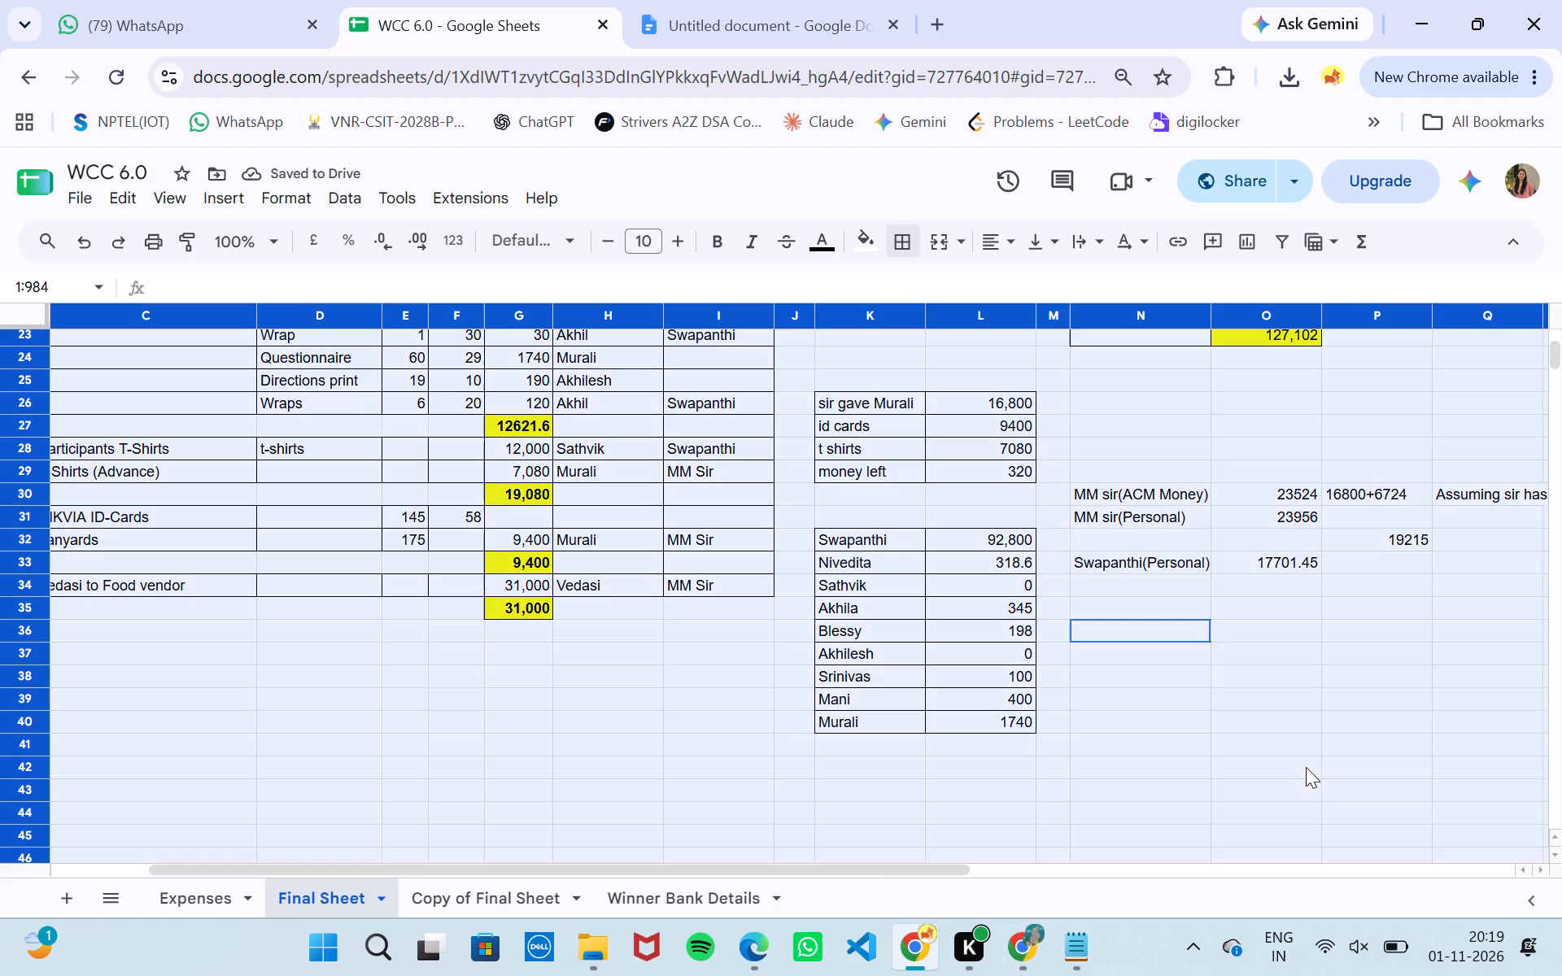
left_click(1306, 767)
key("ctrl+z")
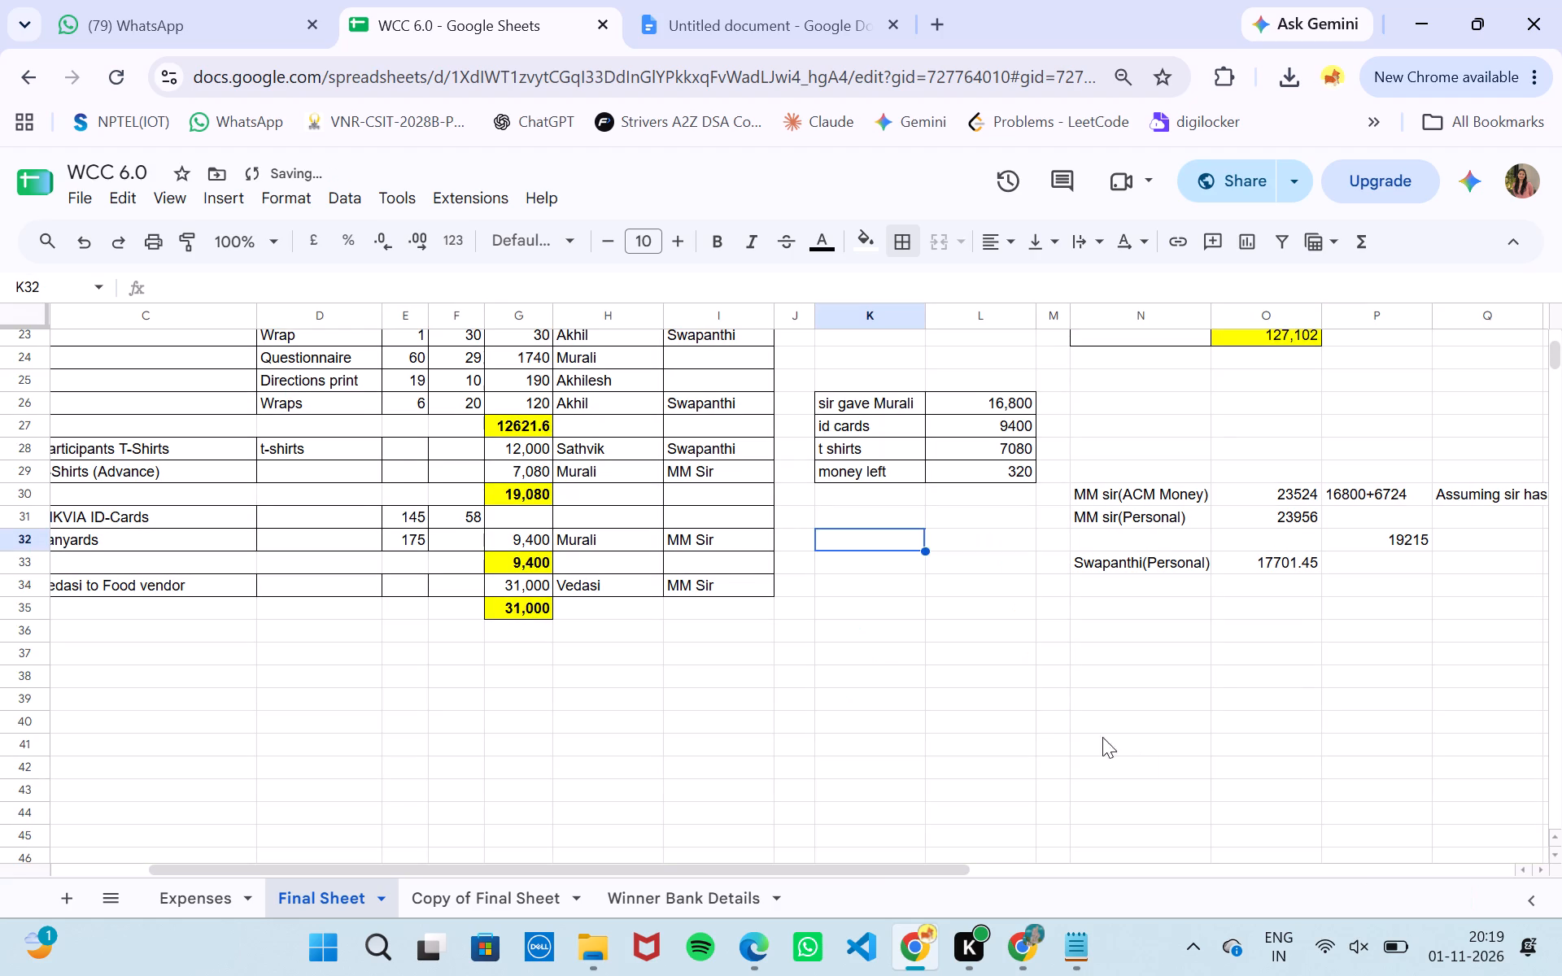
Check the MM sir and Swapanthi notes and amounts in N30:Q33 of the Final Sheet against the per-person table in Copy of Final Sheet.
left_click(1053, 709)
scroll(1053, 709, "up", 1)
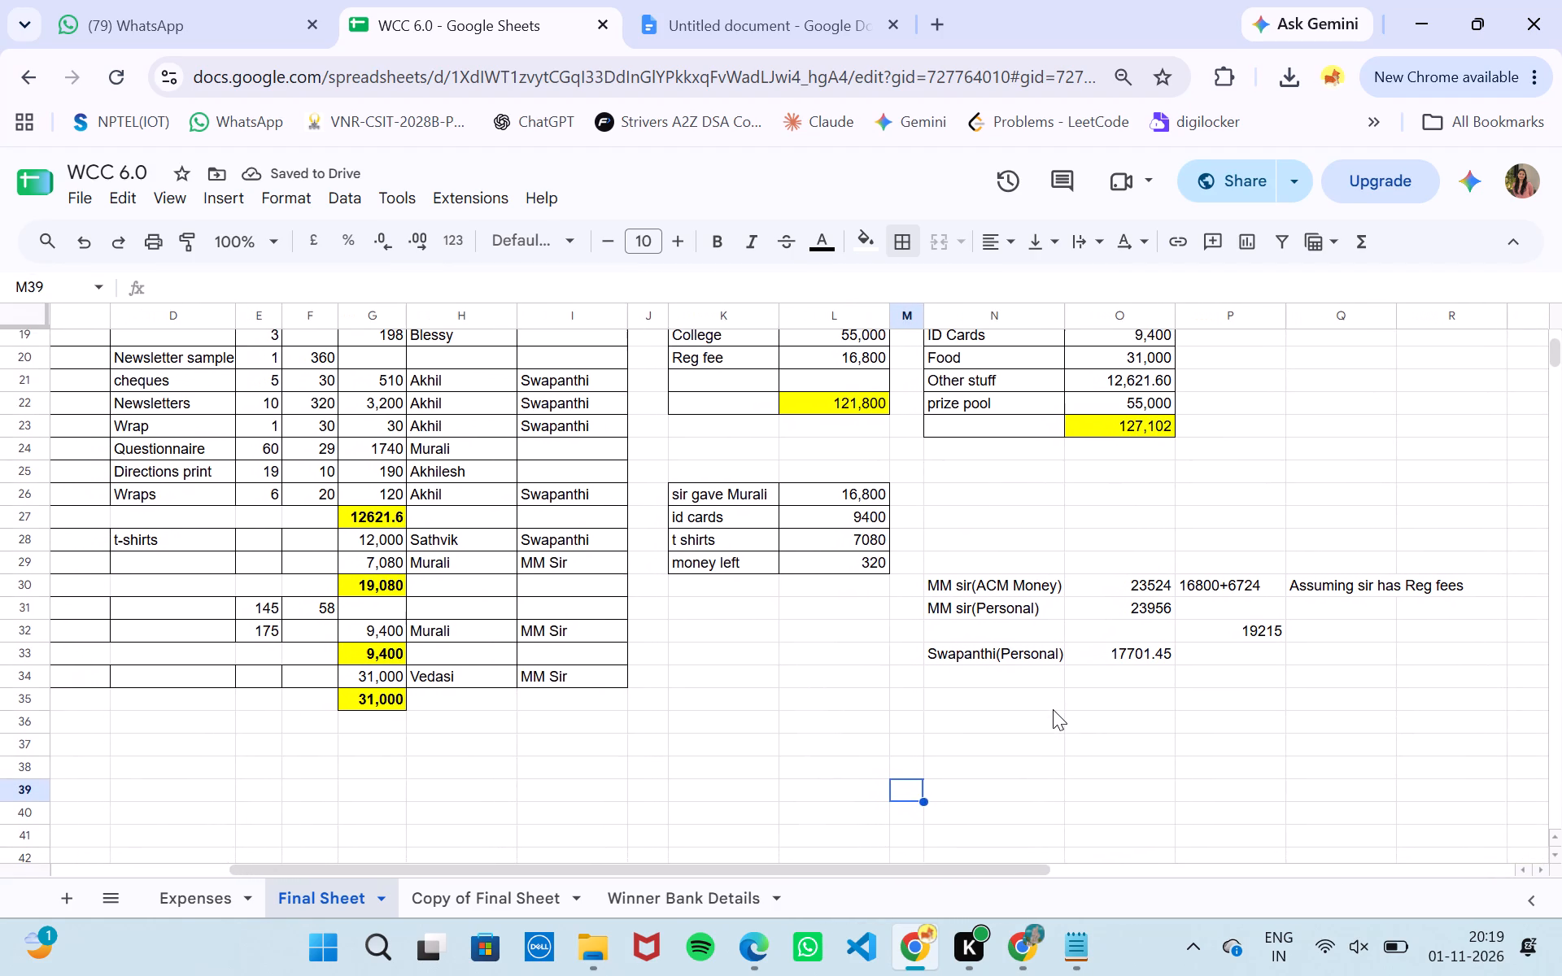
scroll(1053, 709, "up", 1)
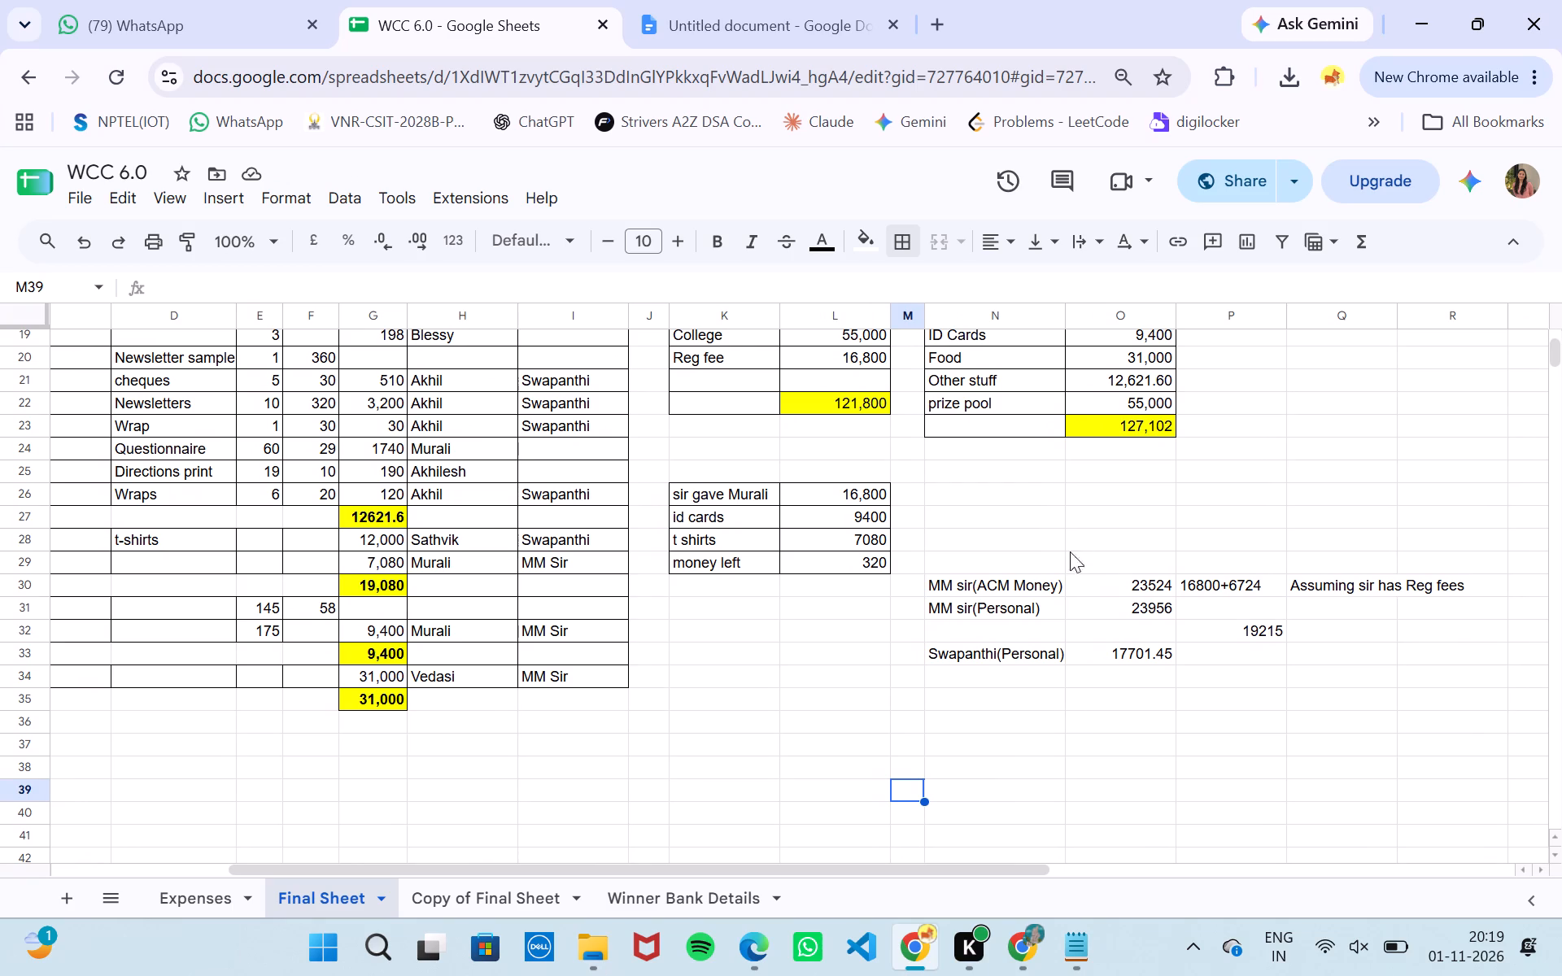
left_click(513, 891)
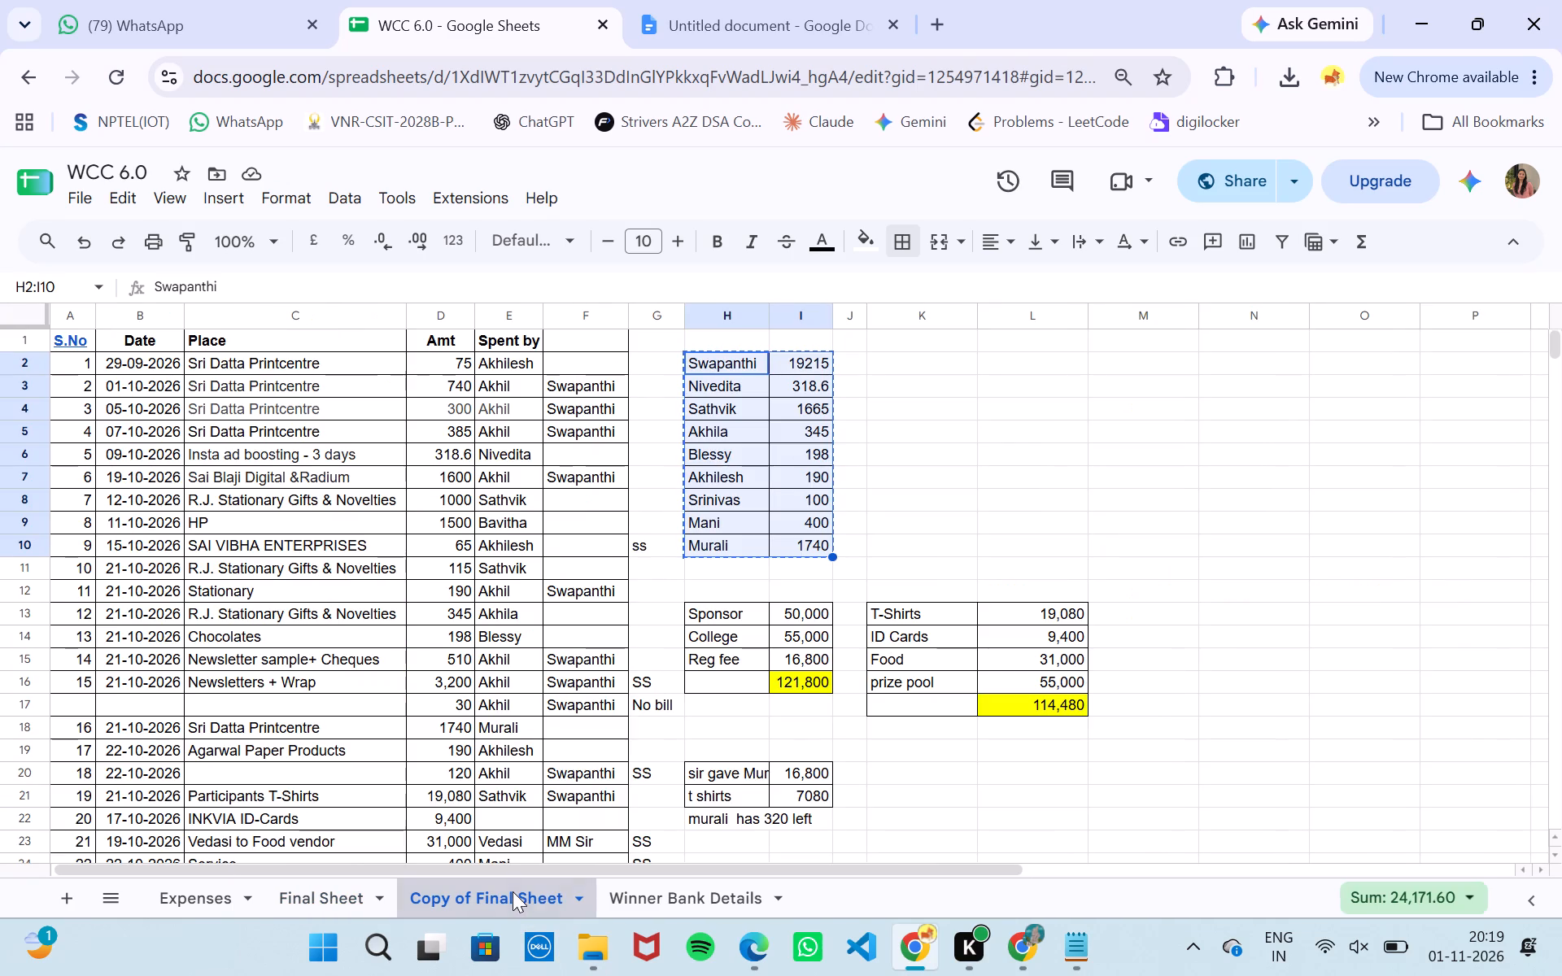
left_click(358, 888)
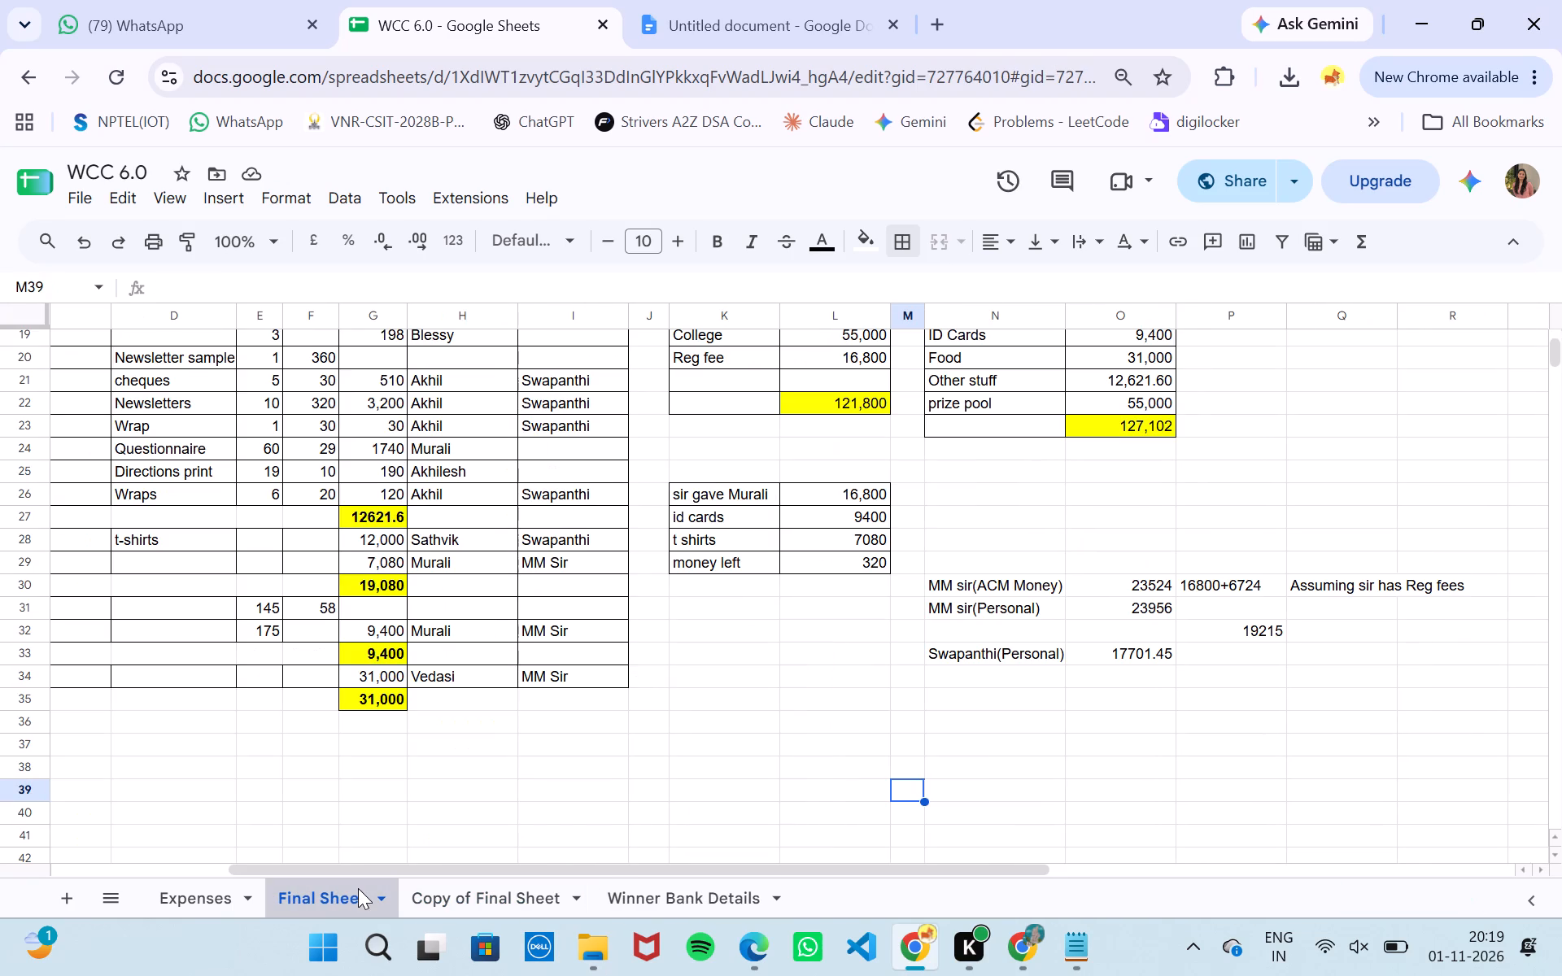
left_click(1124, 608)
left_click(1134, 590)
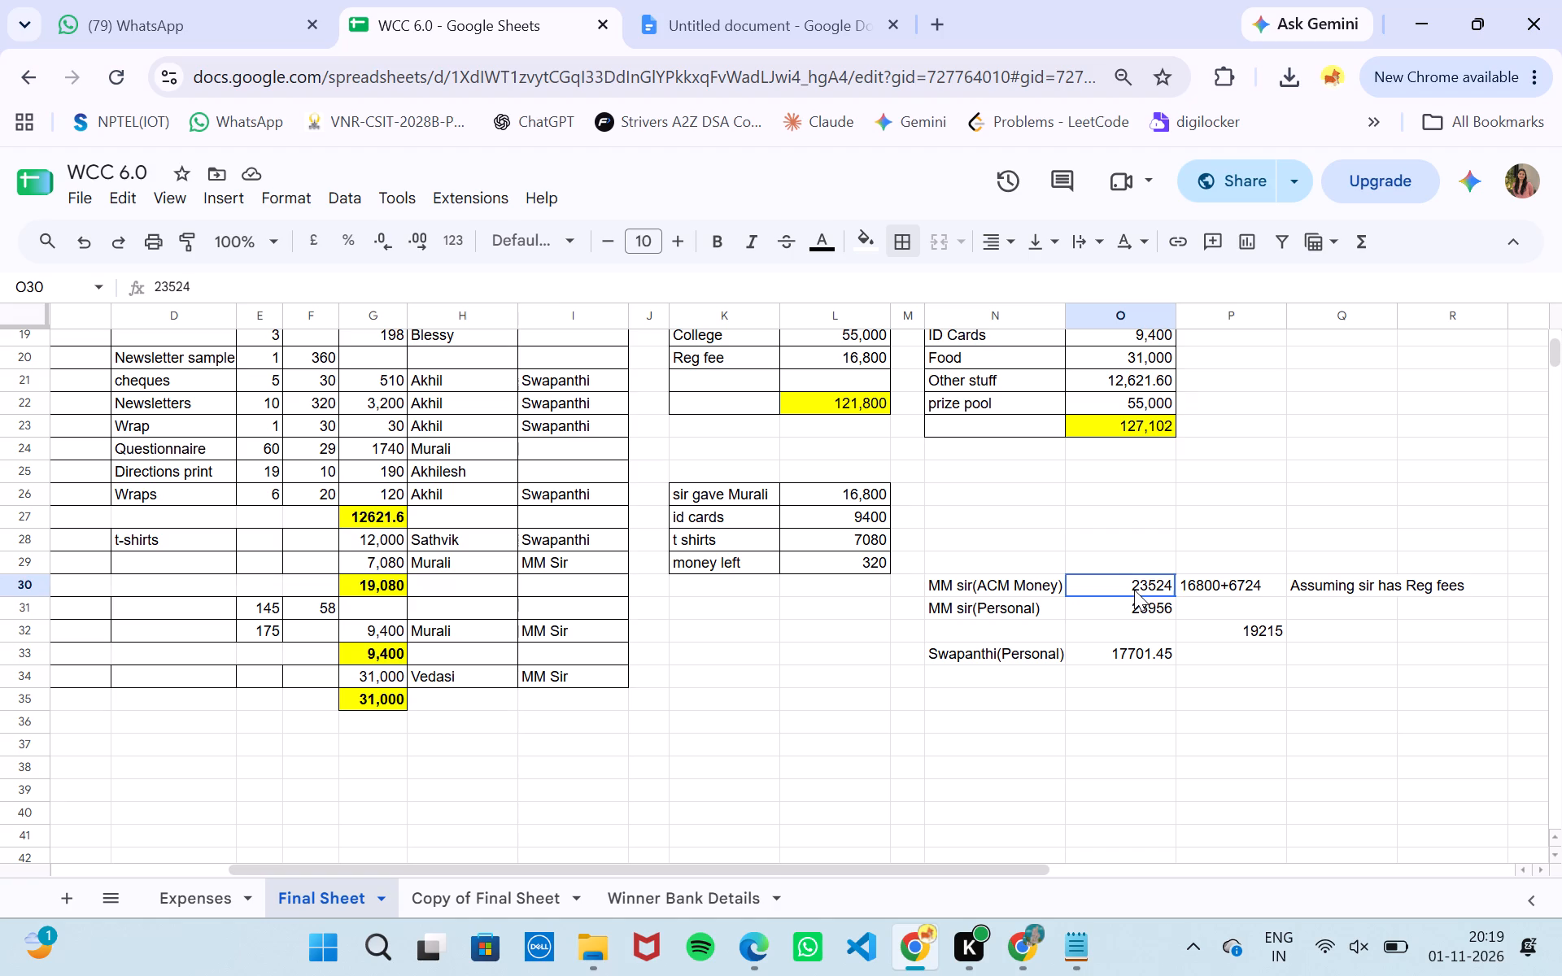
left_click(1229, 585)
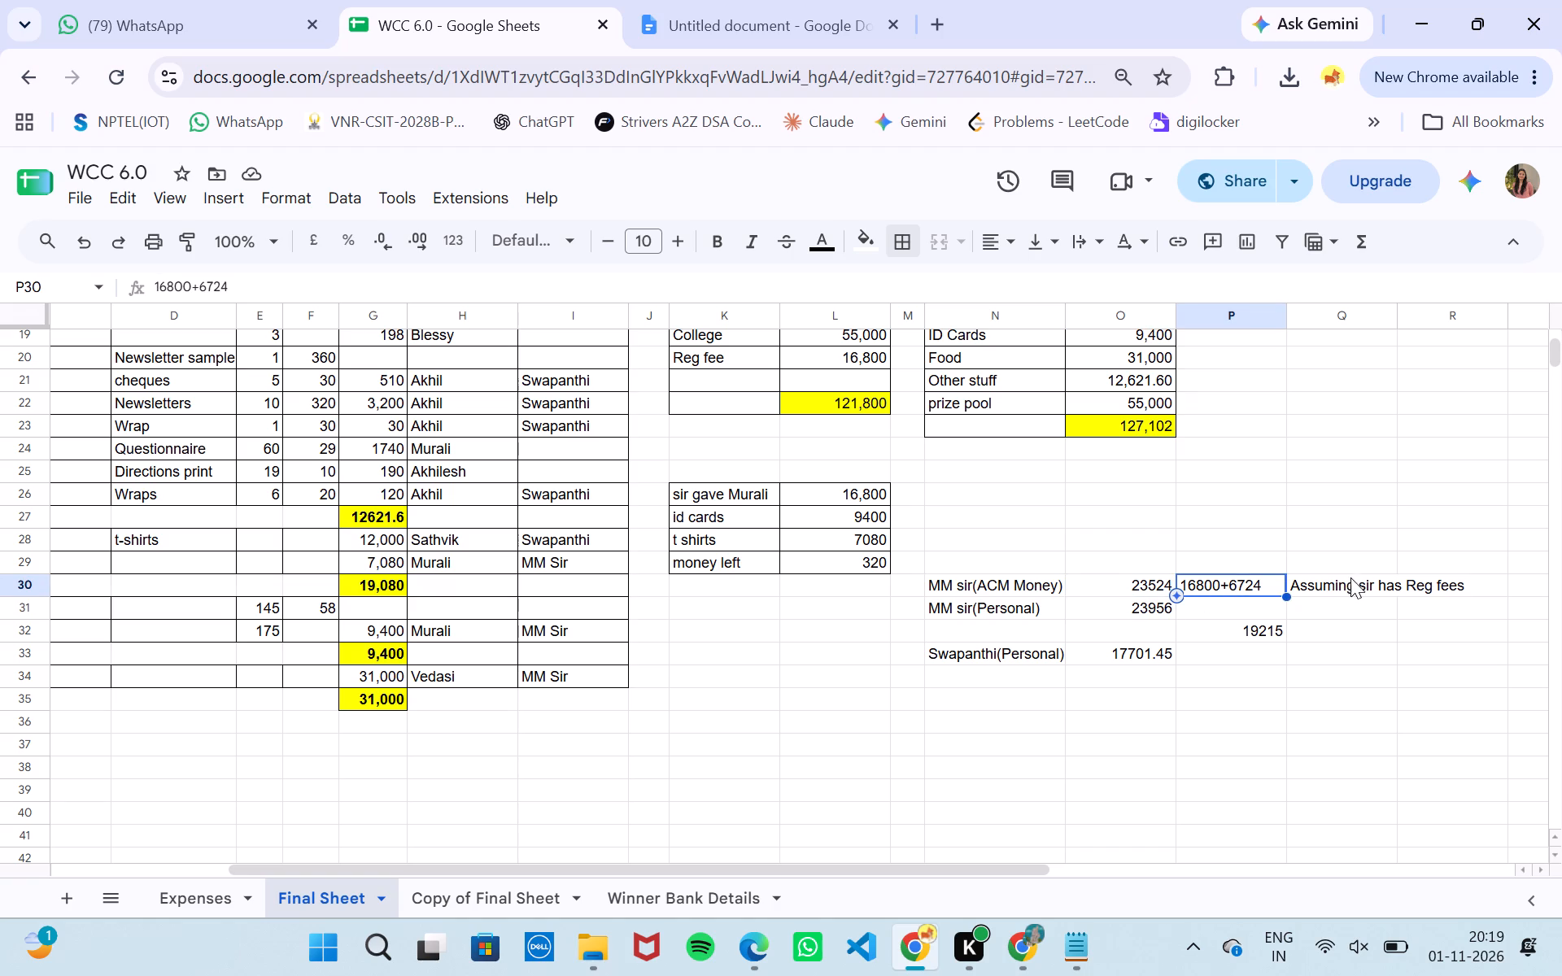
left_click(1353, 577)
left_click(1237, 635)
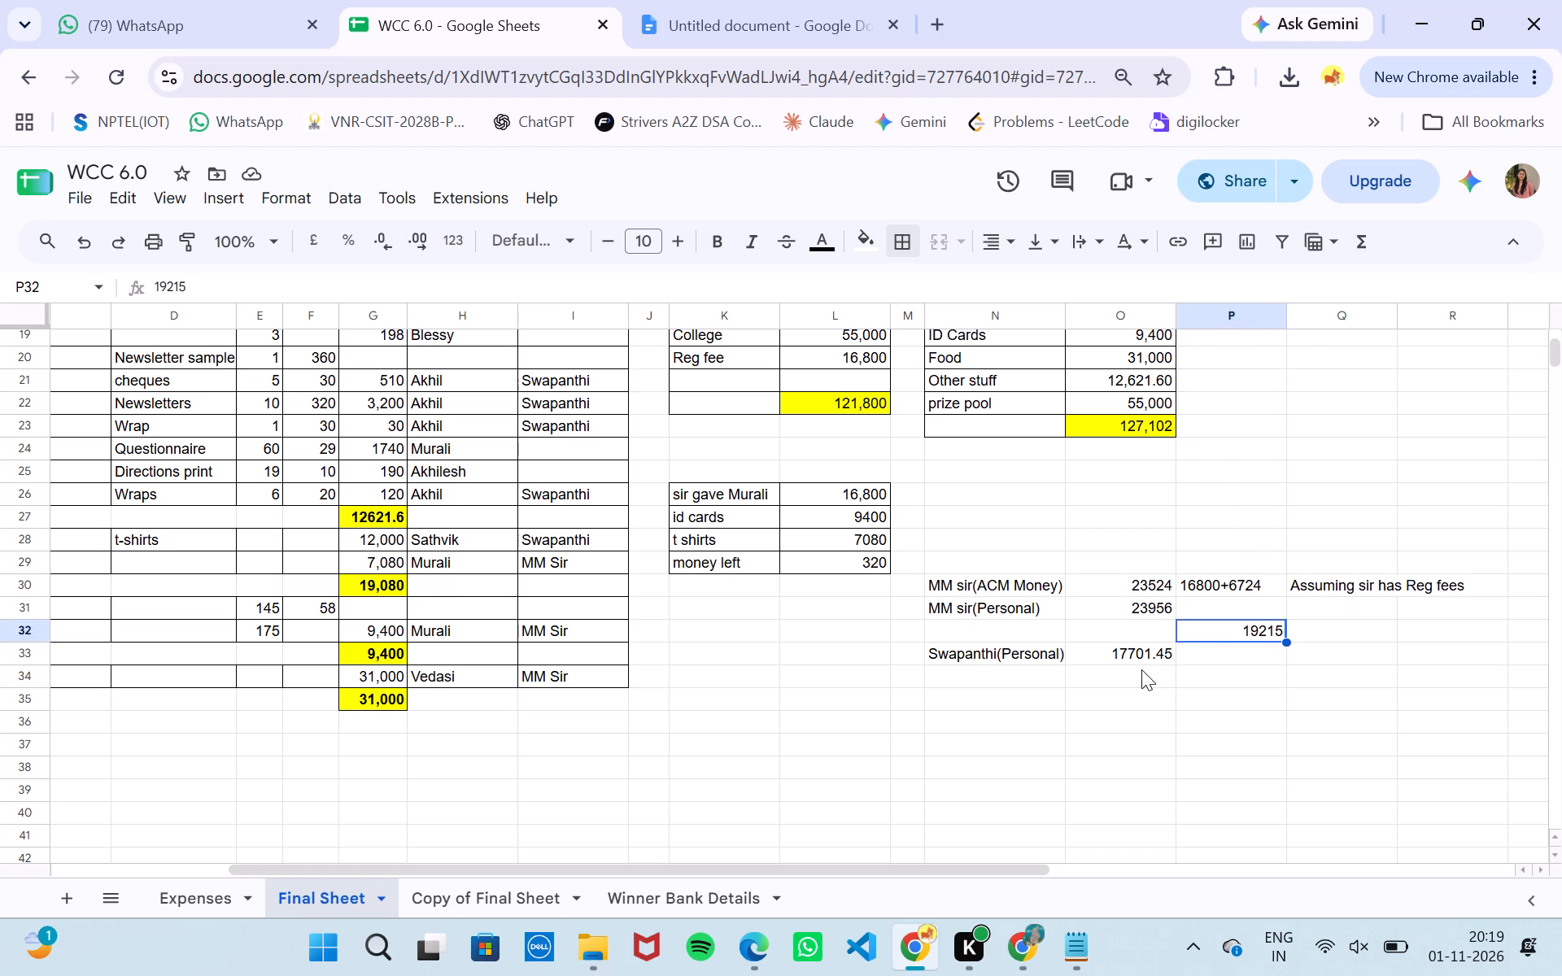
Copy the MM sir and Swapanthi notes N30:Q33 from the Final Sheet into Copy of Final Sheet at K2.
left_click(1134, 660)
left_click_drag(972, 578, 1058, 586)
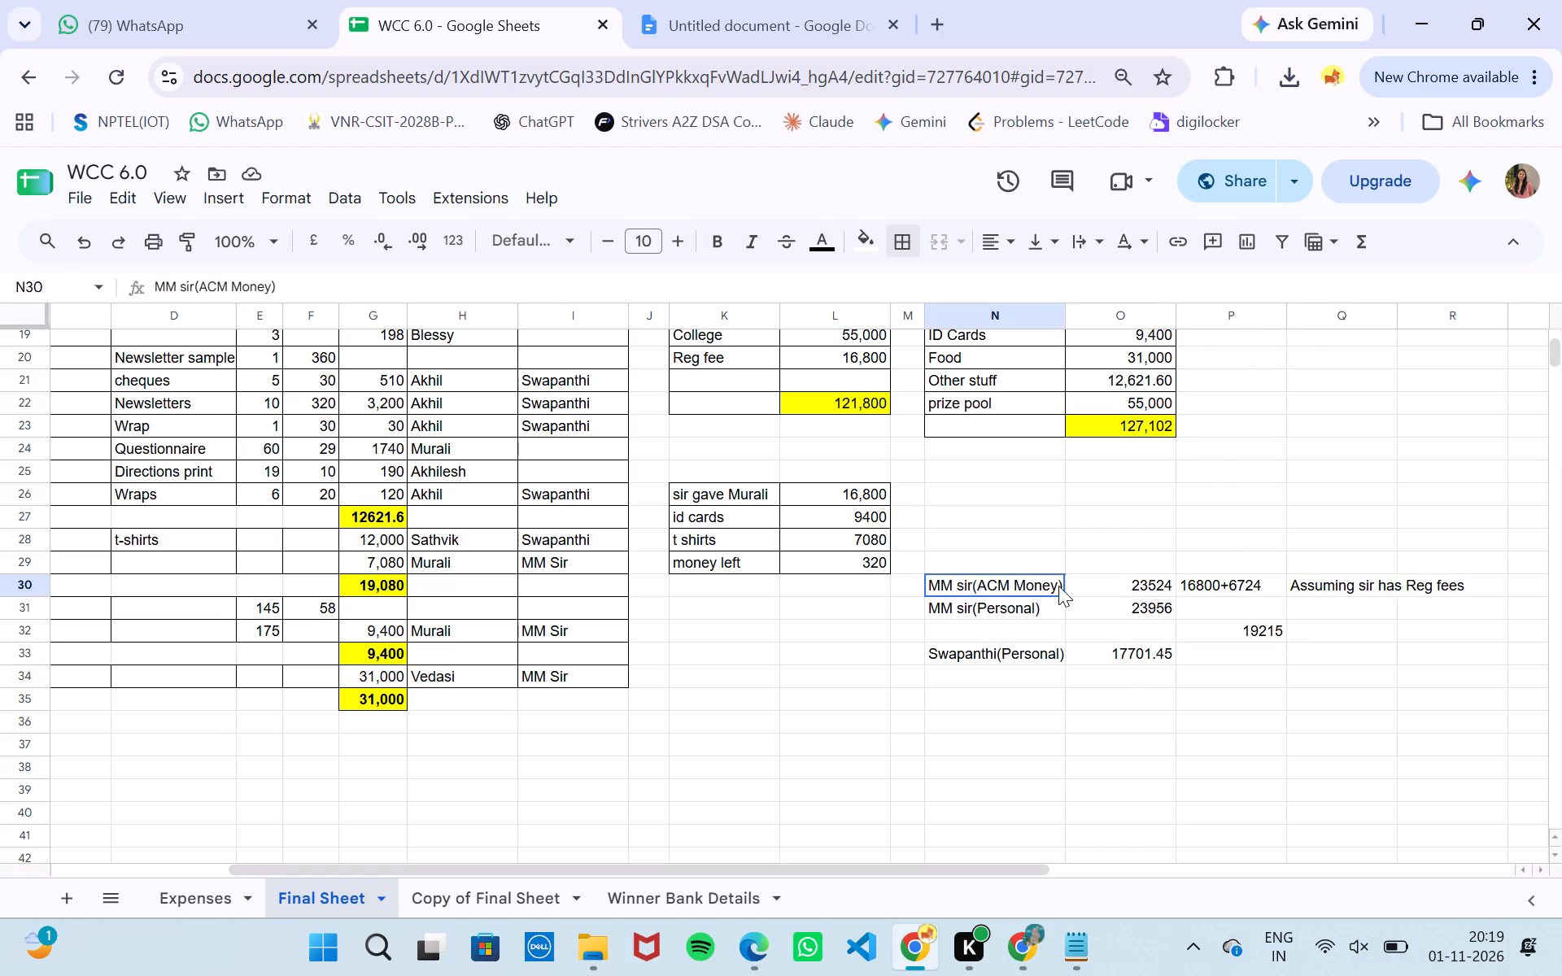
left_click_drag(1058, 586, 1315, 656)
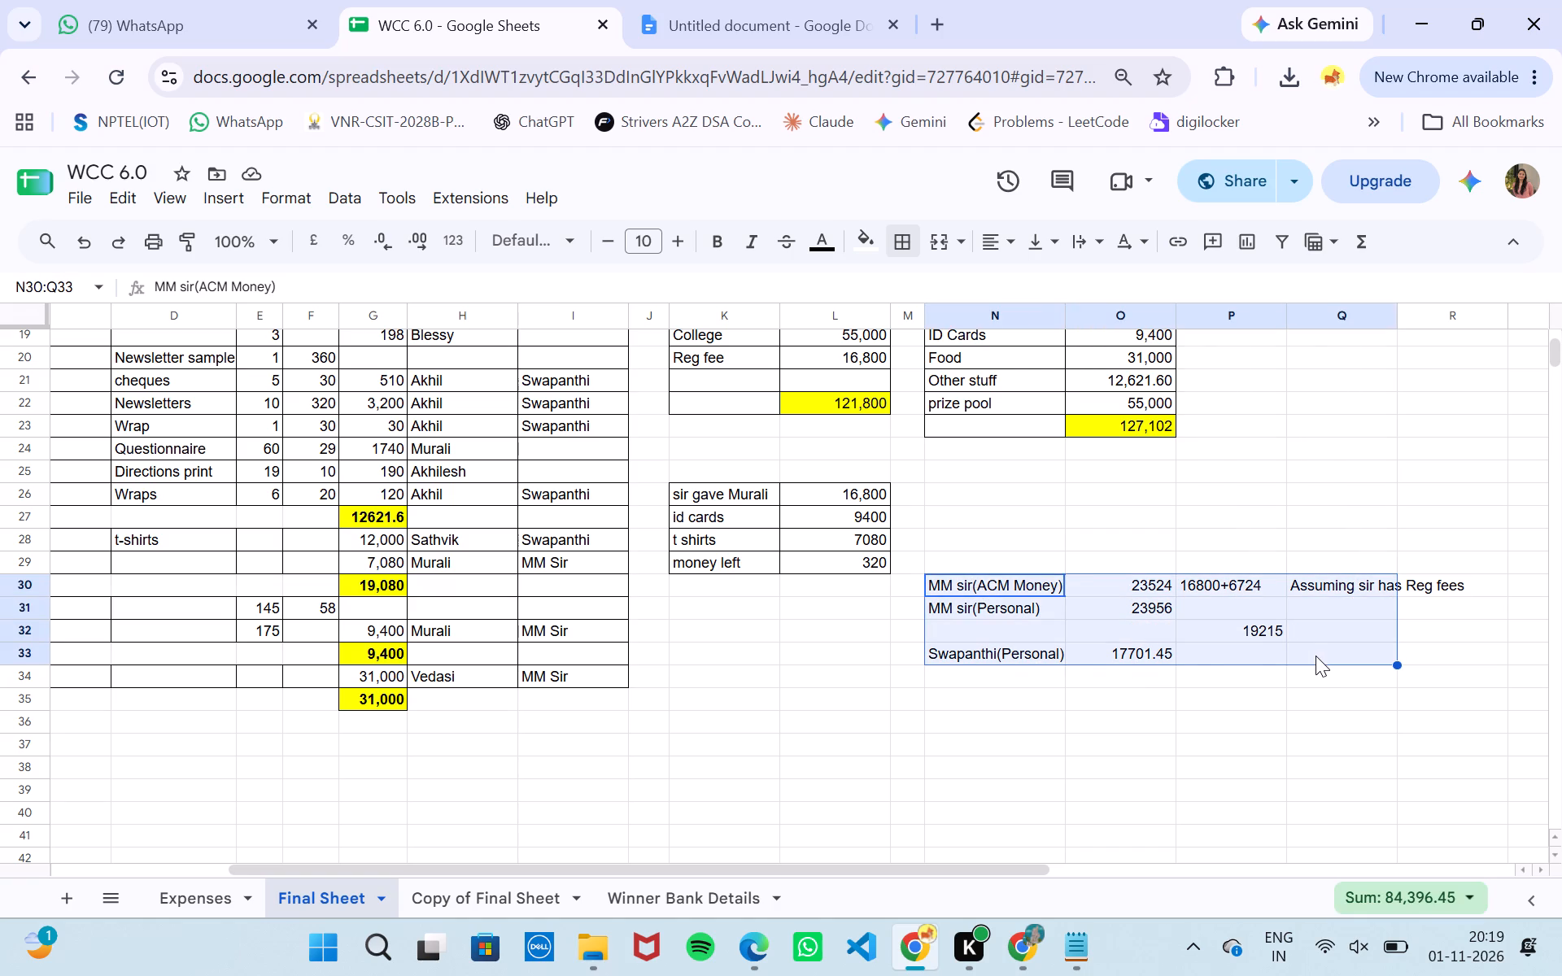
key("ctrl+c")
left_click(425, 904)
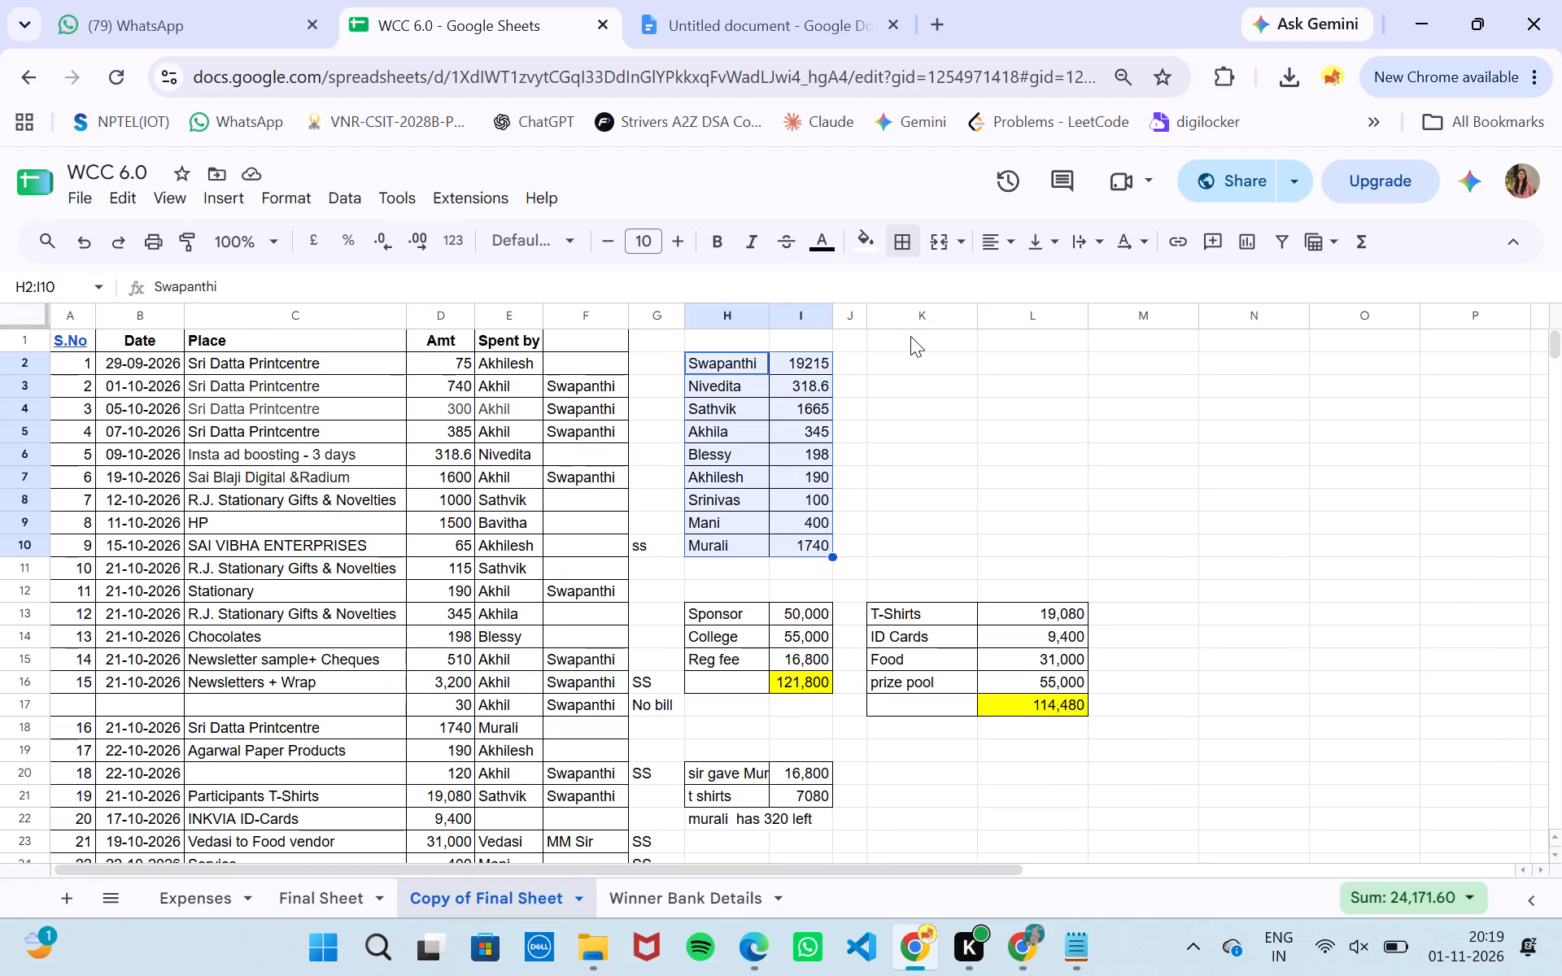
left_click(916, 359)
key("ctrl+v")
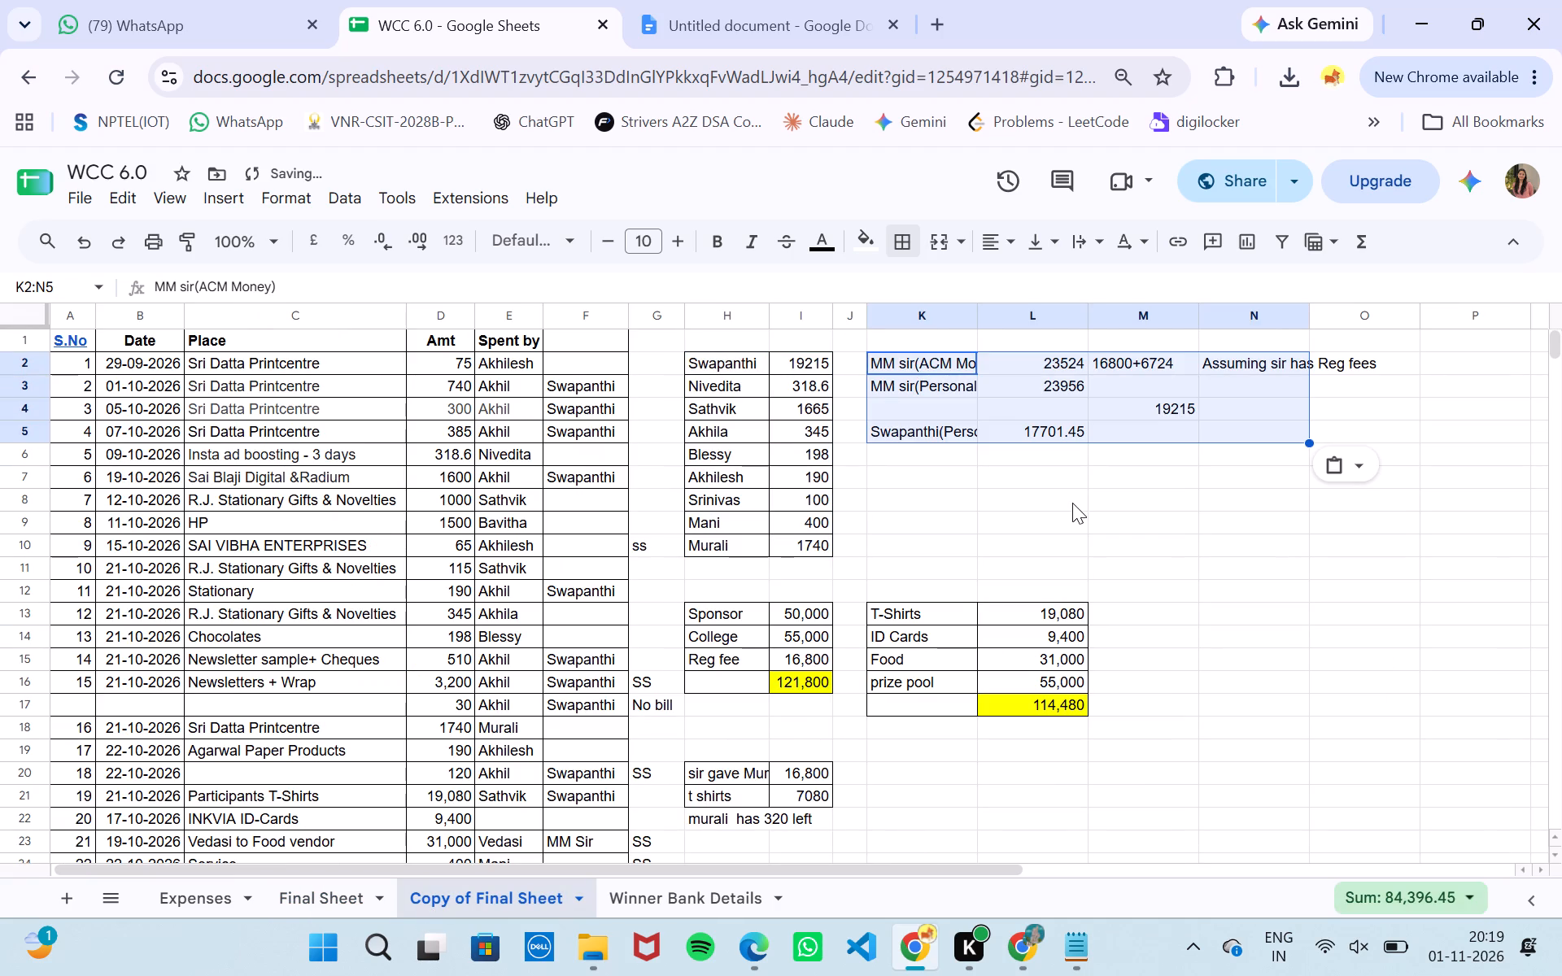
left_click(1072, 503)
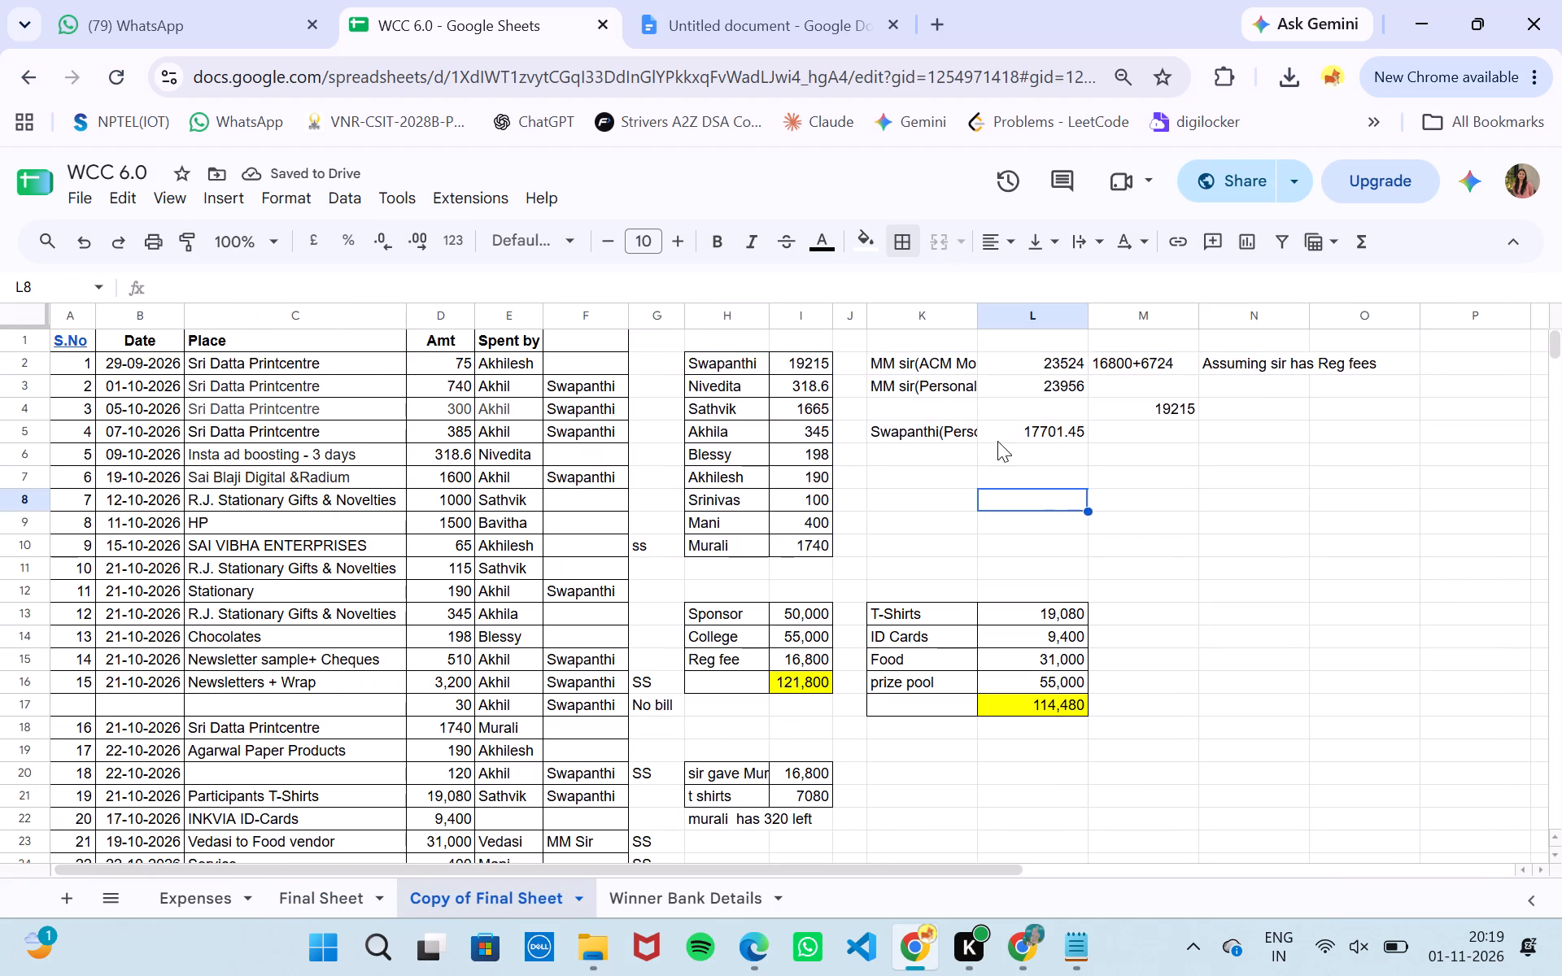
Widen column K to fit the pasted note labels and narrow column L.
left_click_drag(993, 322, 1027, 325)
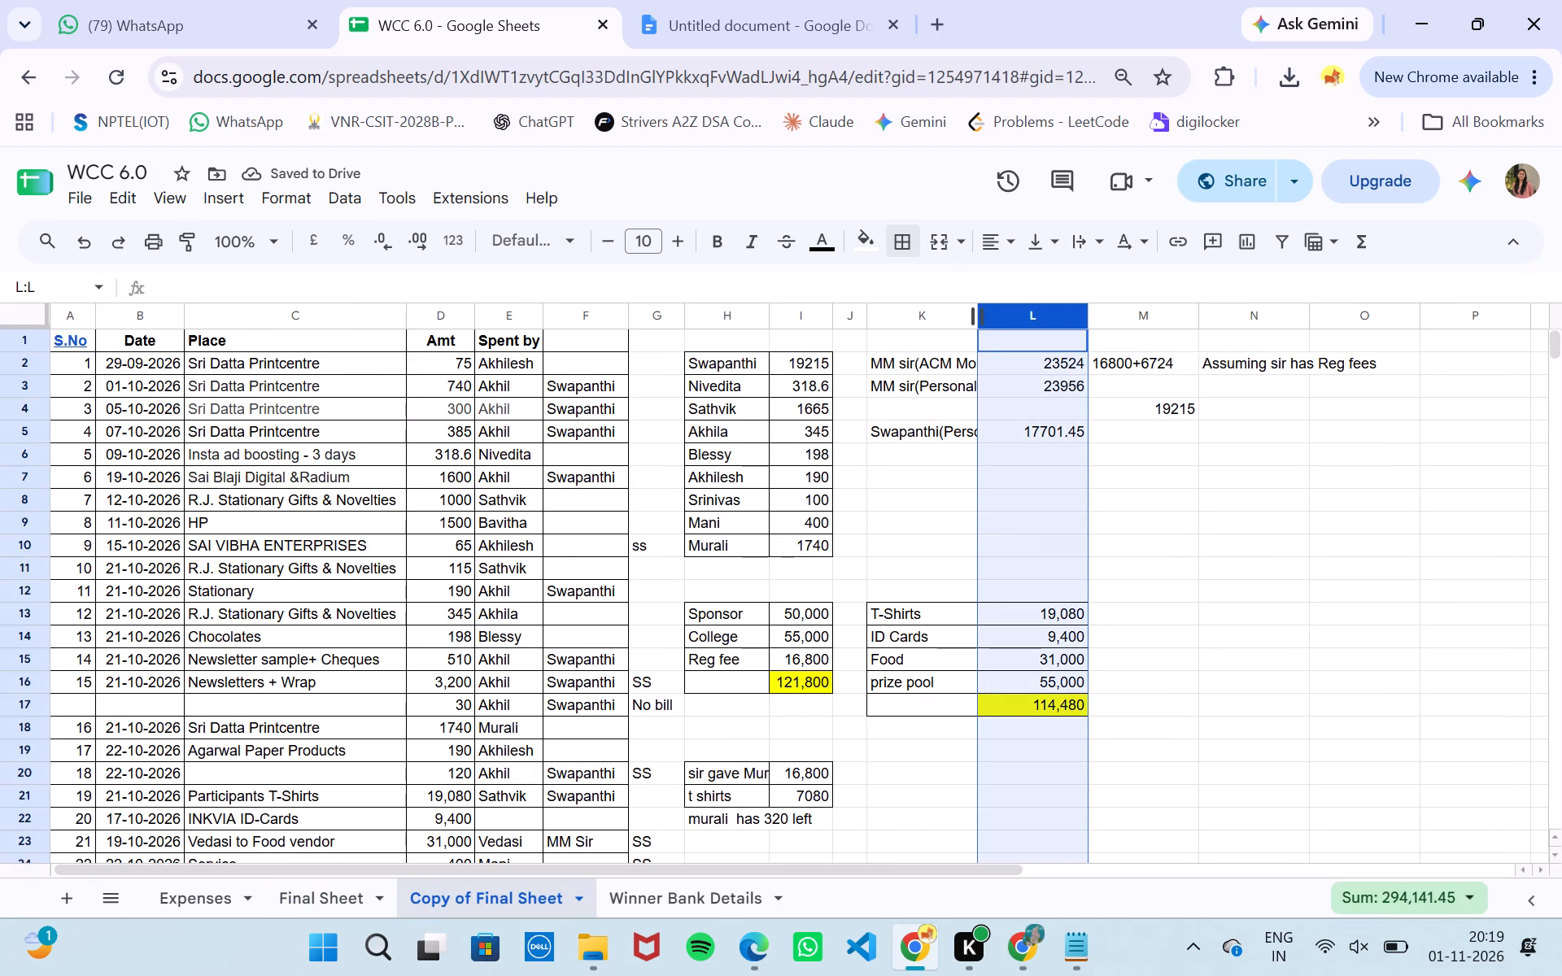
left_click_drag(979, 318, 1015, 328)
left_click_drag(1123, 320, 1089, 319)
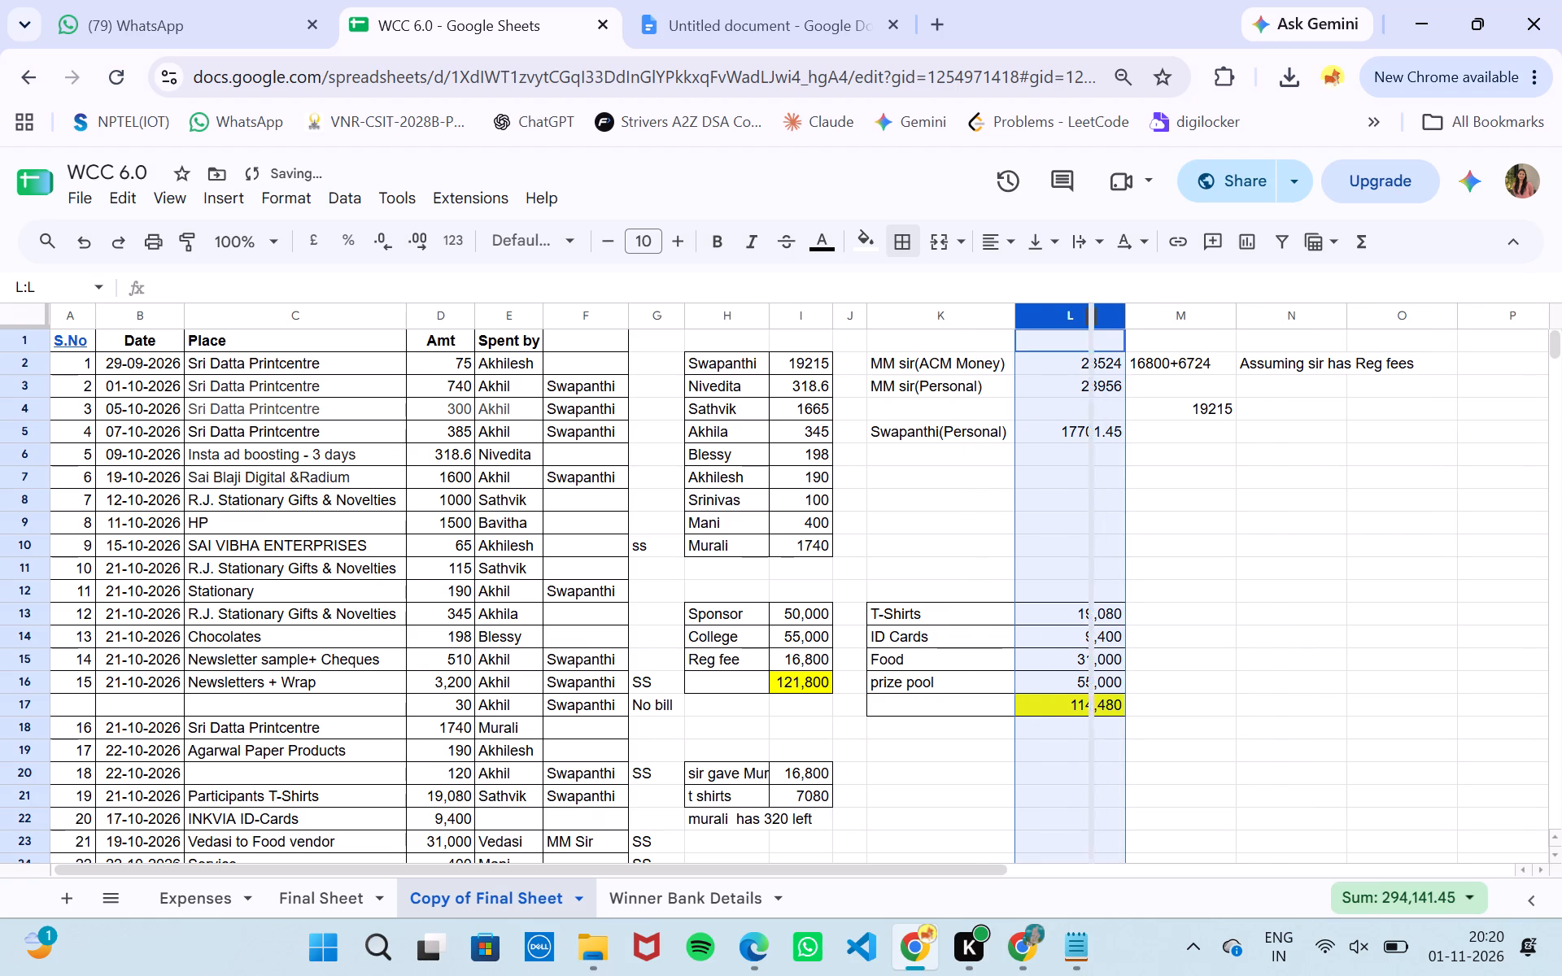
left_click_drag(1089, 319, 1088, 319)
left_click(1164, 542)
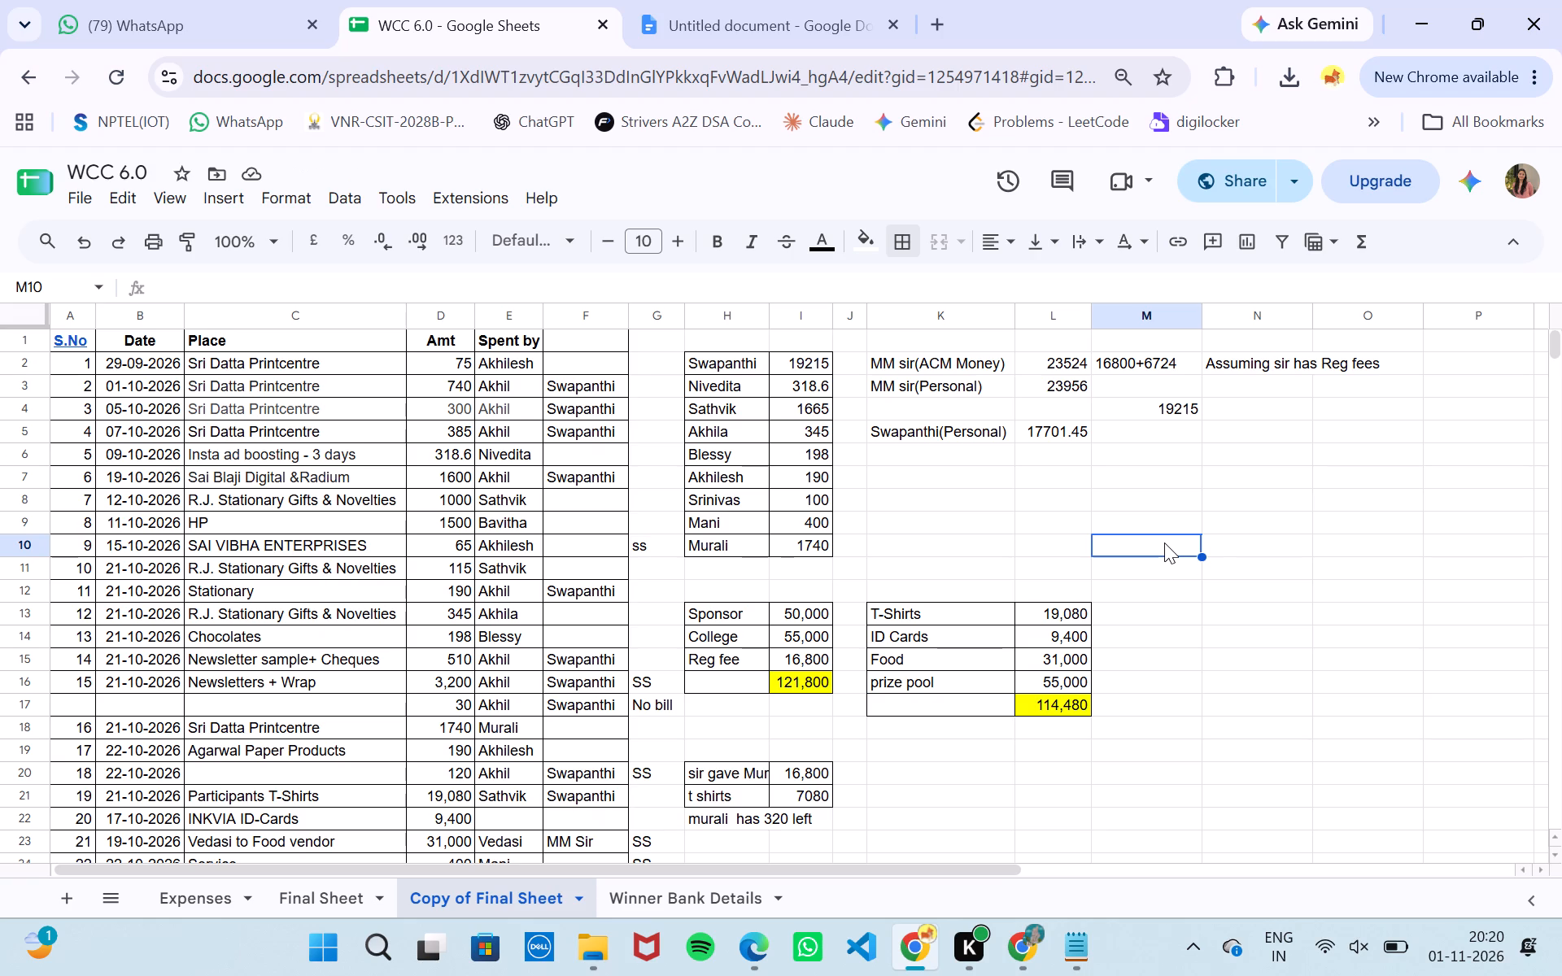
left_click(1248, 569)
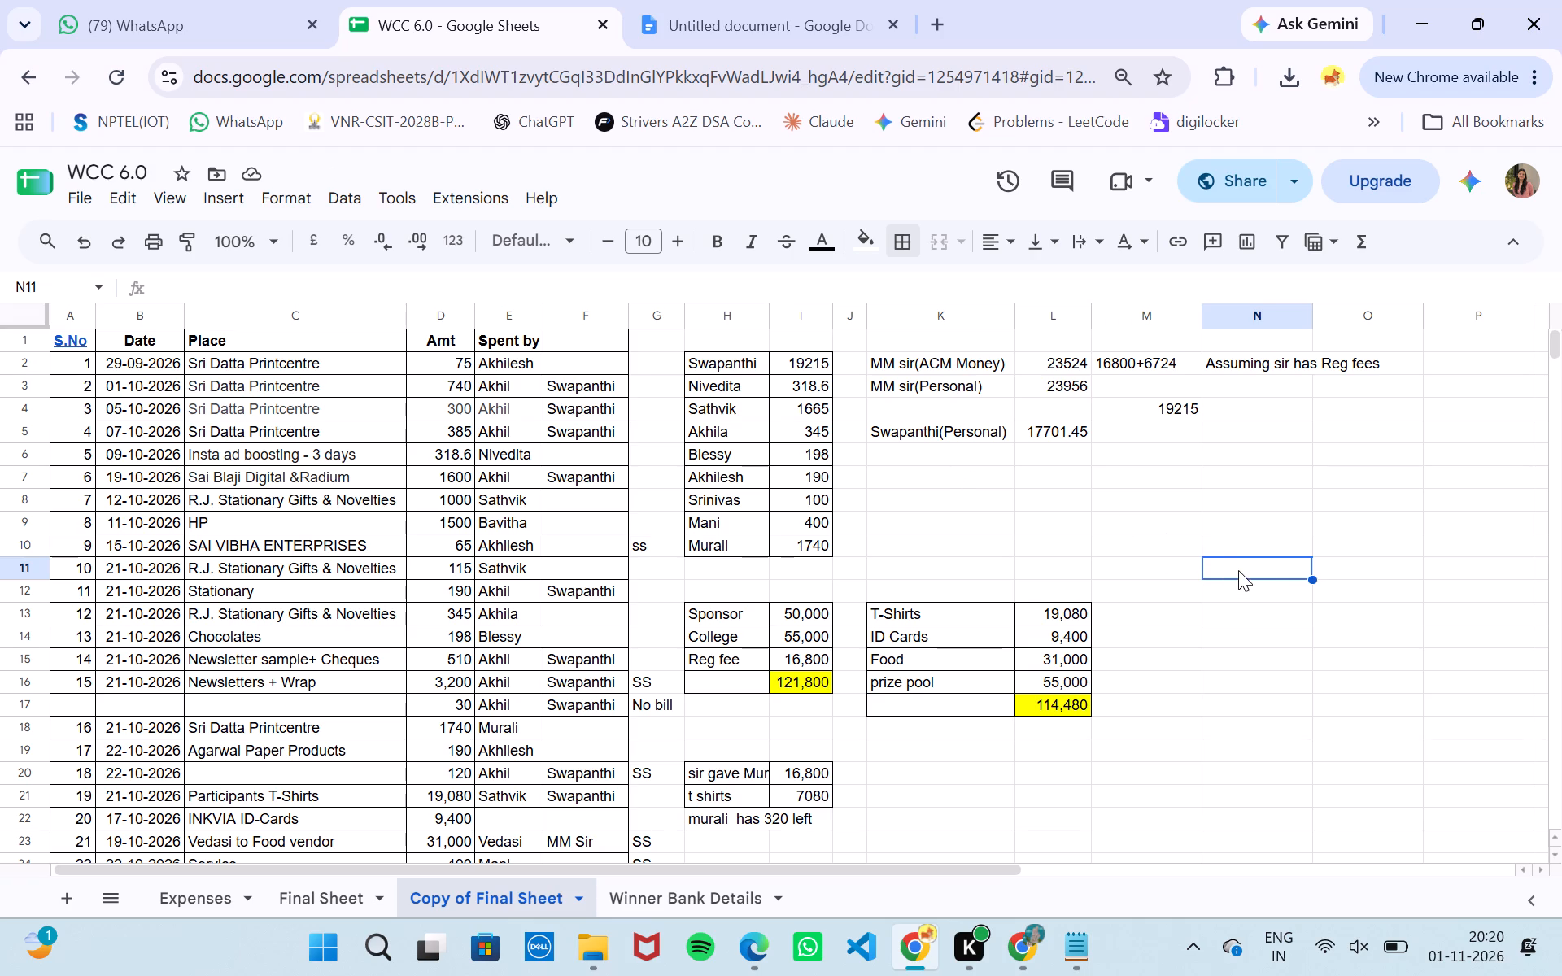
Copy the per-person spending table H2:I10, and clear its contents and borders from the original range.
left_click_drag(706, 359, 809, 373)
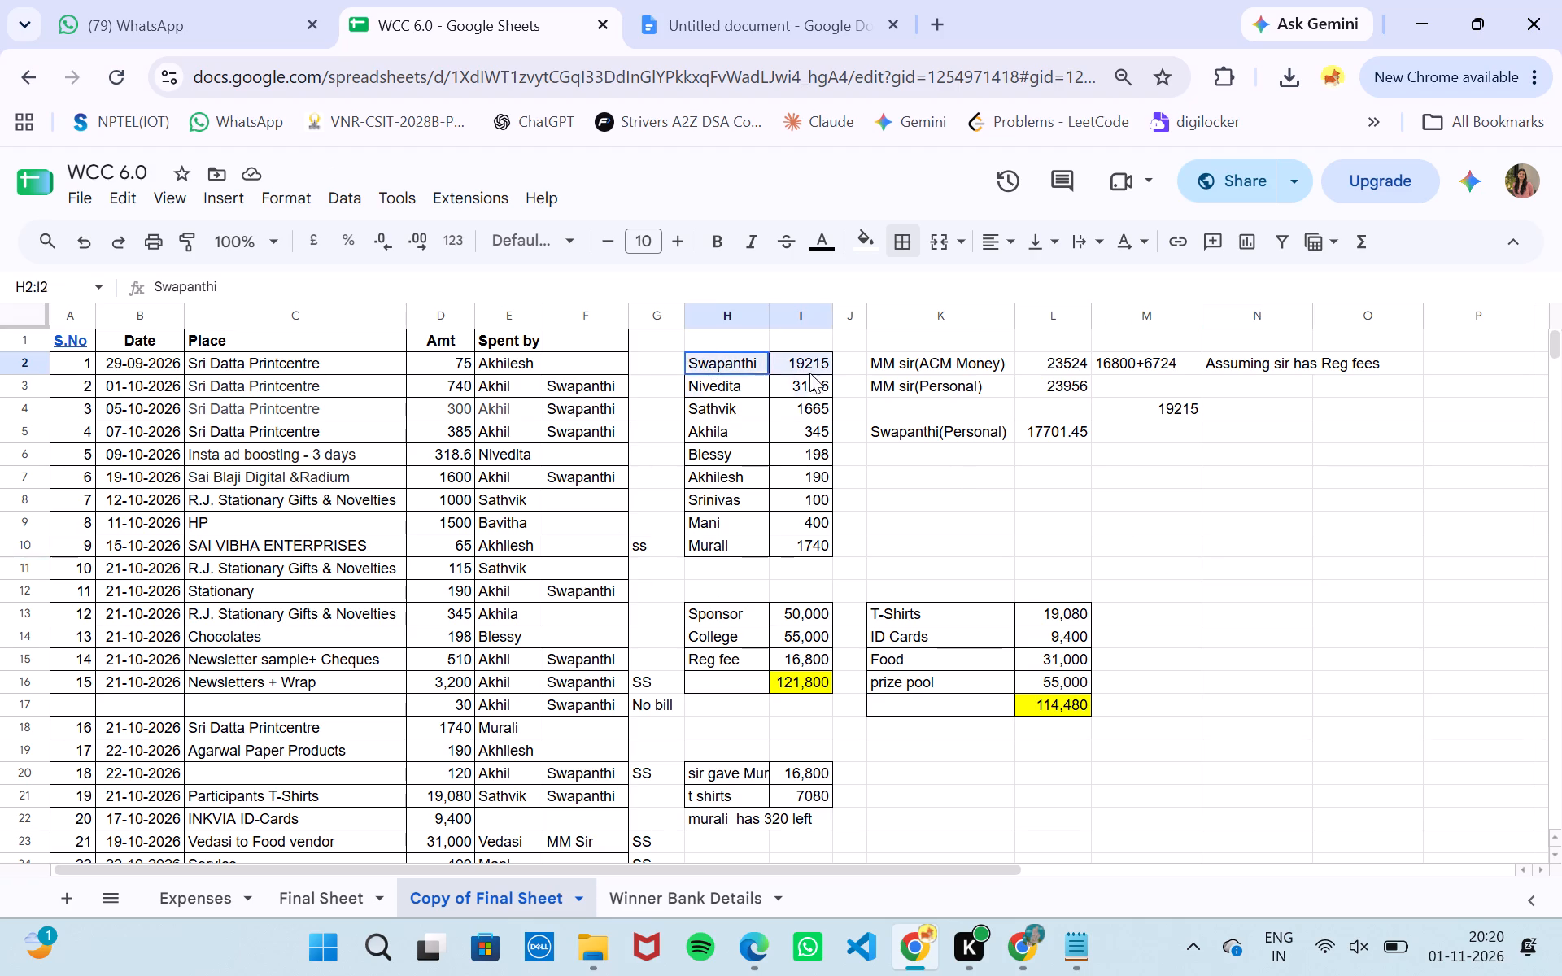
left_click_drag(809, 373, 813, 546)
key("ctrl+c")
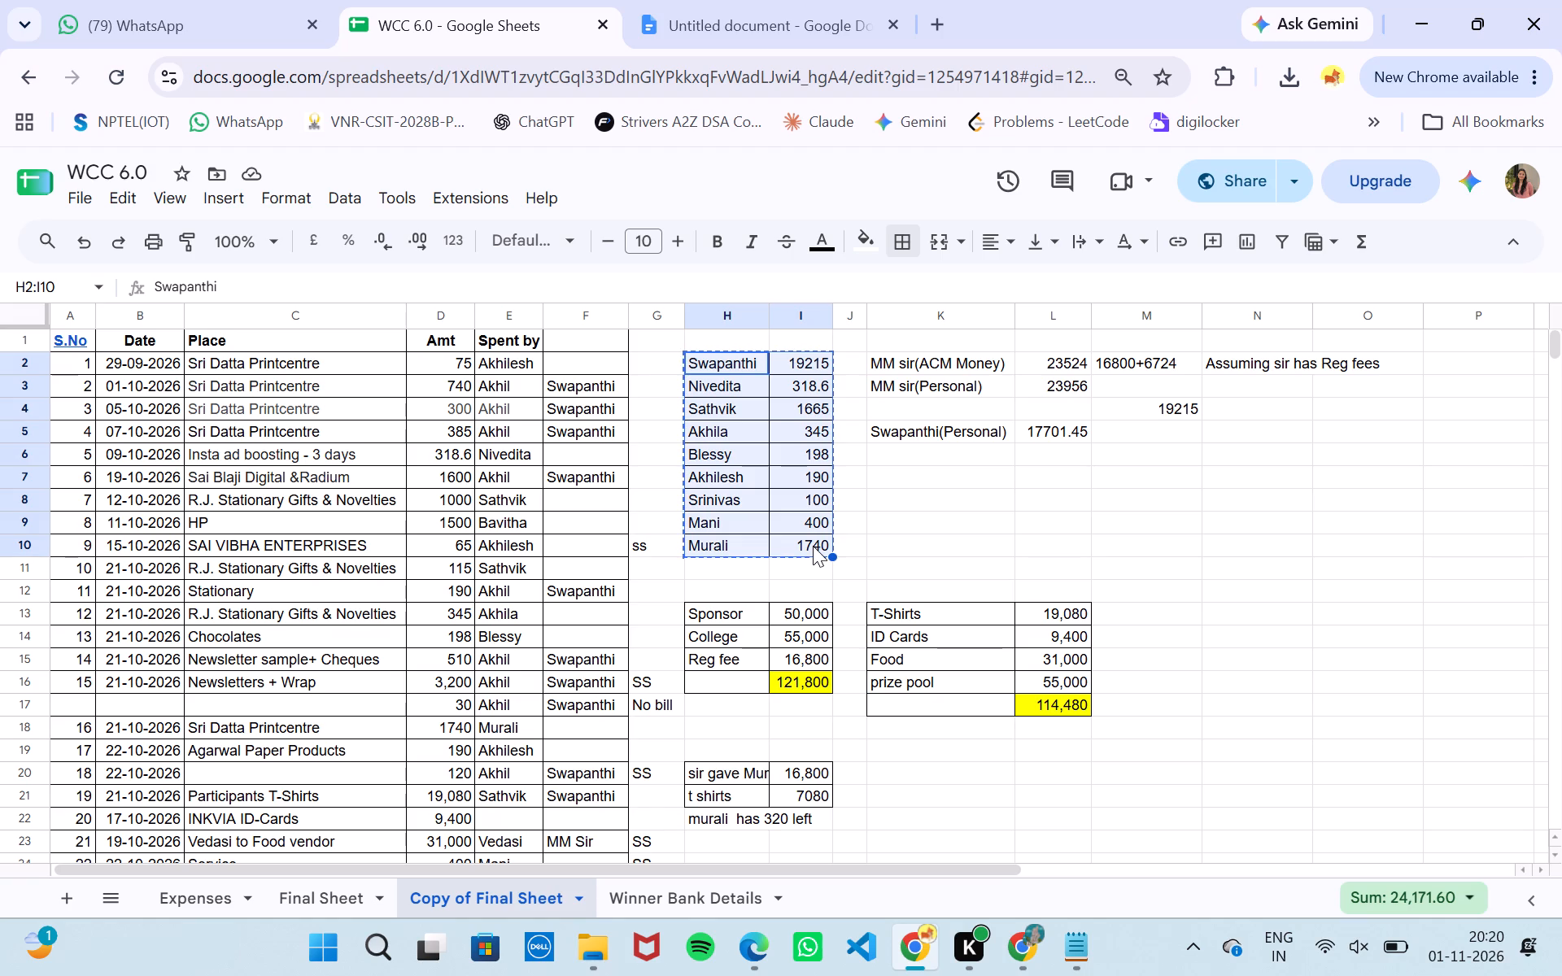
key("Delete")
left_click_drag(697, 363, 812, 541)
left_click(904, 259)
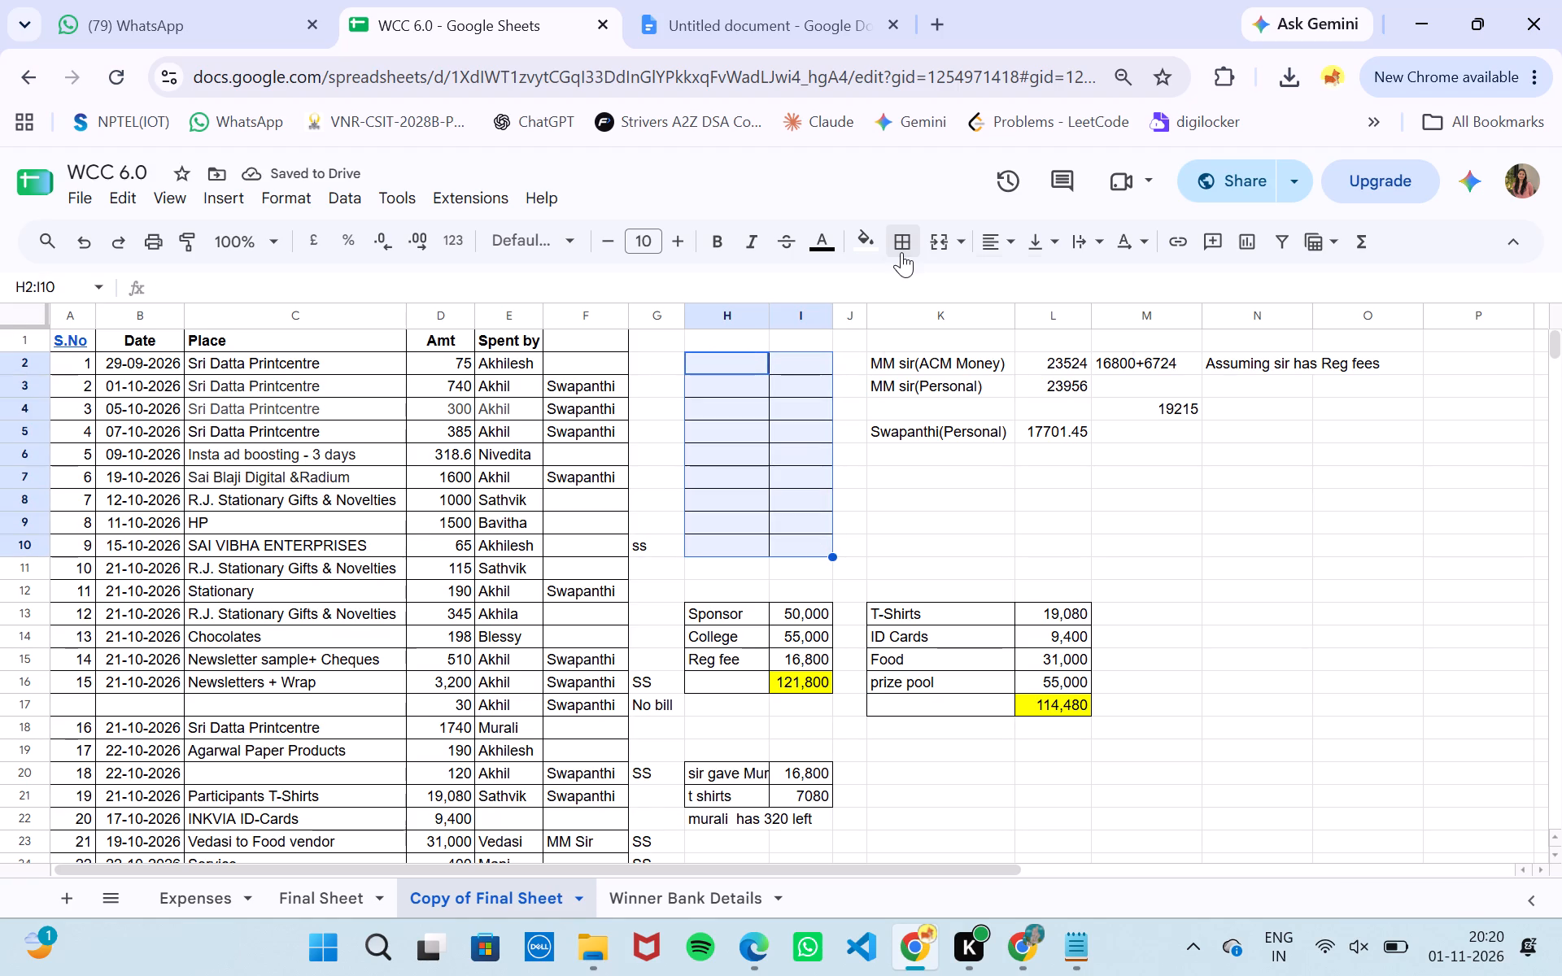
left_click(901, 252)
left_click(1060, 328)
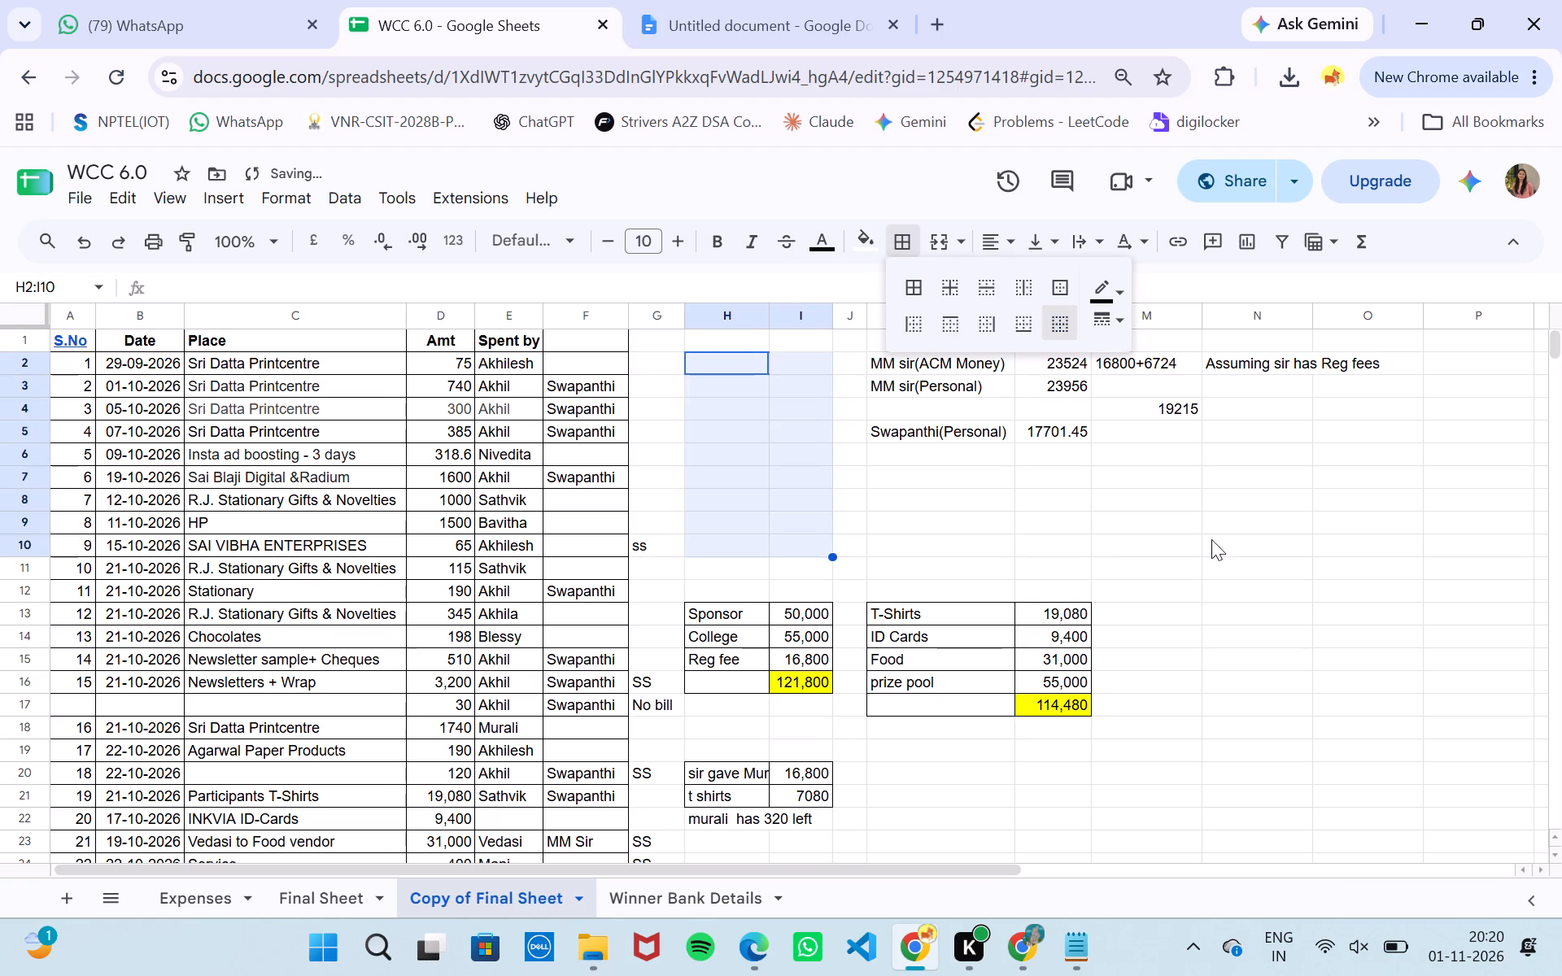
Paste the copied per-person table at N11 and again at Q11, and narrow column P between the two.
left_click(1243, 568)
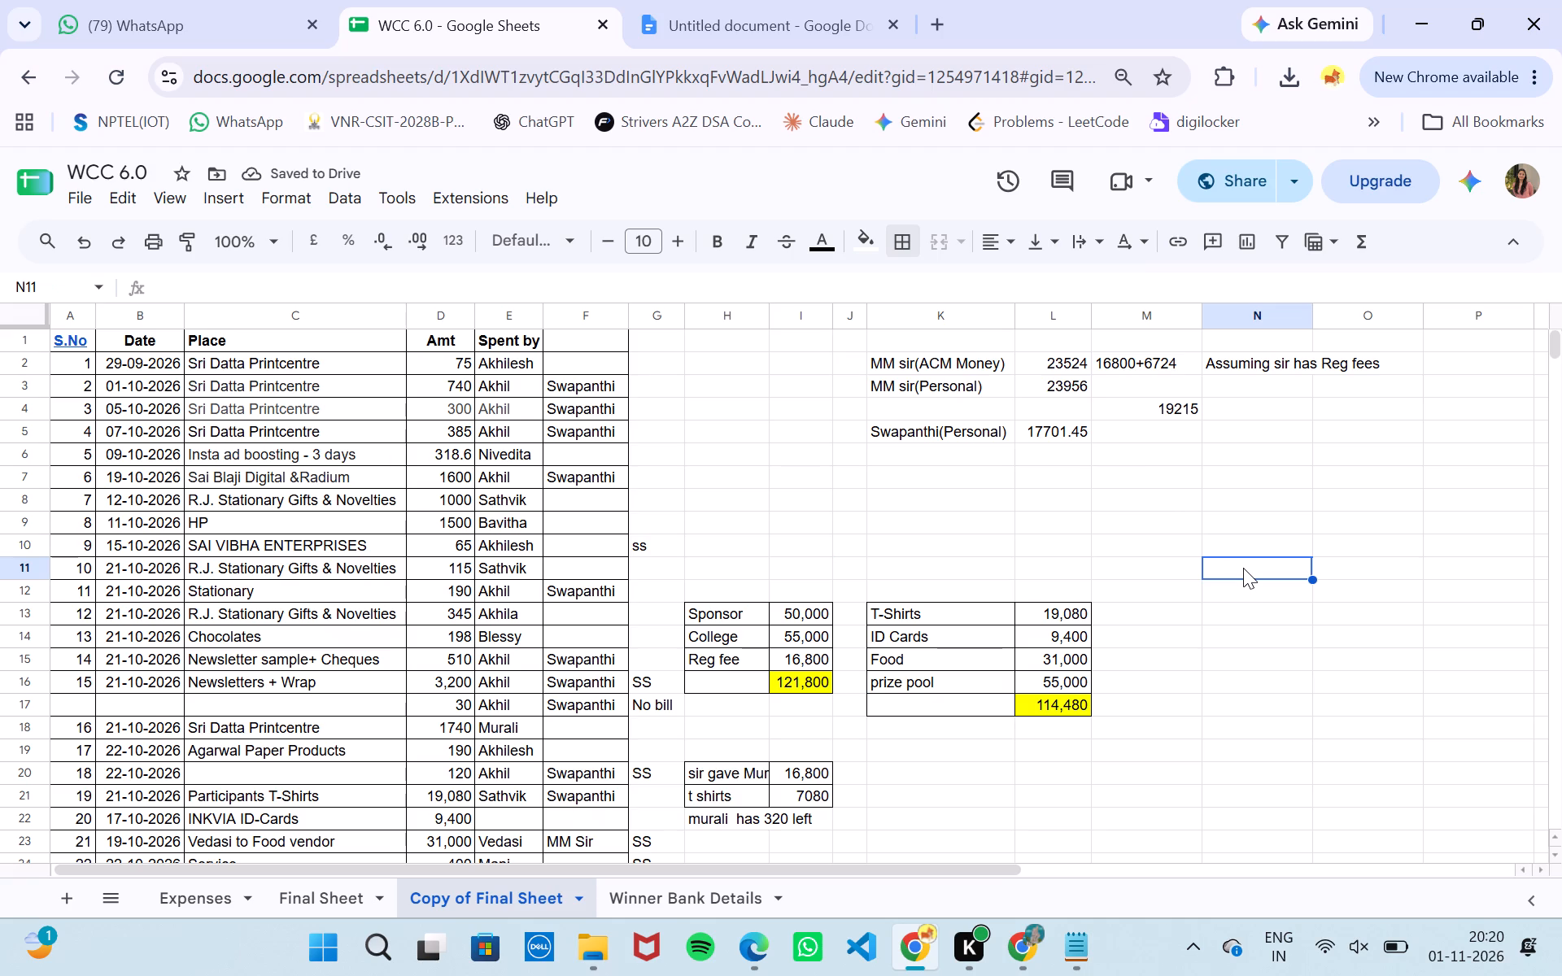
key("ctrl+v")
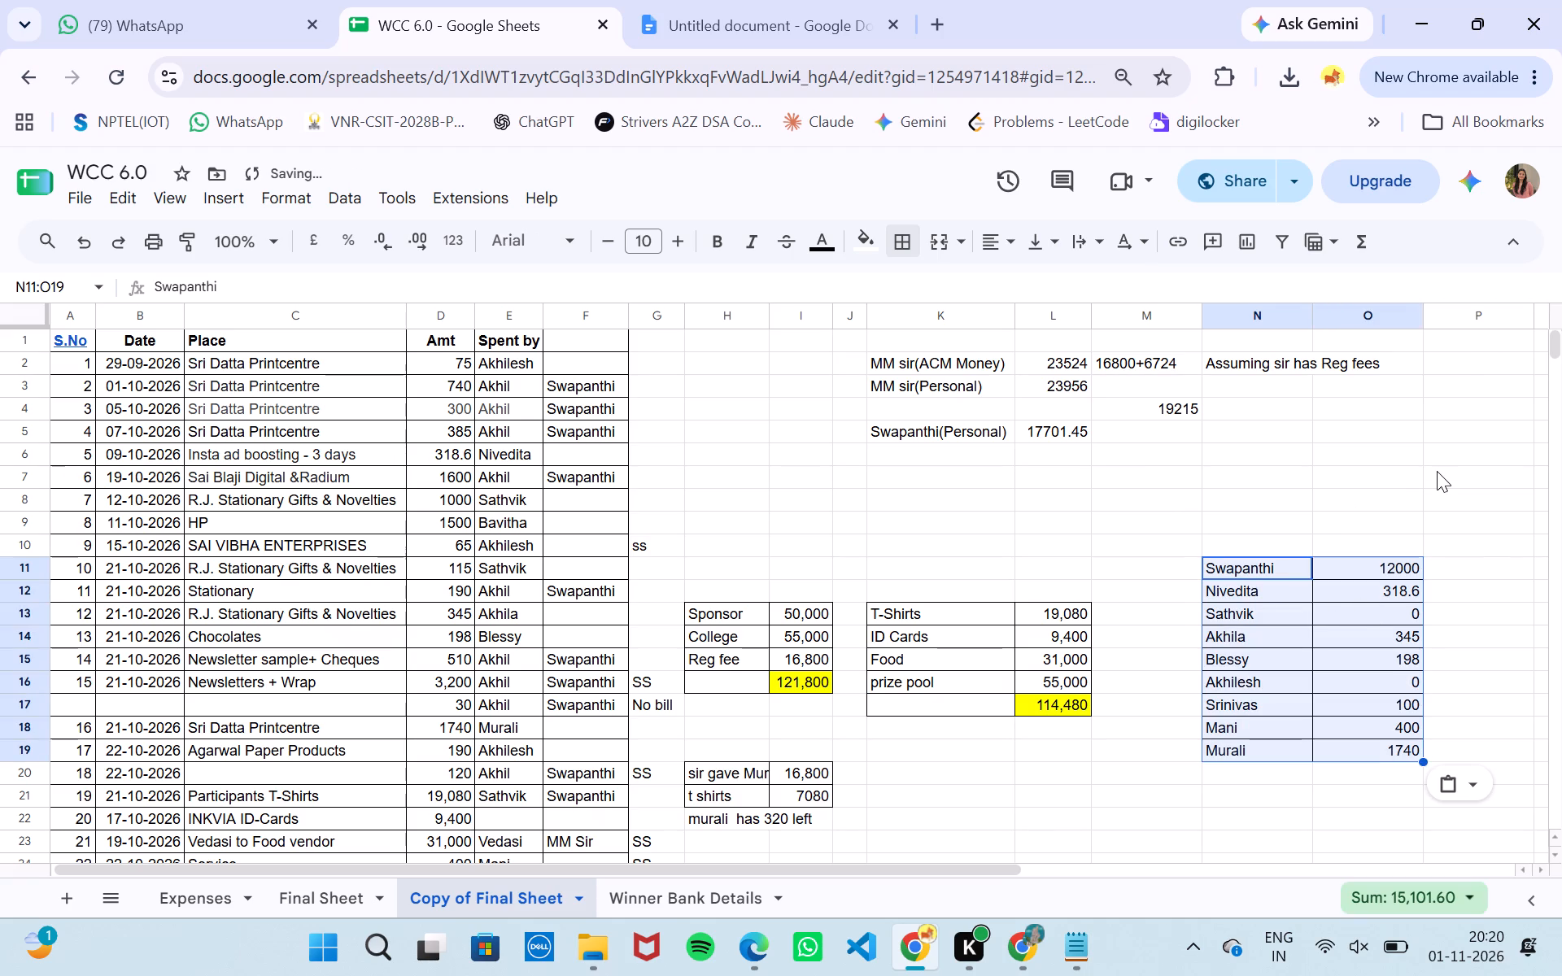
left_click(1437, 471)
scroll(1437, 471, "left", 3)
left_click(1281, 567)
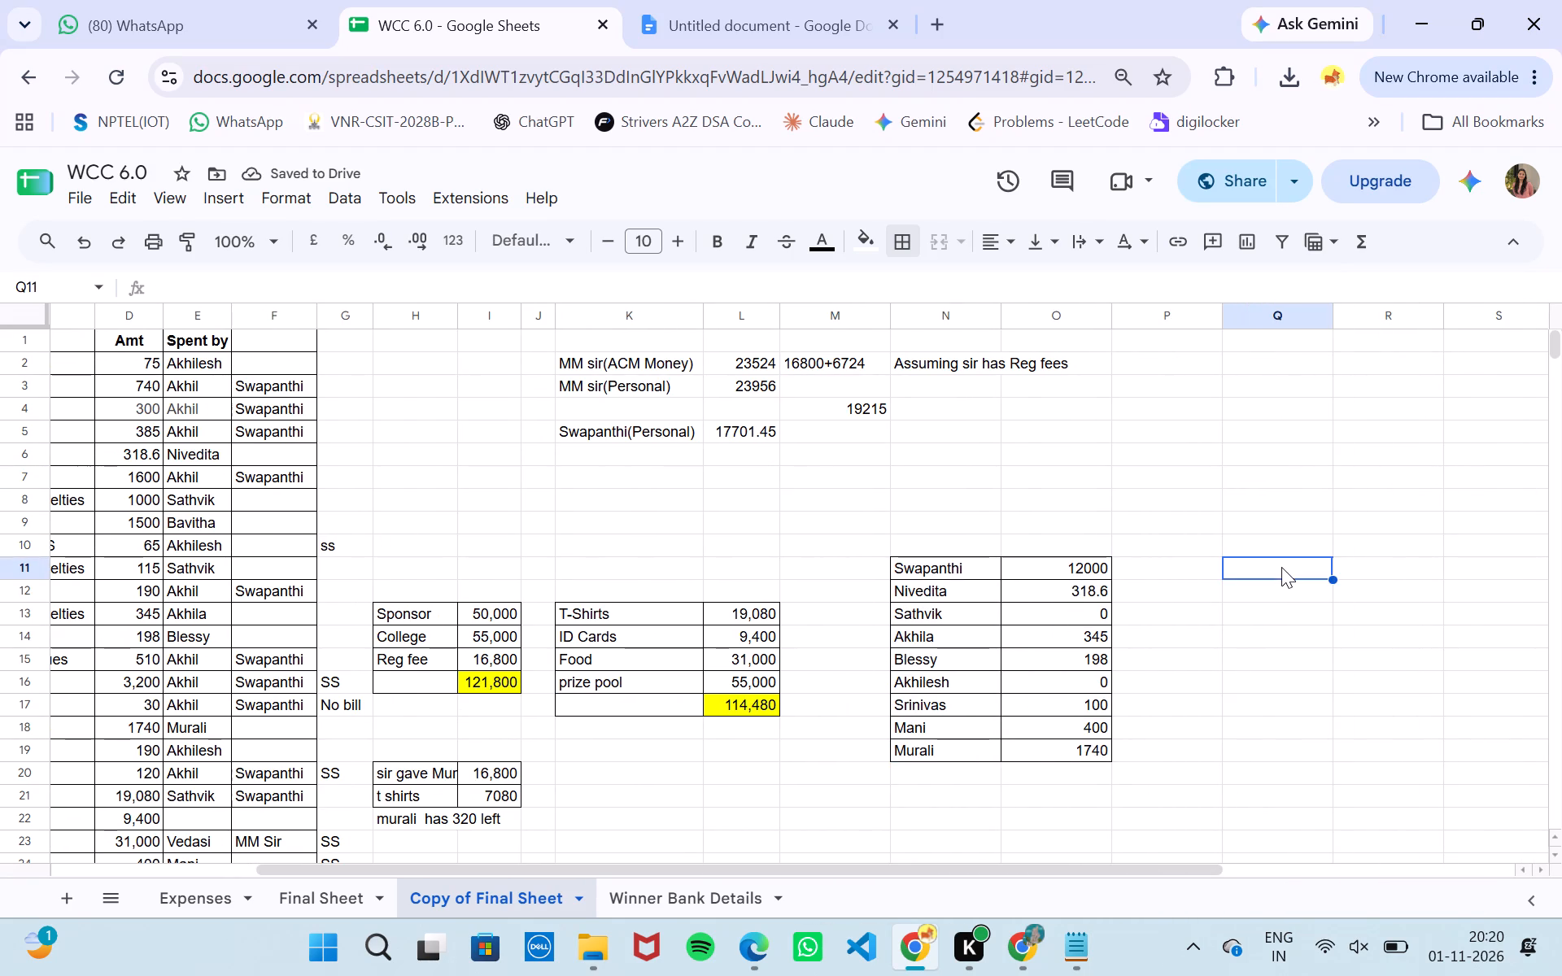
key("ctrl+v")
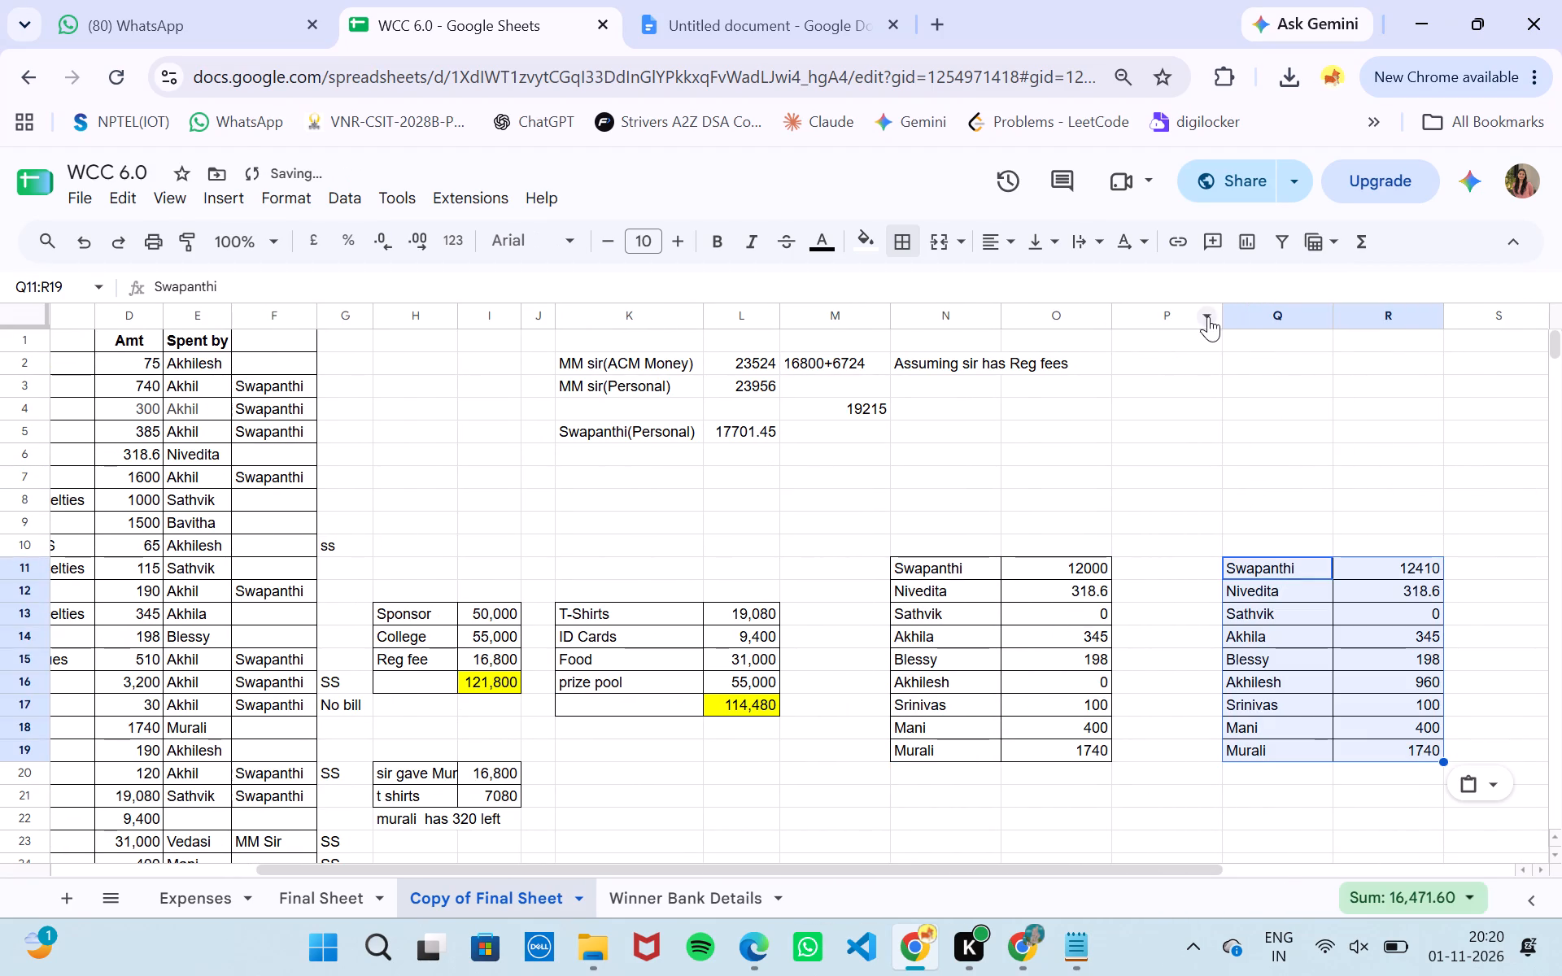
left_click_drag(1223, 316, 1146, 328)
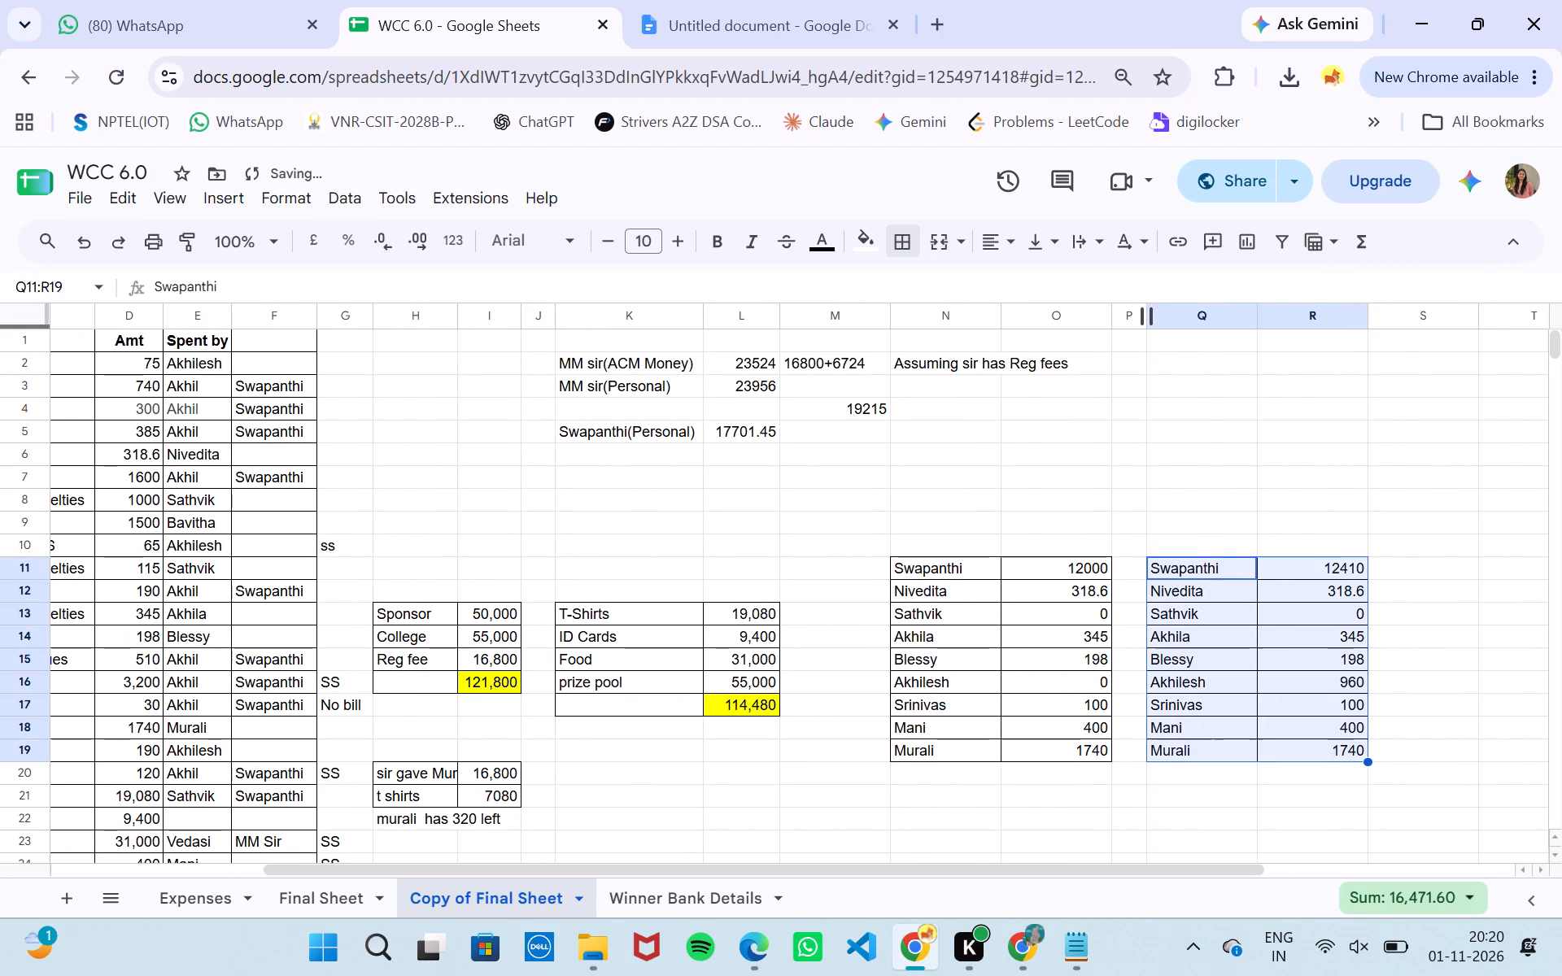
Enter the headings "Case: if sir had Reg fee" in N9 and "Case: if sir does not have Reg fee" in Q9.
double_click(940, 521)
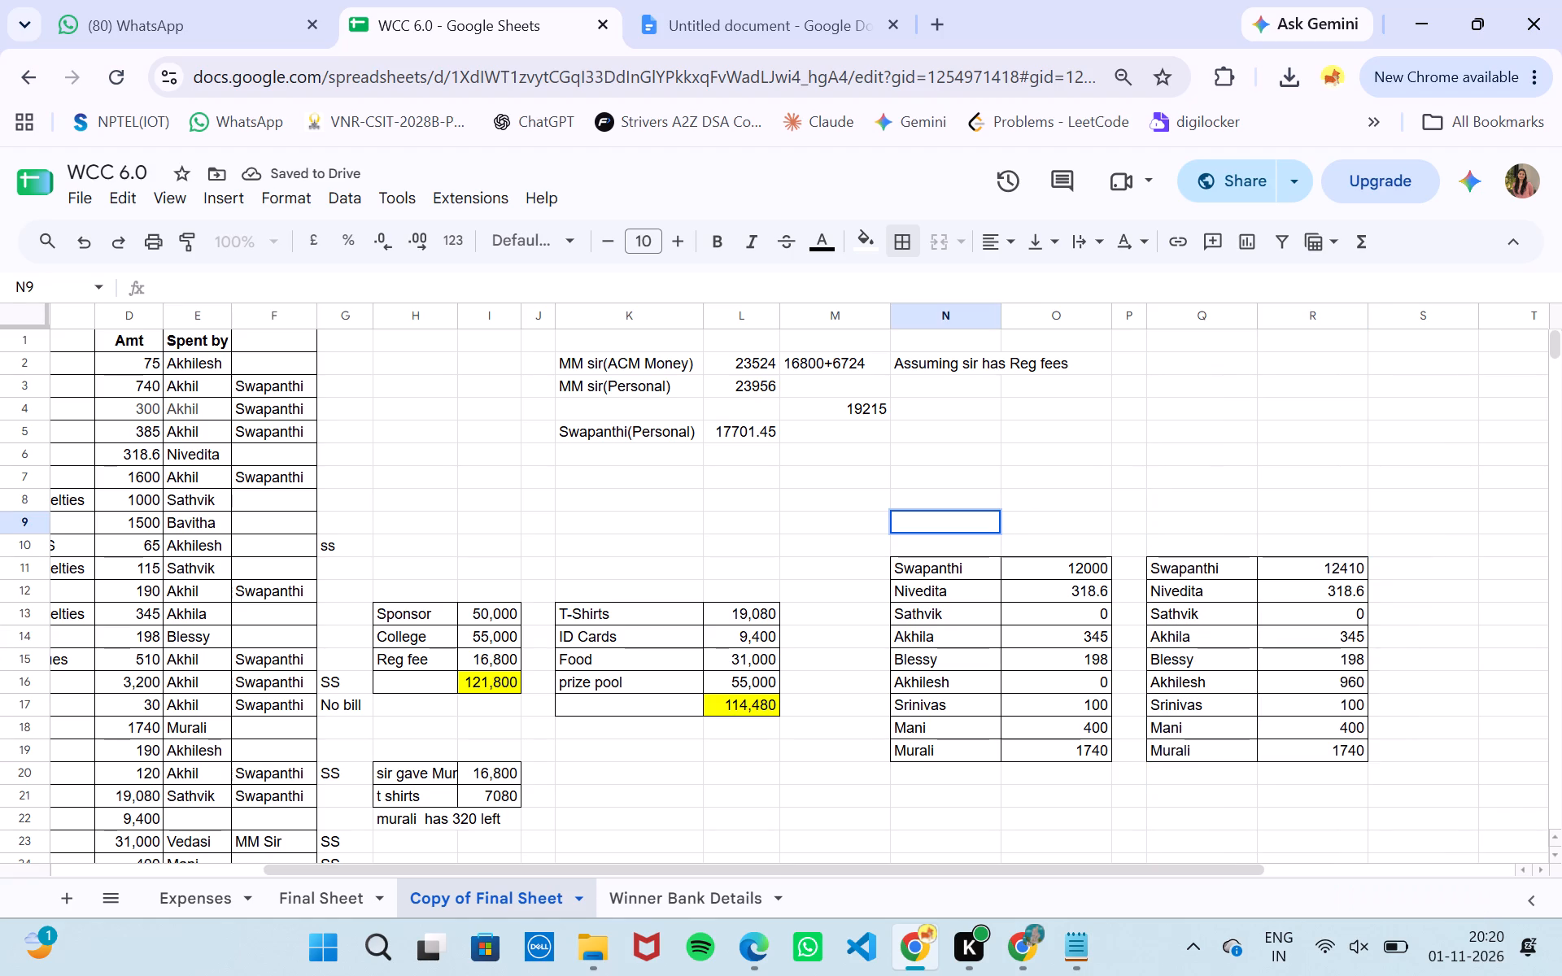
key("c")
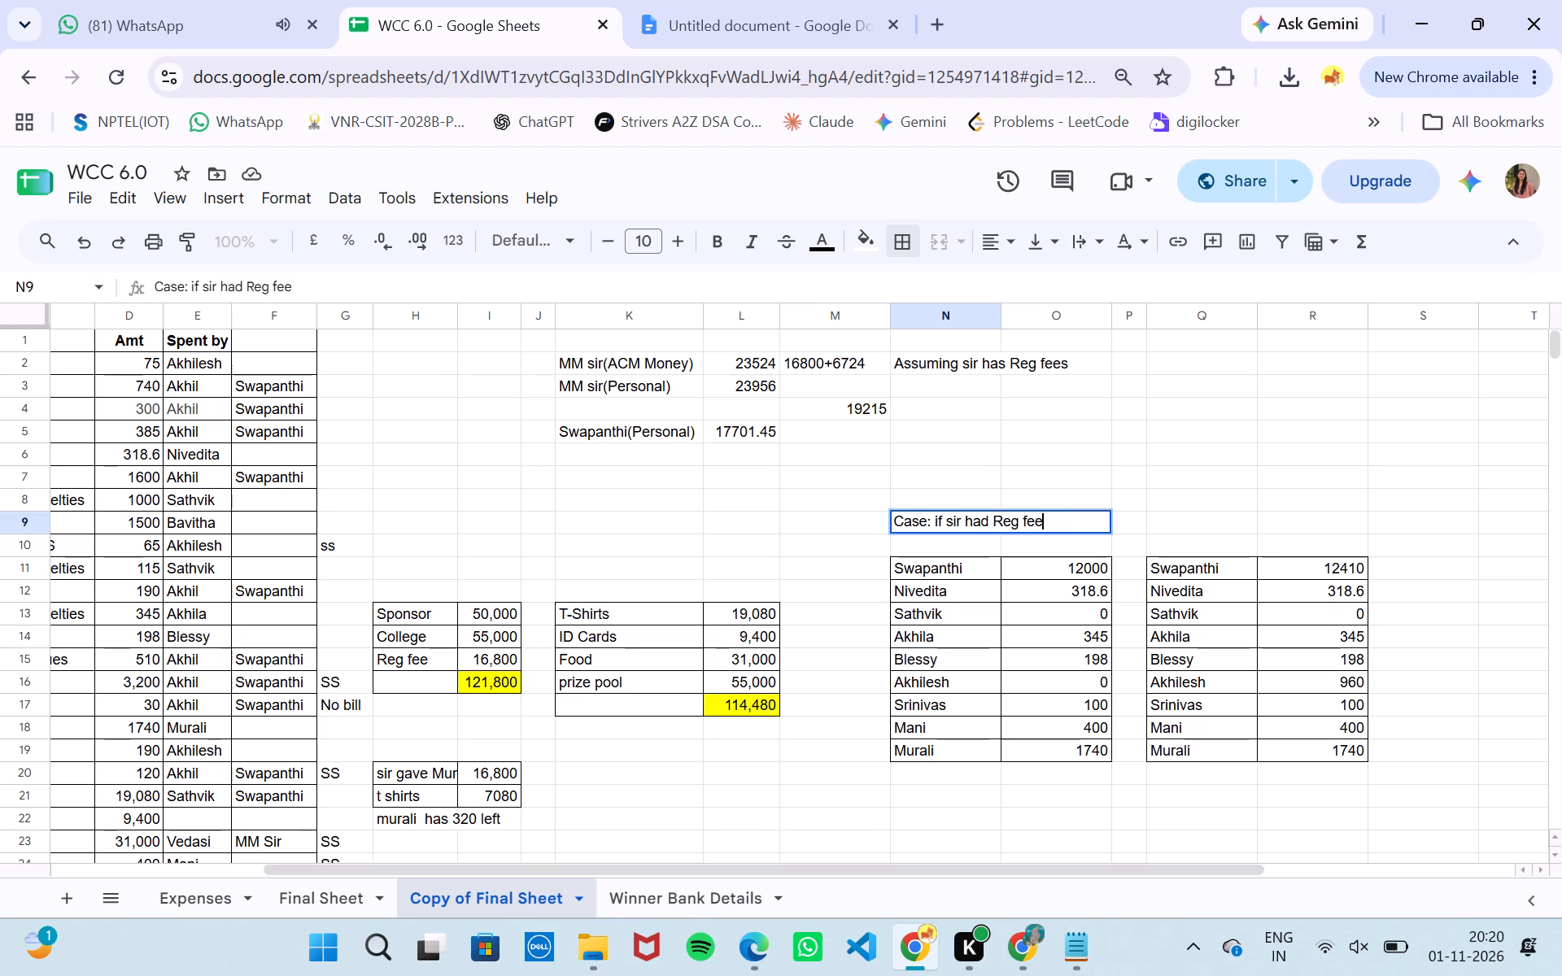
left_click(1213, 532)
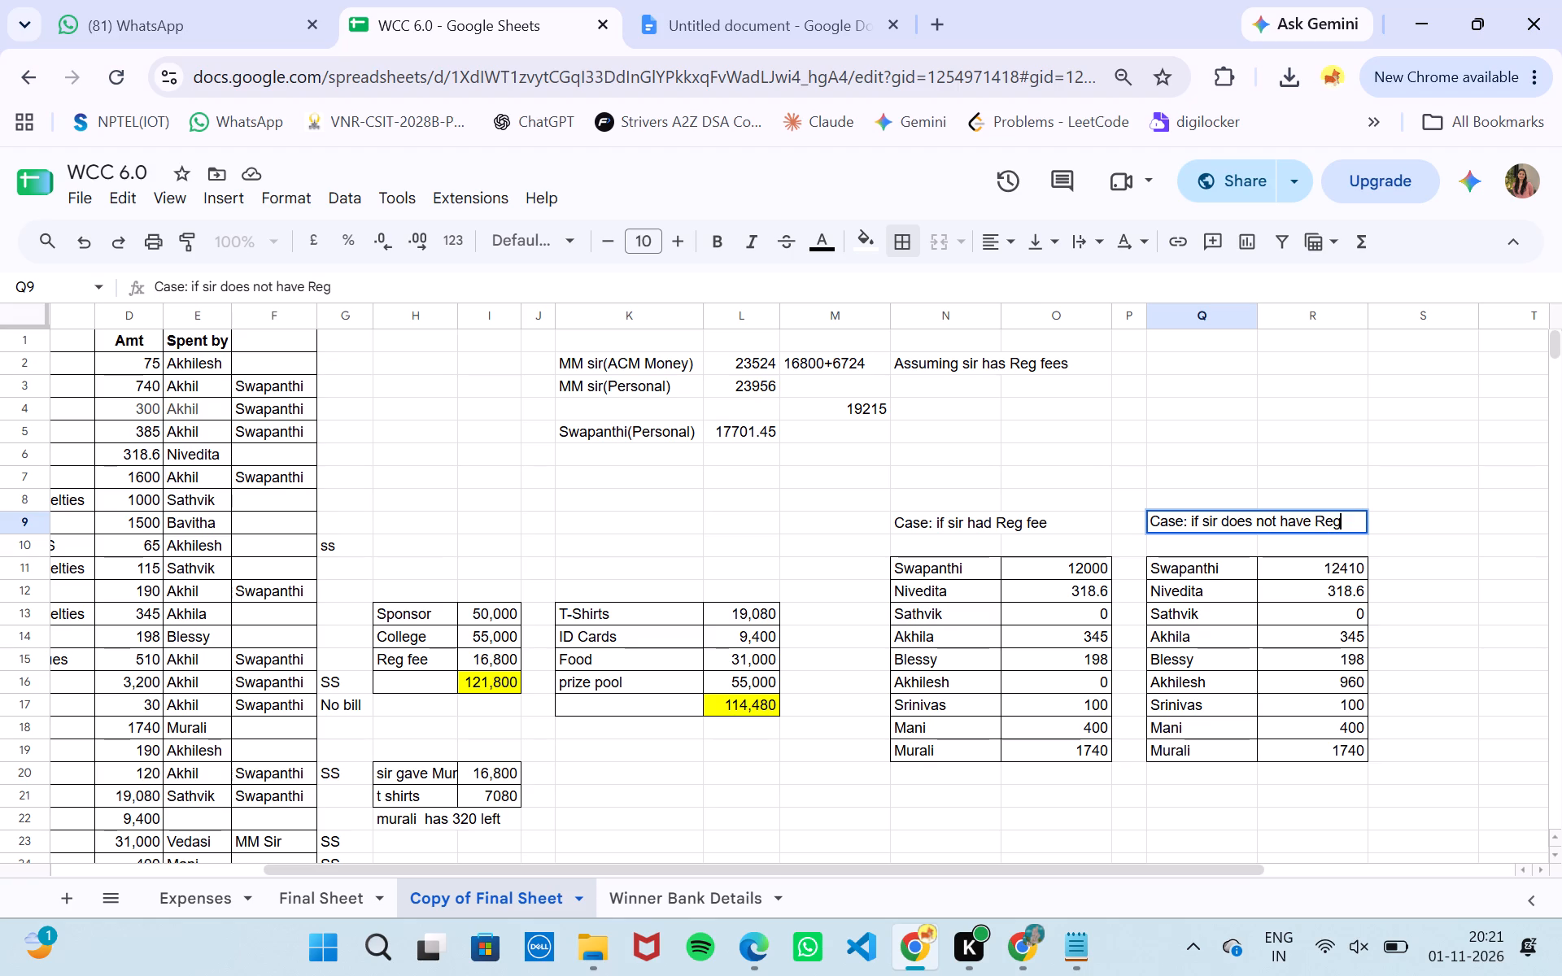
key("space")
type("fee")
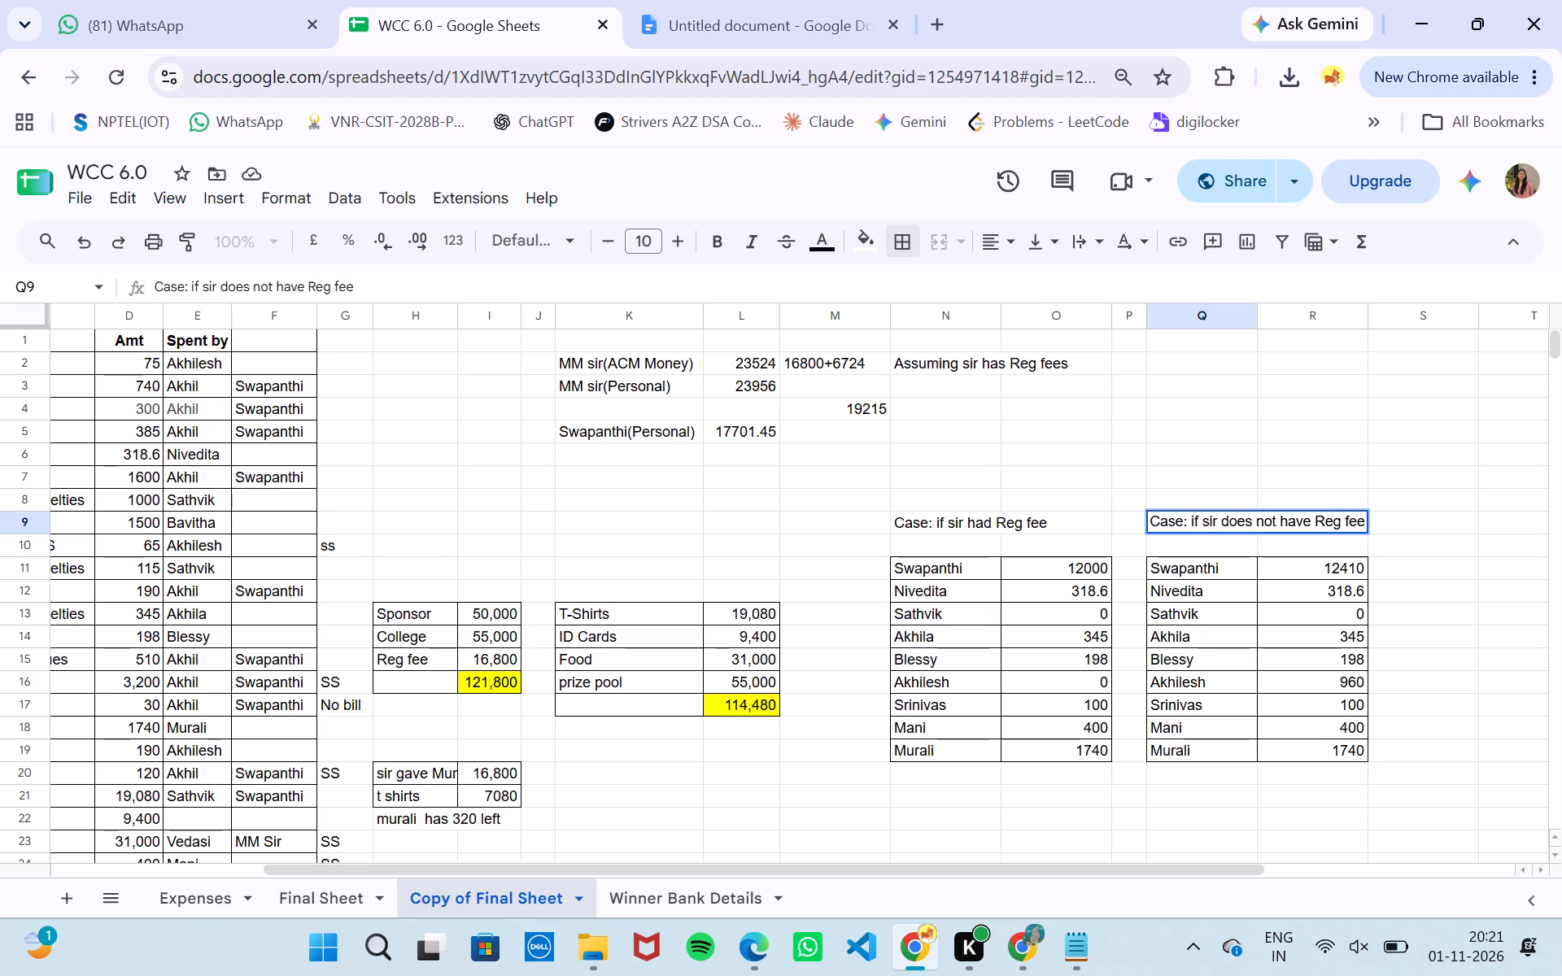
key("Return")
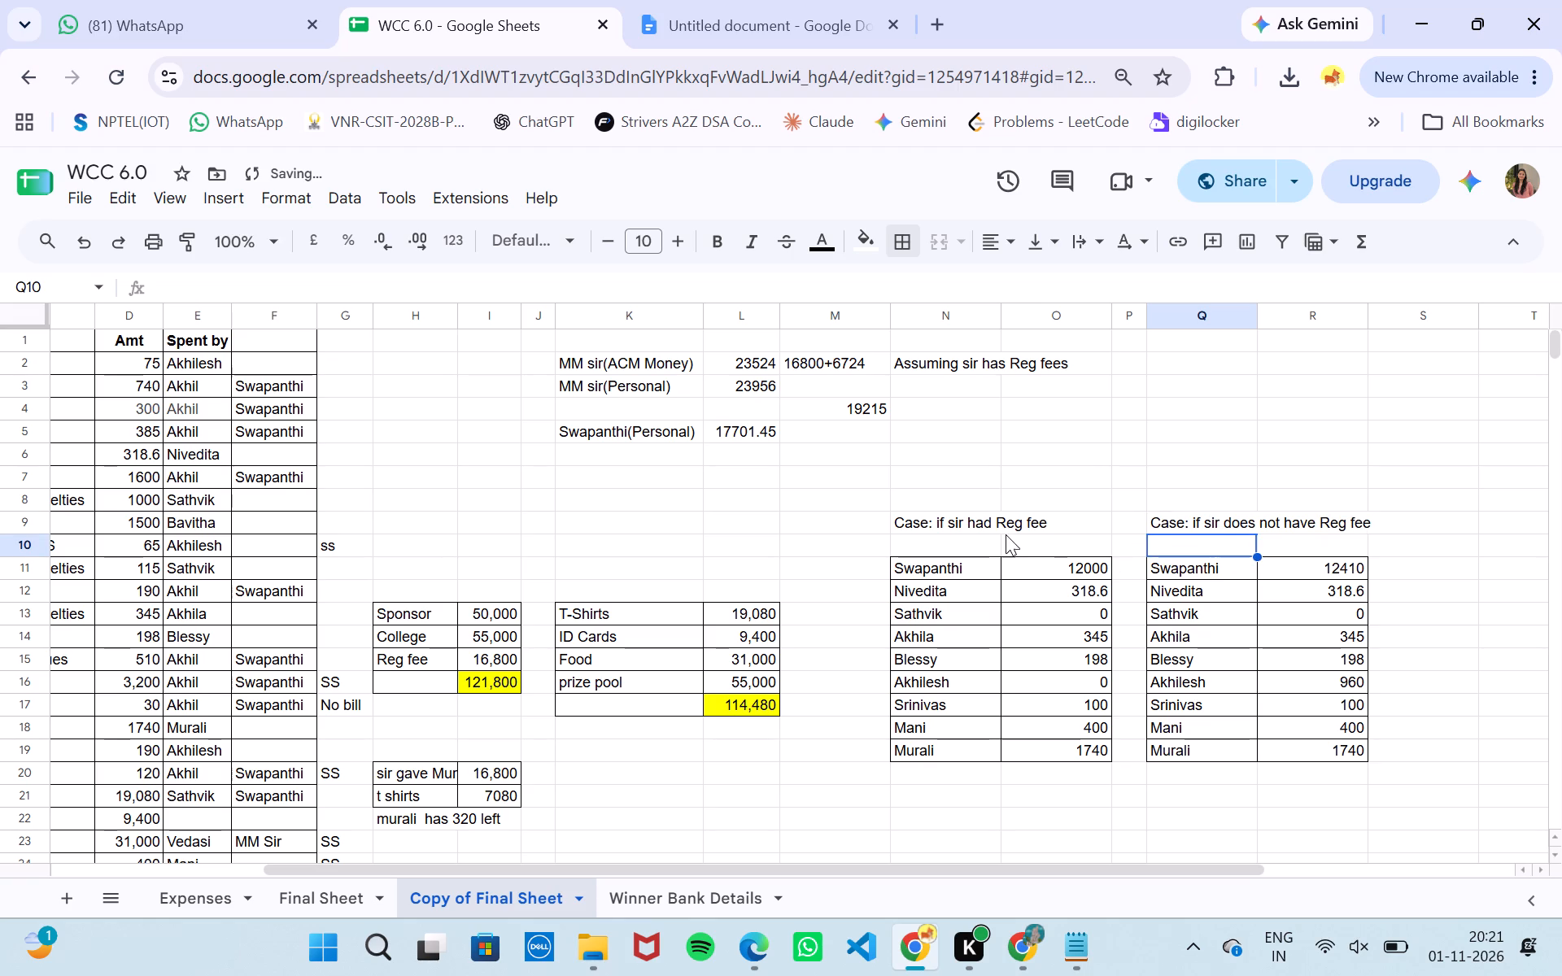
Merge N9:O9 and Q9:R9 so each case heading spans its two-column table.
left_click(951, 521)
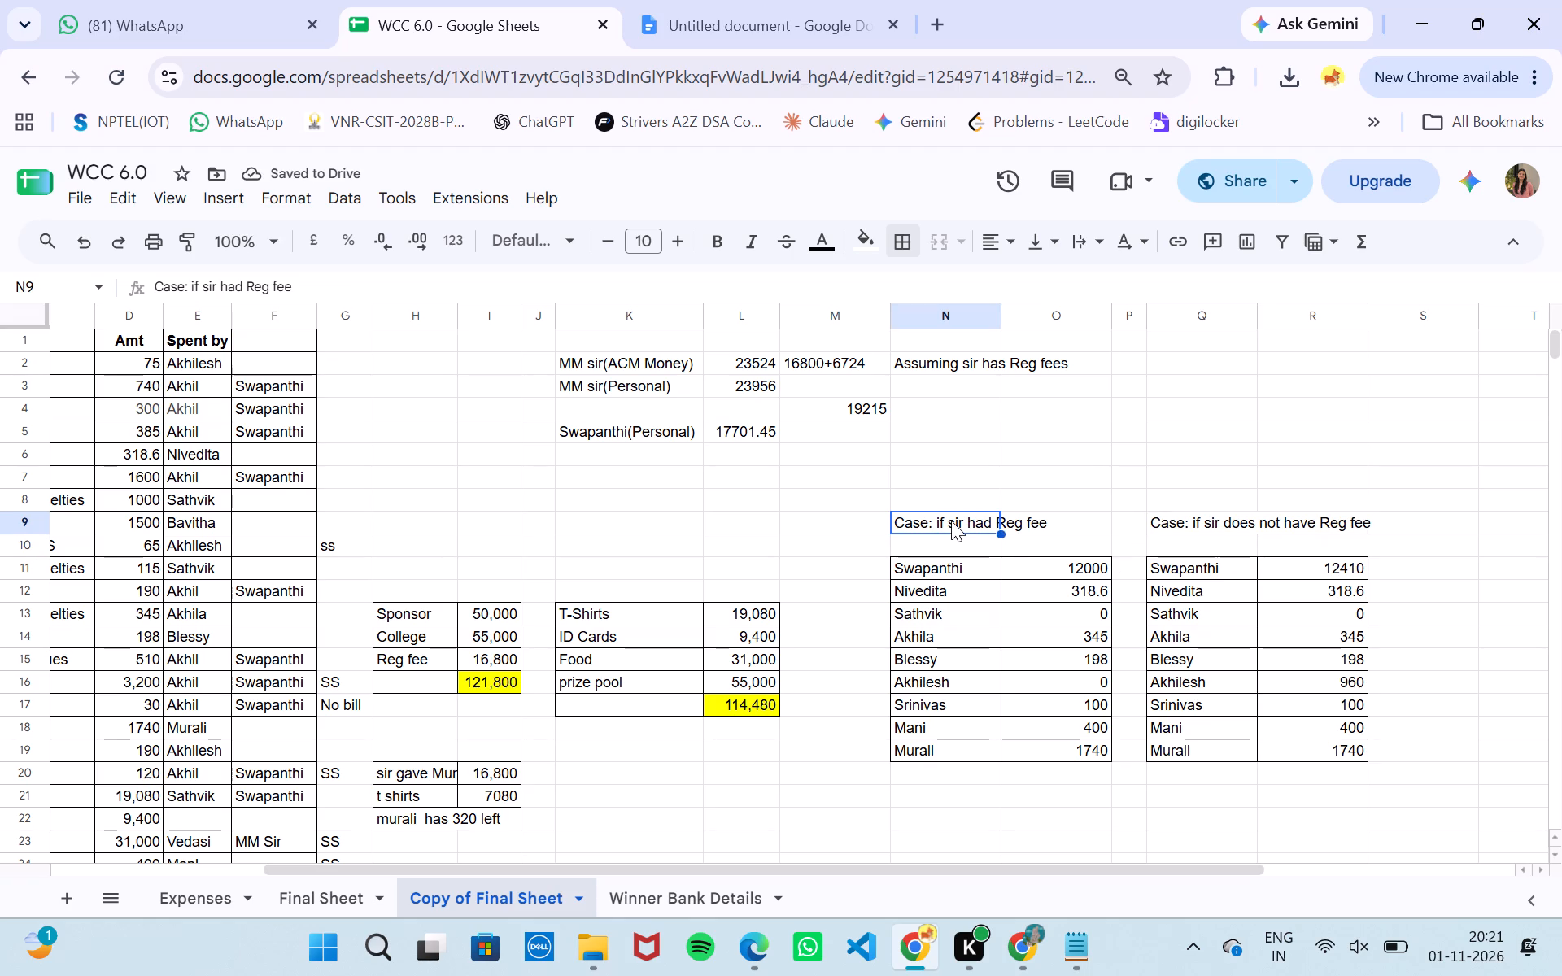
left_click(1063, 521, "ctrl")
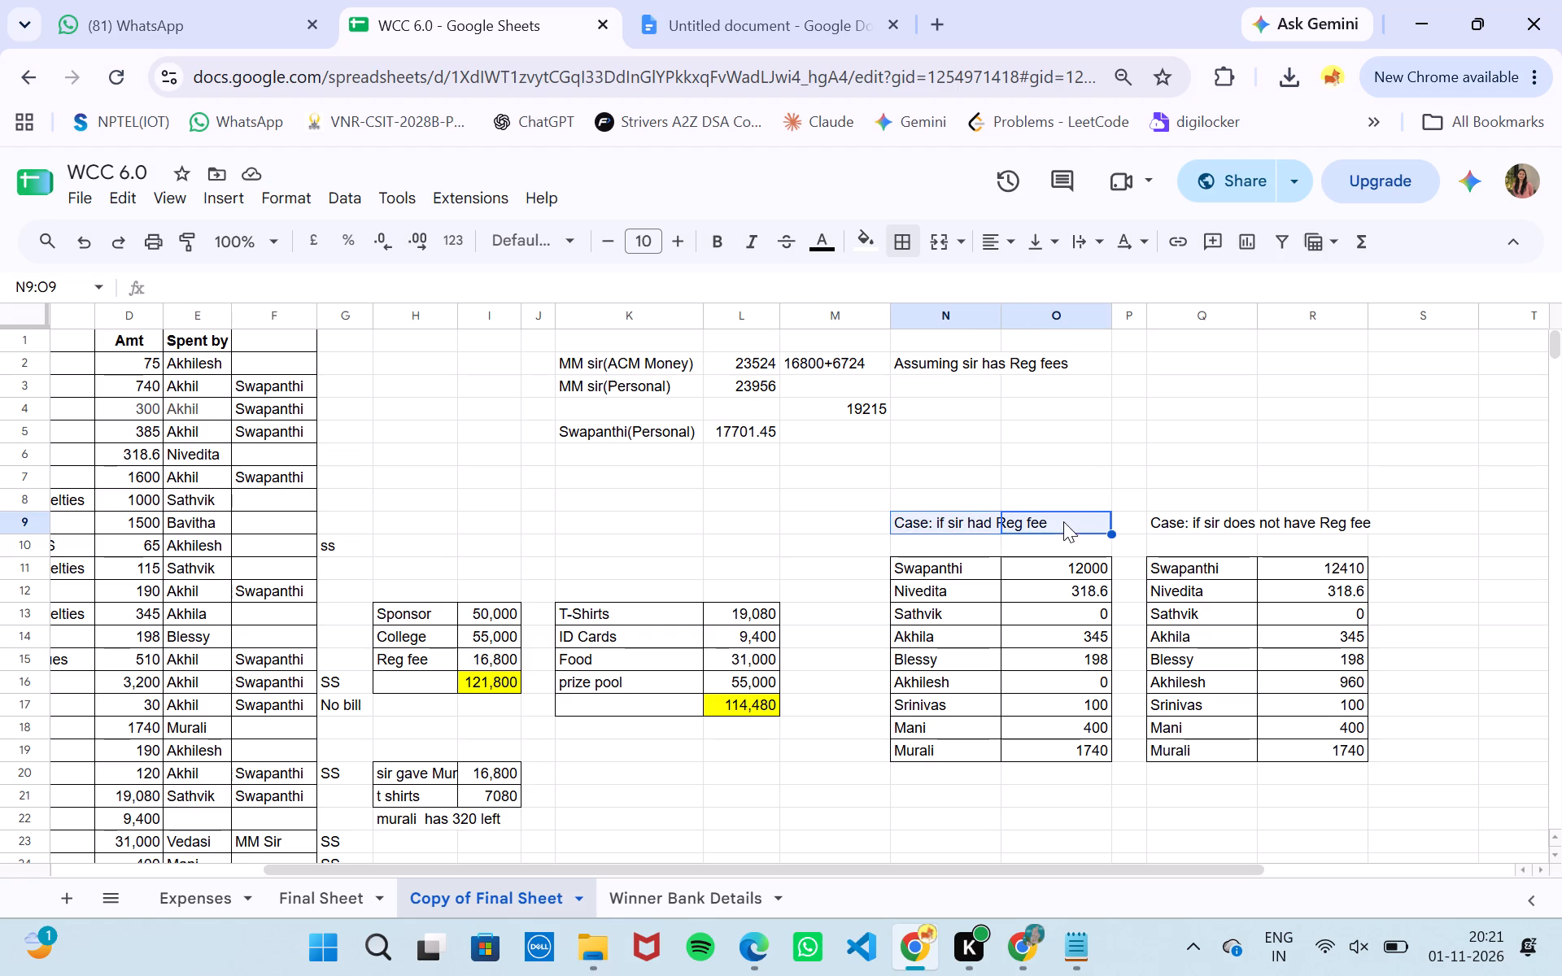
left_click(936, 243, "ctrl")
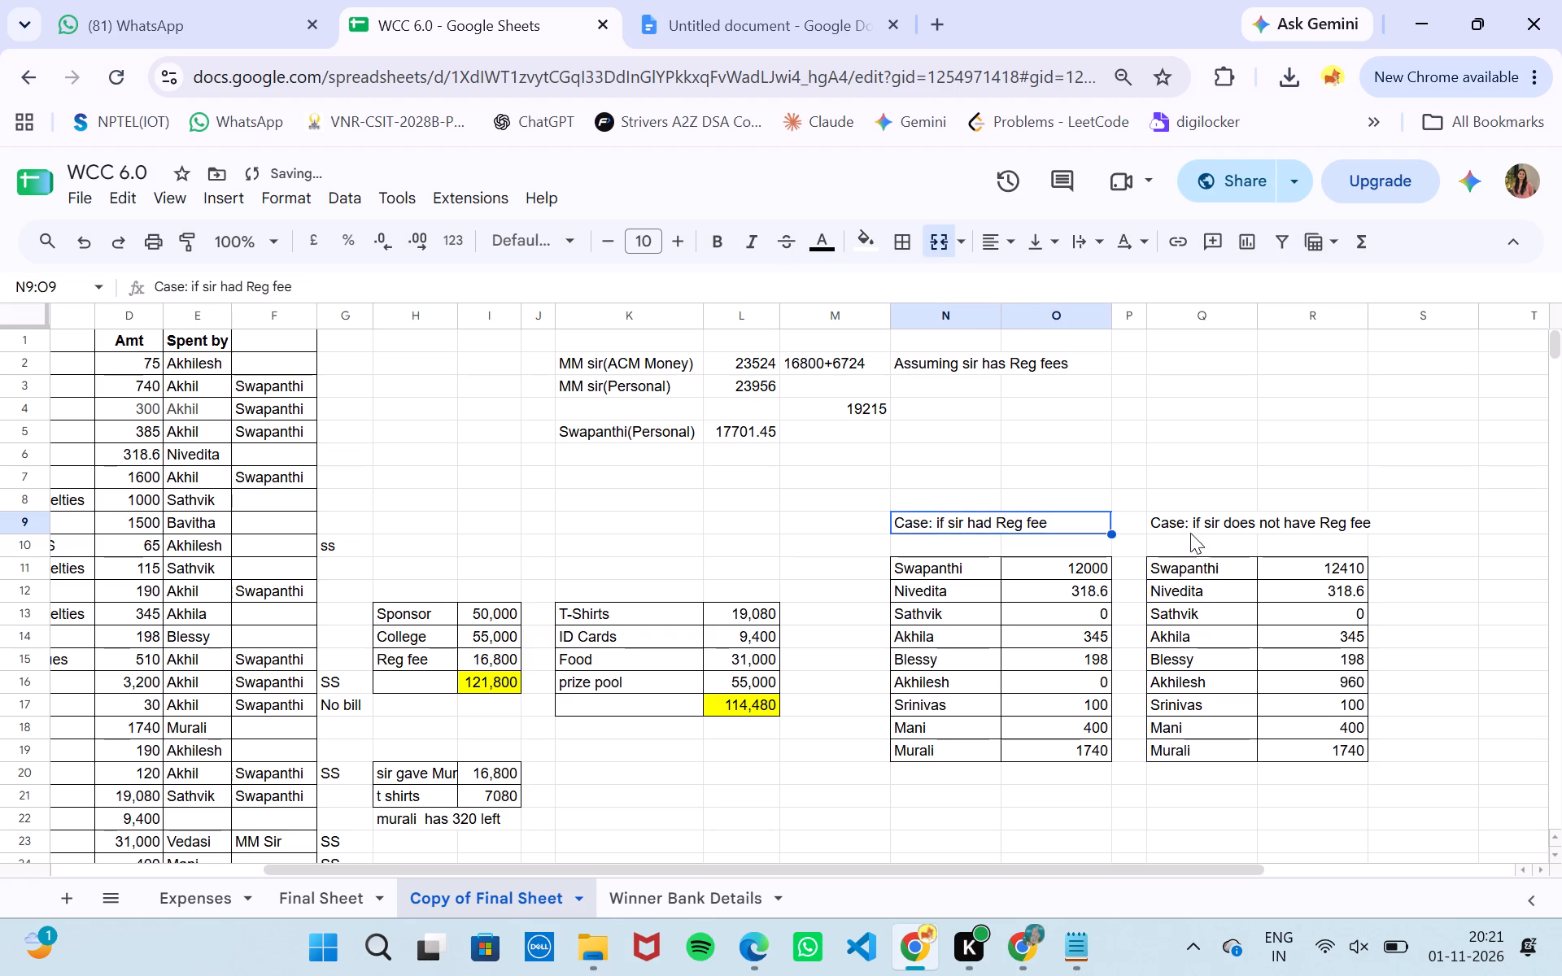
left_click(1185, 524)
left_click(1285, 529, "ctrl")
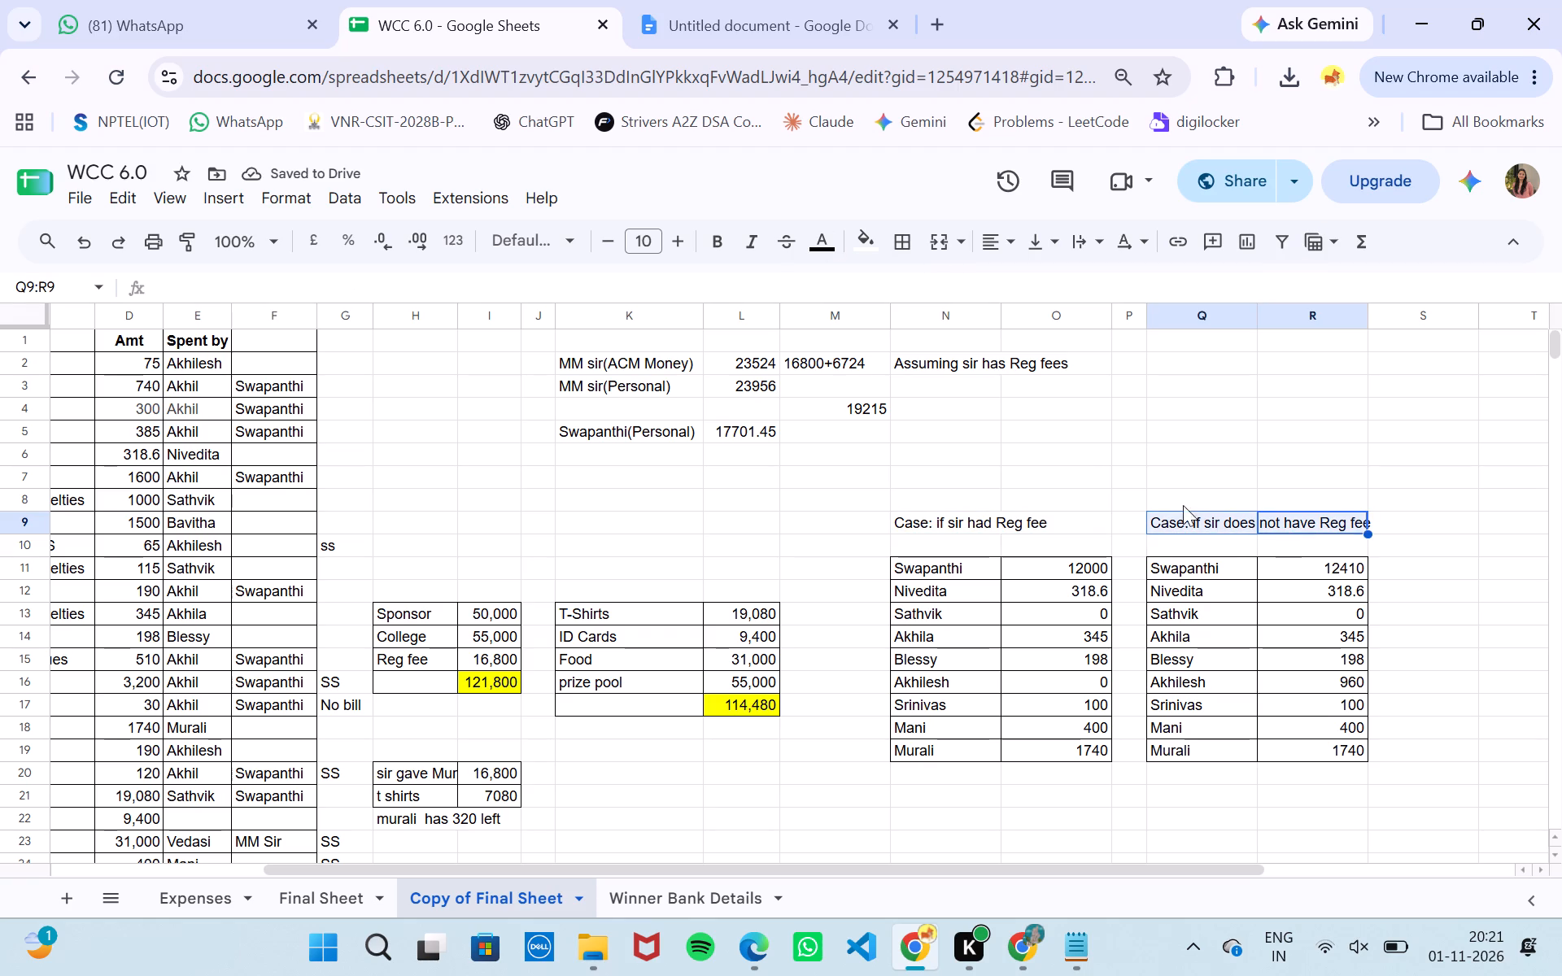
left_click(932, 240, "ctrl")
Centre the merged heading "Case: if sir had Reg fee" in N9:O9.
left_click(1002, 521)
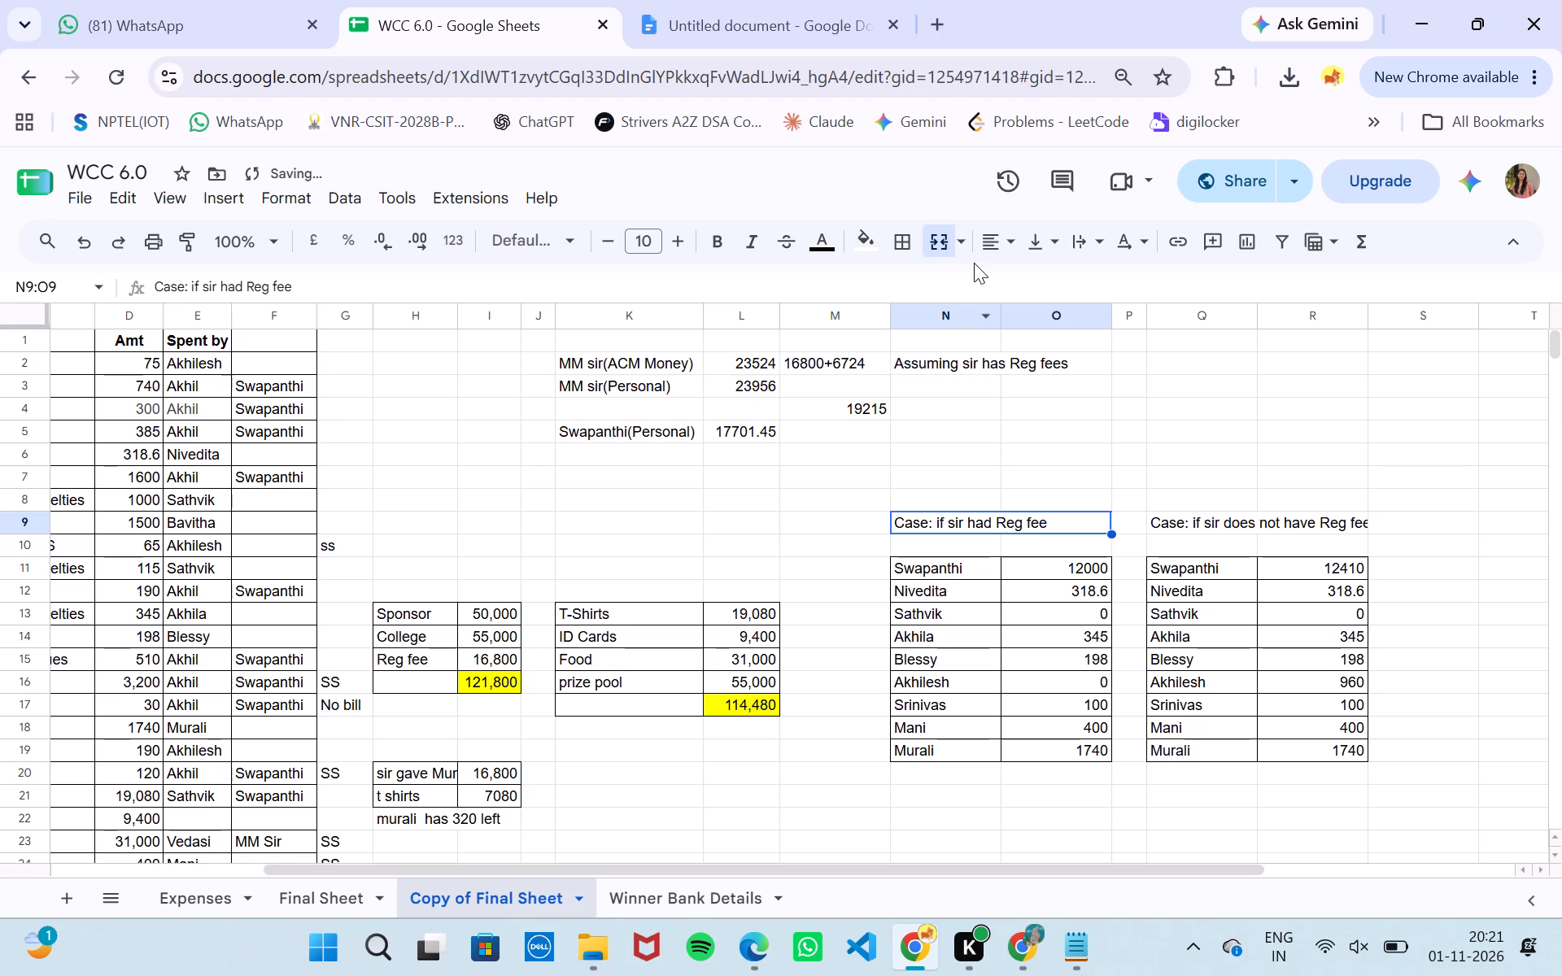
left_click_drag(1006, 242, 1031, 291)
left_click(1031, 291)
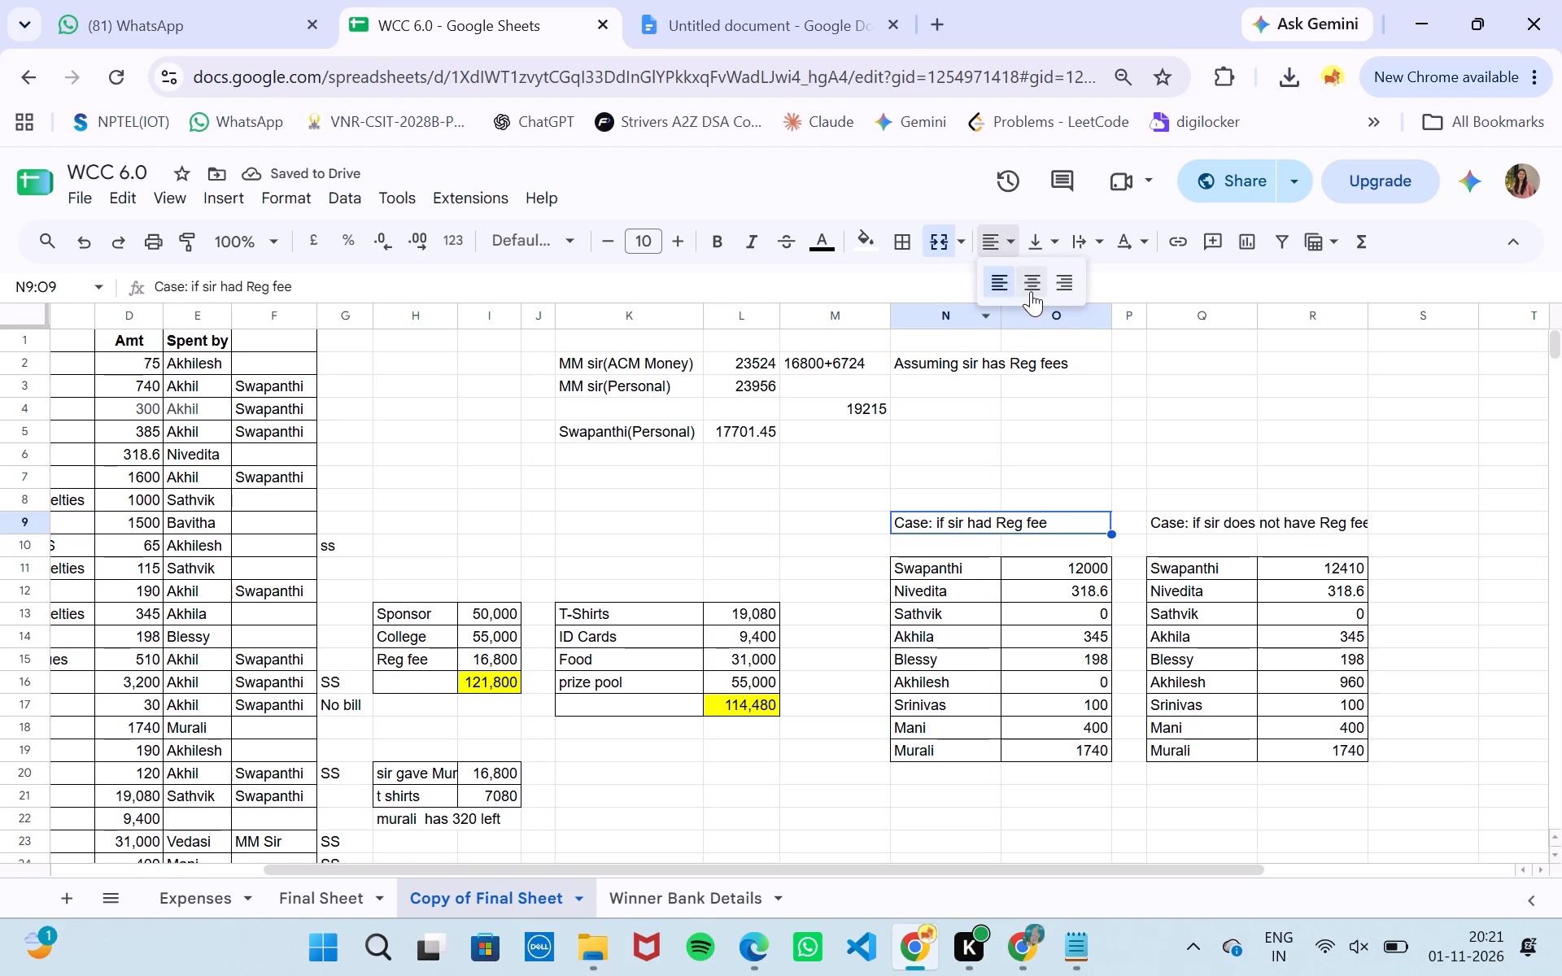
Widen column R slightly so the heading in Q9:R9 fits.
left_click(1215, 516)
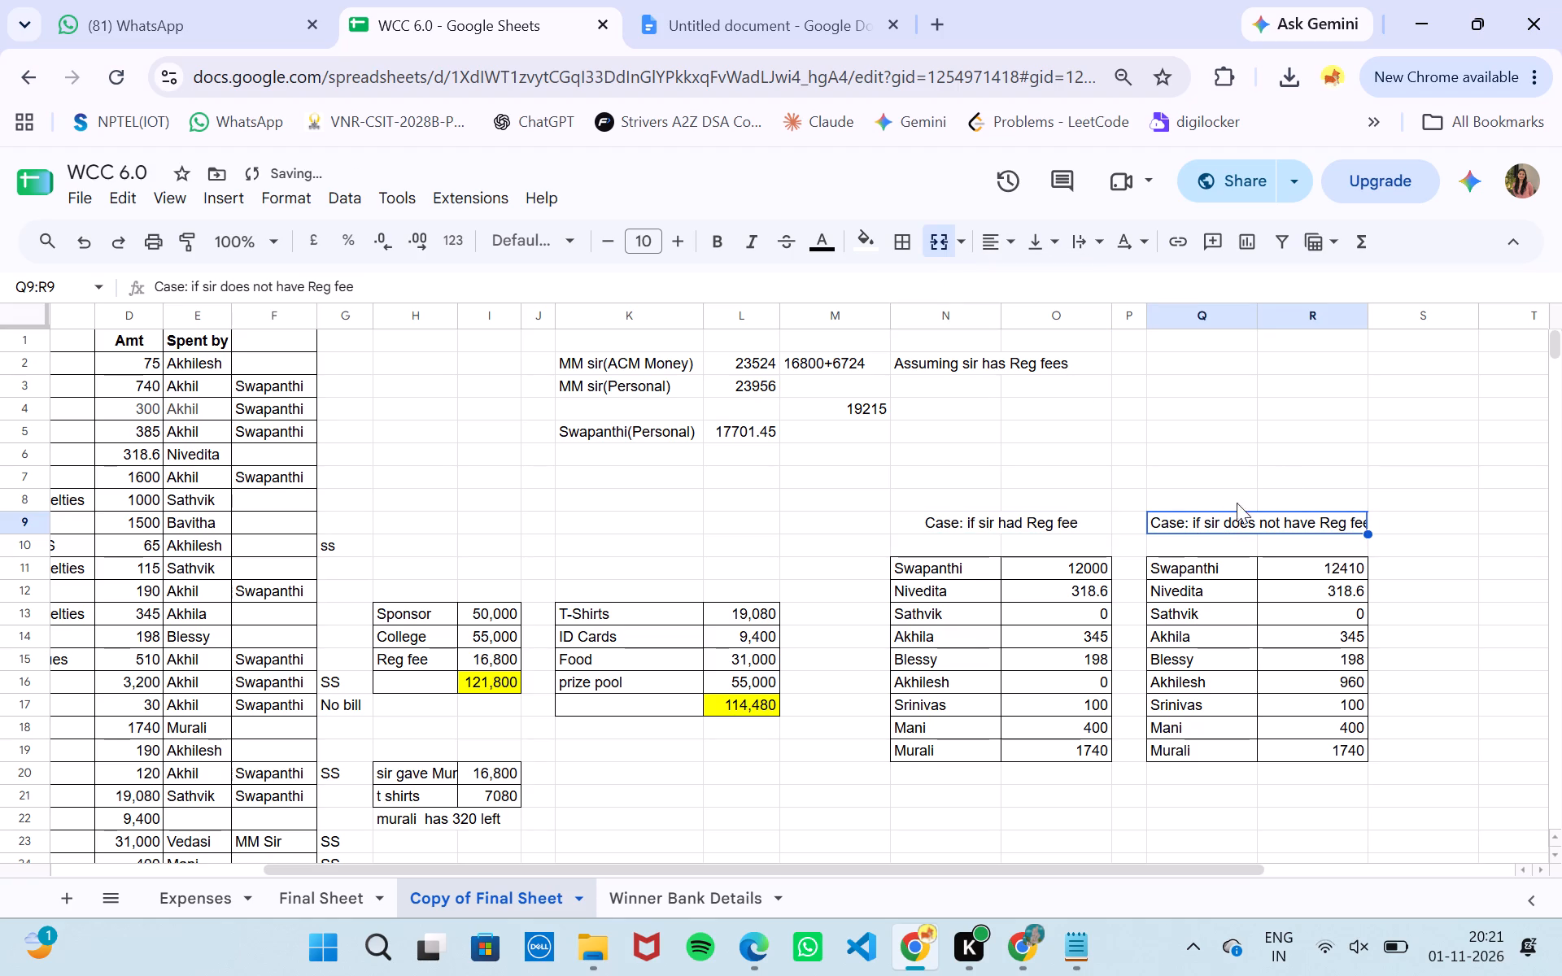
left_click_drag(1369, 318, 1377, 321)
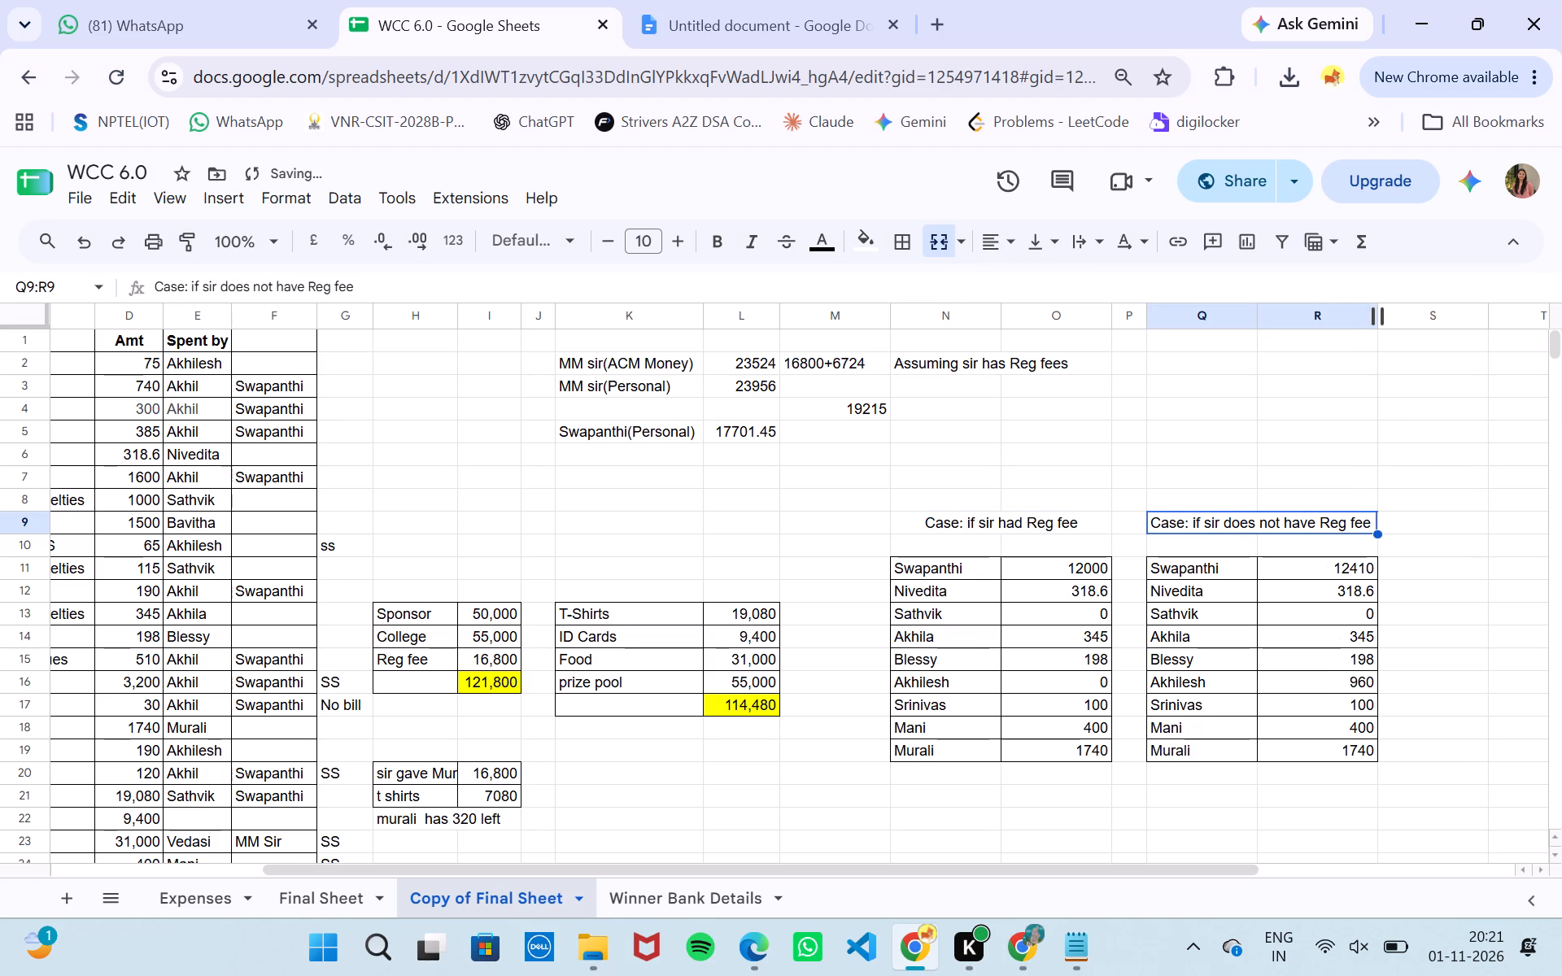
left_click(1422, 451)
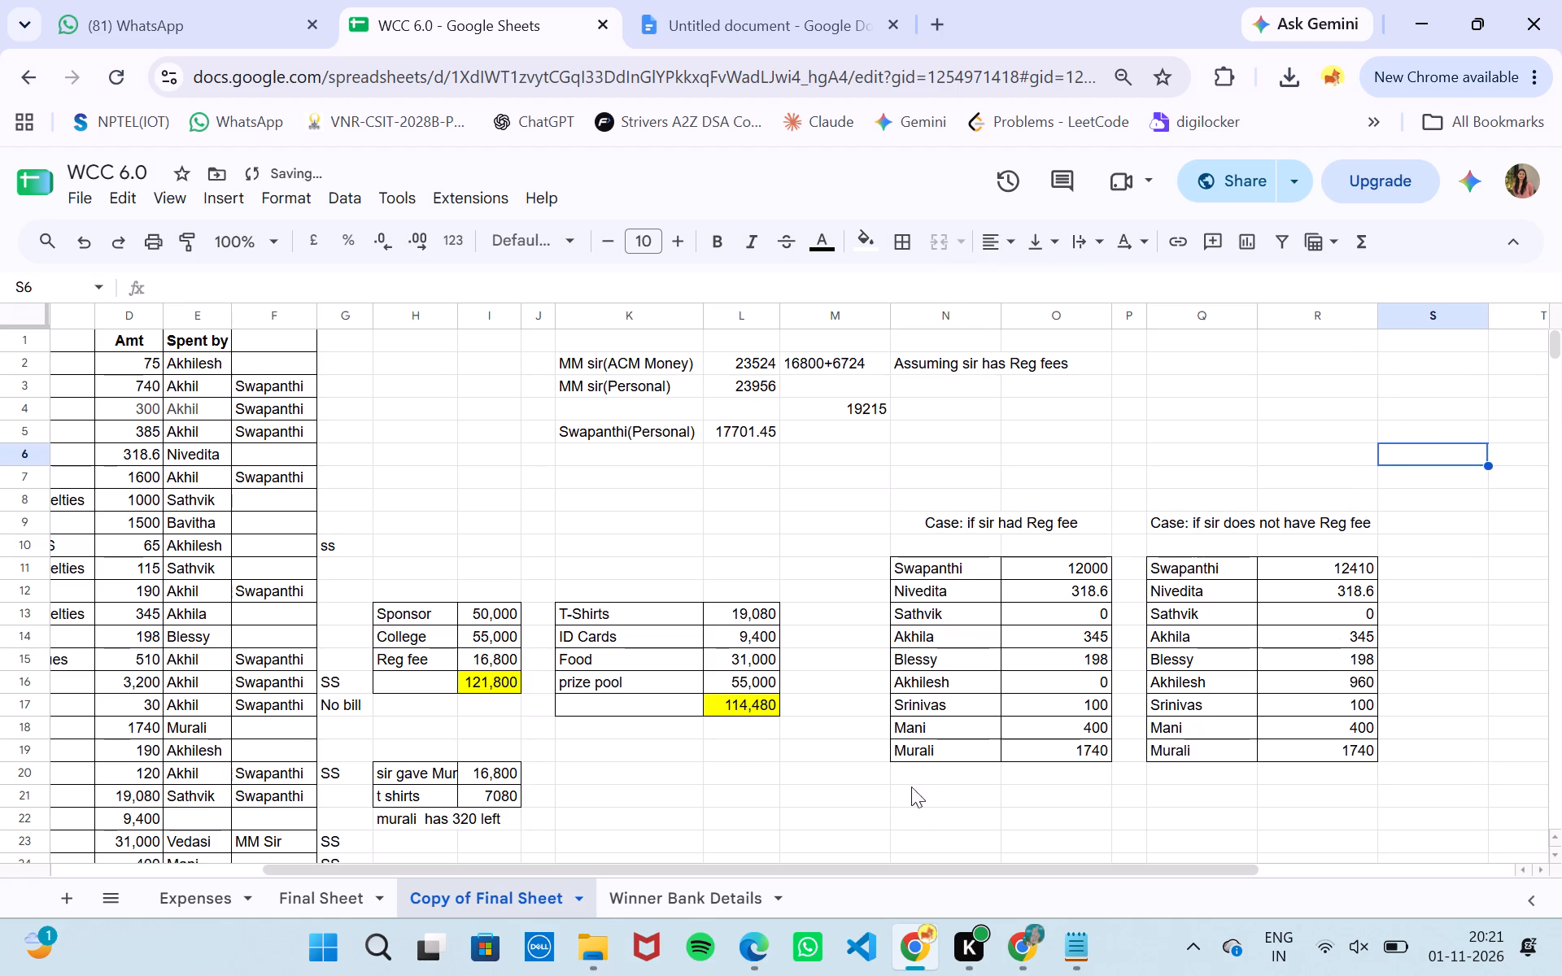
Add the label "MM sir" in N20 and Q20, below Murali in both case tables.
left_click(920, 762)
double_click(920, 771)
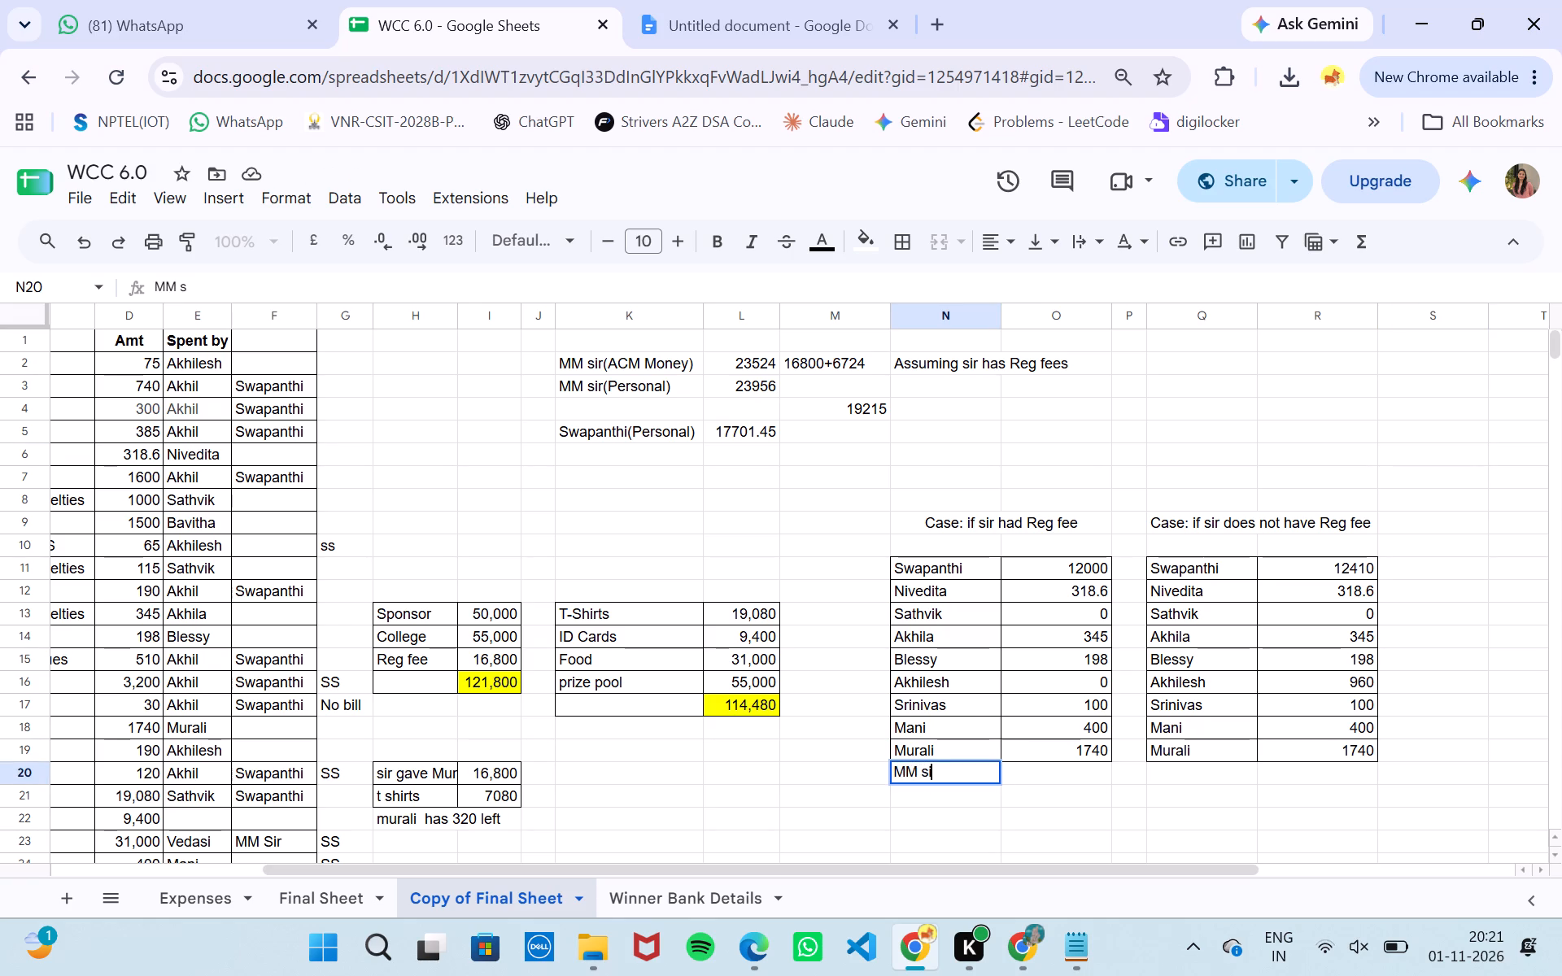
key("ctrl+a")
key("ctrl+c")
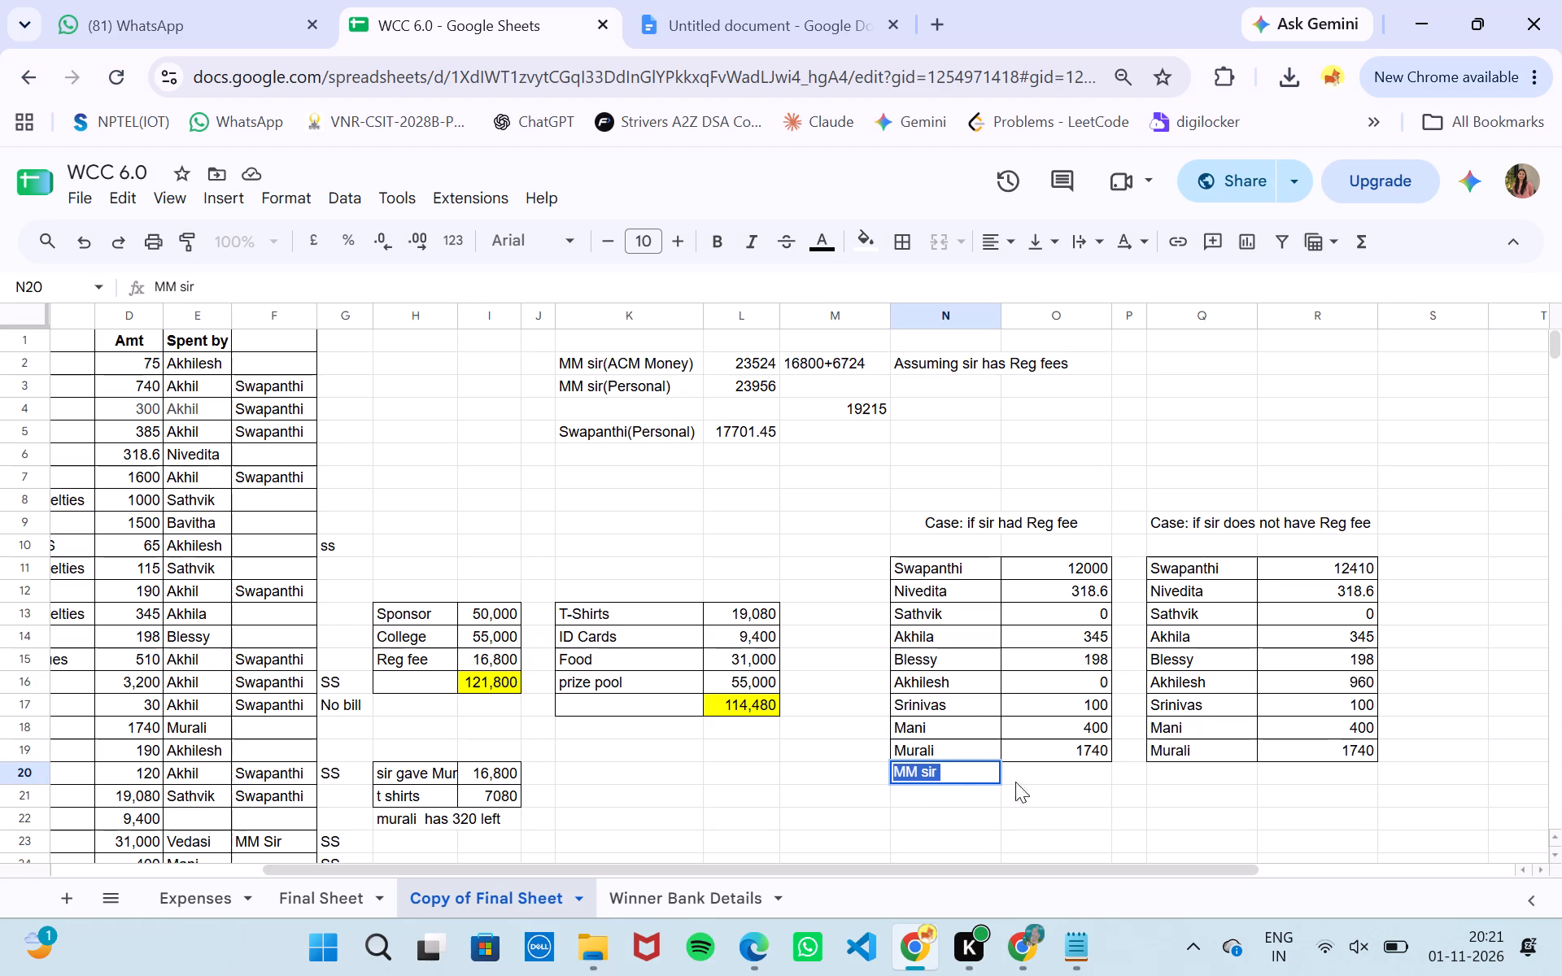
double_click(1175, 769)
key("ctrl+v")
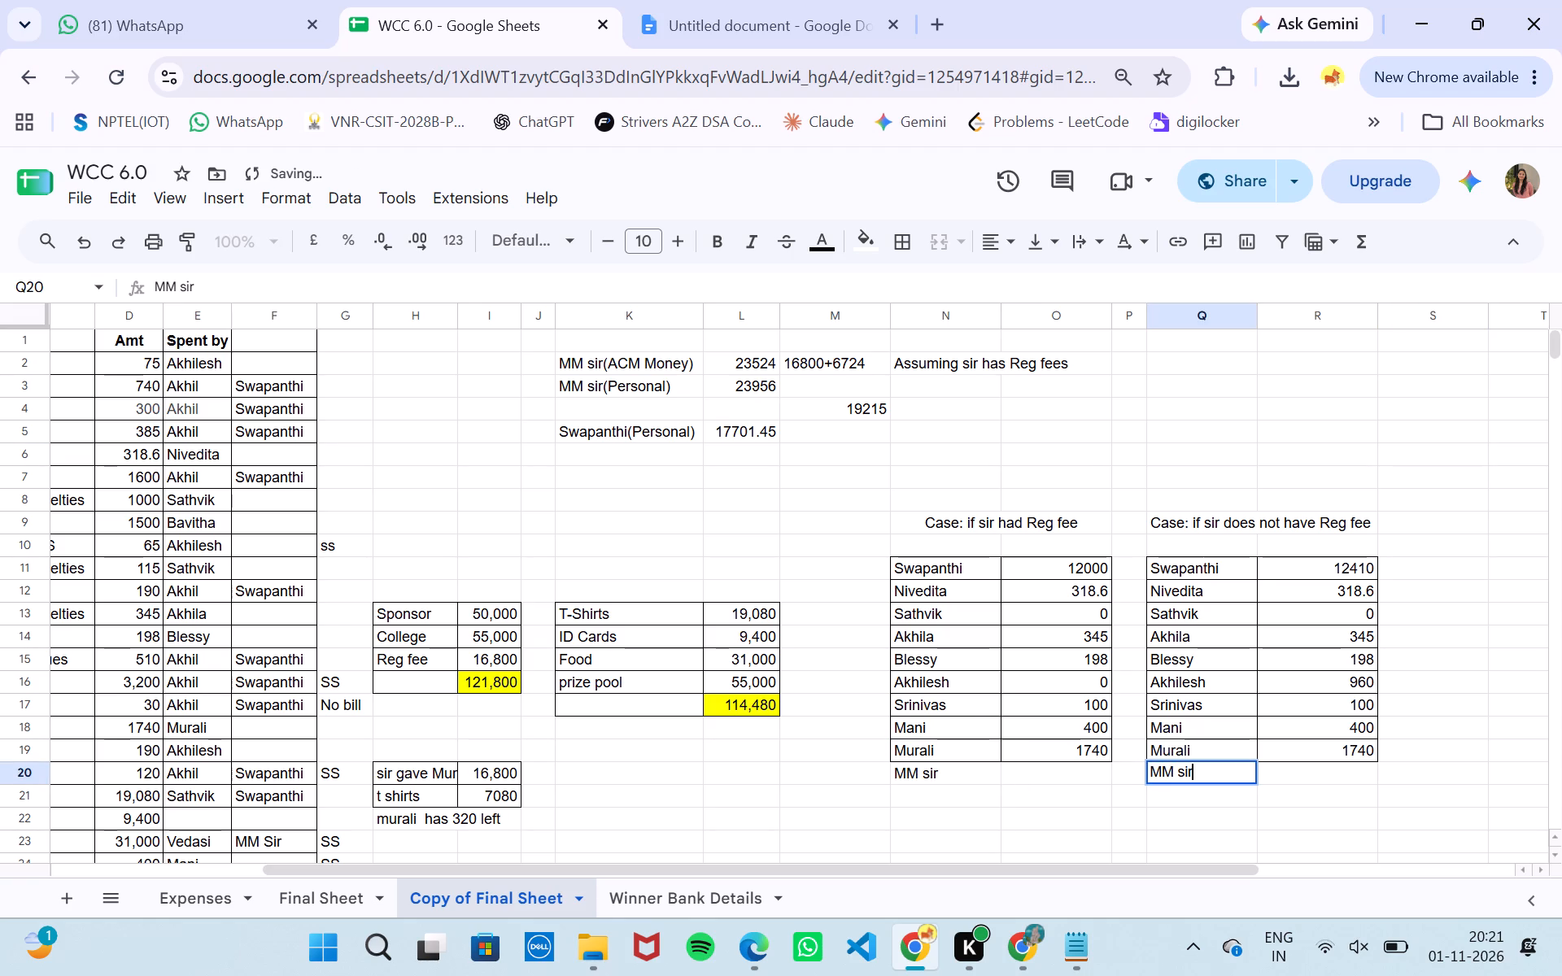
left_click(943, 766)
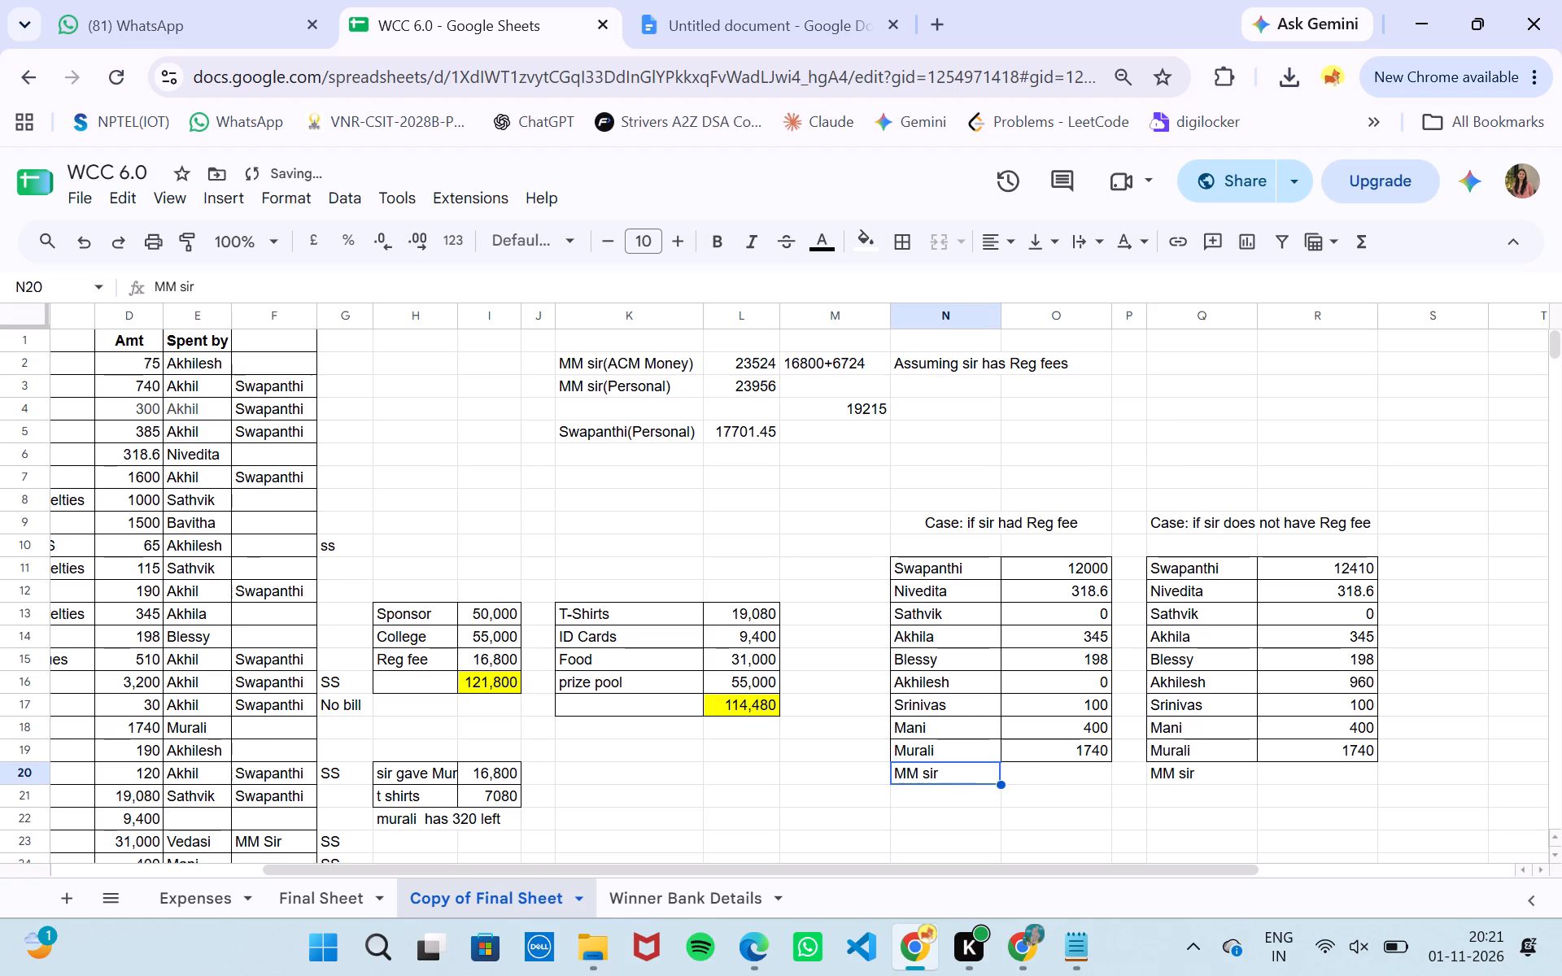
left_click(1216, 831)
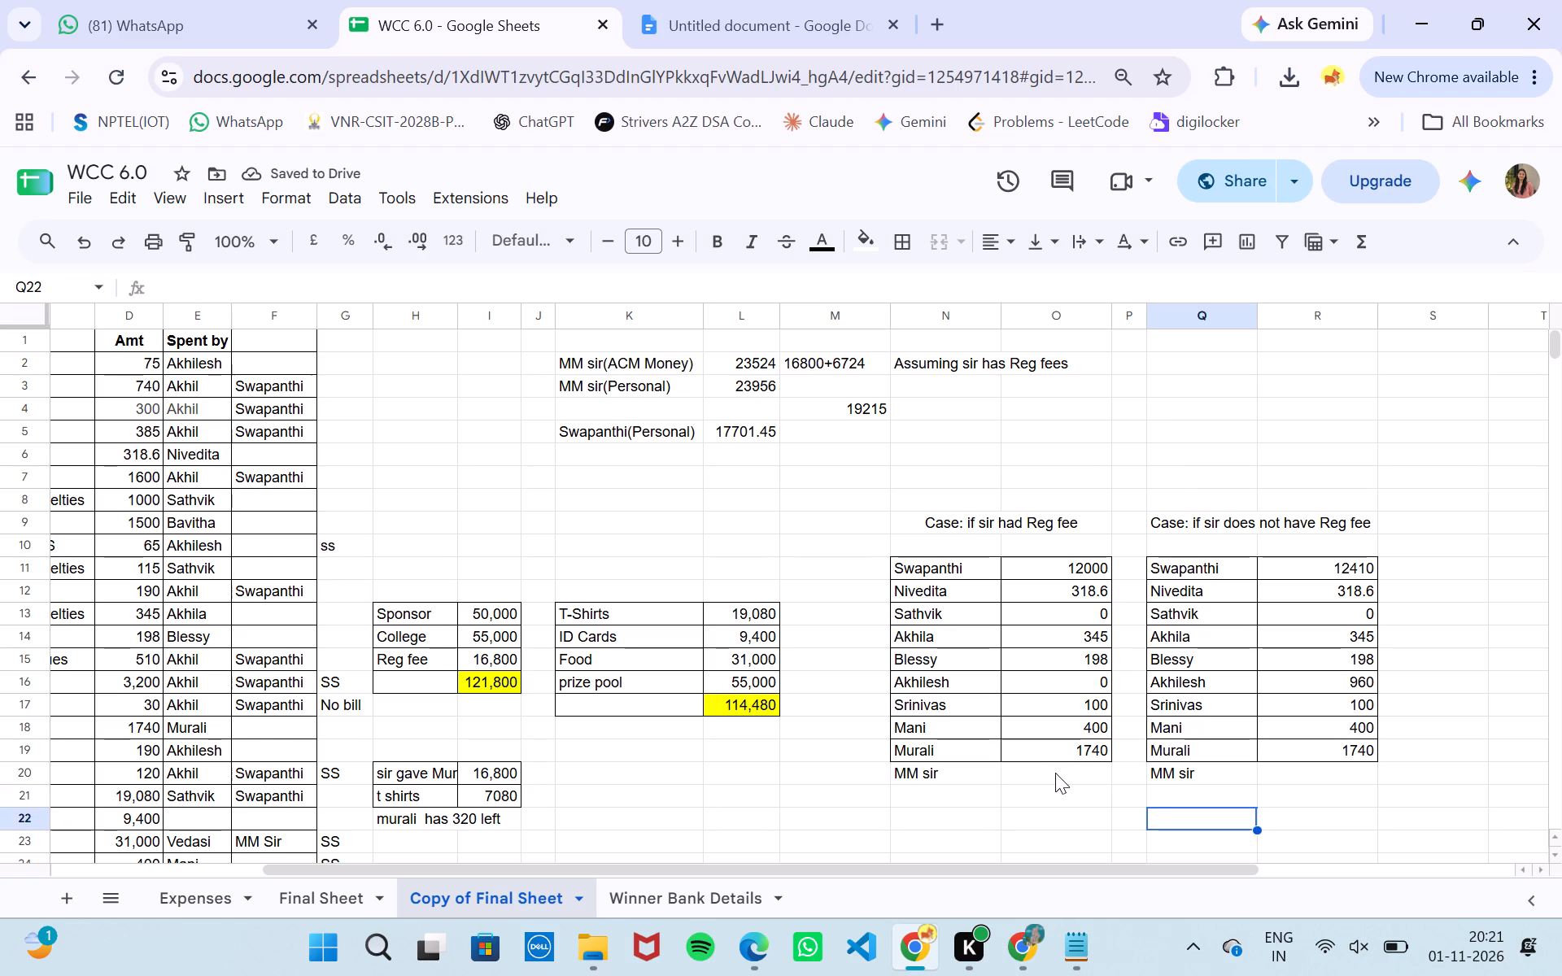
Undo the MM sir labels, the case headings and both case tables, back to the single per-person table in H2:I10.
double_click(1055, 774)
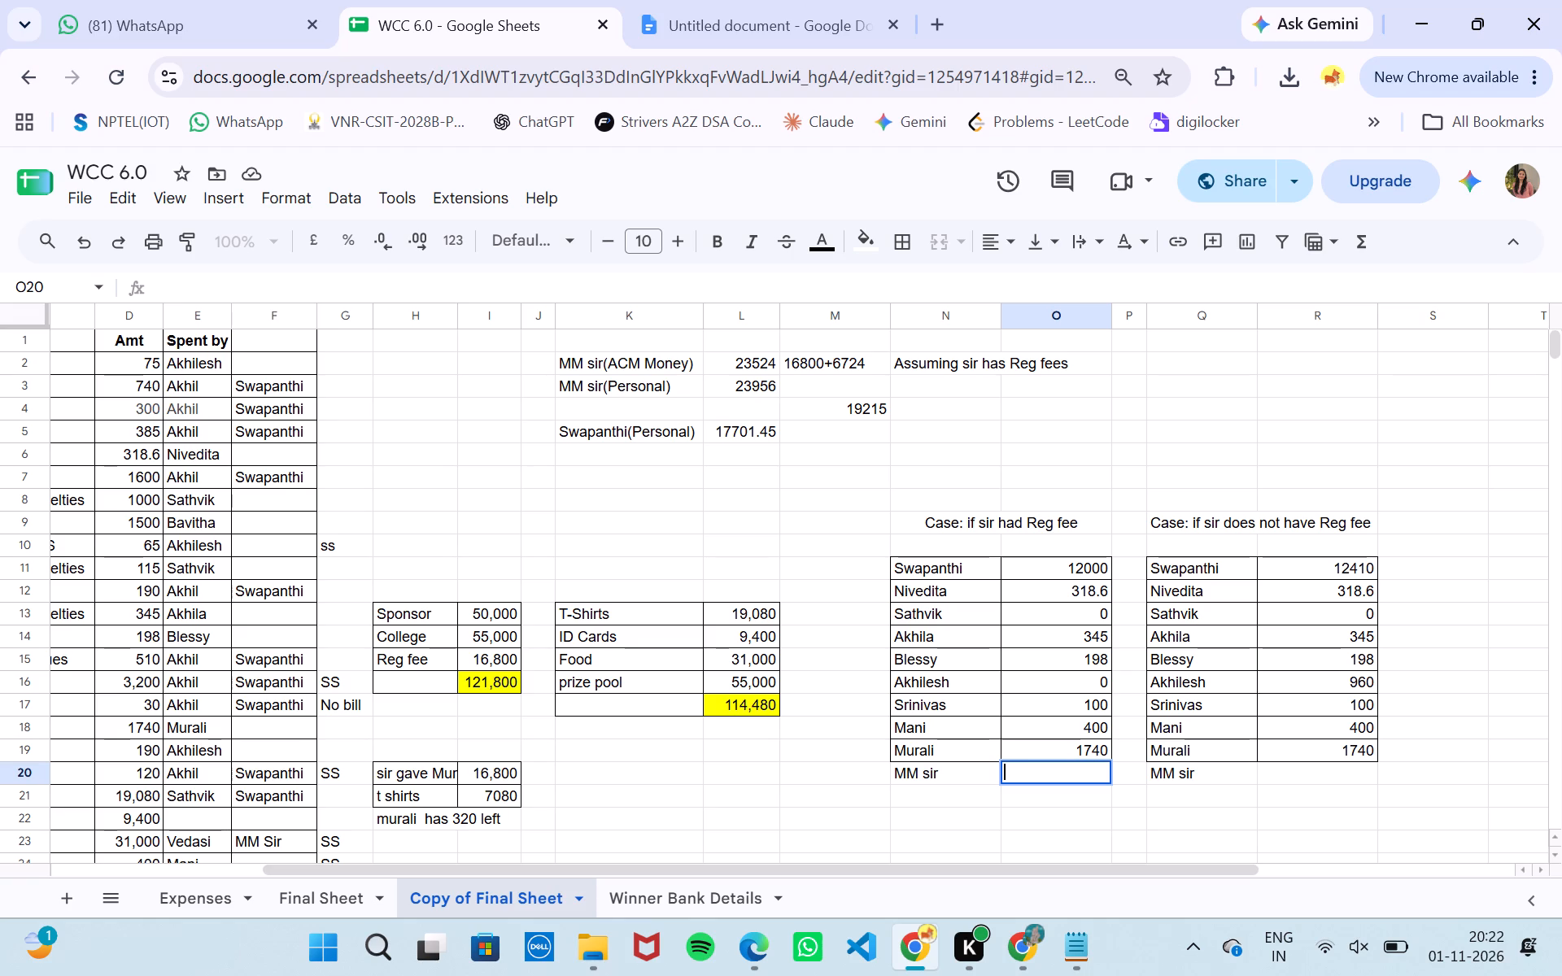
key("ctrl+z")
key("ctrl+z")
key("ctrl+z")
key("ctrl+z")
key("ctrl+z")
left_click(92, 233)
left_click(92, 233)
left_click(92, 233)
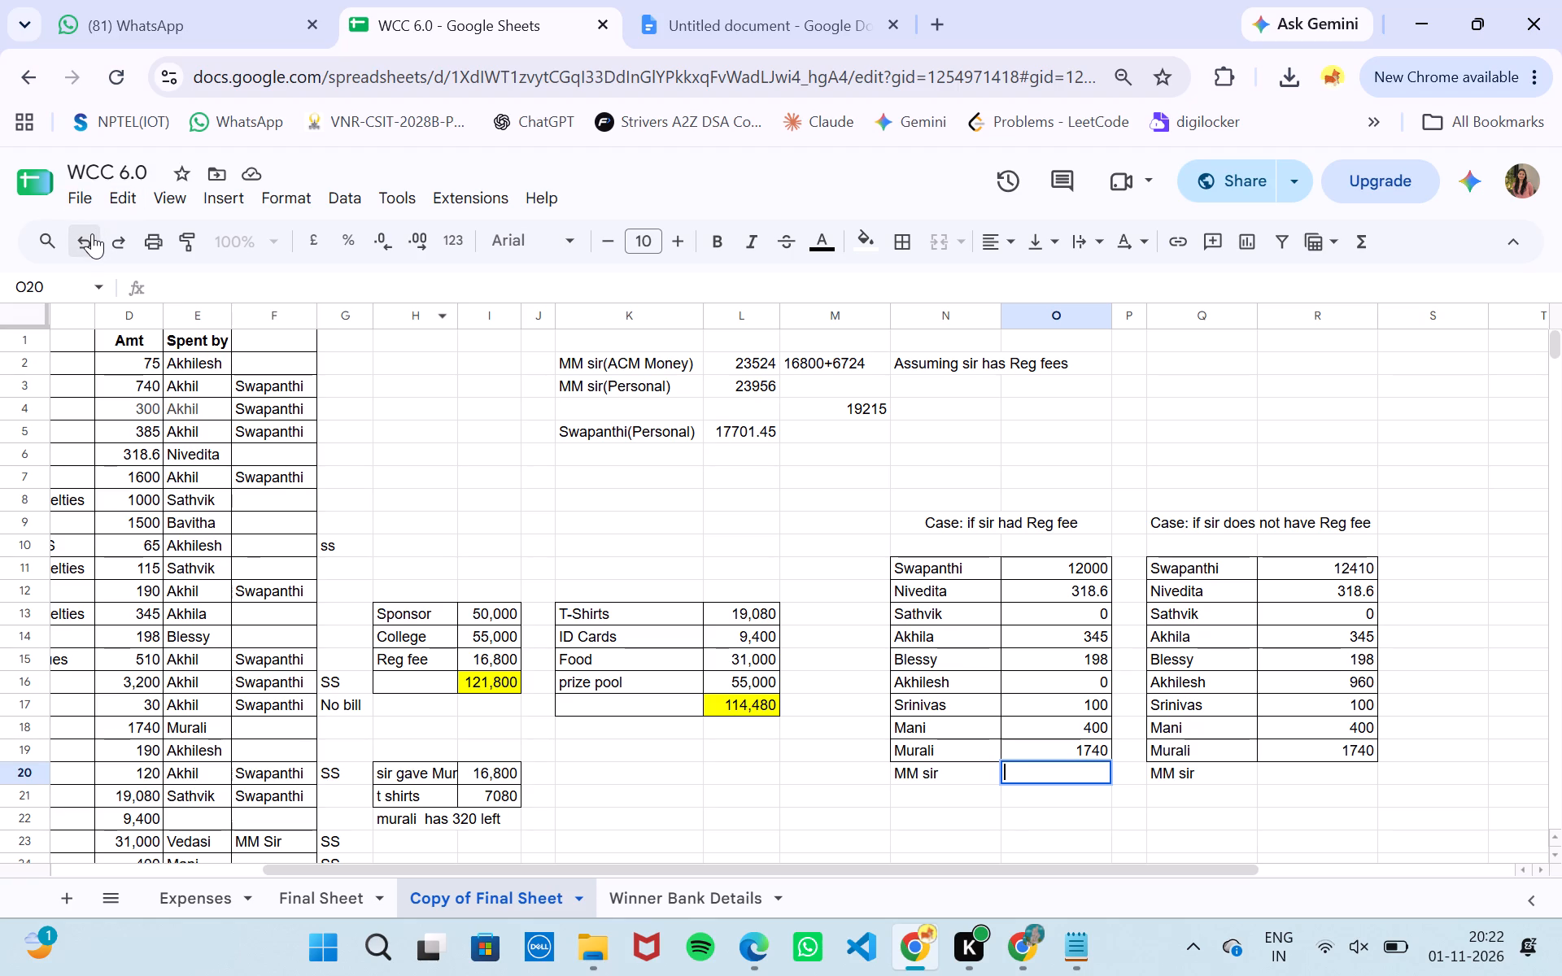
left_click(92, 233)
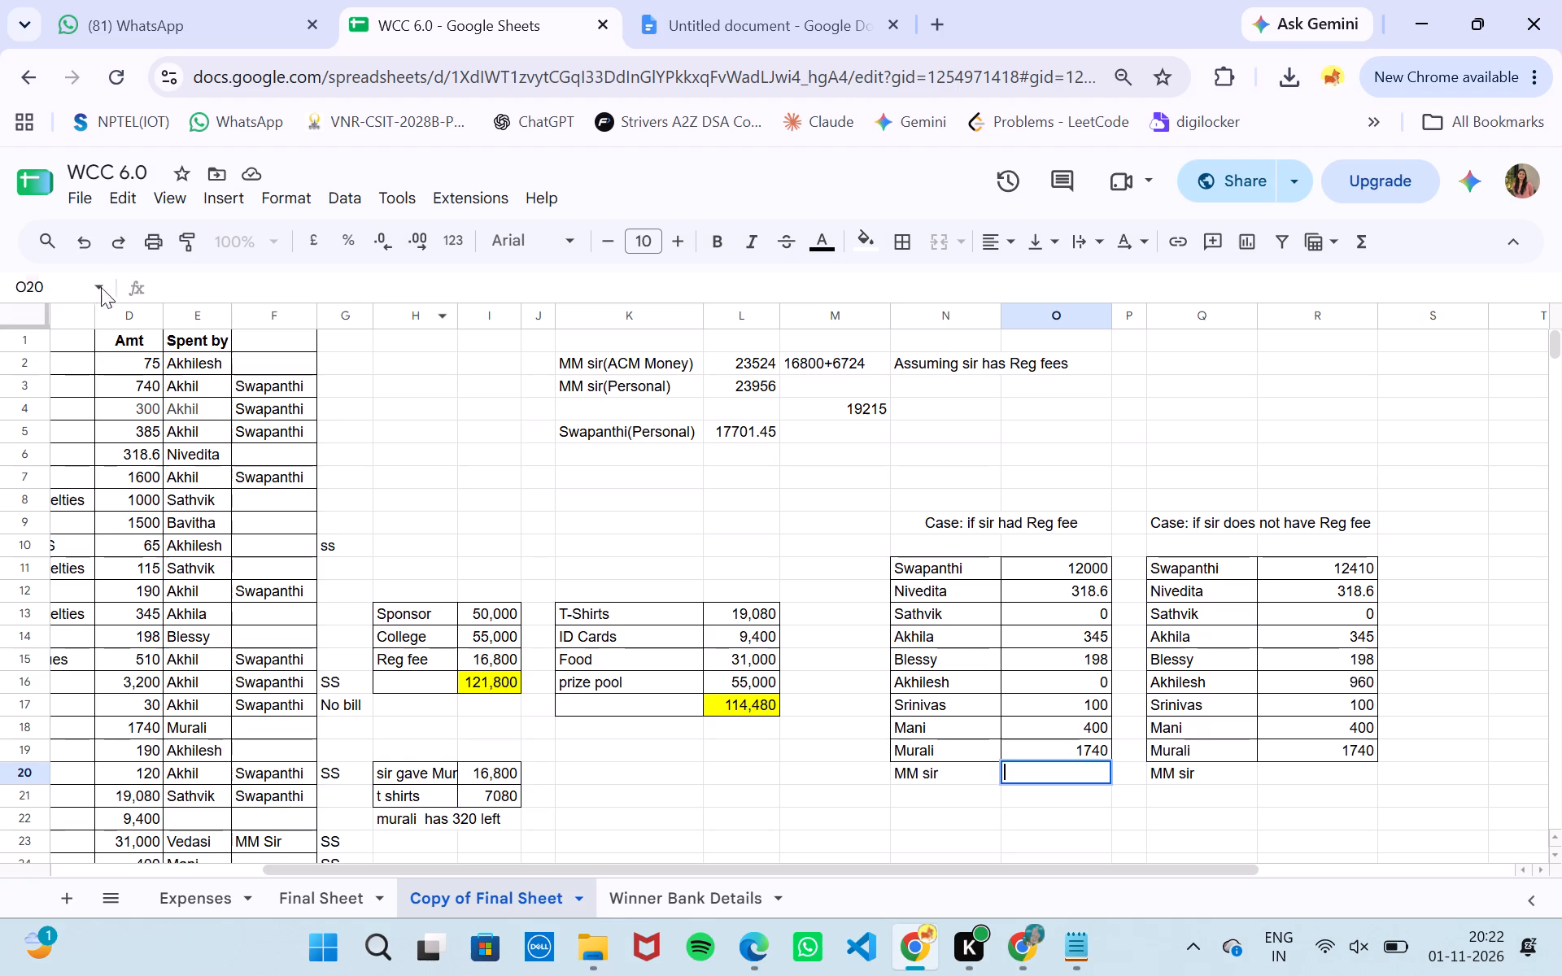
left_click(81, 248)
left_click(81, 248)
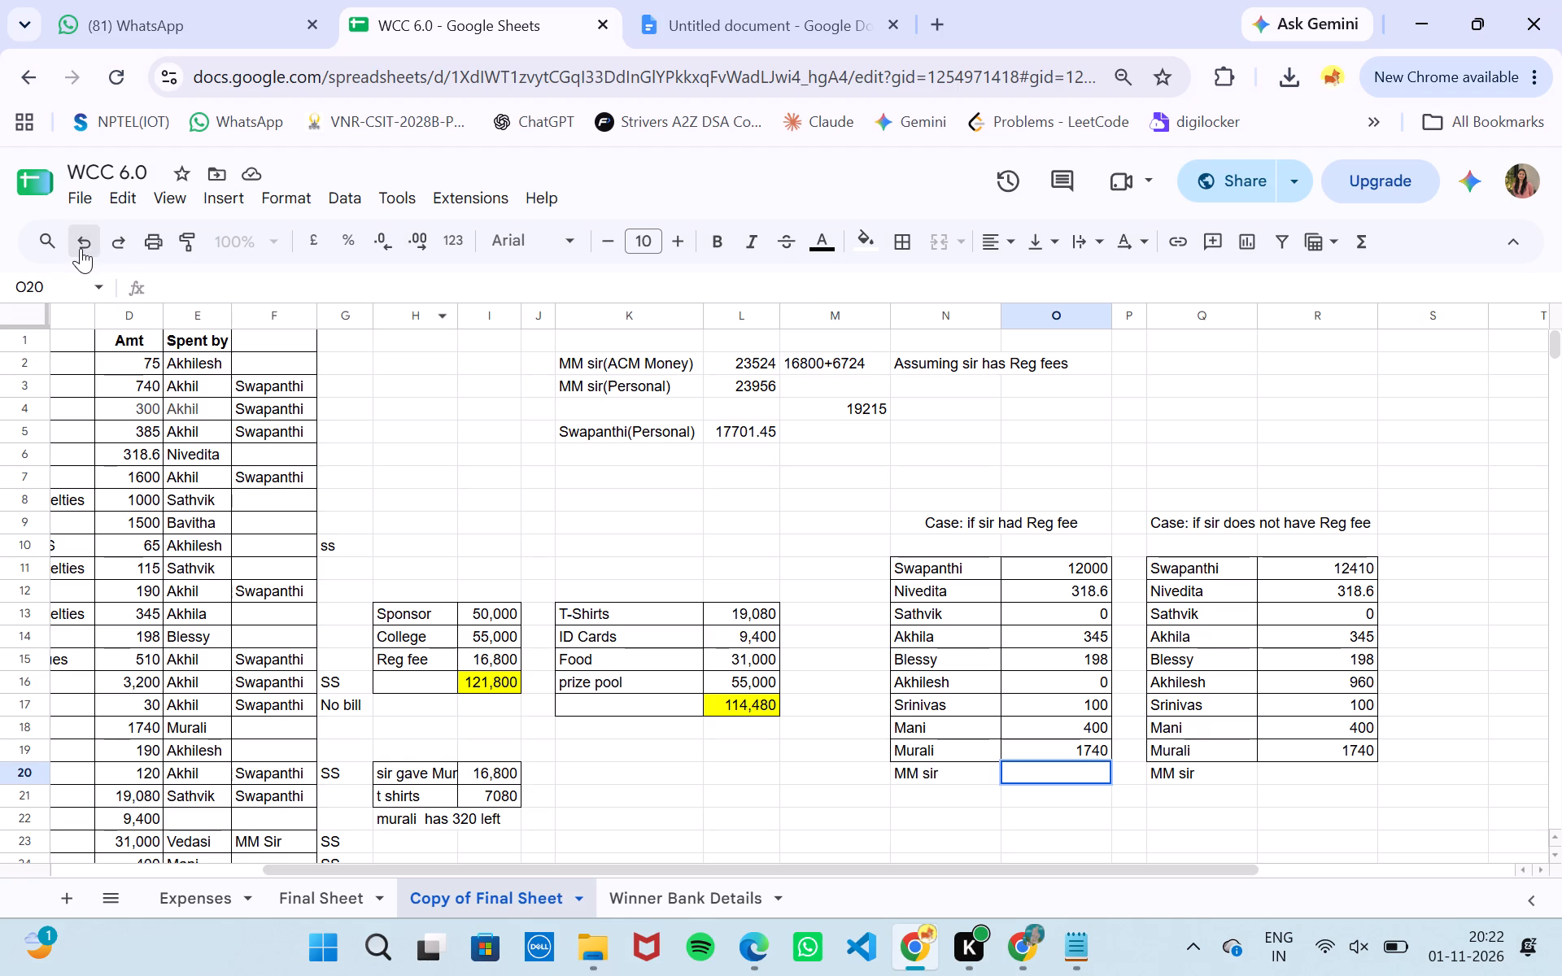
left_click(836, 520)
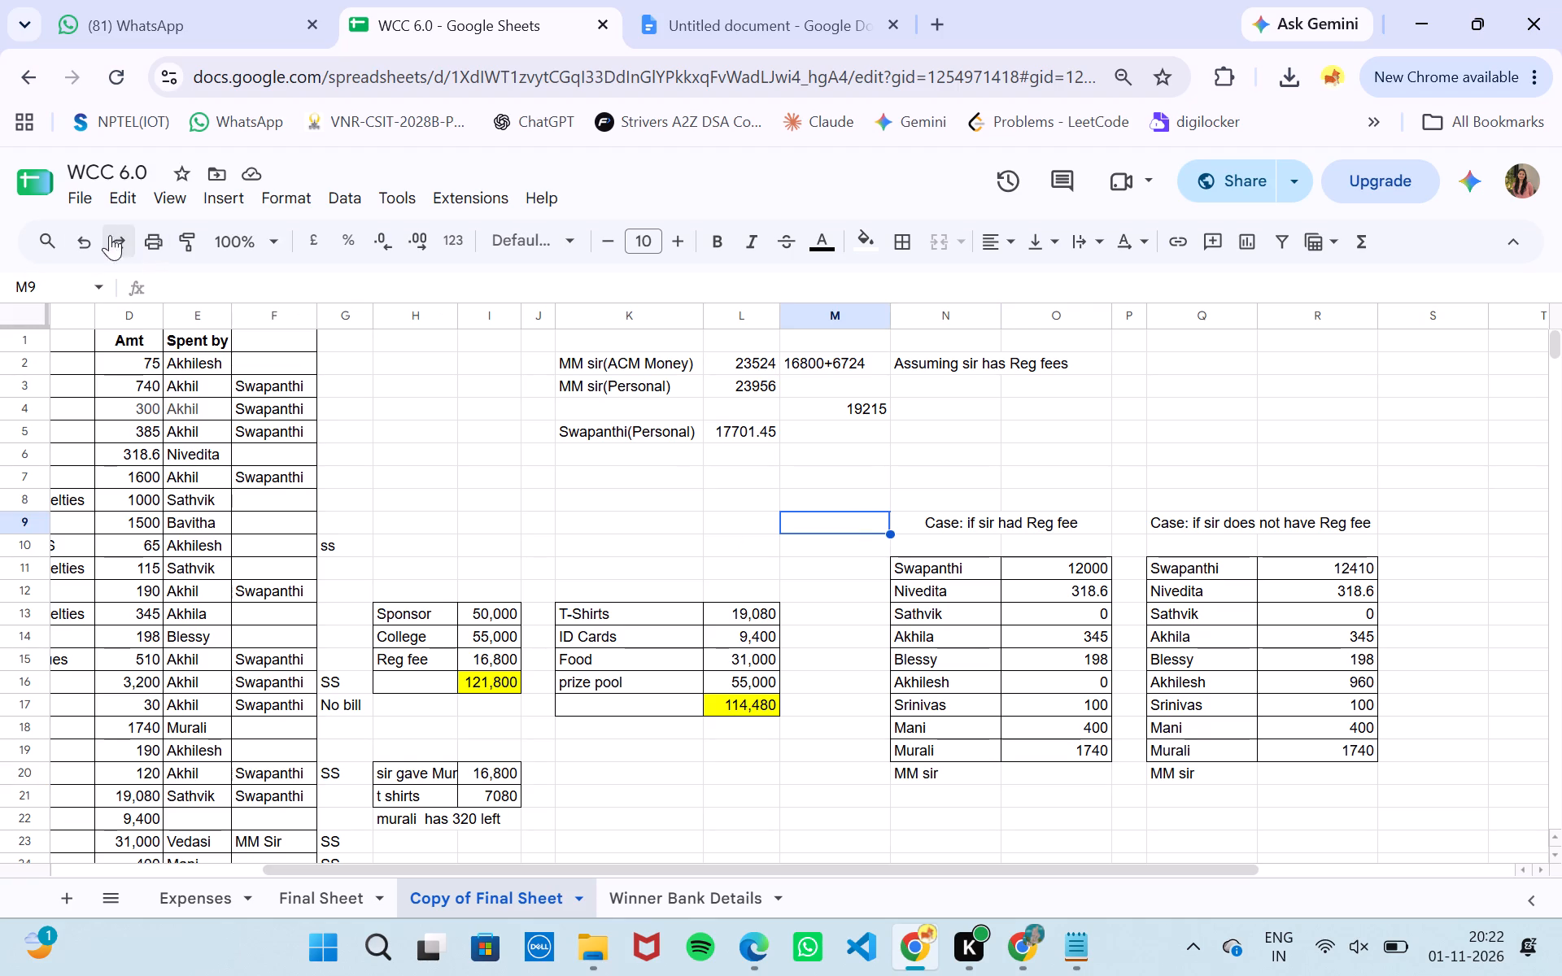
left_click(94, 239)
triple_click(94, 239)
triple_click(94, 239)
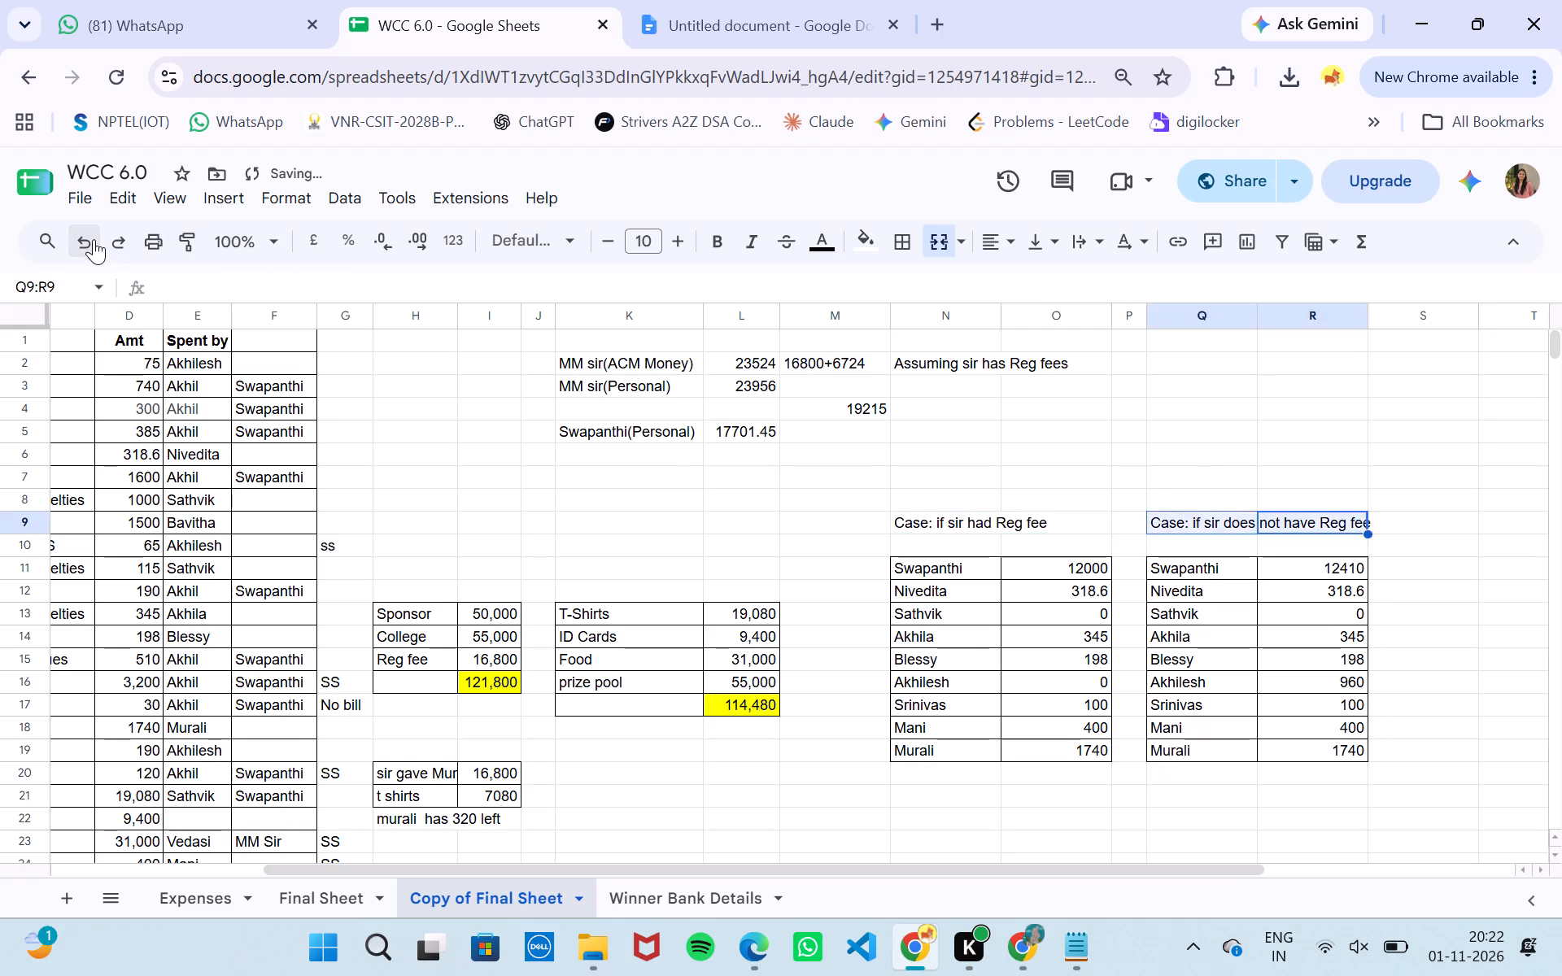
triple_click(94, 239)
triple_click(94, 239)
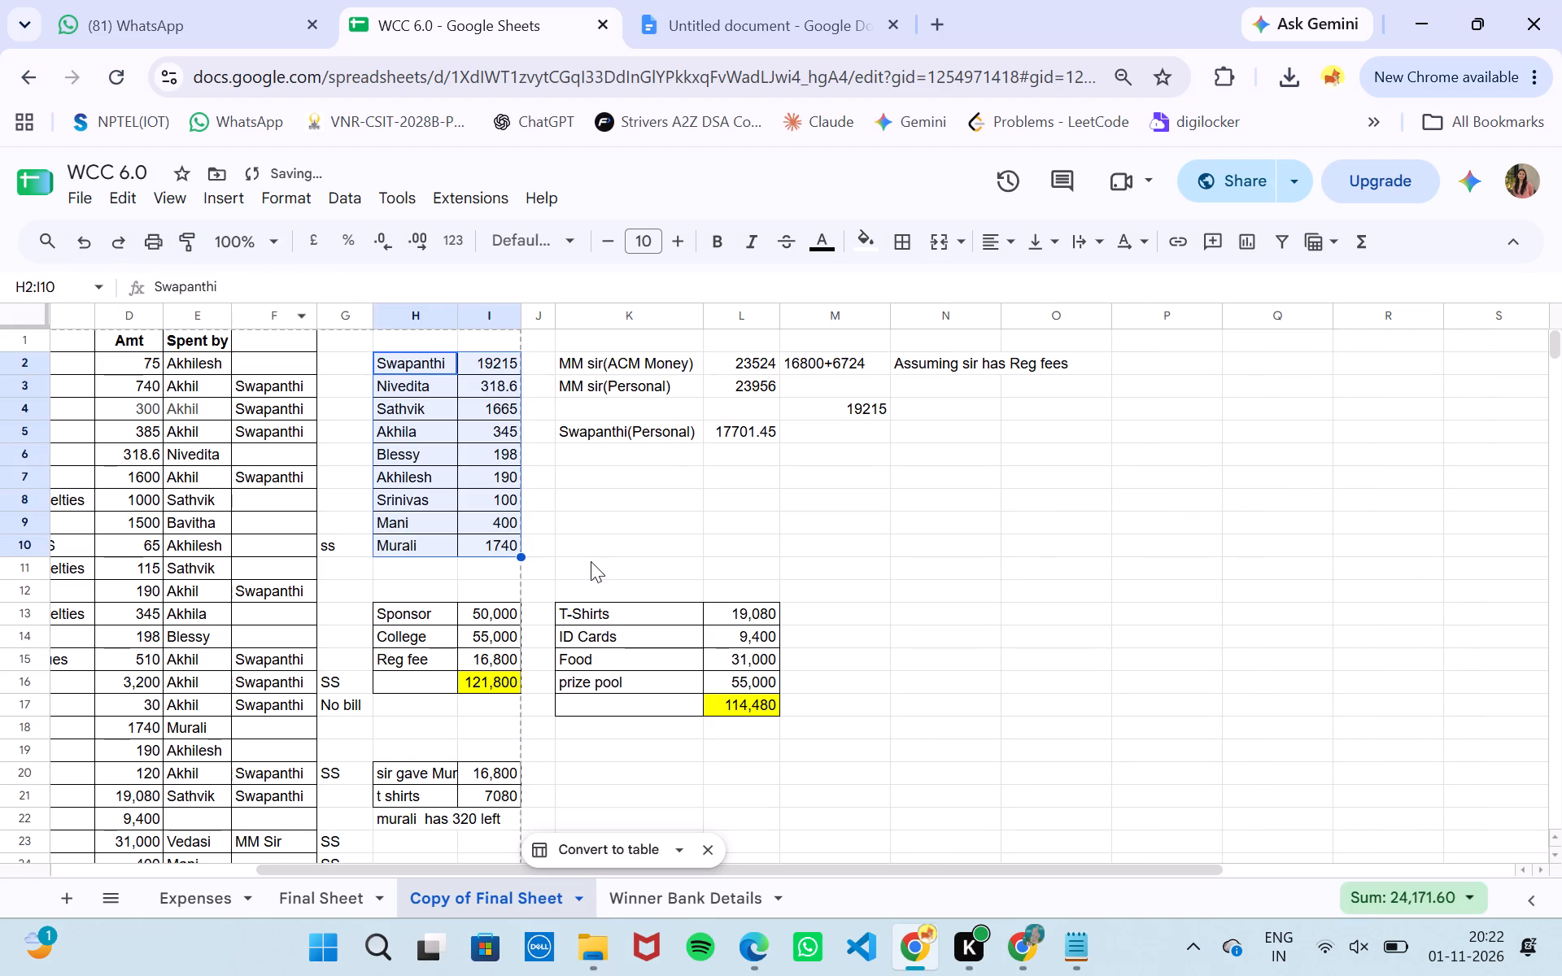
left_click(608, 559)
Replace Swapanthi's sum formula in I2 with the fixed value 19215.
scroll(608, 559, "right", 2)
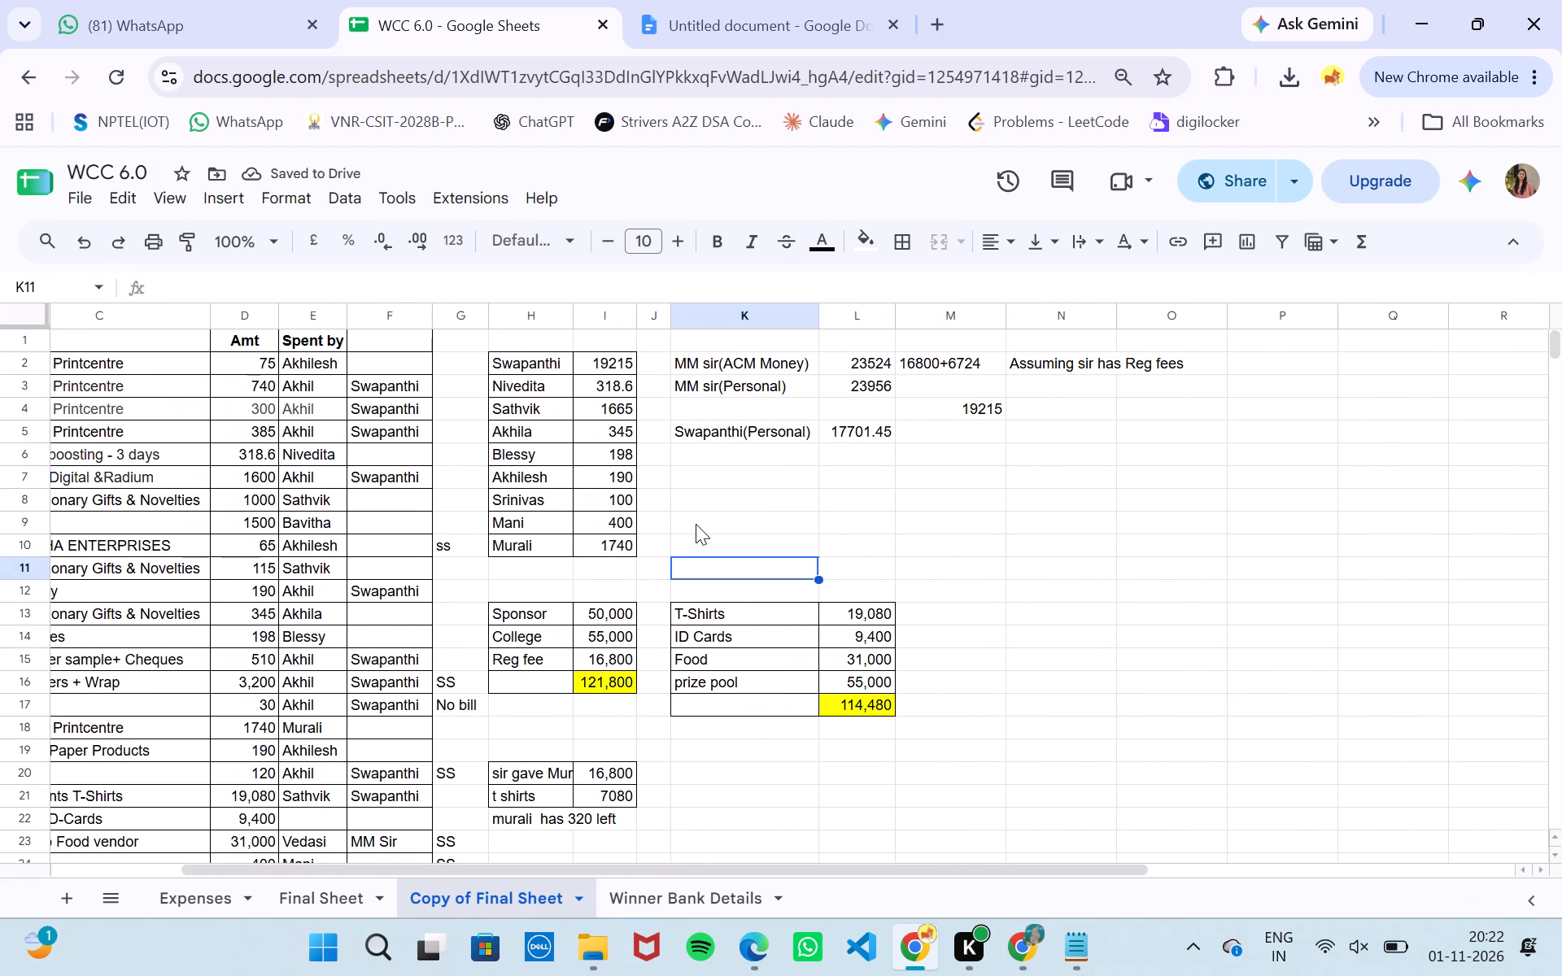
scroll(696, 524, "up", 1)
left_click(935, 483)
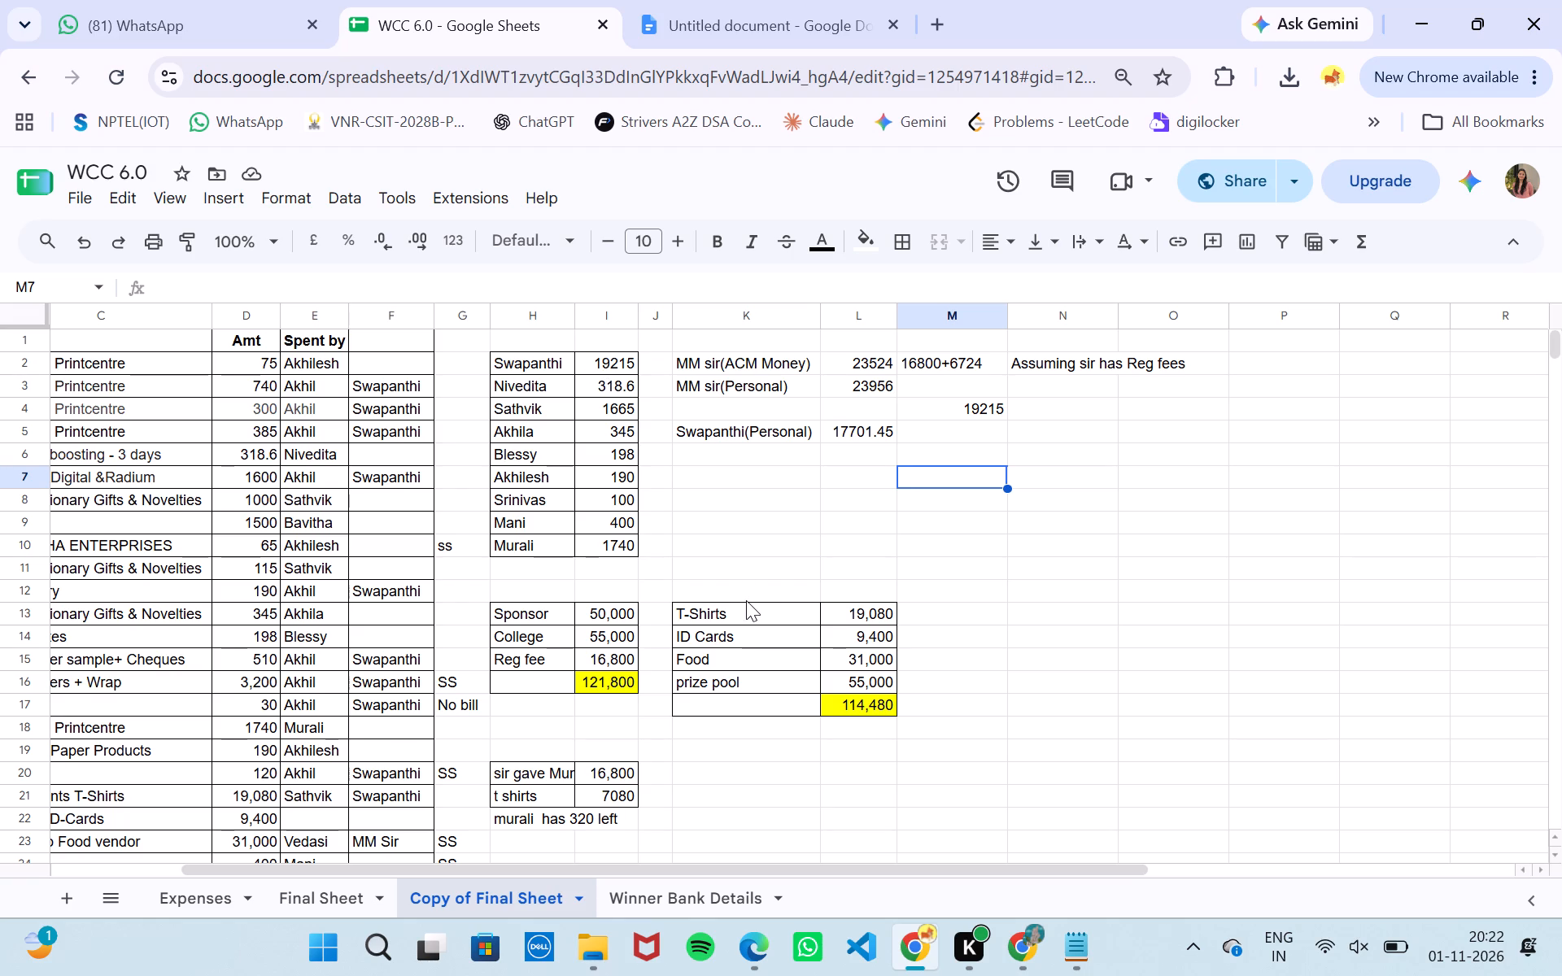
double_click(604, 362)
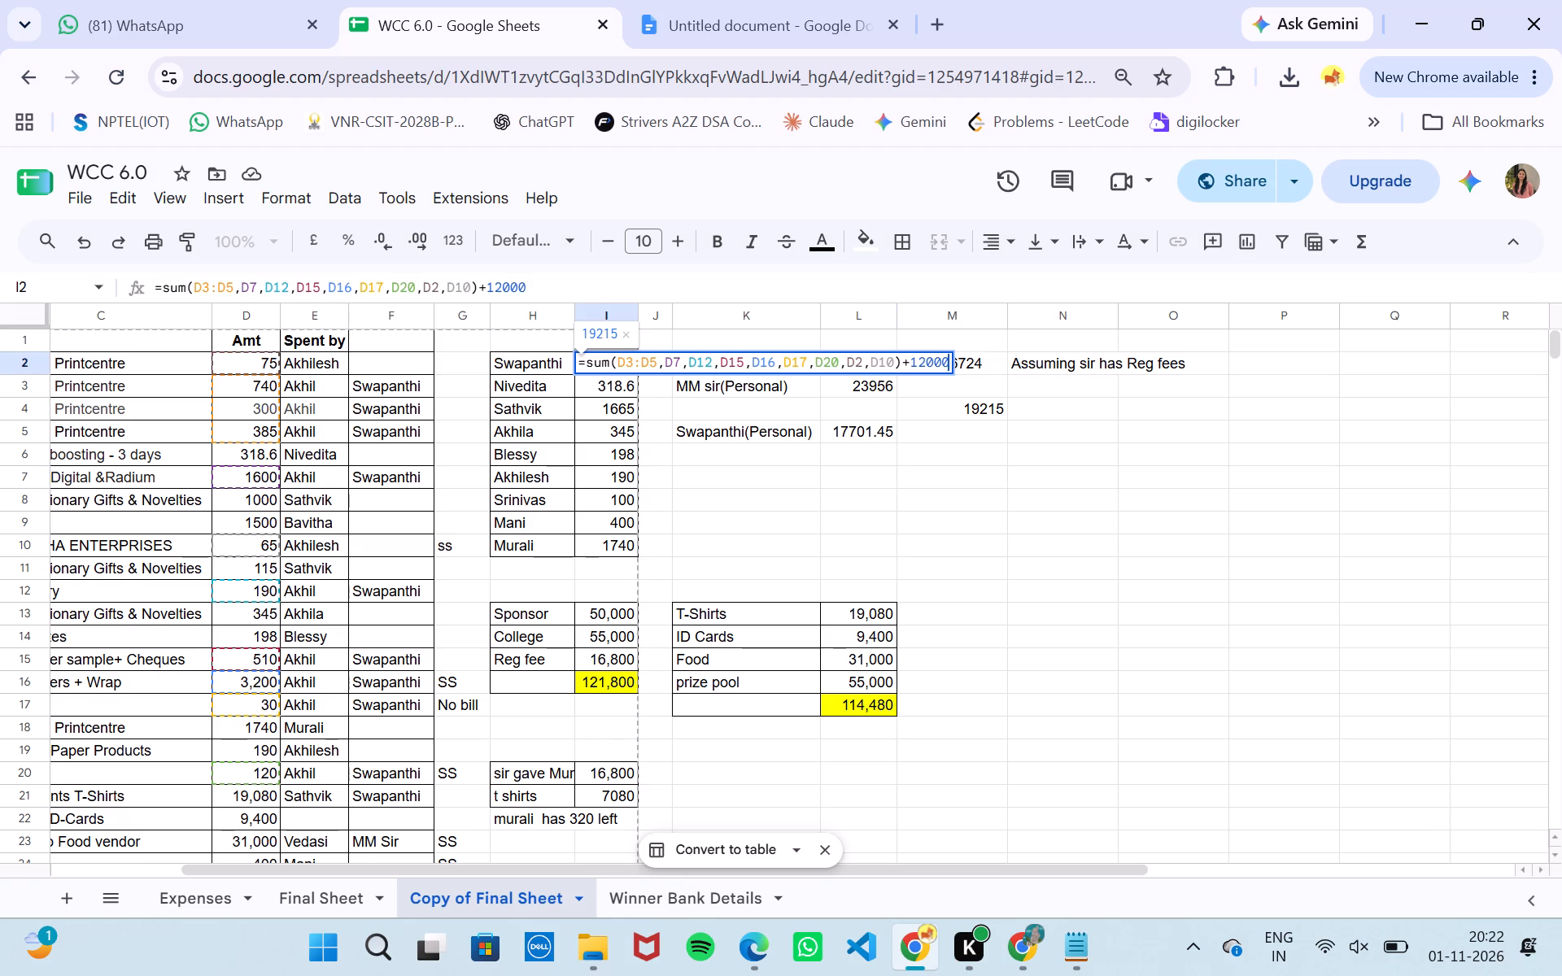
key("ctrl+a")
key("BackSpace")
type("19215")
key("Return")
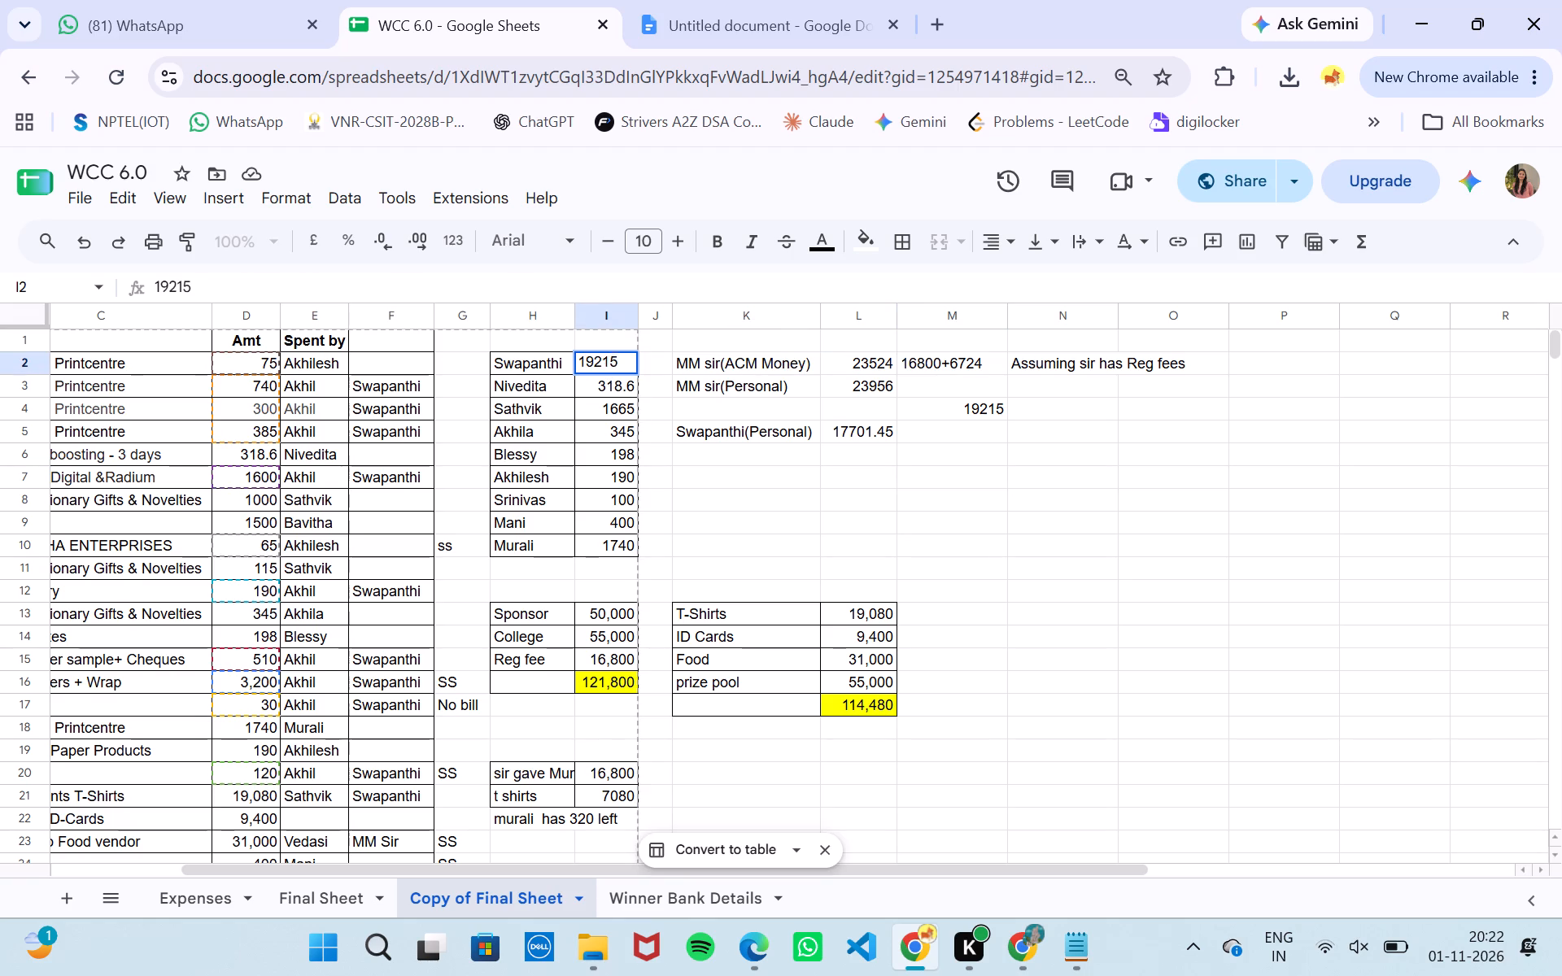
Replace Sathvik's sum formula in I4 with the fixed value 1665.
left_click(612, 414)
double_click(612, 414)
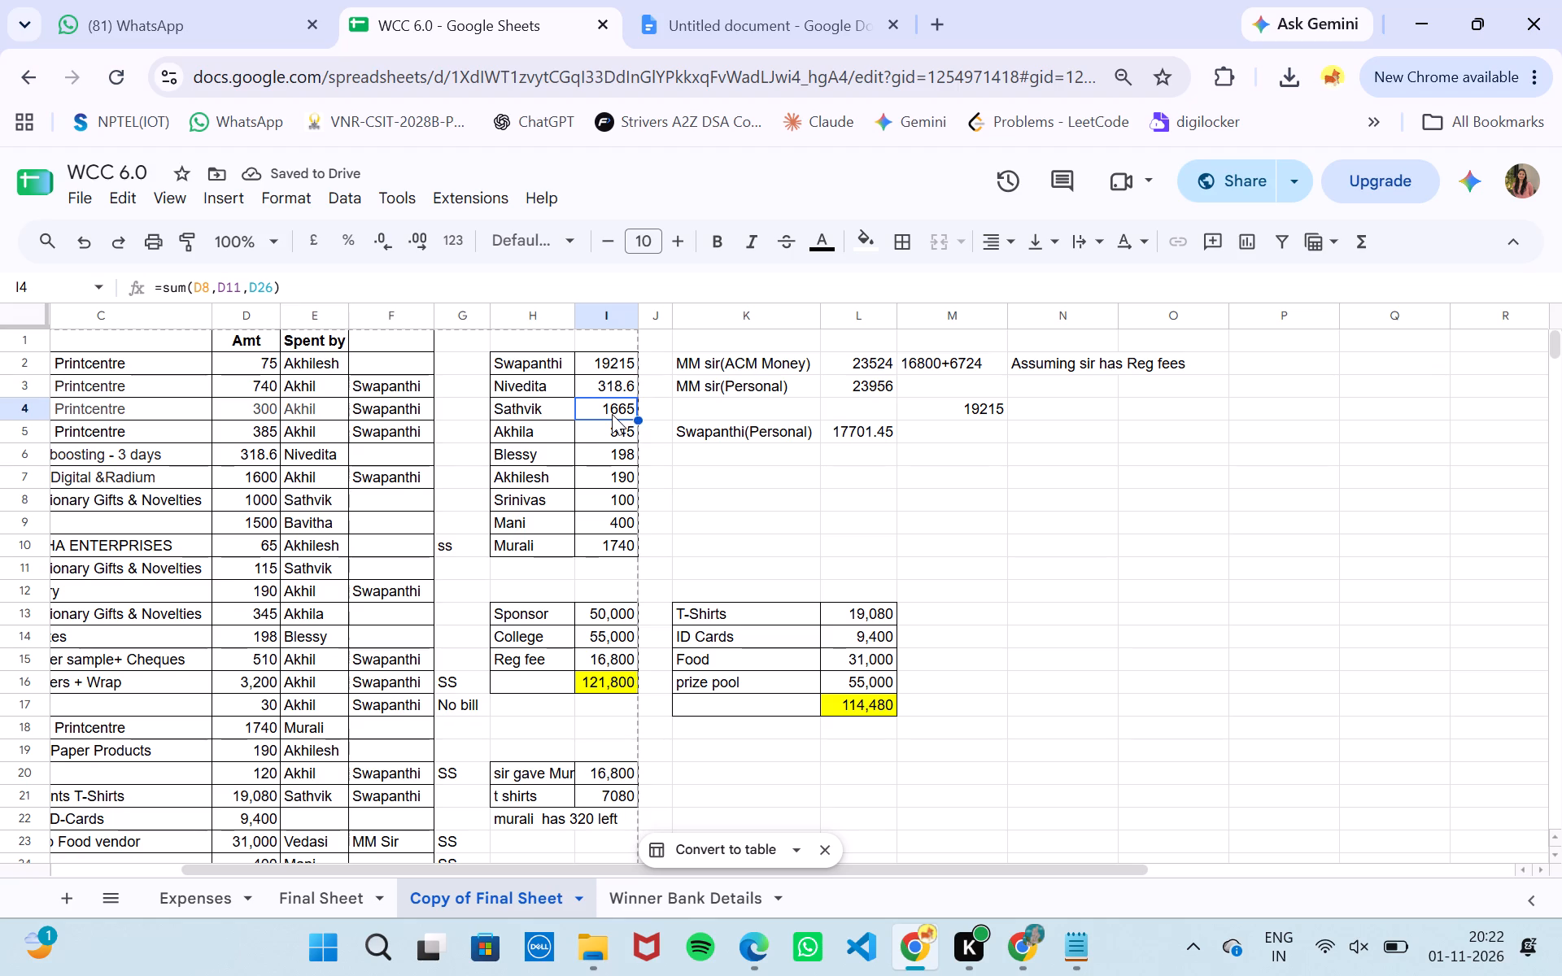
key("ctrl+z")
key("BackSpace")
type("1665")
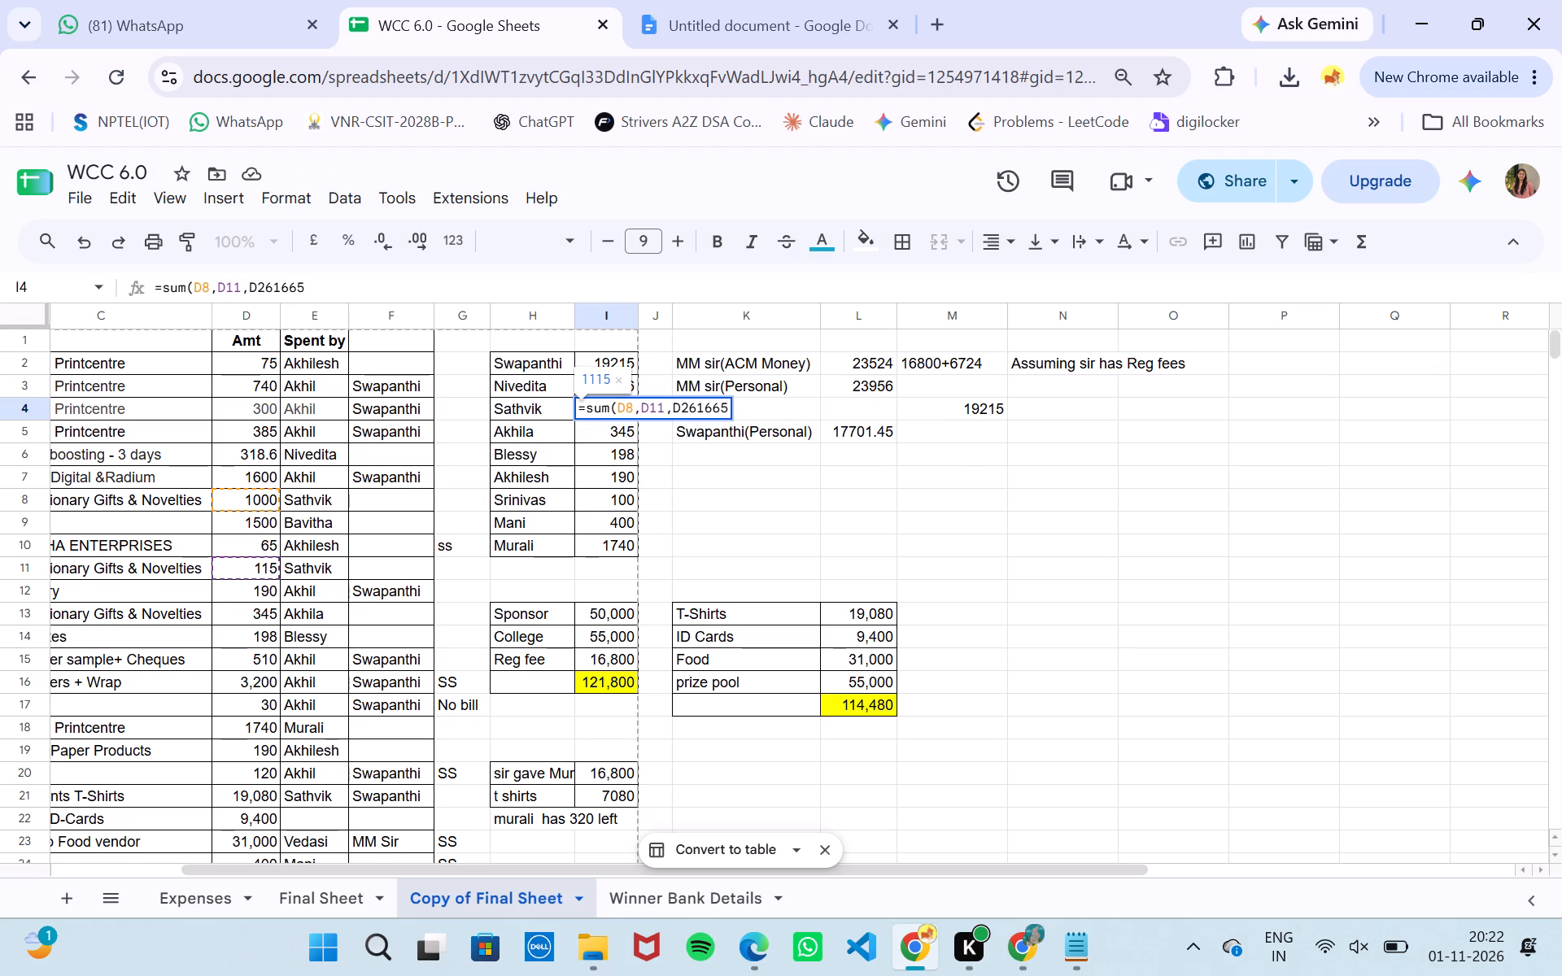
key("ctrl+a")
key("ctrl+BackSpace")
type("1665")
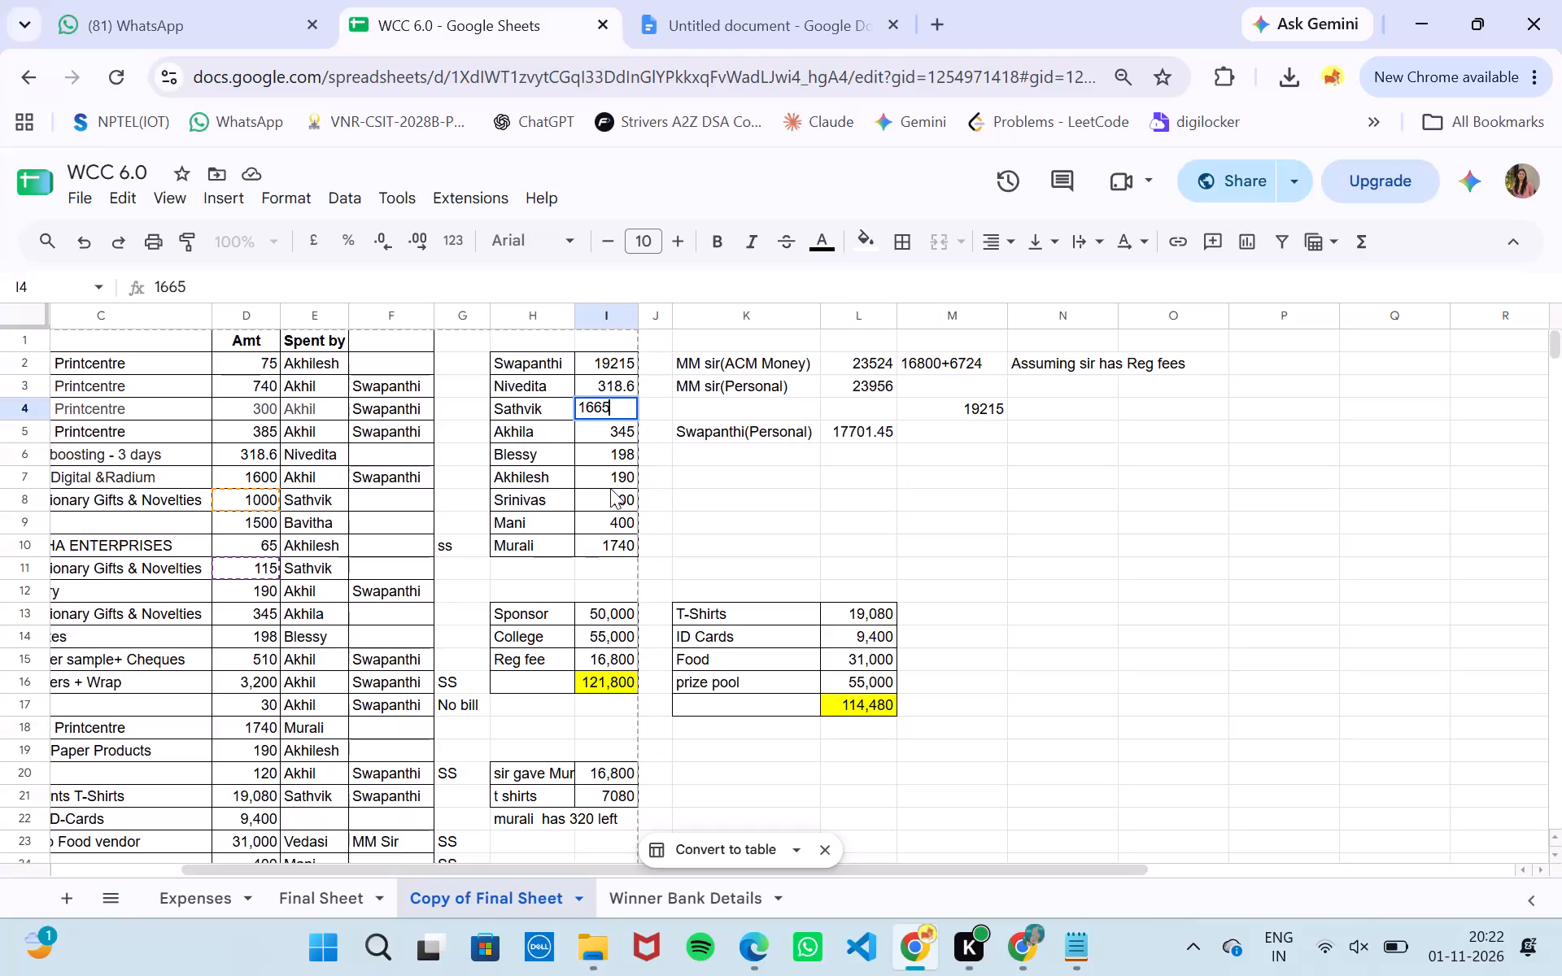
Replace Akhilesh's sum formula in I7 with the fixed value 190.
left_click(616, 479)
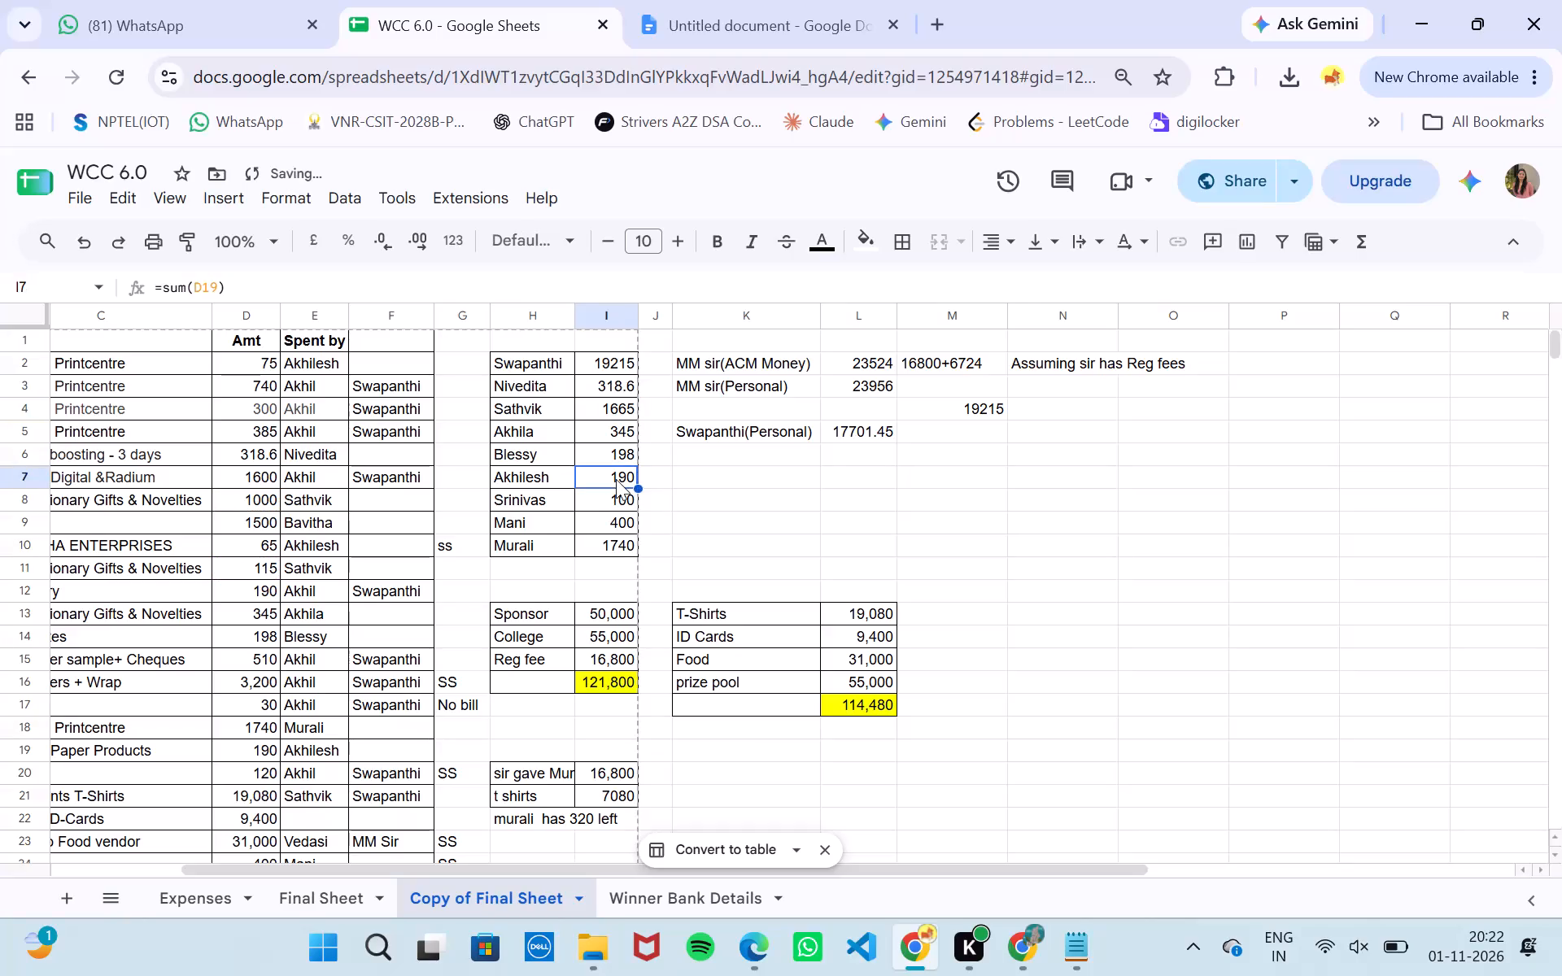
key("ctrl+a")
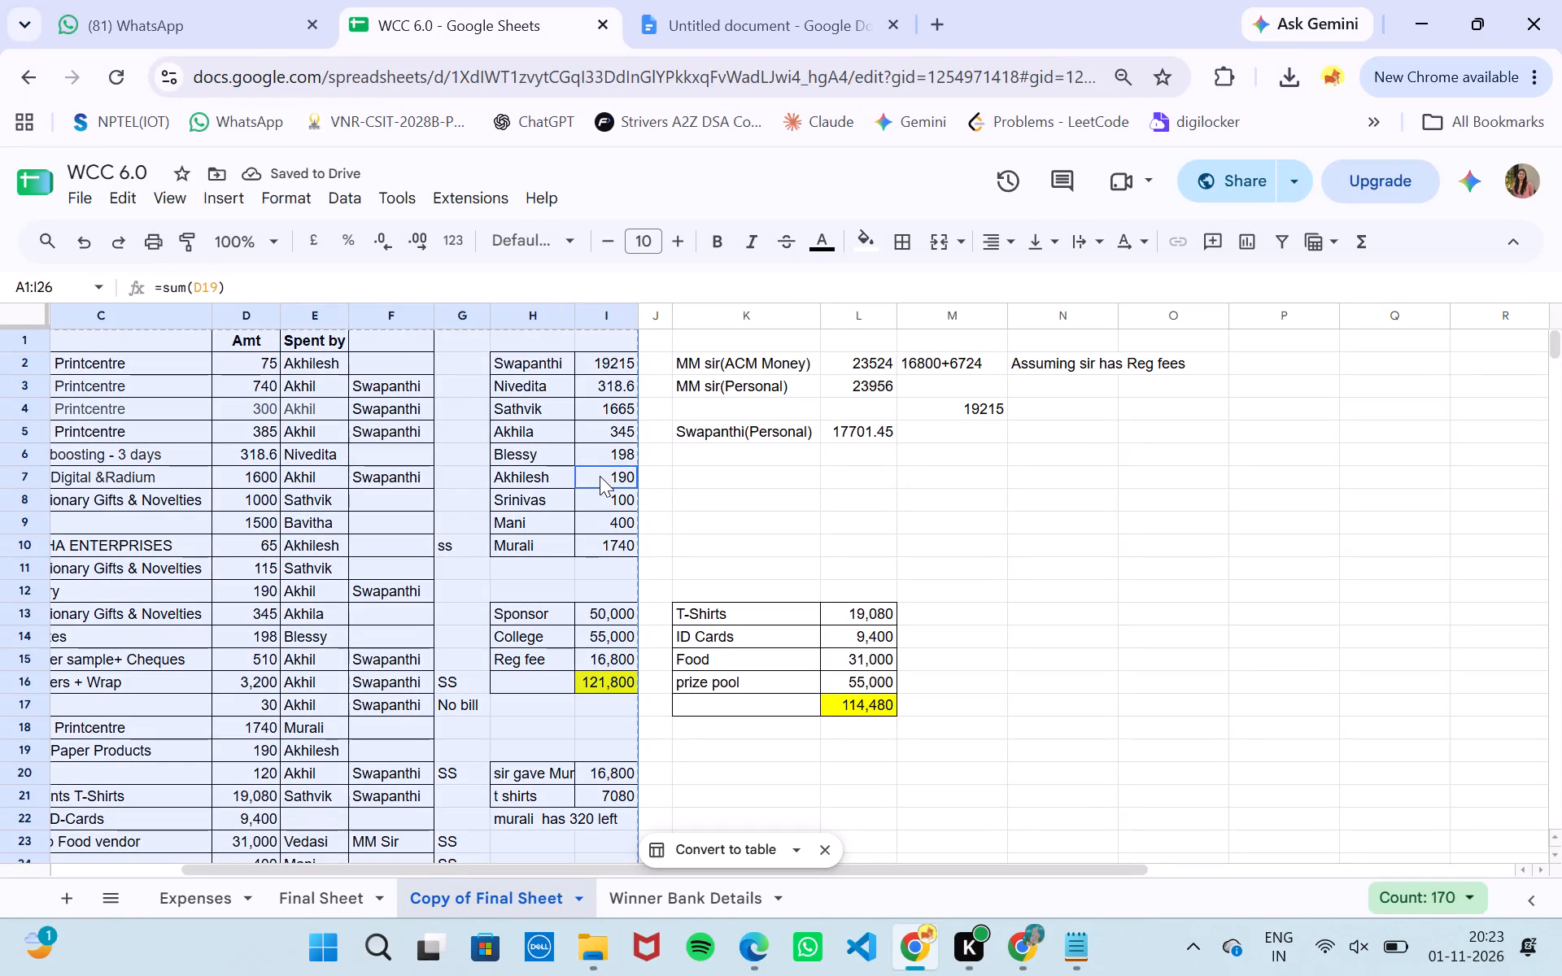
left_click(687, 495)
double_click(613, 477)
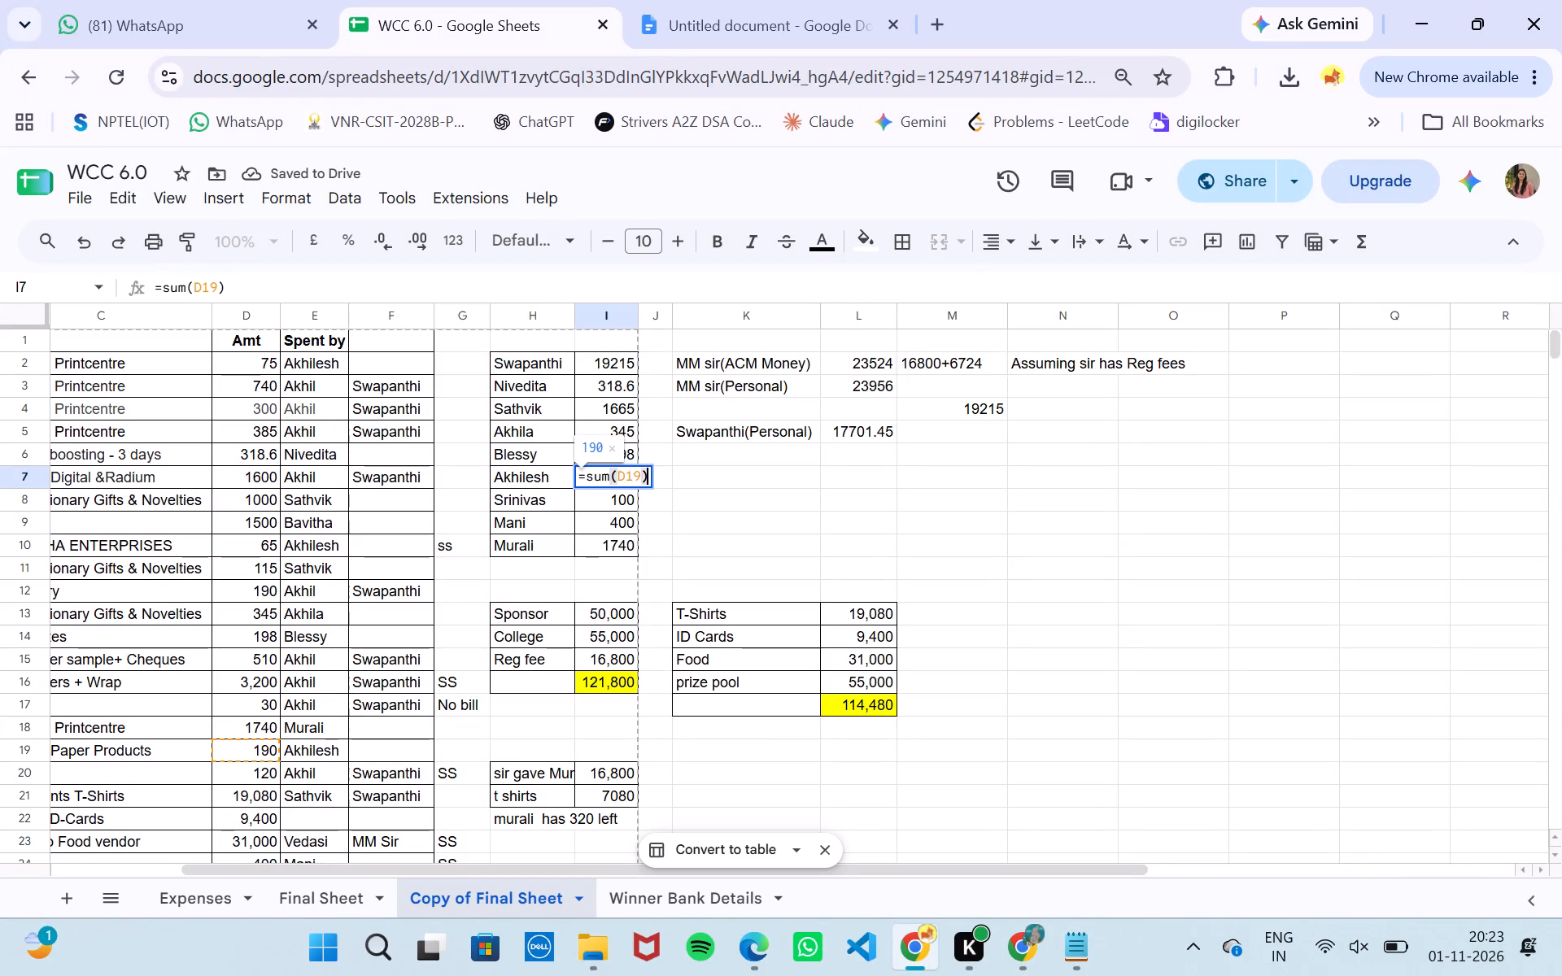
key("BackSpace")
key("BackSpace")
key("BackSpace")
key("BackSpace")
key("BackSpace")
key("BackSpace")
key("BackSpace")
key("BackSpace")
key("BackSpace")
key("BackSpace")
key("BackSpace")
key("BackSpace")
key("BackSpace")
key("BackSpace")
key("BackSpace")
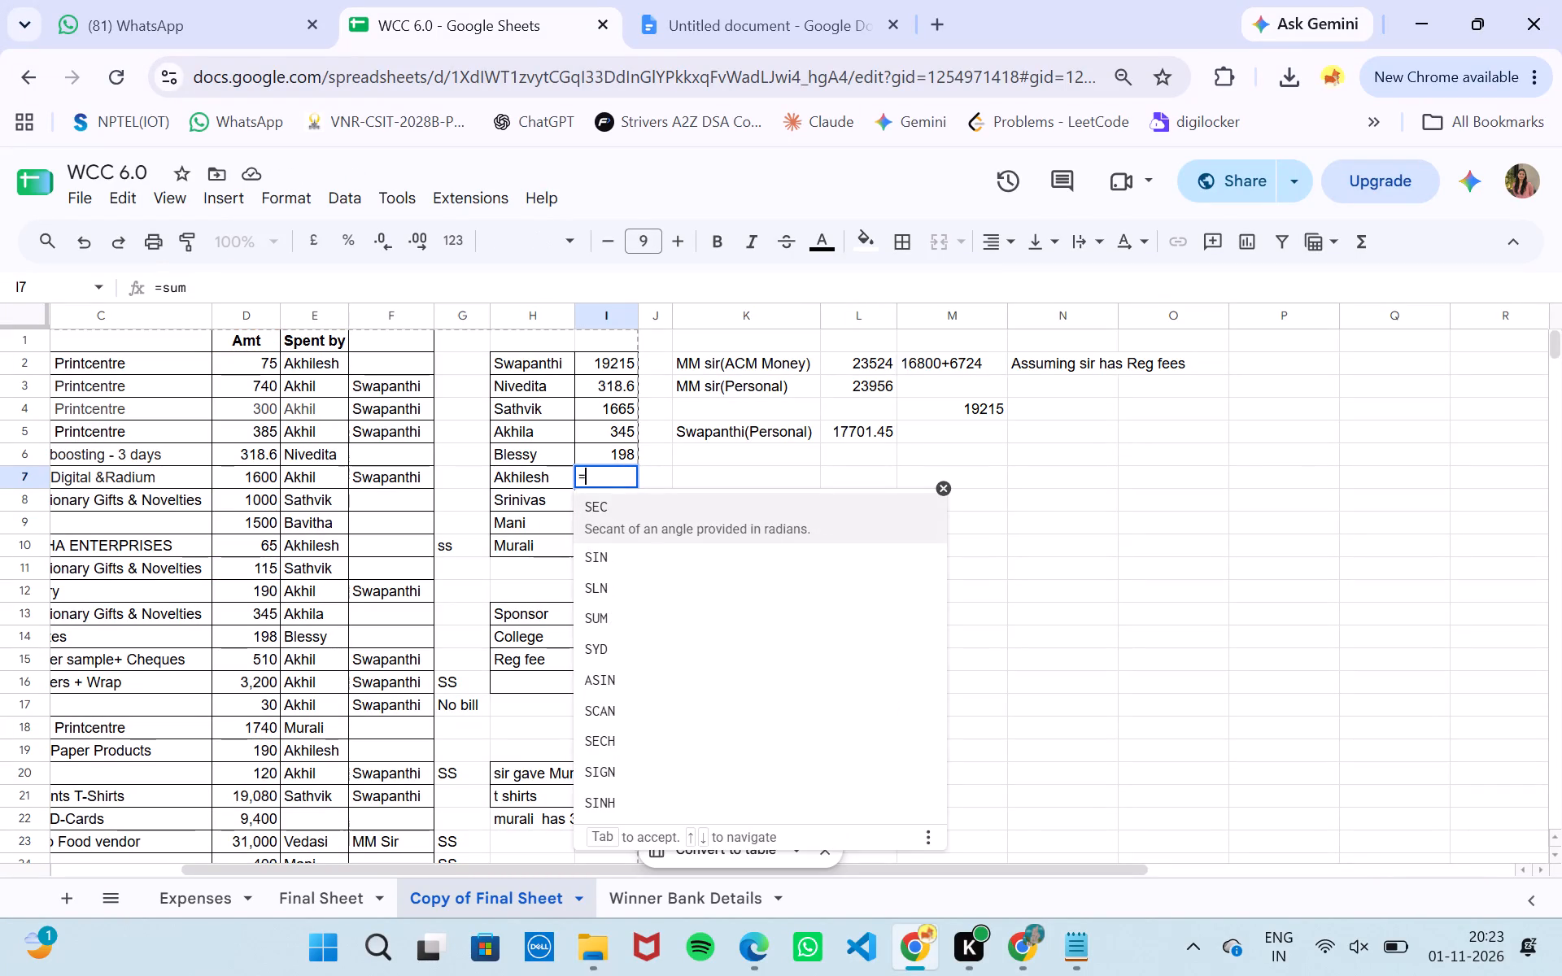
type("190")
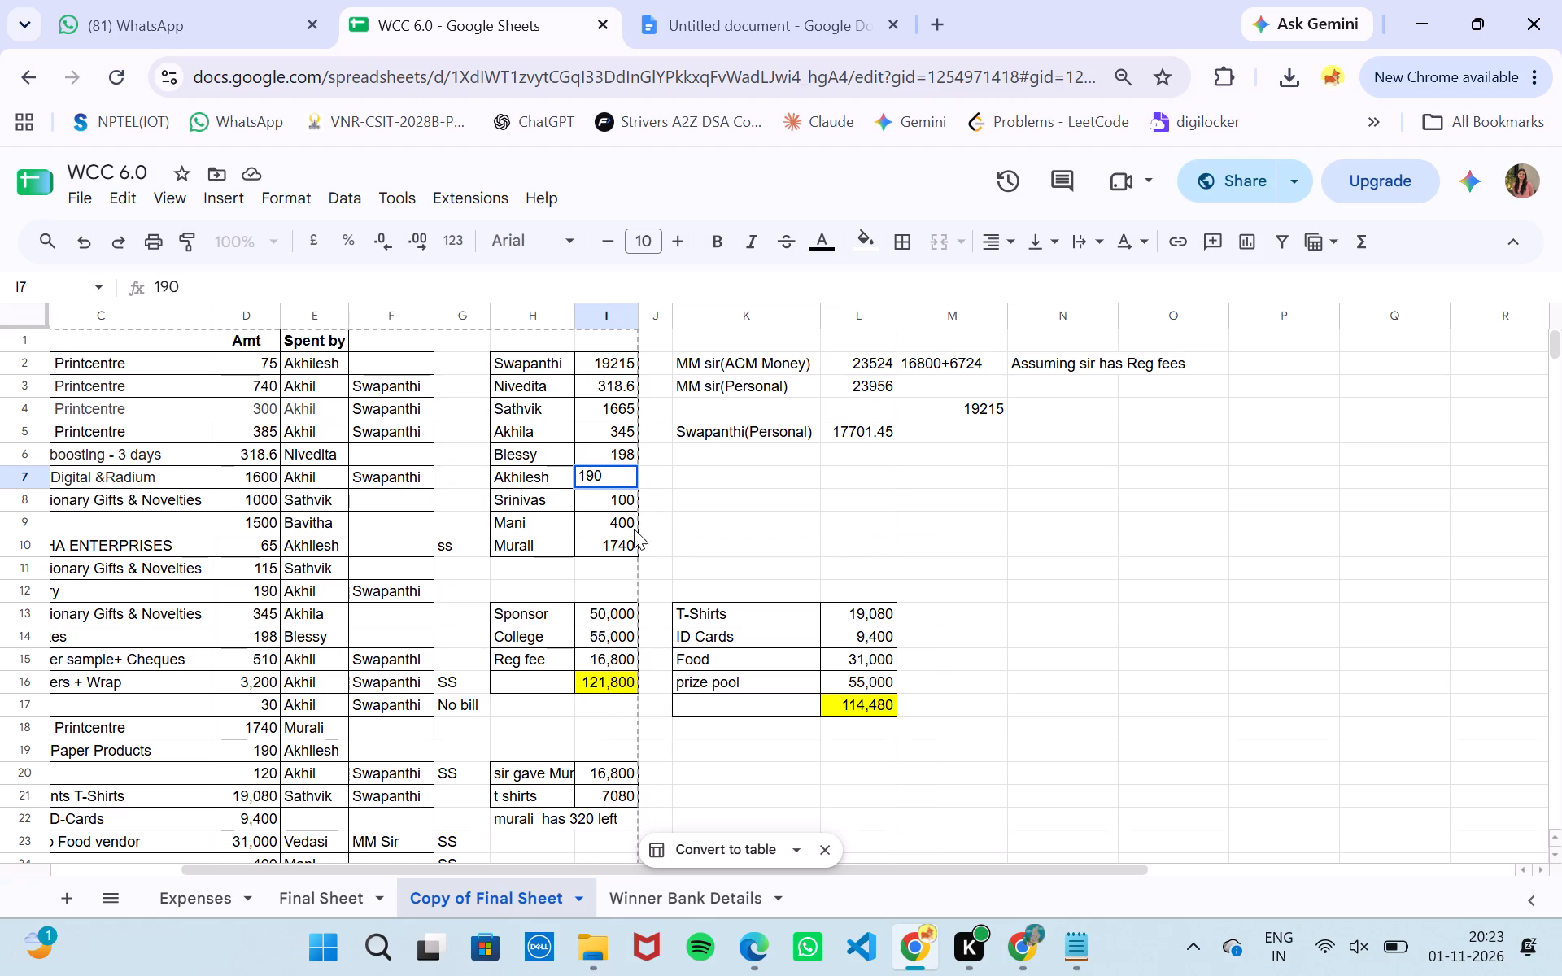
left_click(624, 546)
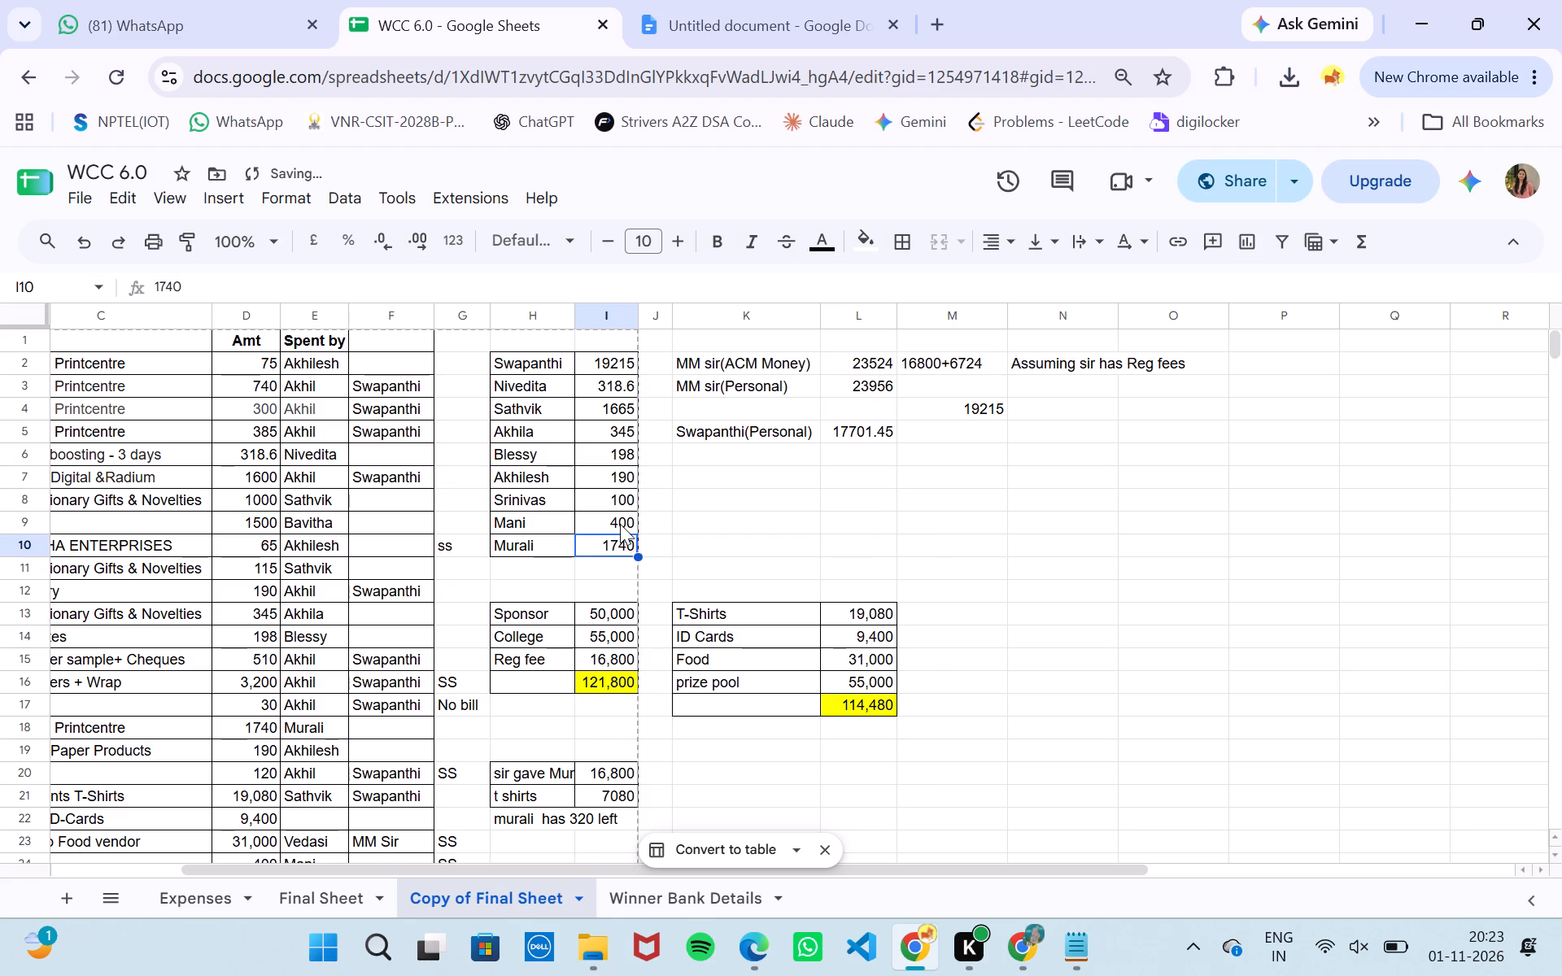
left_click(620, 524)
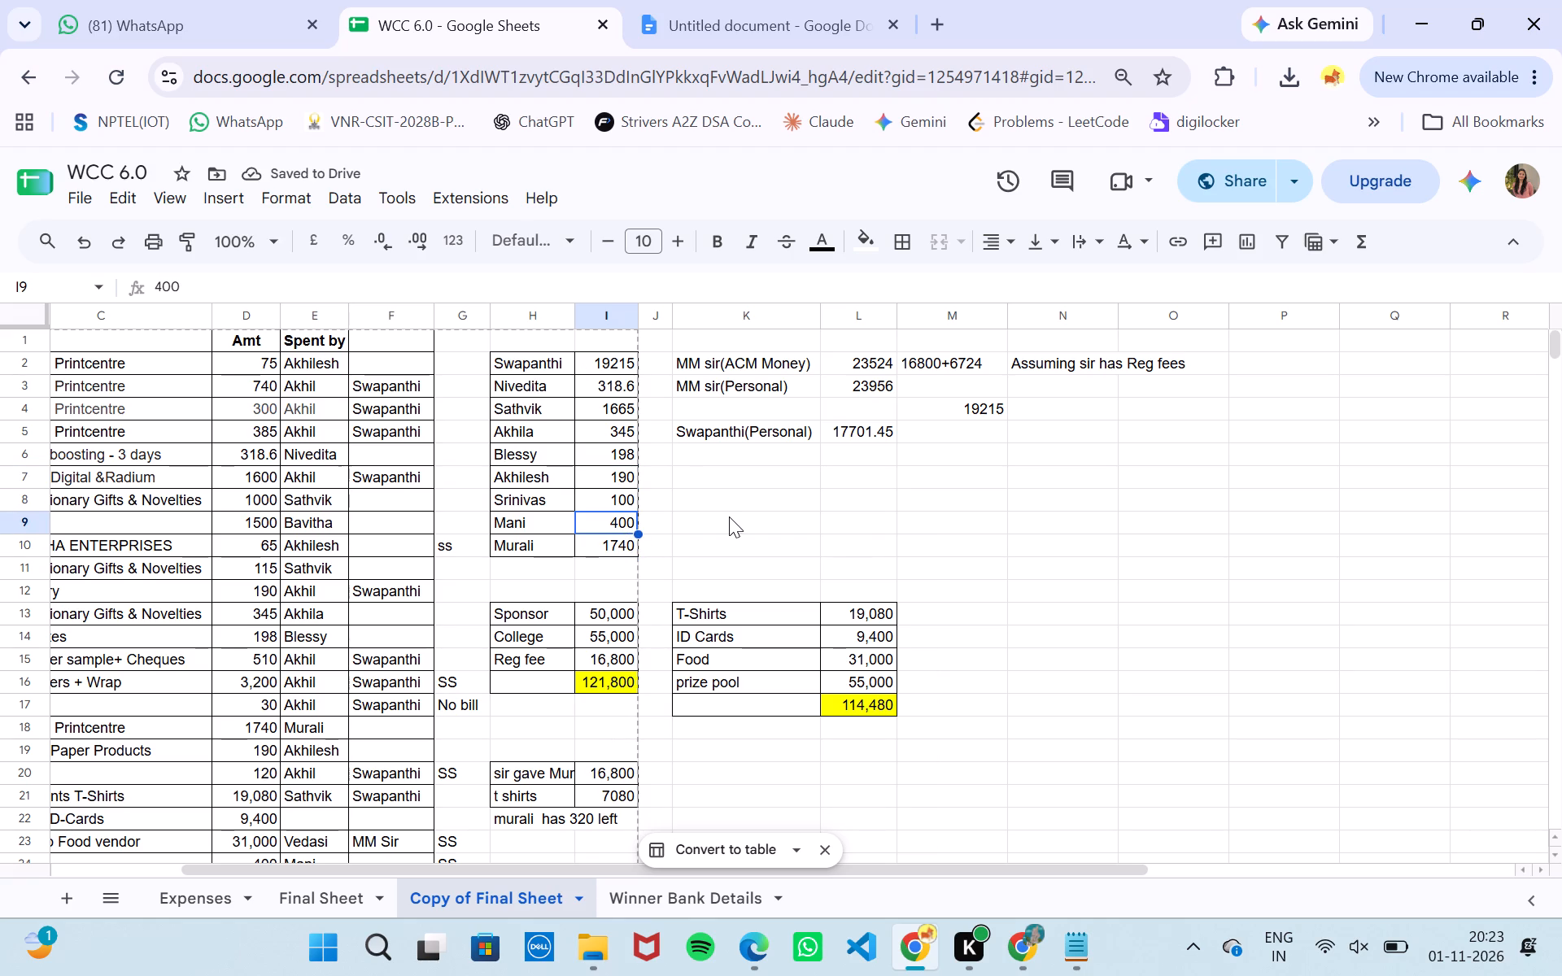
left_click(729, 517)
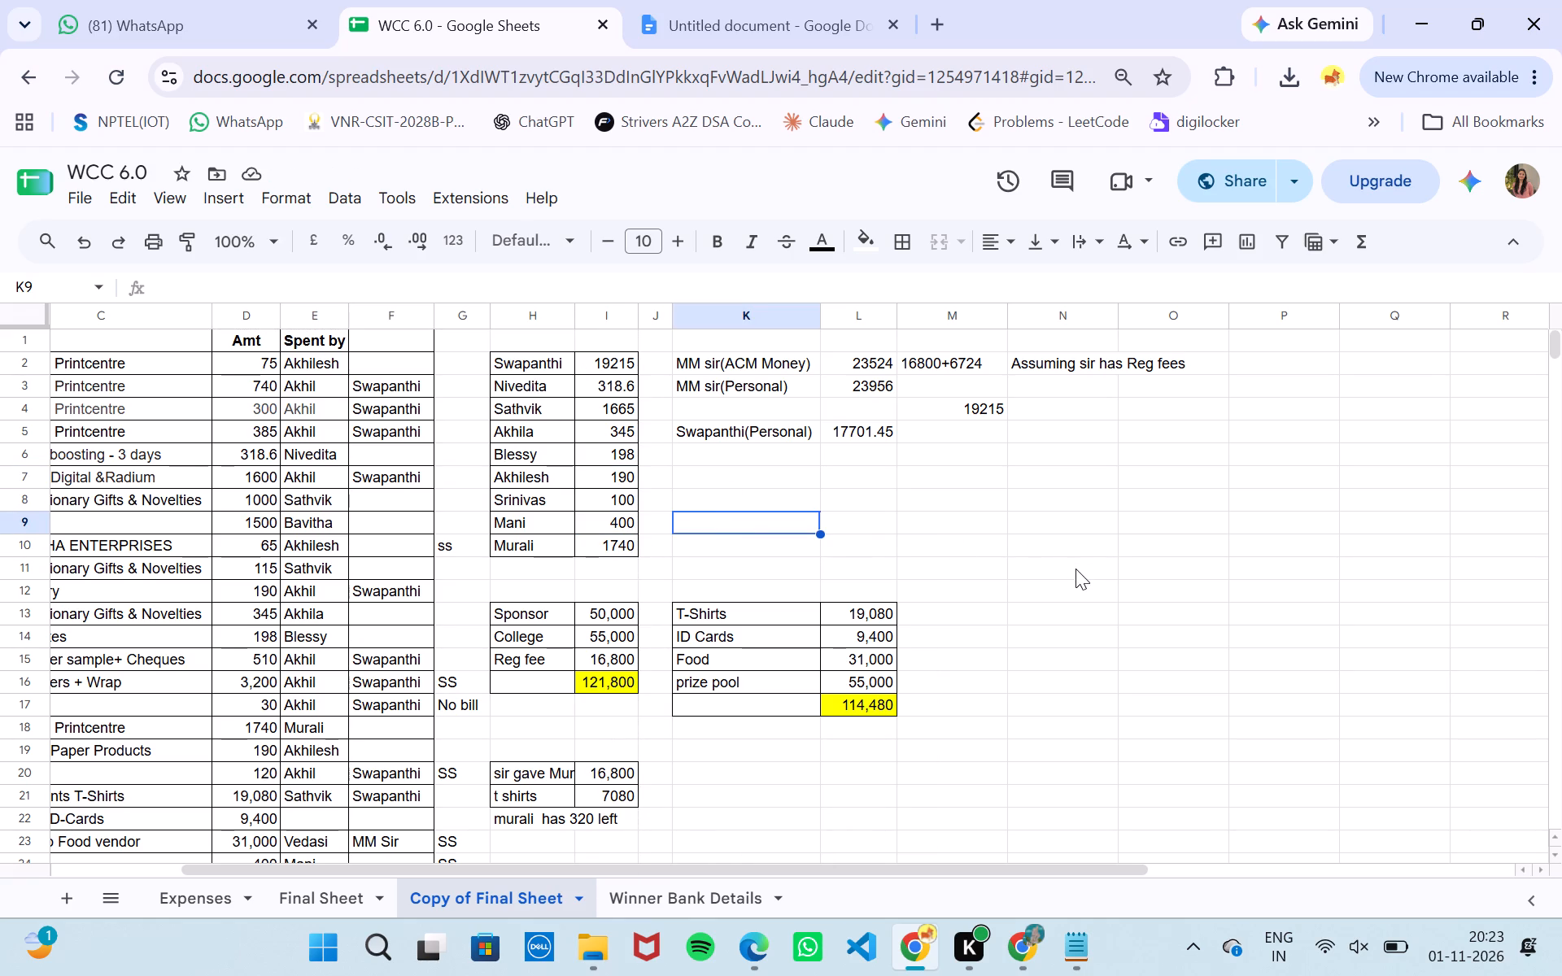
Enter the heading "case: If sir h Reg fee" in N11.
left_click(1075, 569)
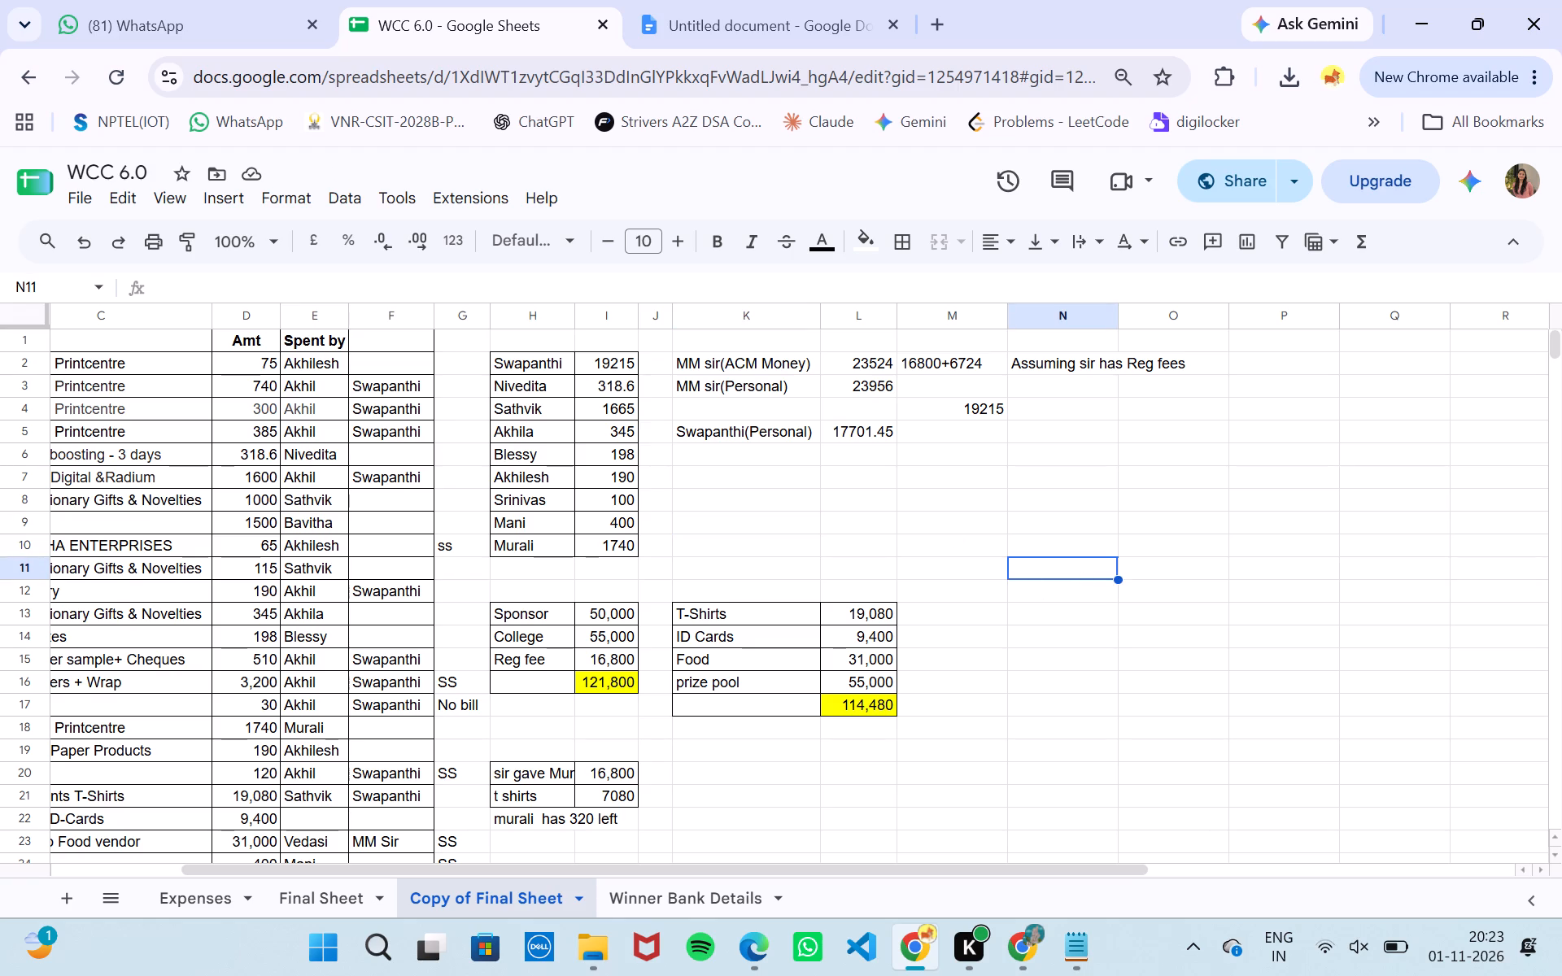
scroll(1078, 582, "left", 1)
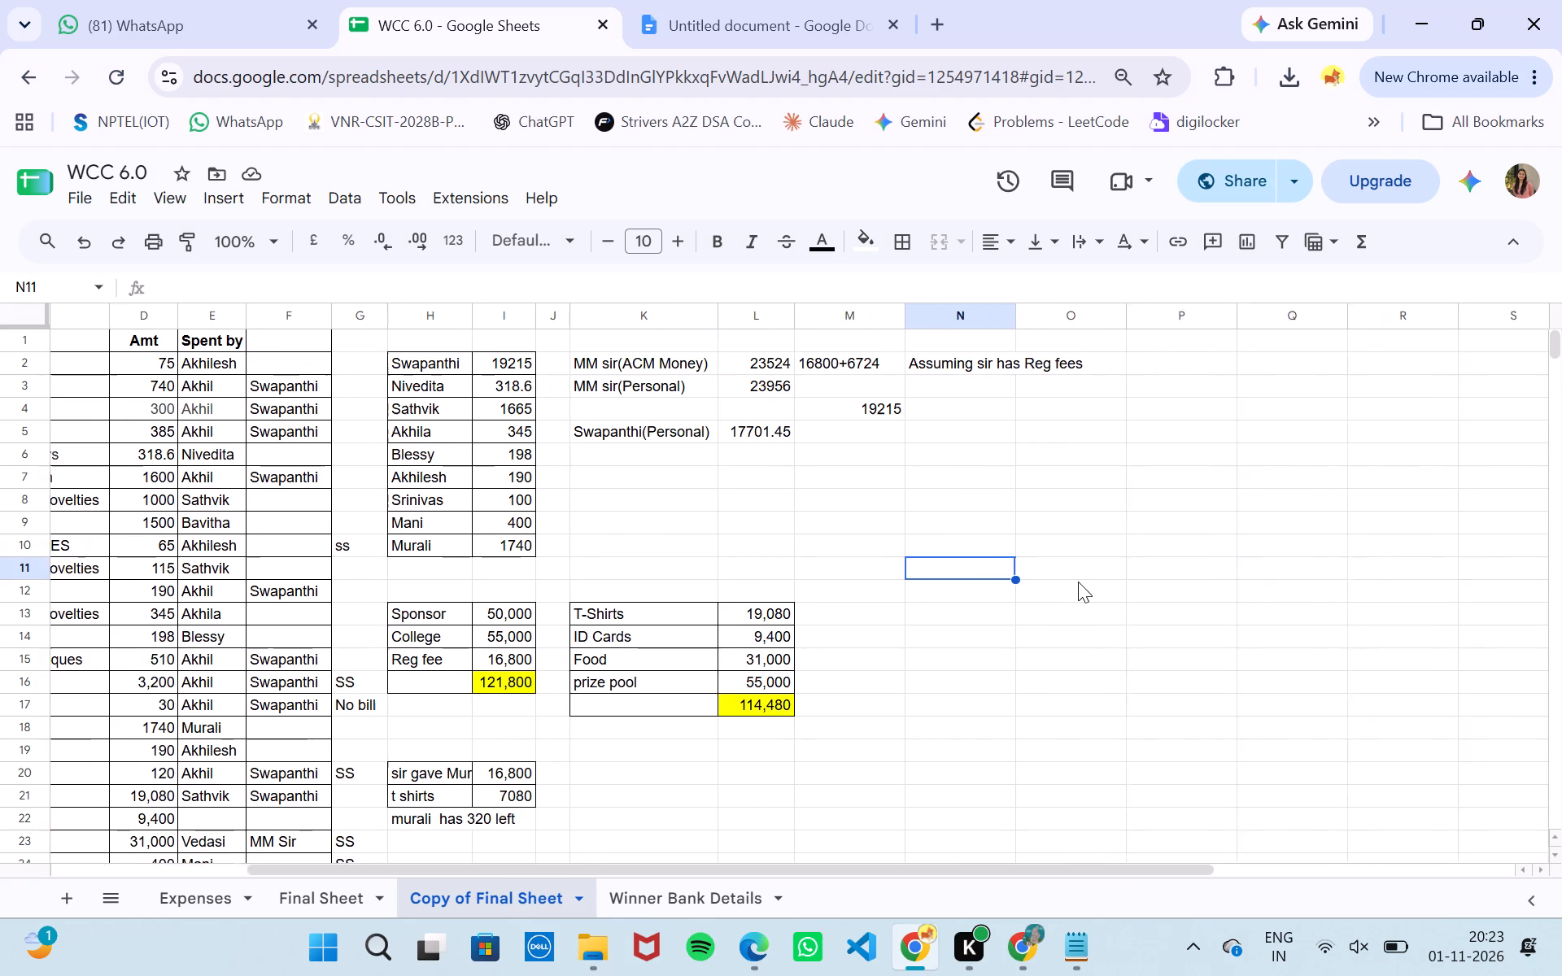
scroll(1078, 582, "left", 2)
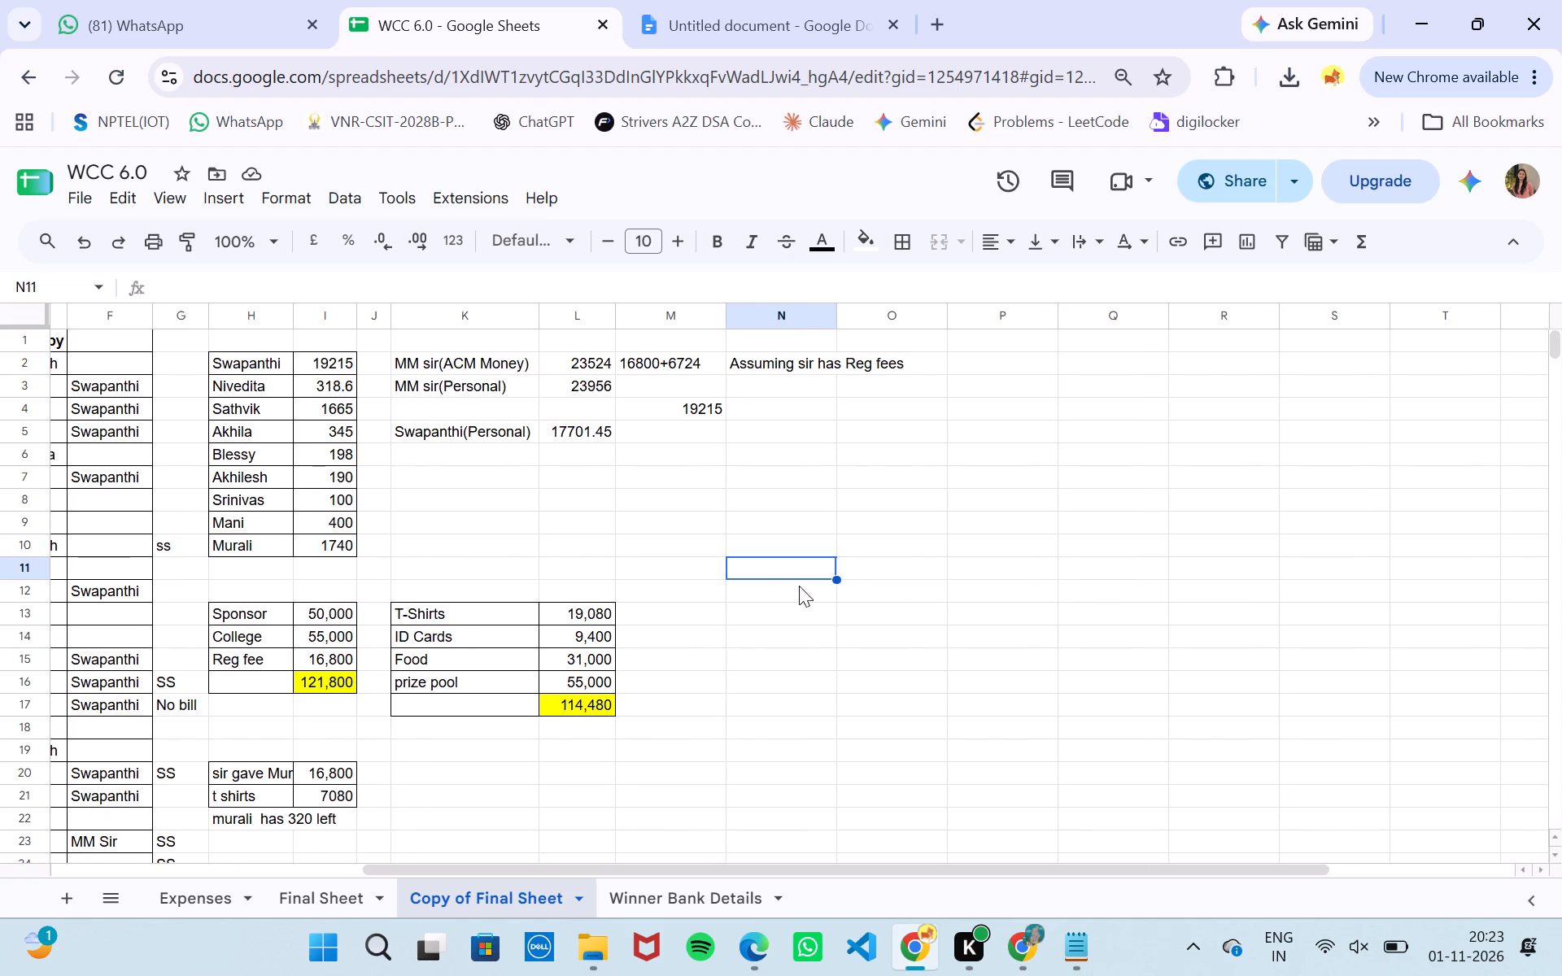
type("case:")
key("space")
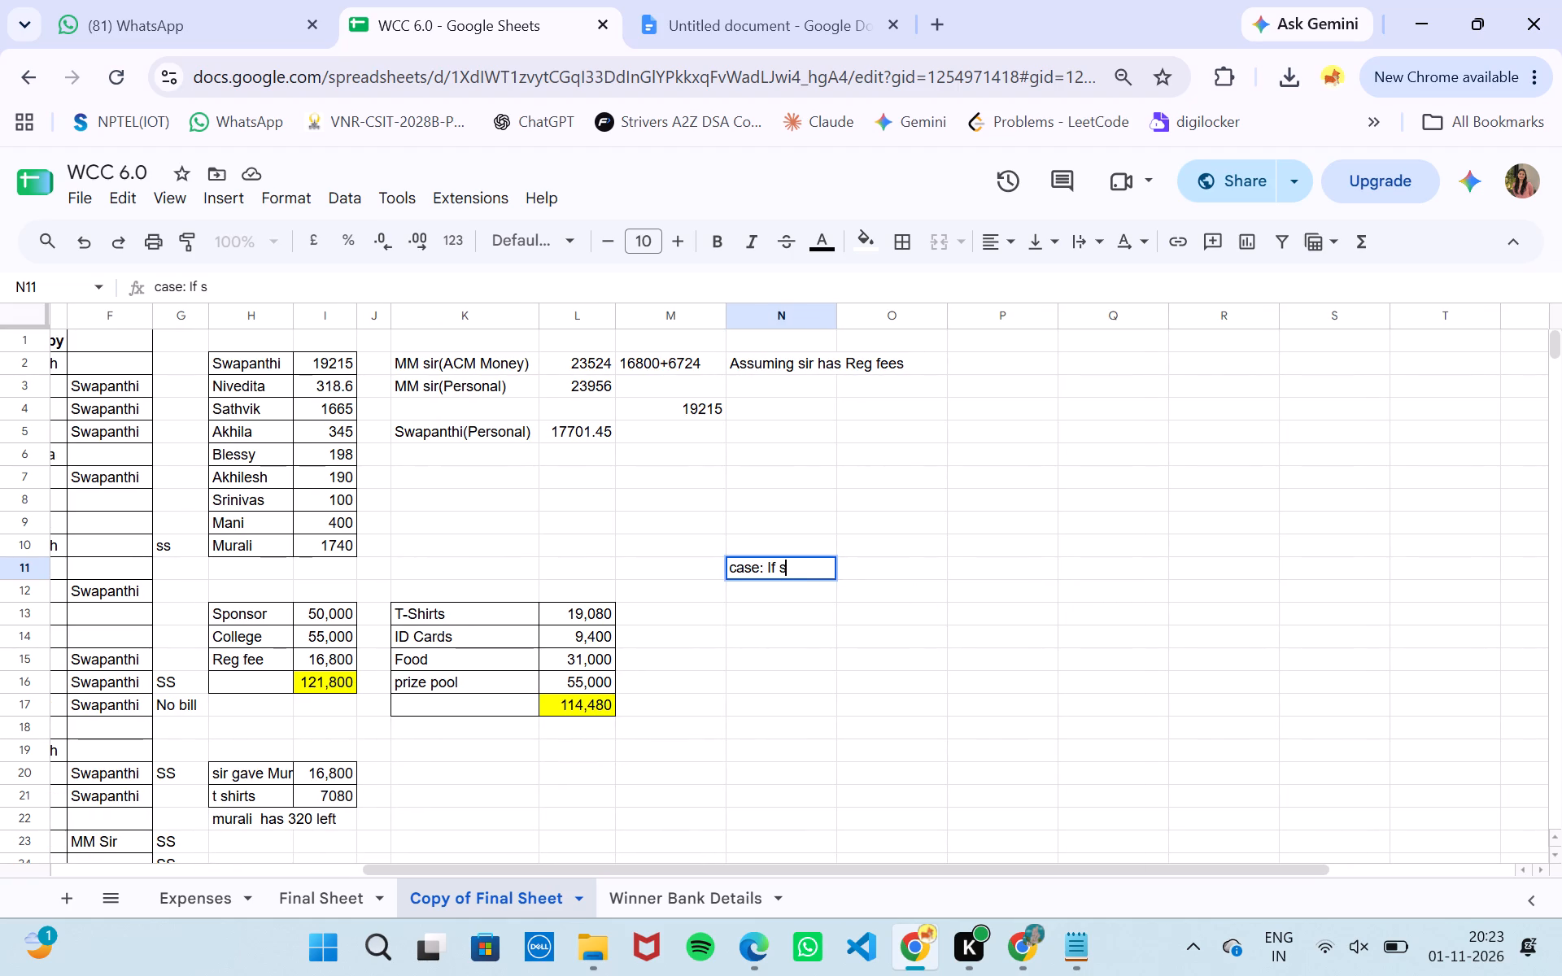
key("BackSpace")
key("h")
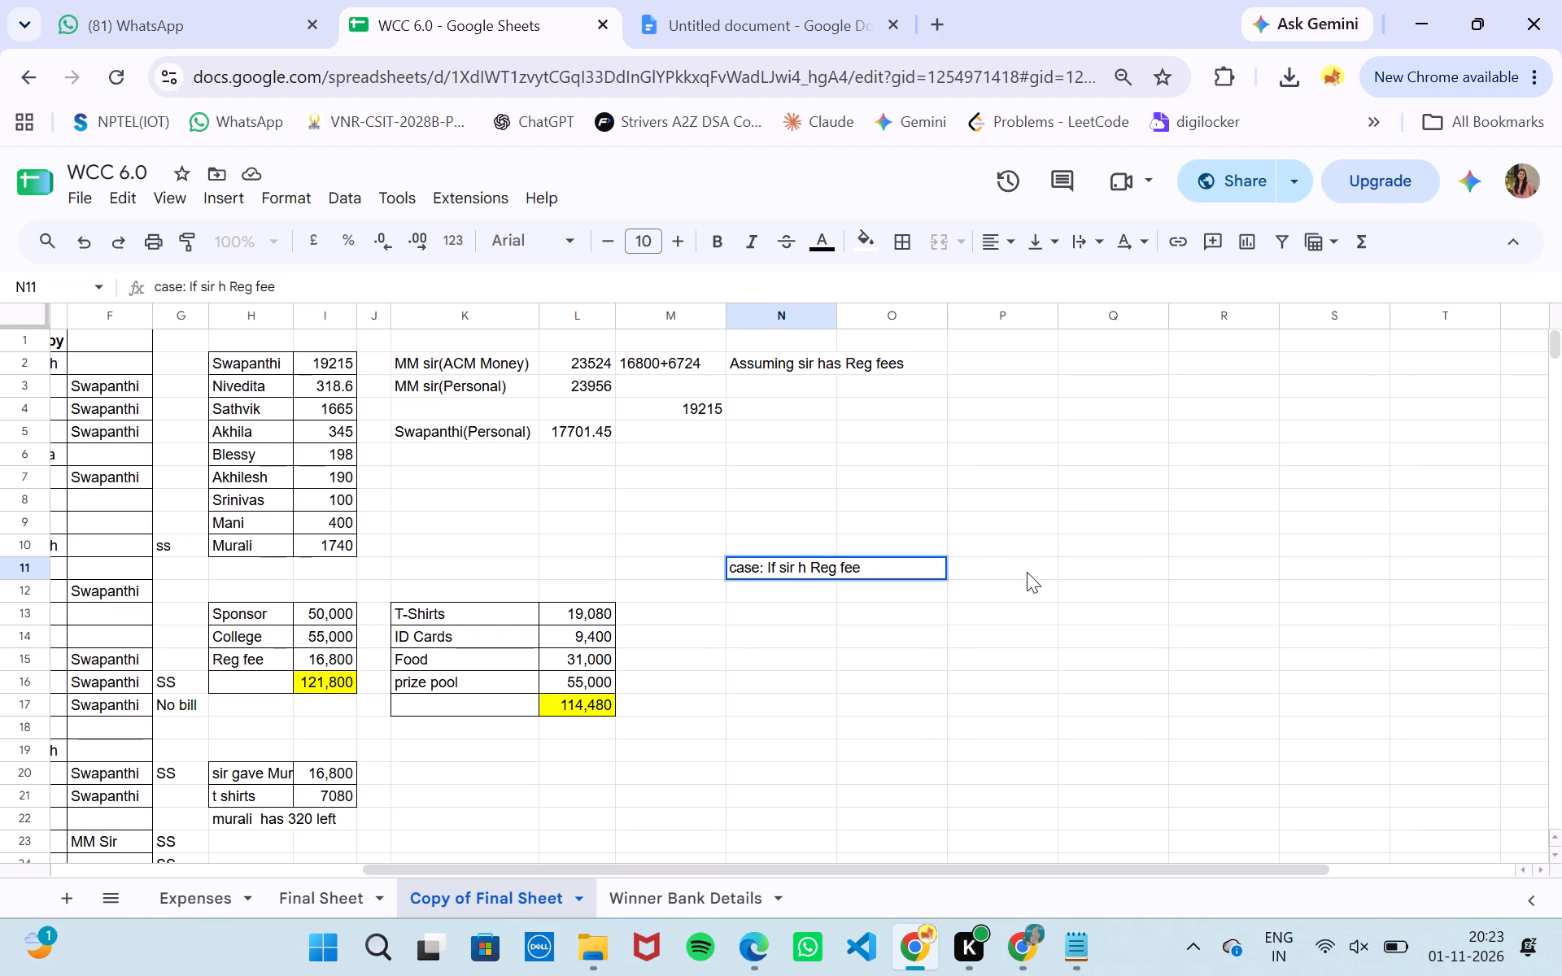
Enter the second heading "case: If sir does not have Reg fee" in Q11.
left_click(1117, 569)
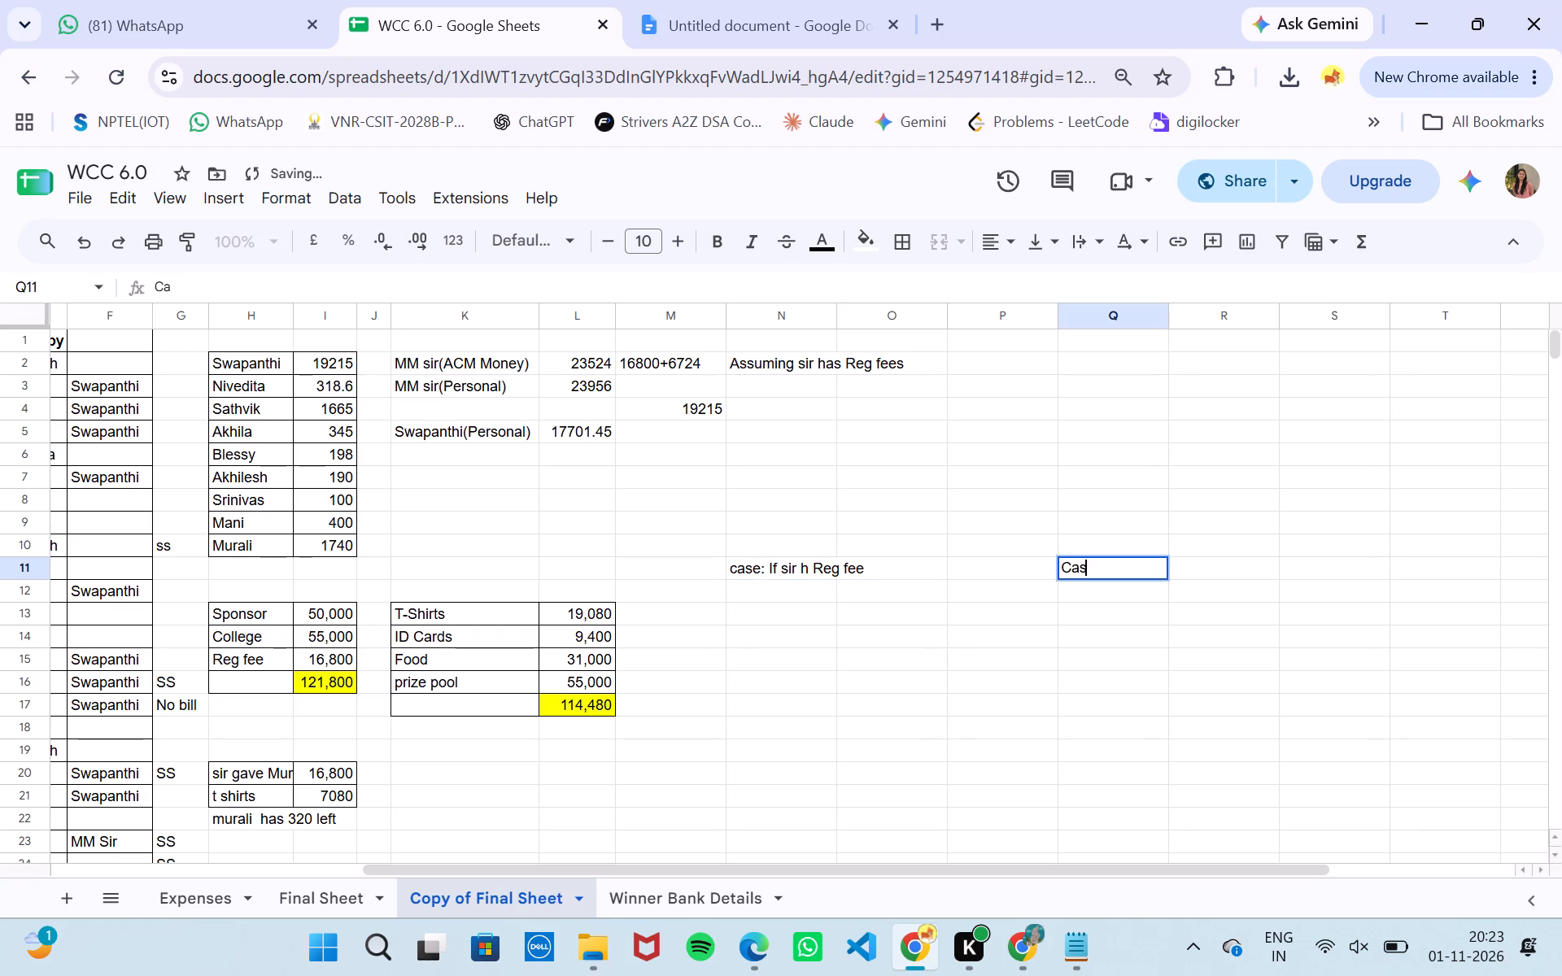
key("BackSpace")
key("BackSpace")
key("BackSpace")
key("BackSpace")
type("case:")
key("space")
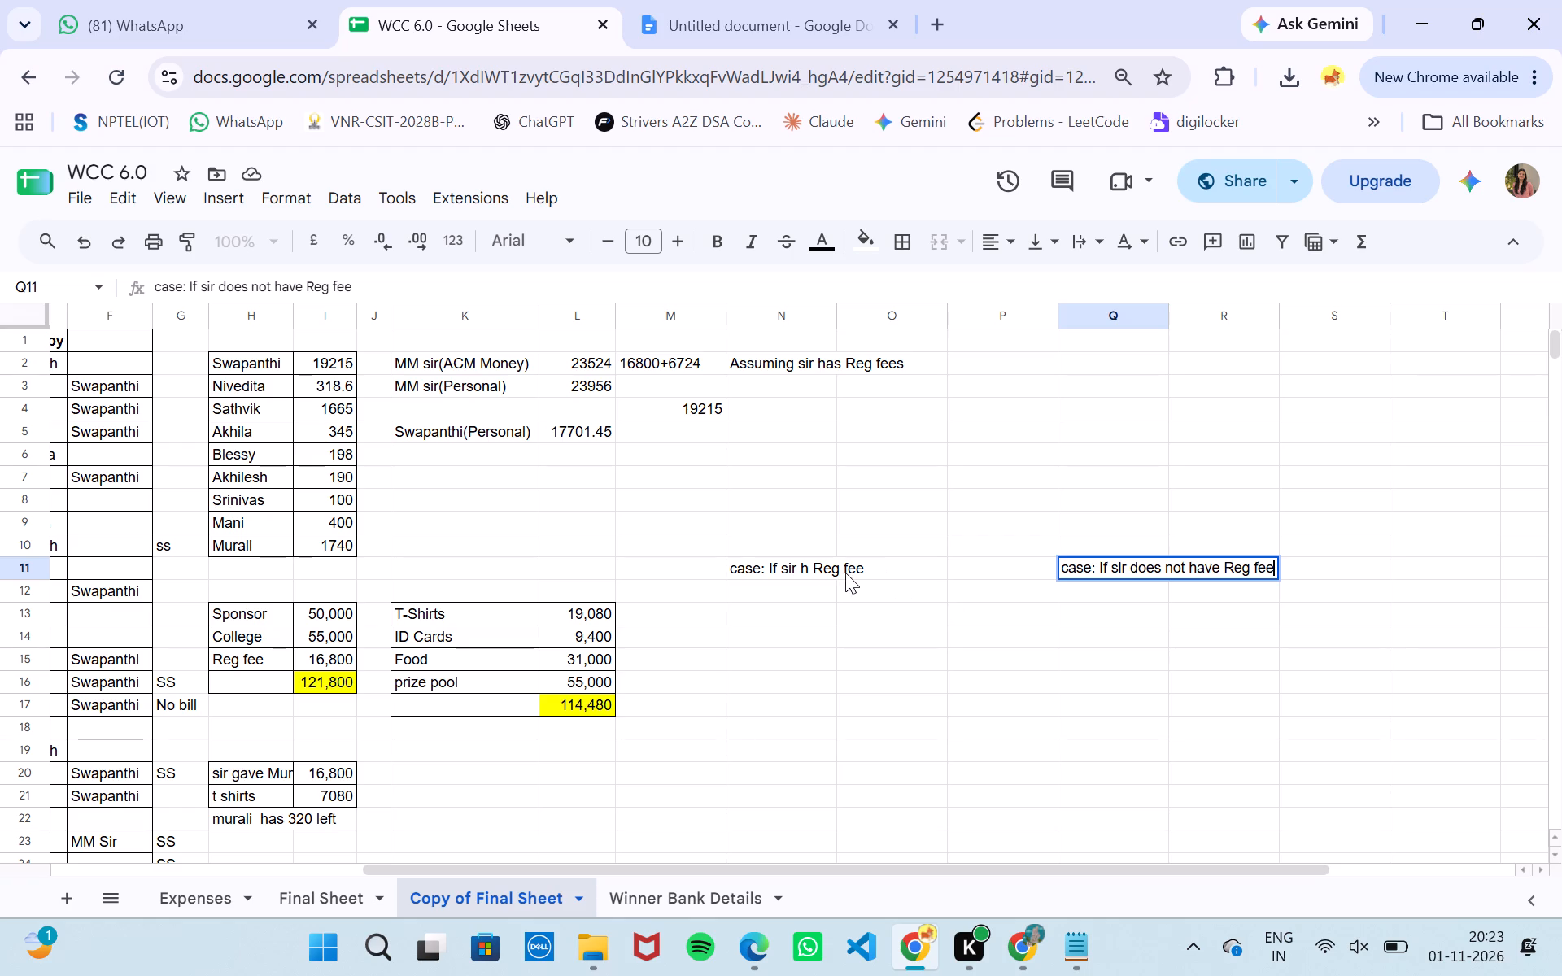
Correct the heading in N11 to read "case: If sir has Reg fee".
left_click(822, 566)
double_click(809, 566)
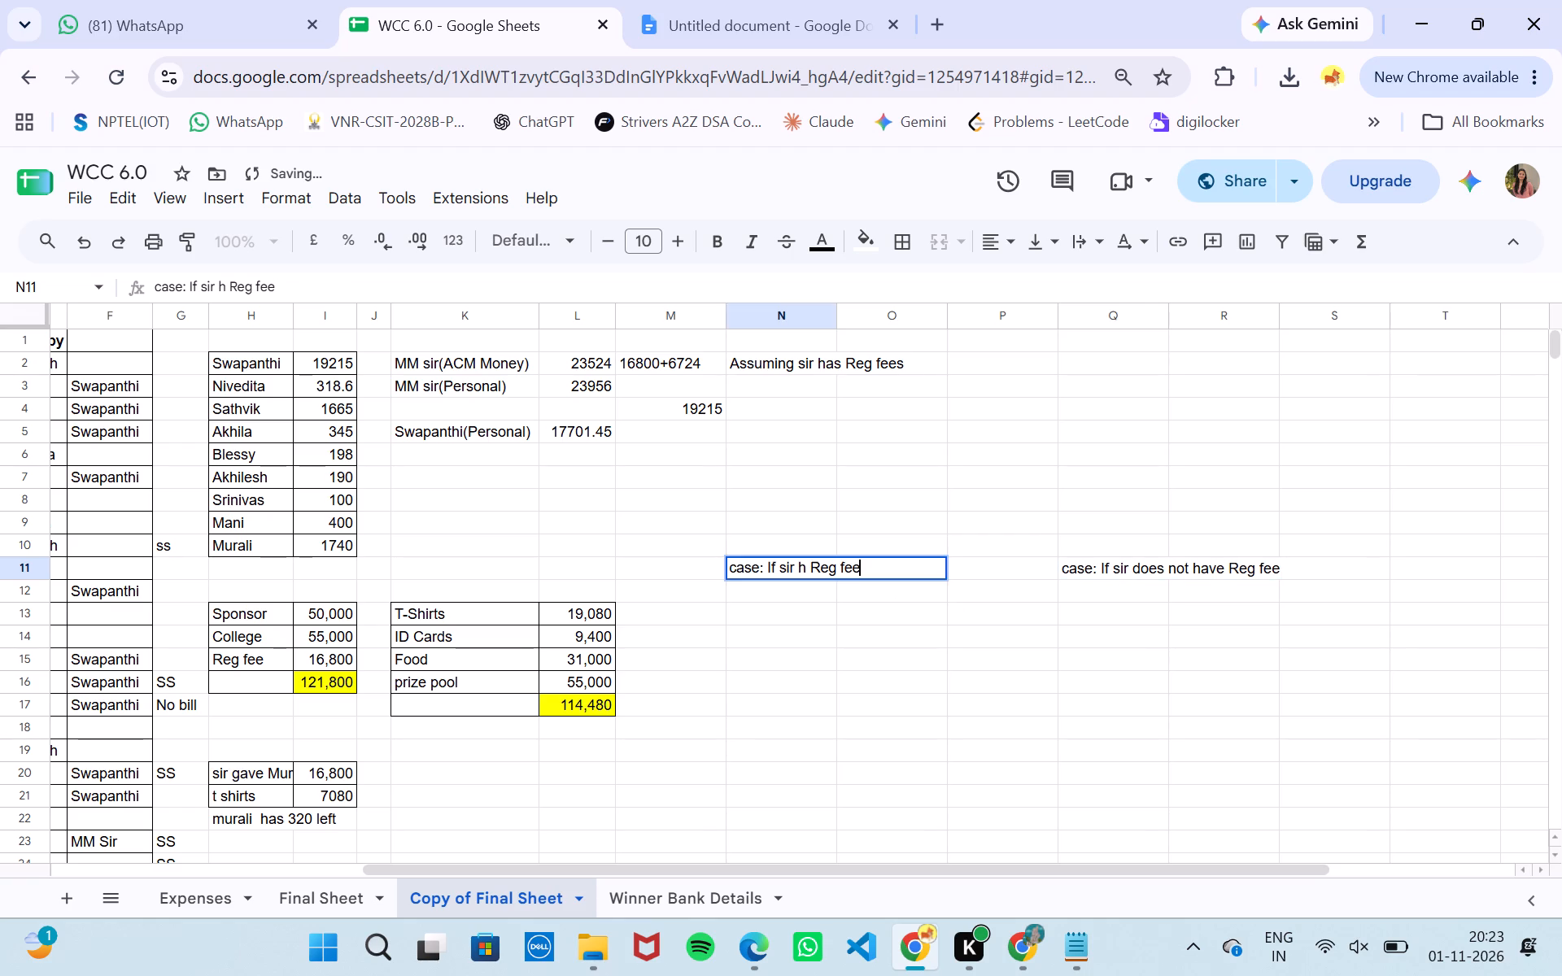
key("Left")
key("Left")
key("Left")
key("Left")
key("Left")
key("Left")
key("Left")
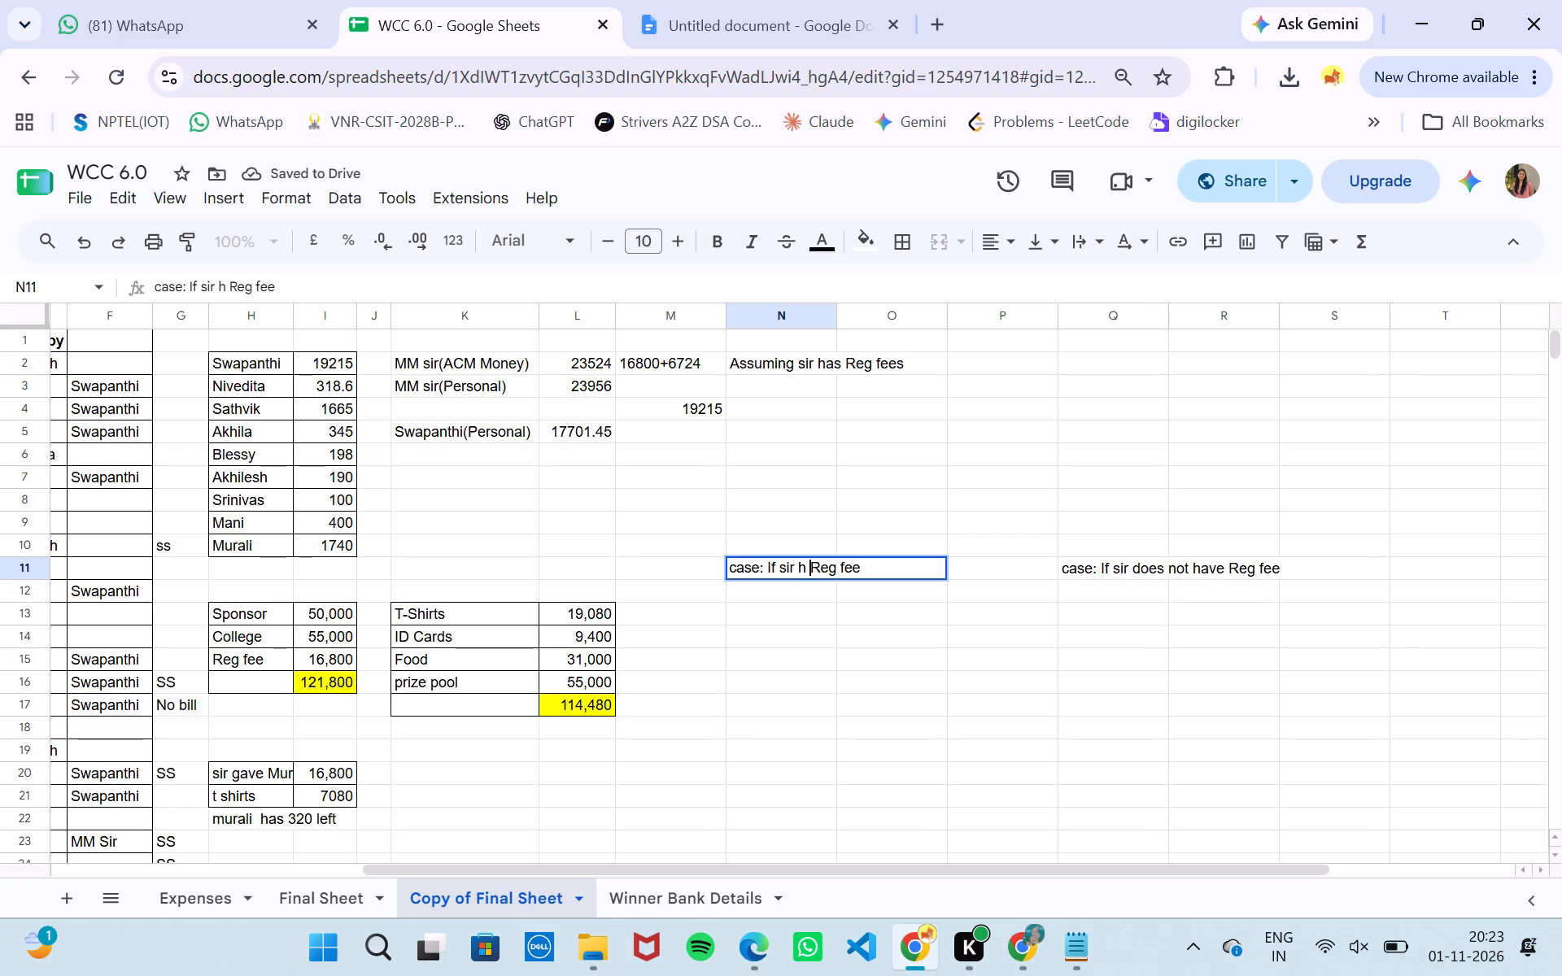
key("Left")
type("as")
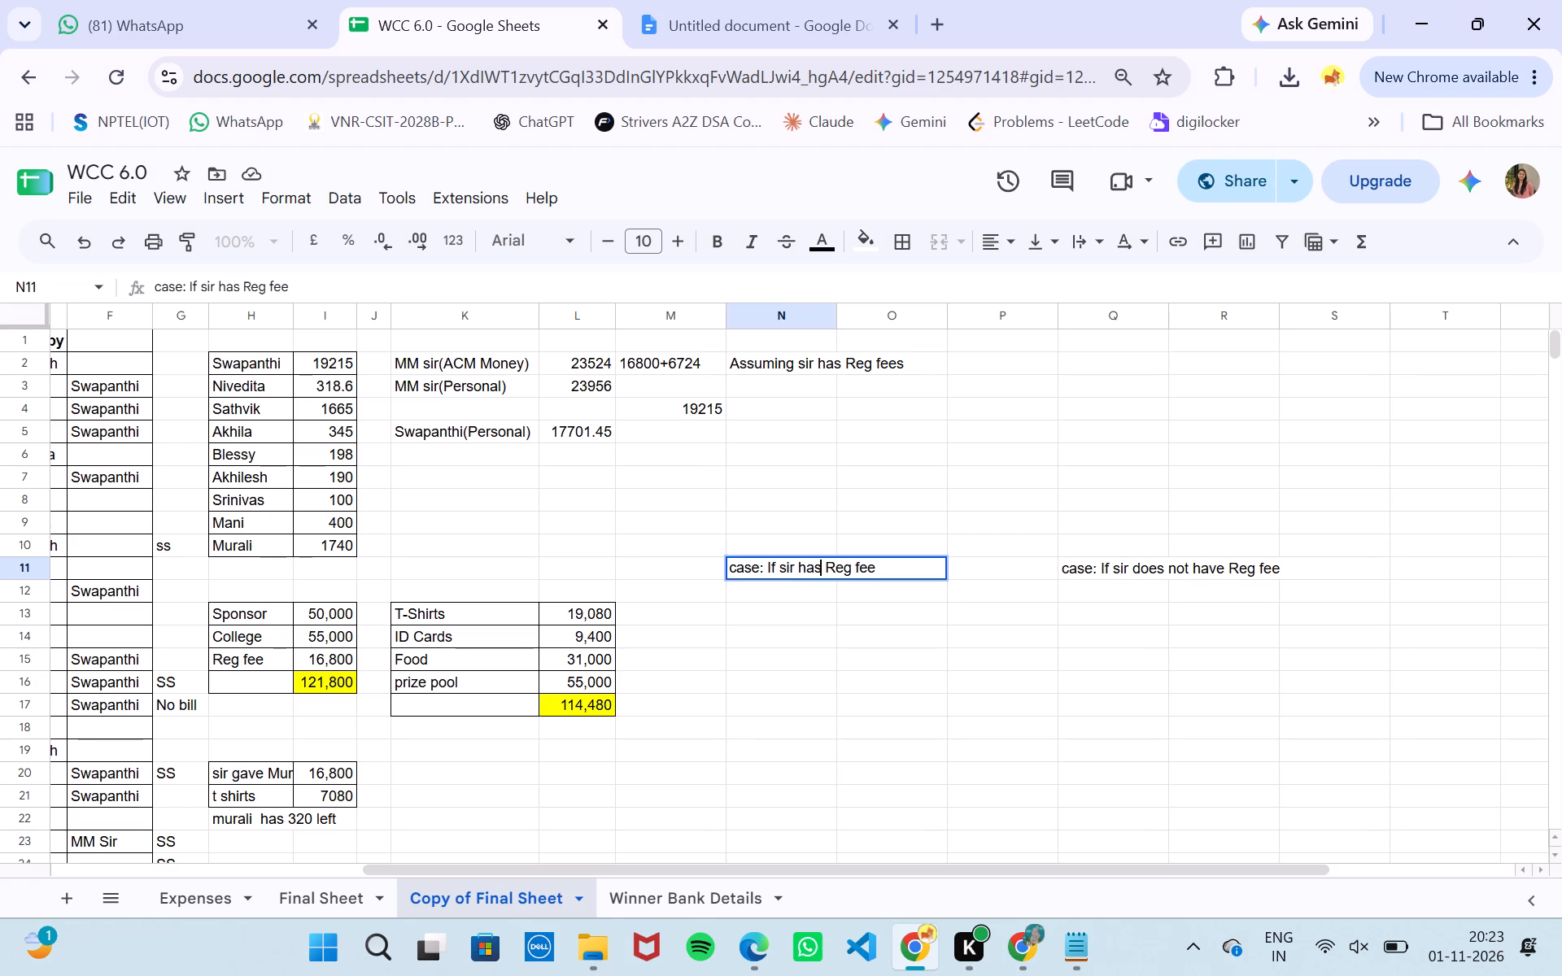
left_click(993, 622)
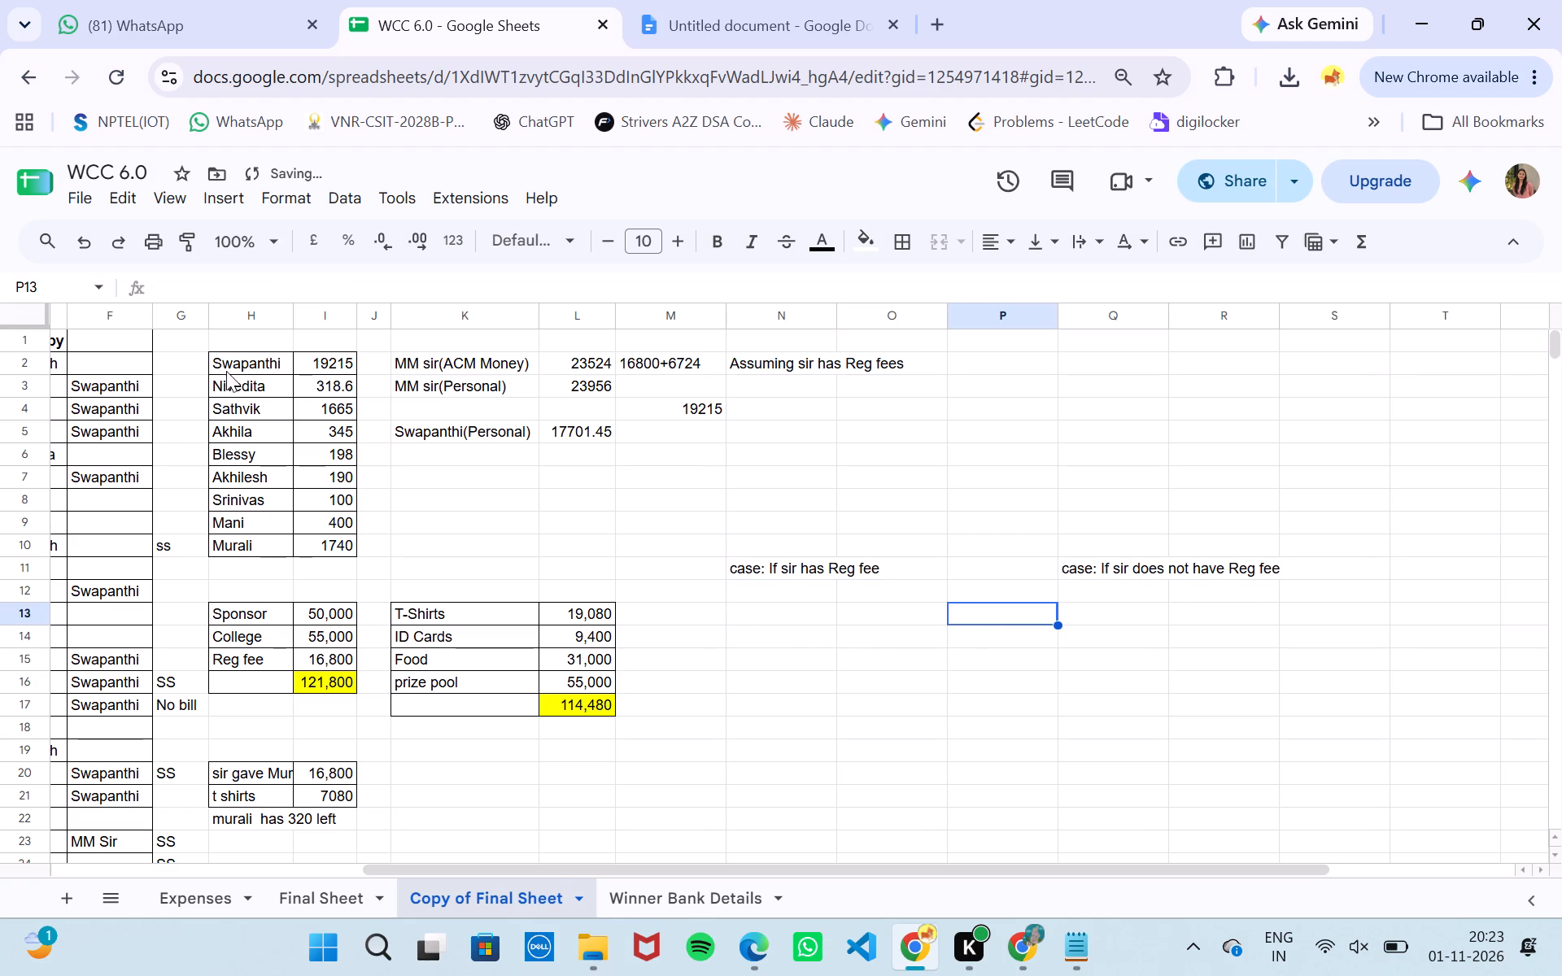
Copy the per-person table H2:I10 beneath both case headings, starting at N12 and Q12.
left_click_drag(229, 357, 334, 551)
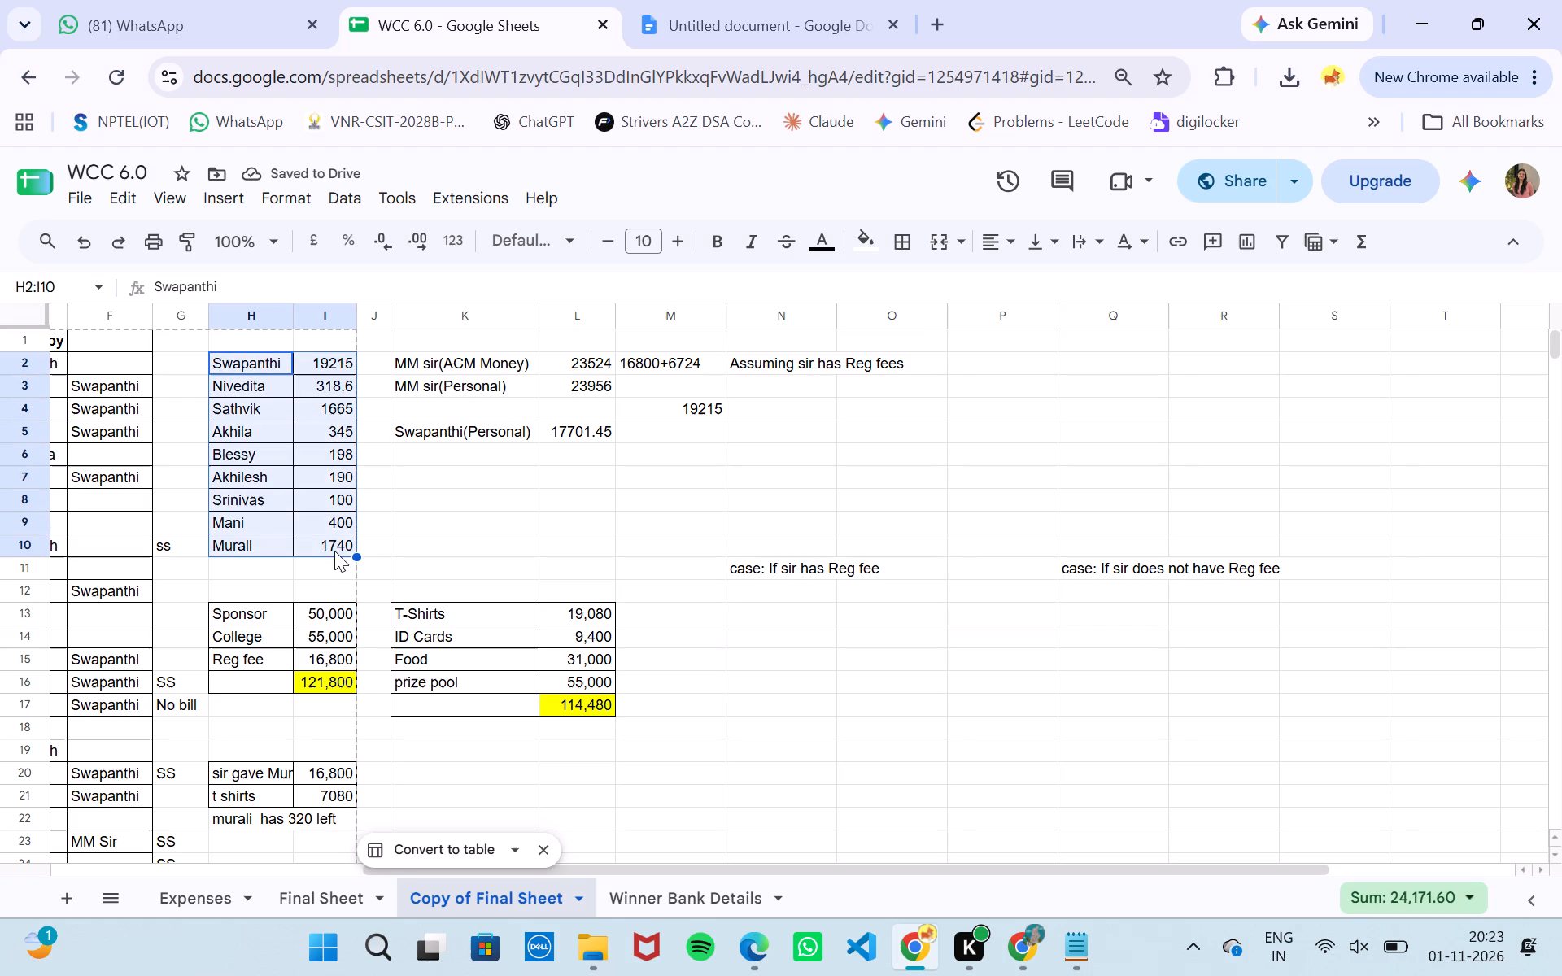
key("ctrl+c")
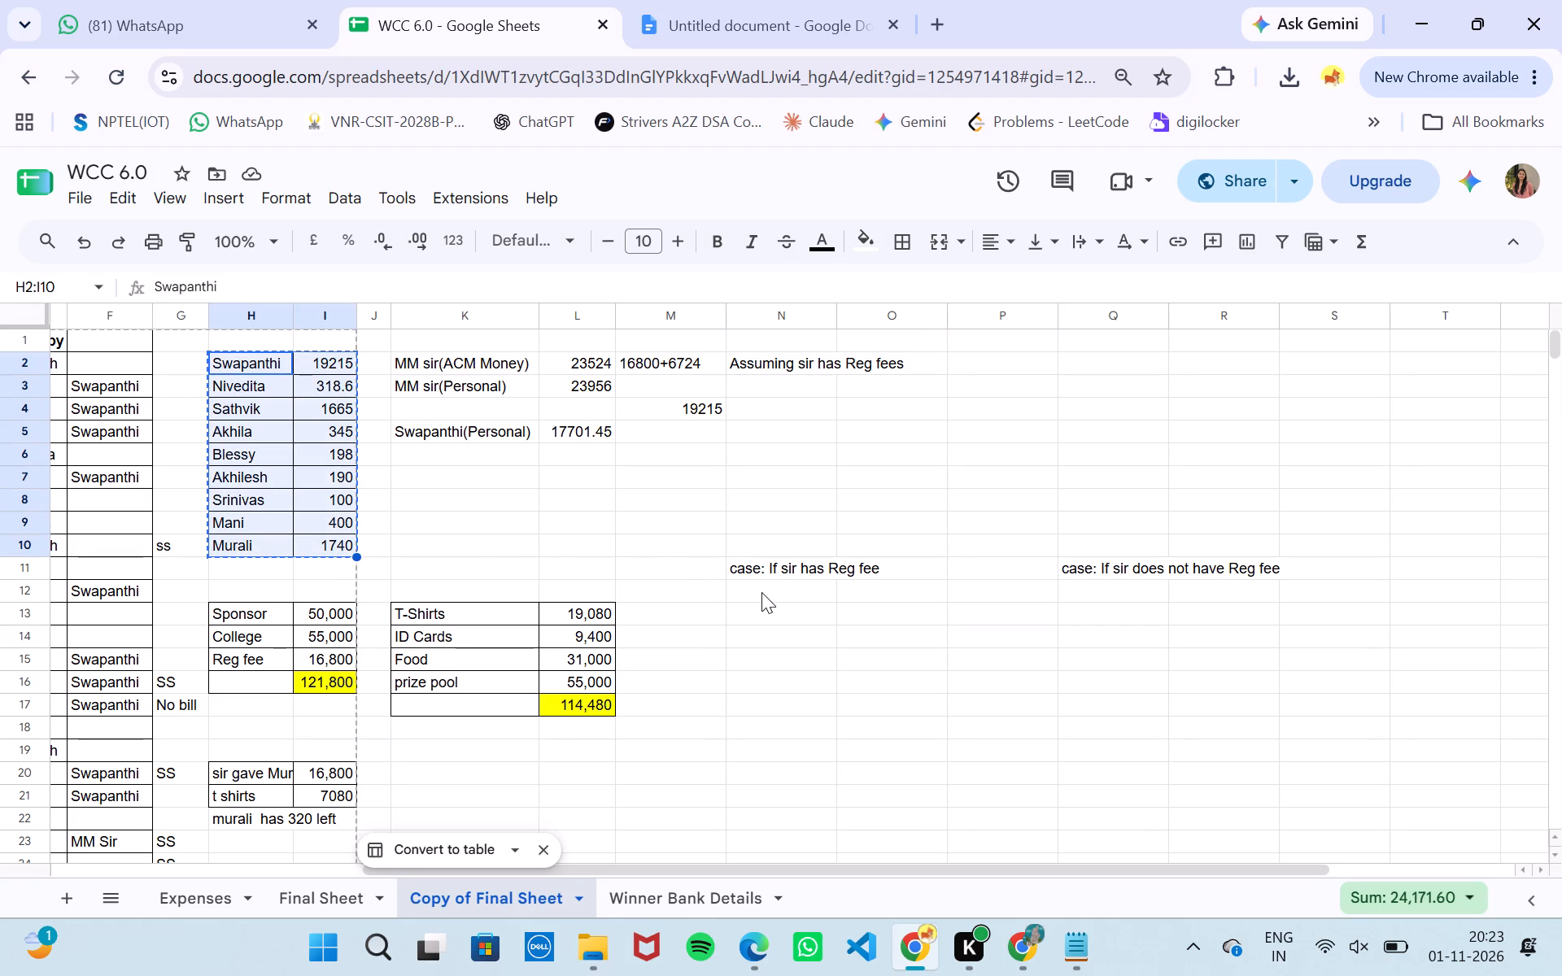
left_click(761, 592)
key("ctrl+v")
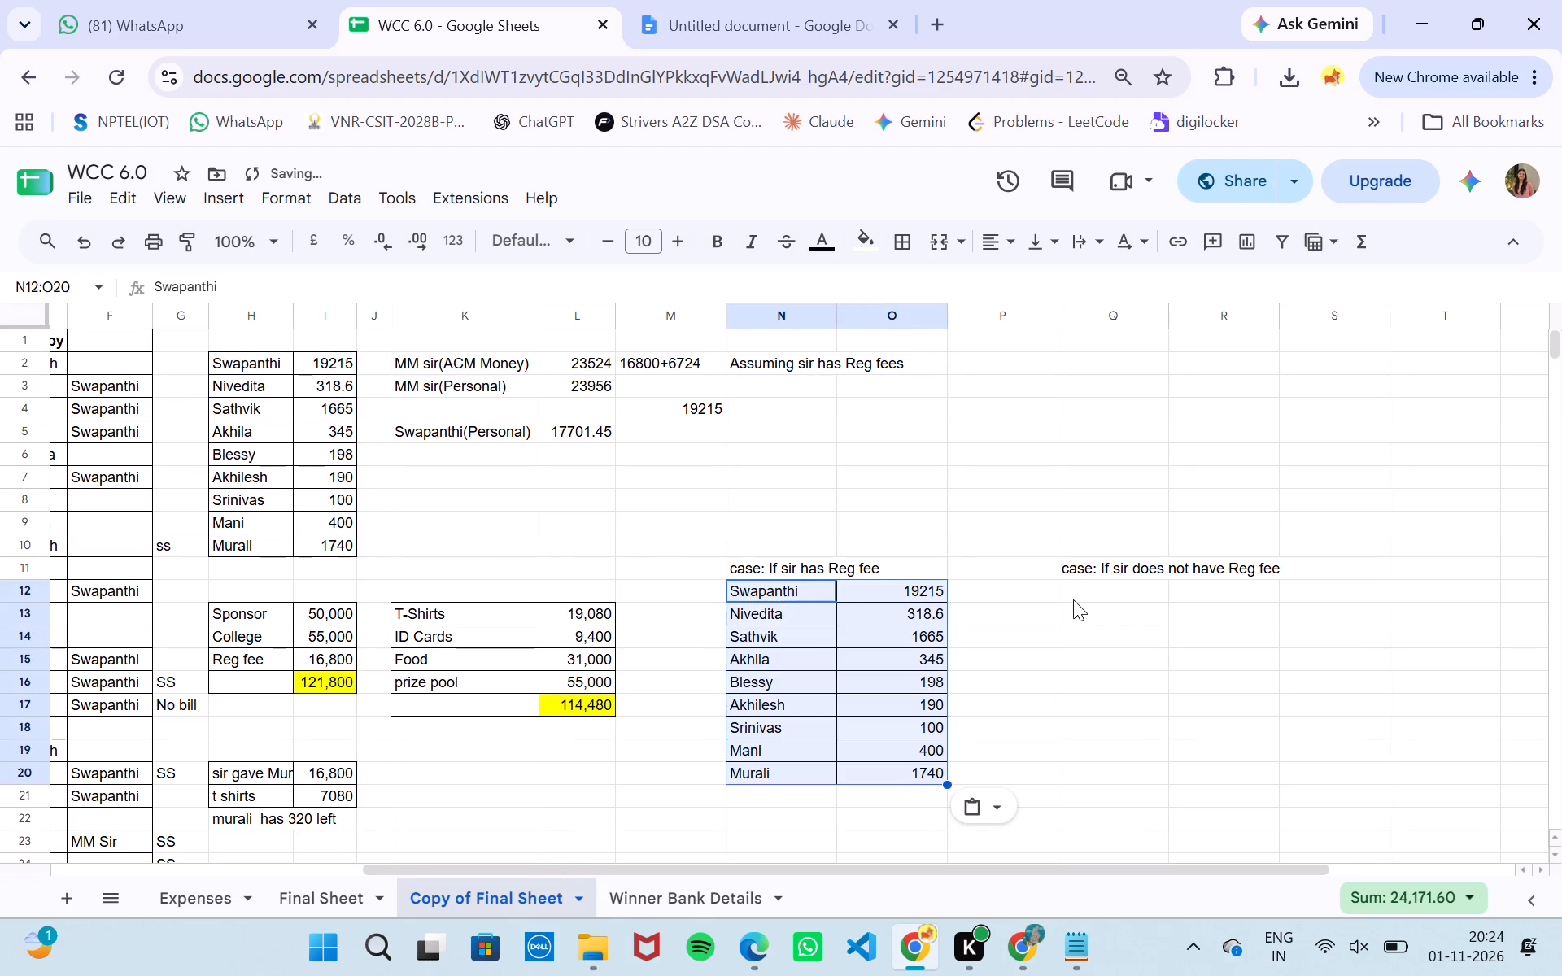
left_click(1118, 597)
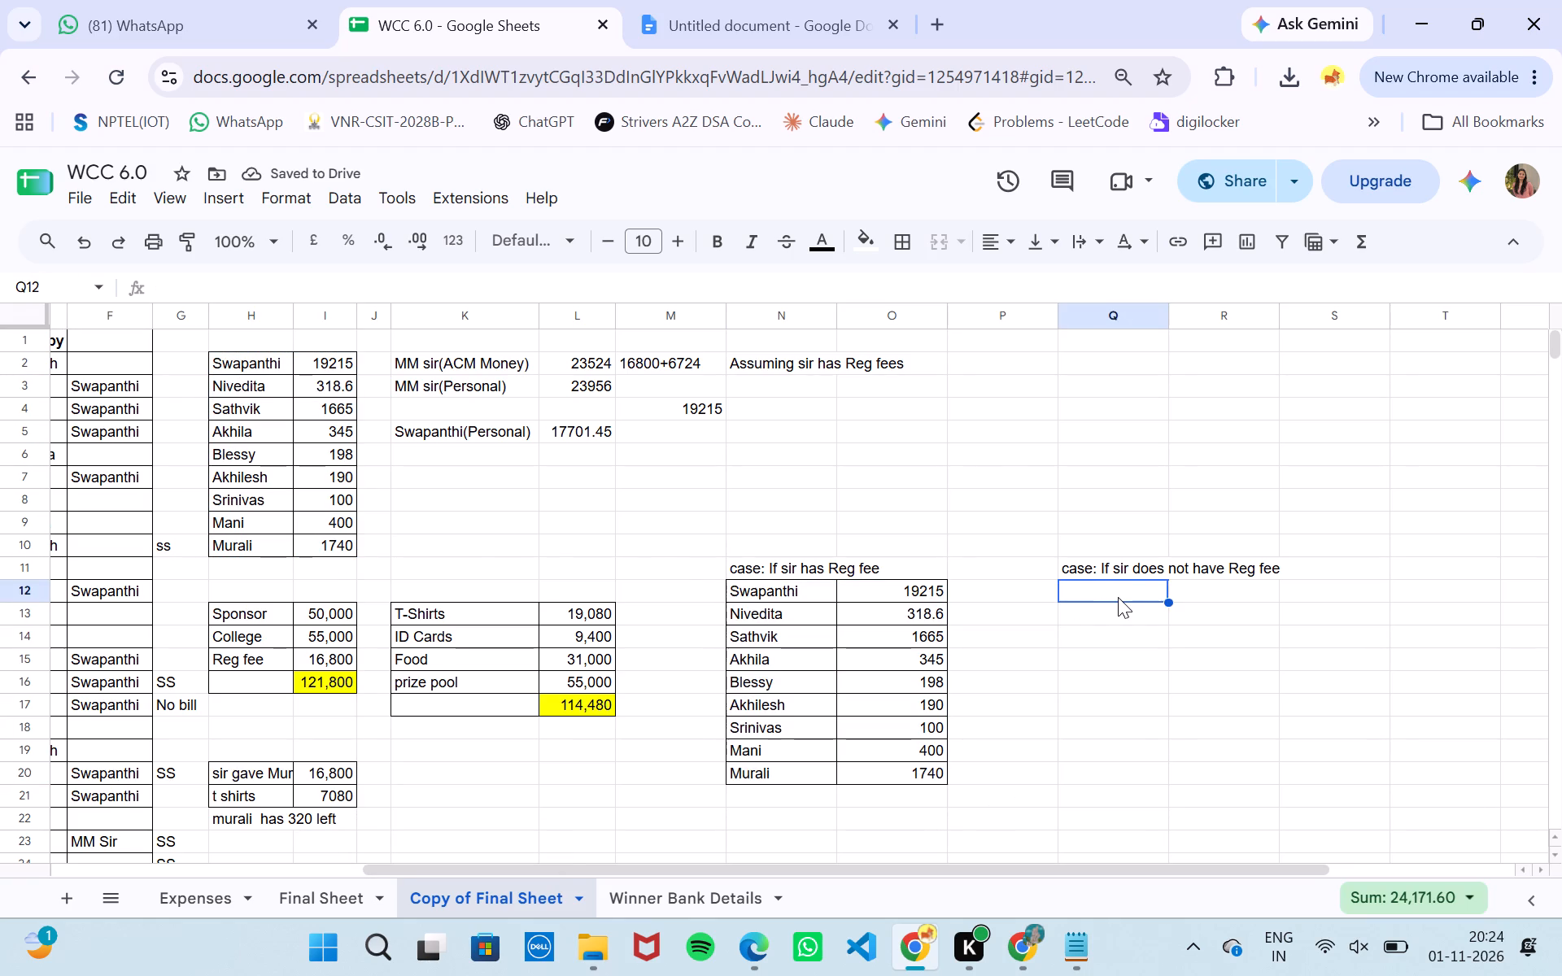
key("ctrl+v")
left_click(1010, 593)
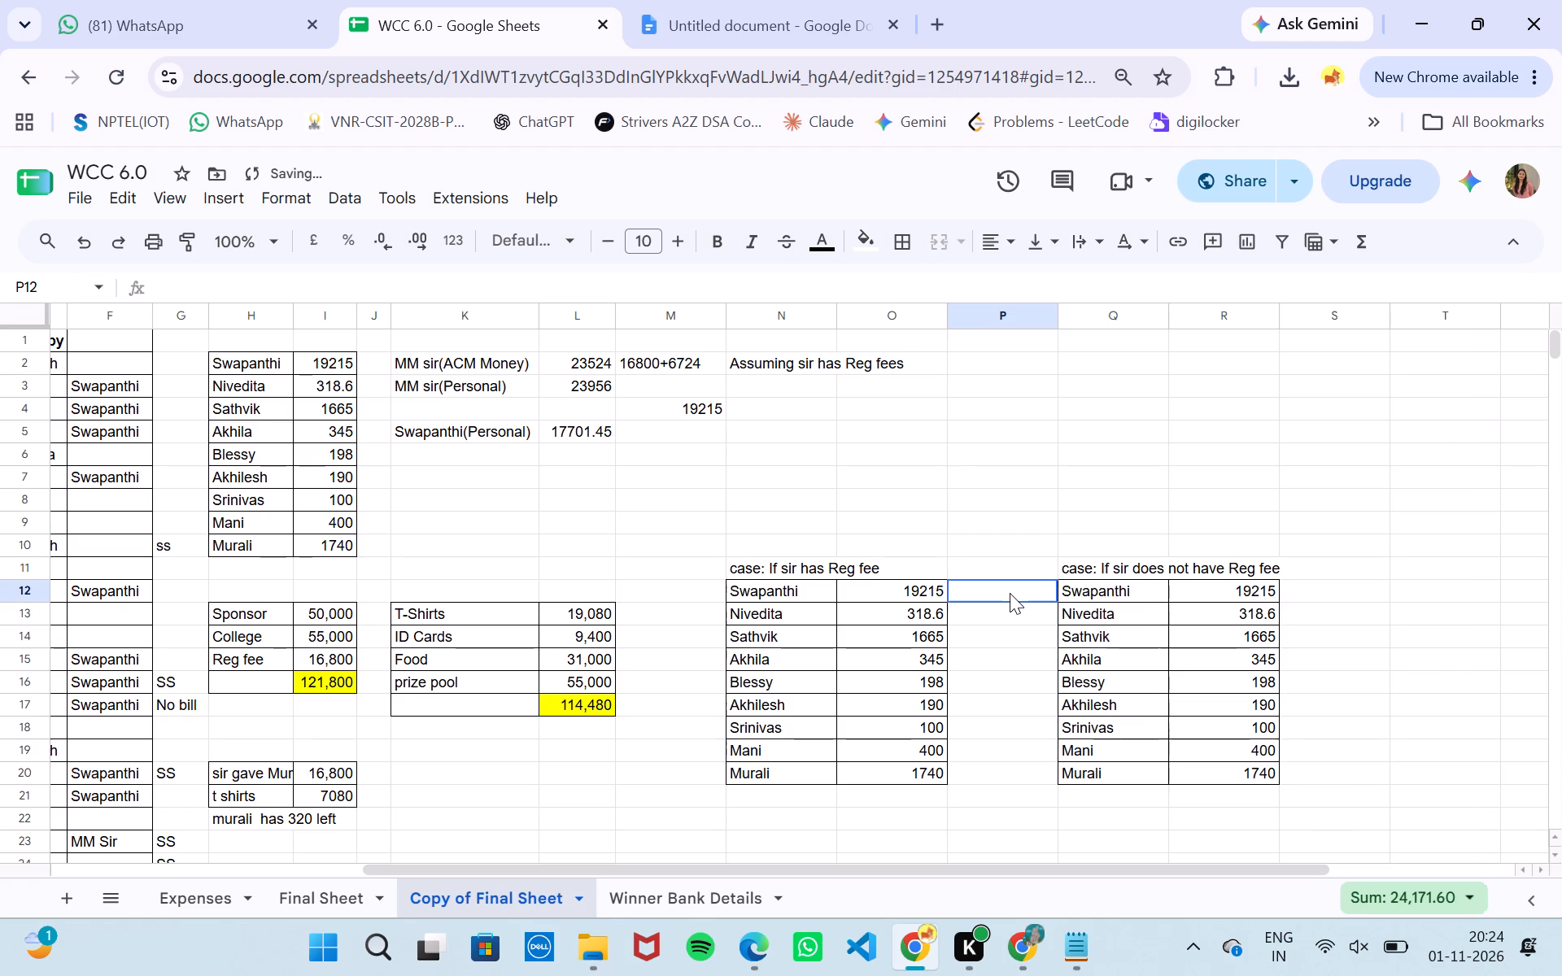
Add the label "MM Sir" below Murali in both case tables, in N21 and Q21.
scroll(1010, 593, "down", 1)
double_click(768, 728)
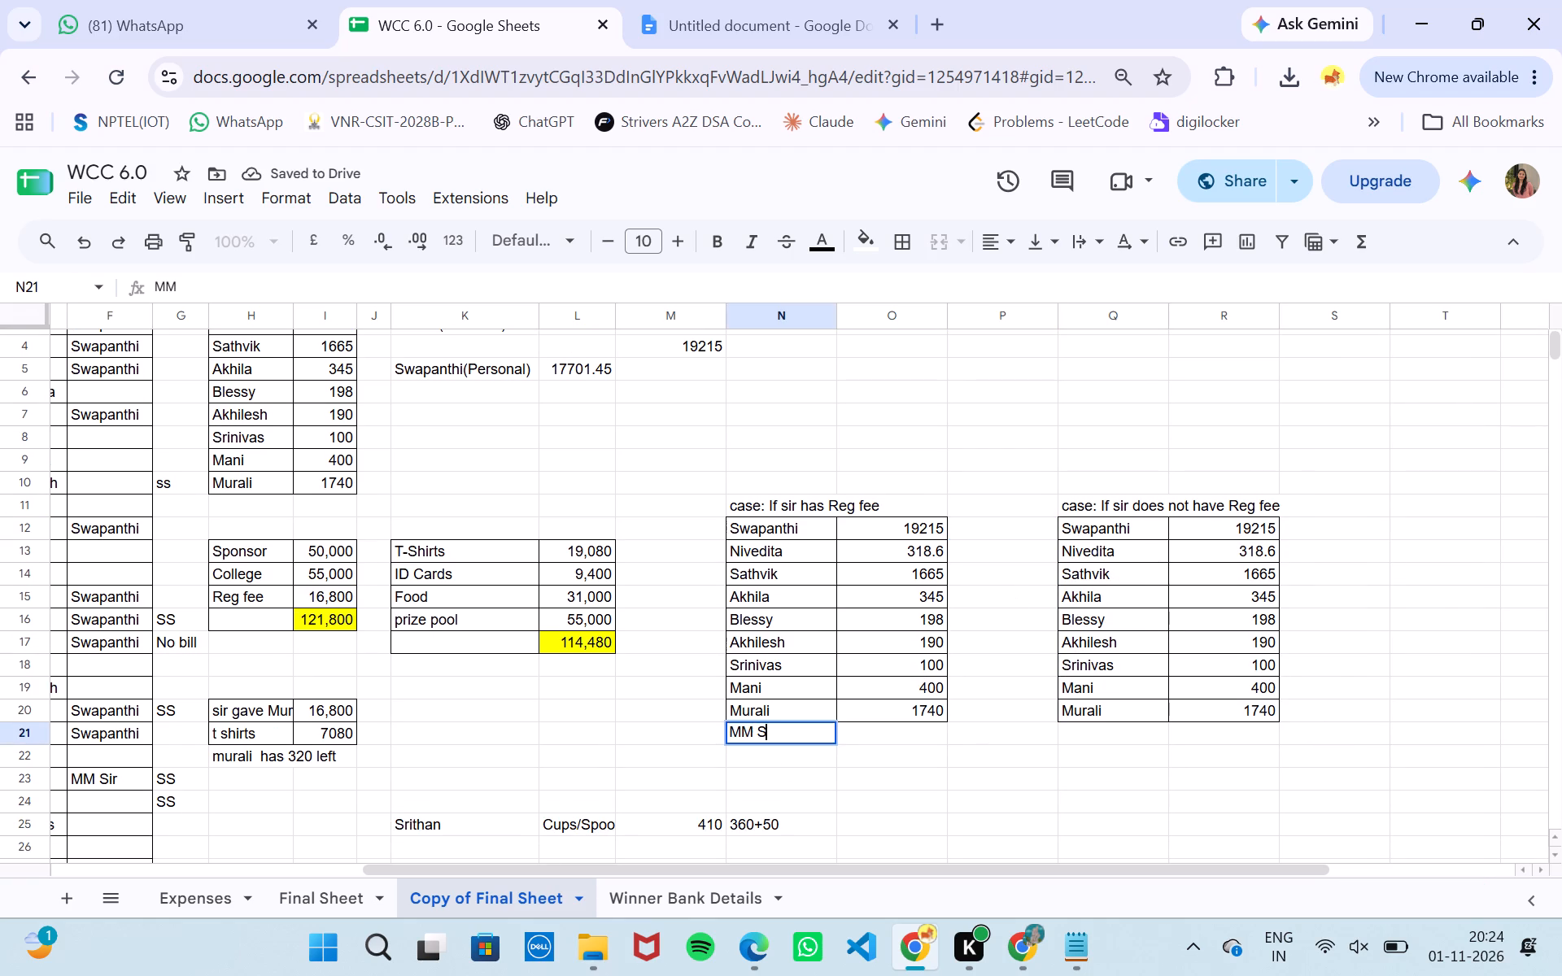
key("ctrl+a")
key("ctrl+c")
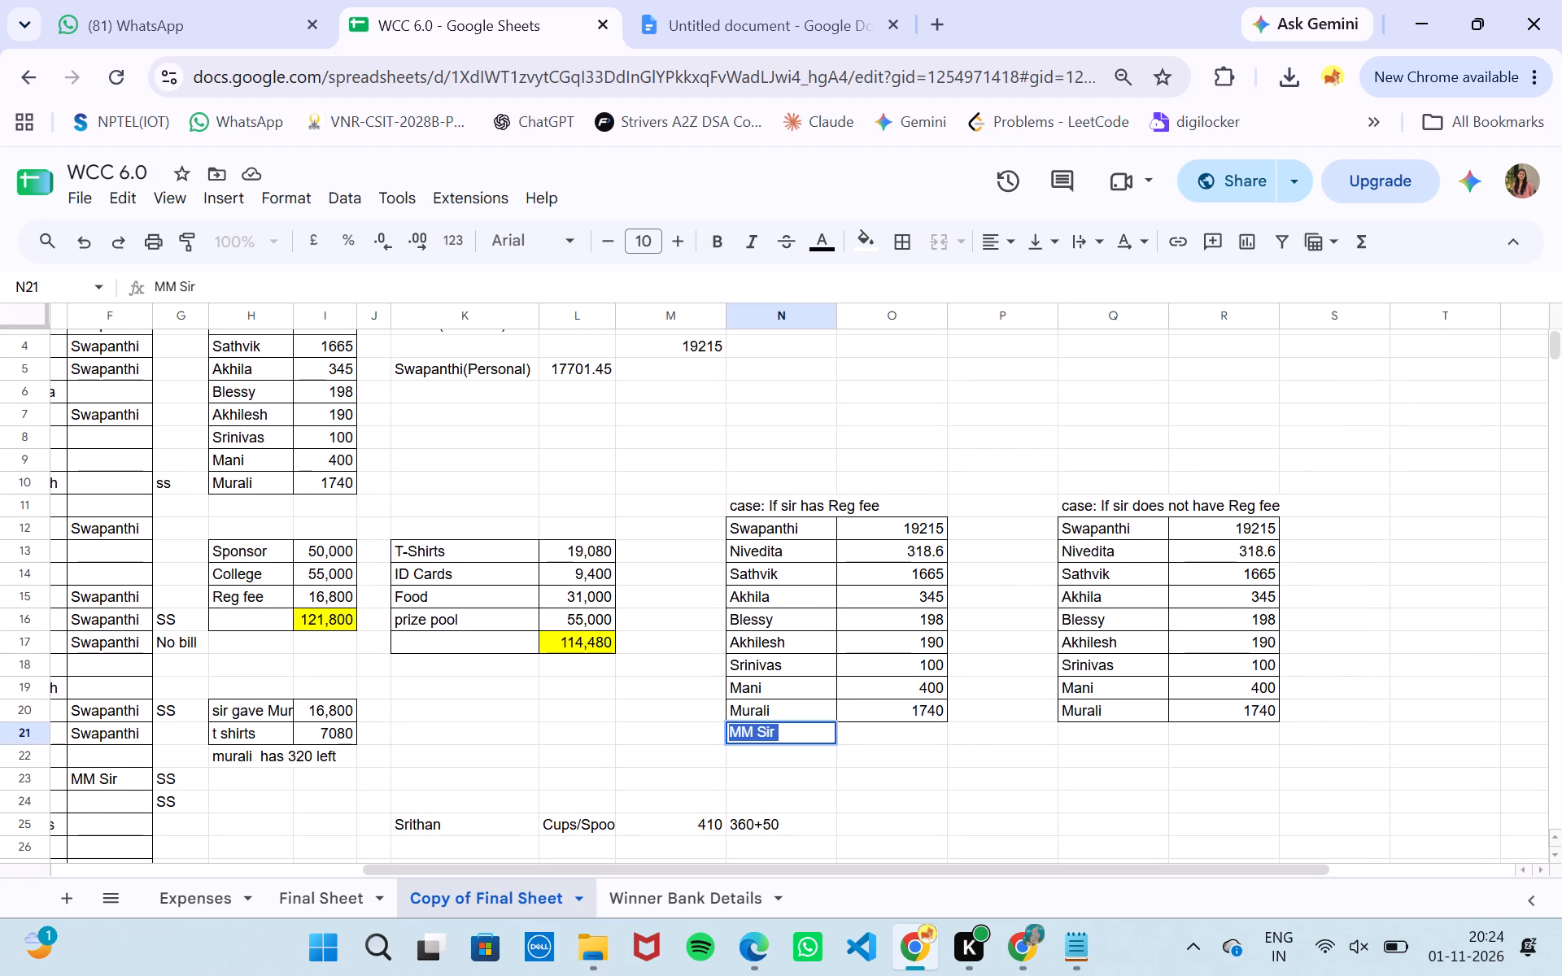
double_click(1083, 734)
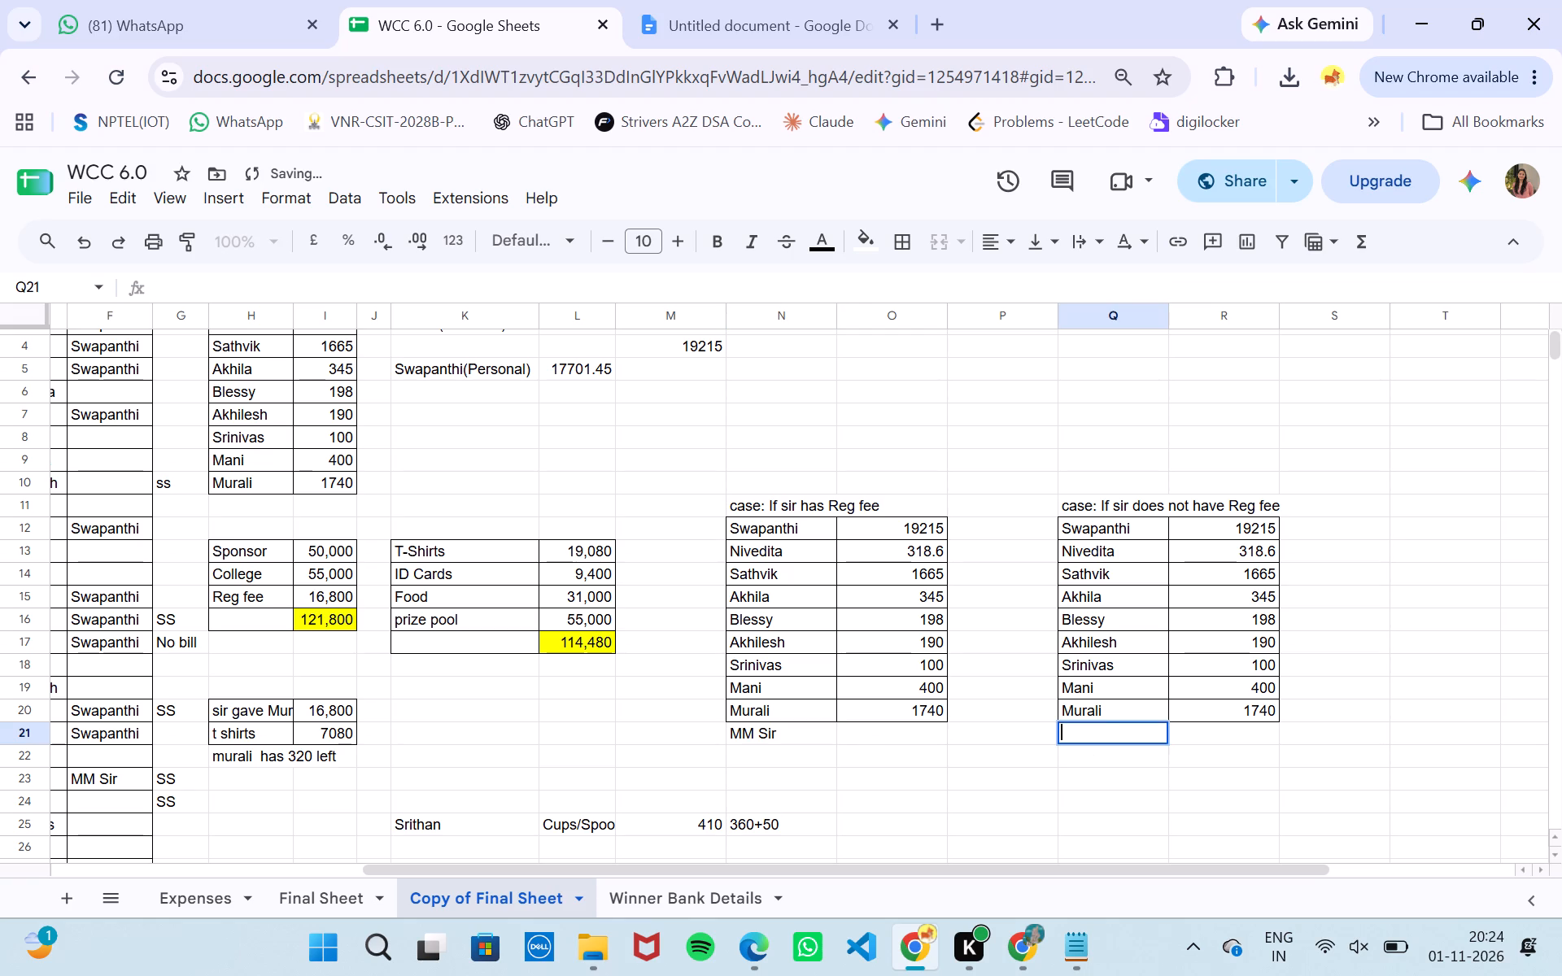
key("ctrl+v")
Enter 23956 as MM Sir's amount in O21 for the case where sir has the Reg fee.
double_click(923, 739)
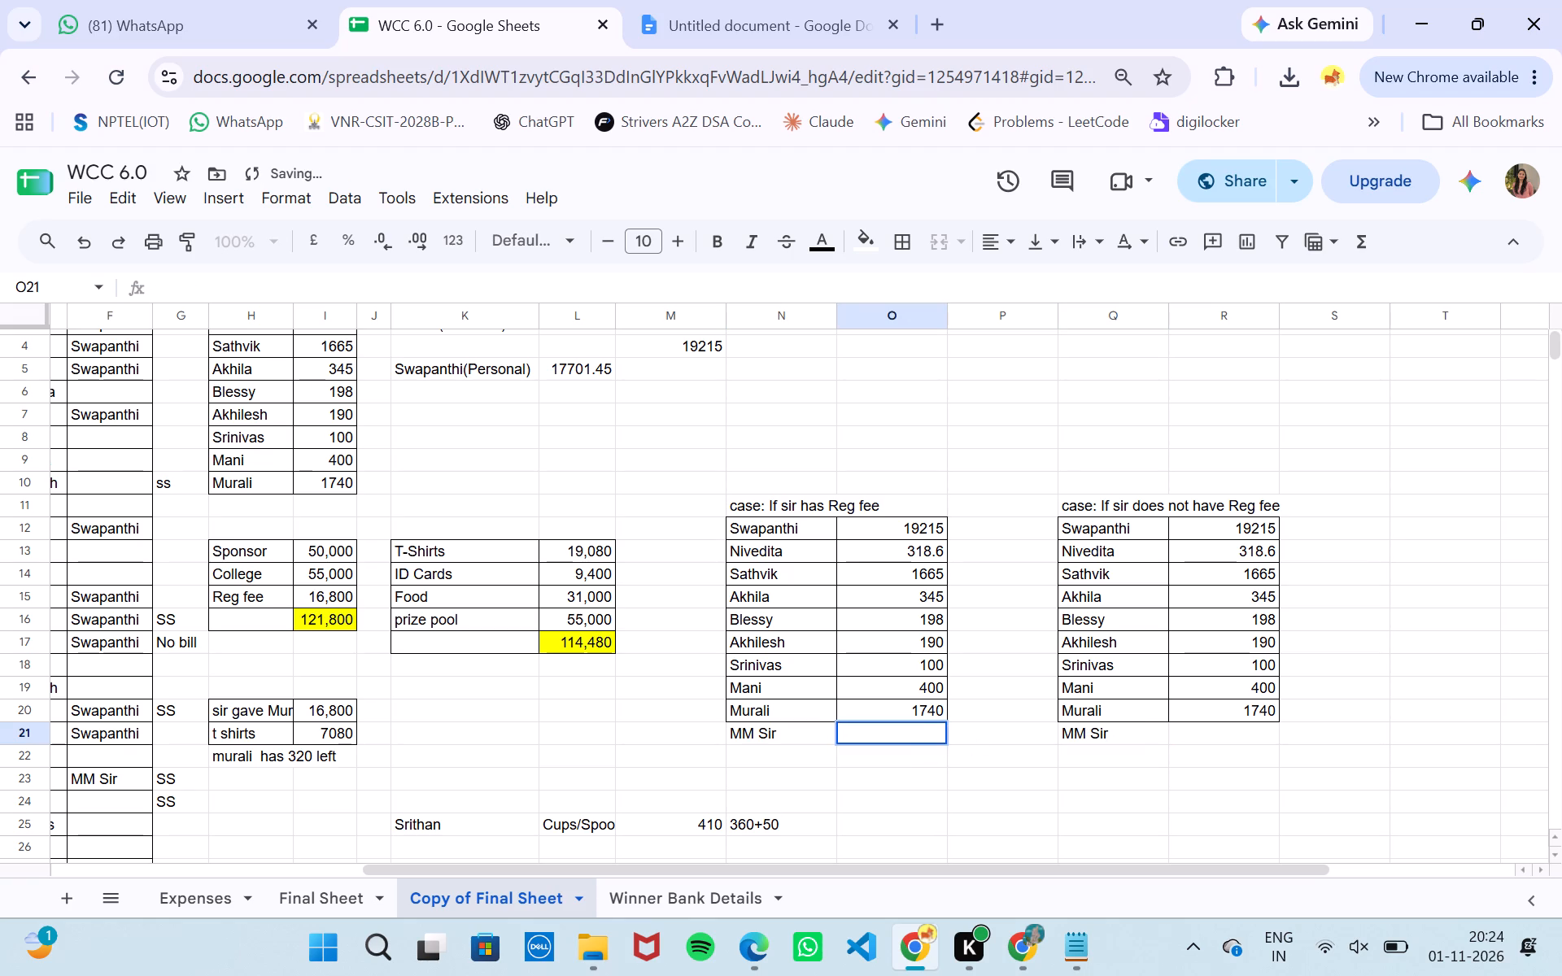
scroll(923, 739, "up", 1)
left_click(1007, 609)
scroll(1007, 609, "up", 1)
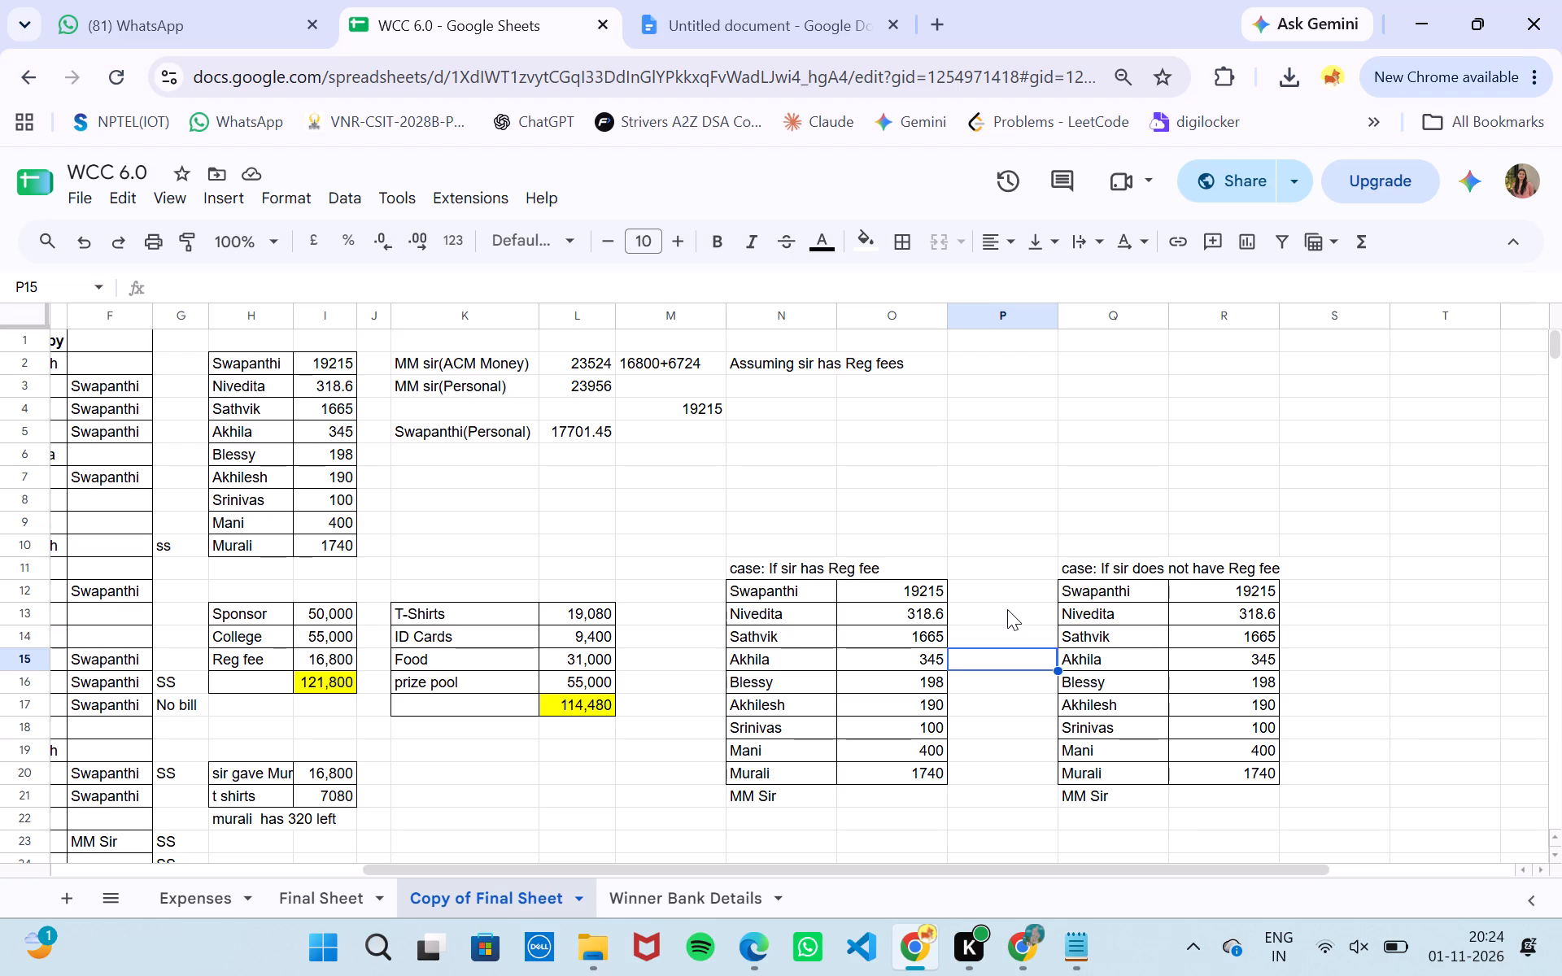
double_click(910, 796)
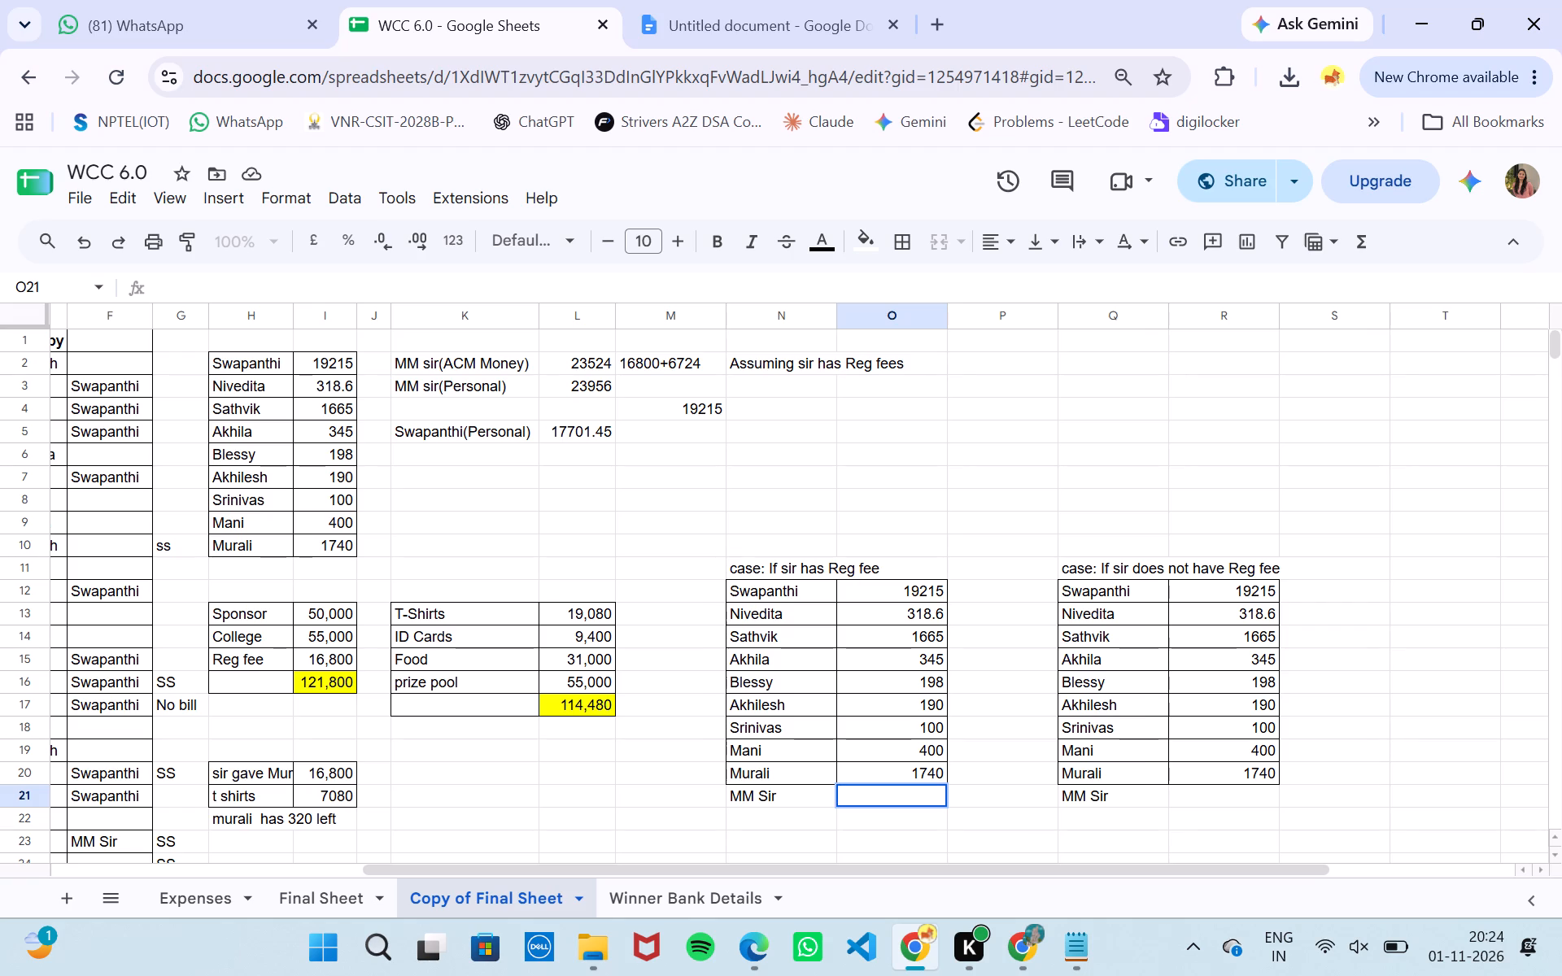
type("23")
key("9")
type("56")
Enter 40756 as MM Sir's amount in R21 for the case where sir does not have the Reg fee.
double_click(1221, 794)
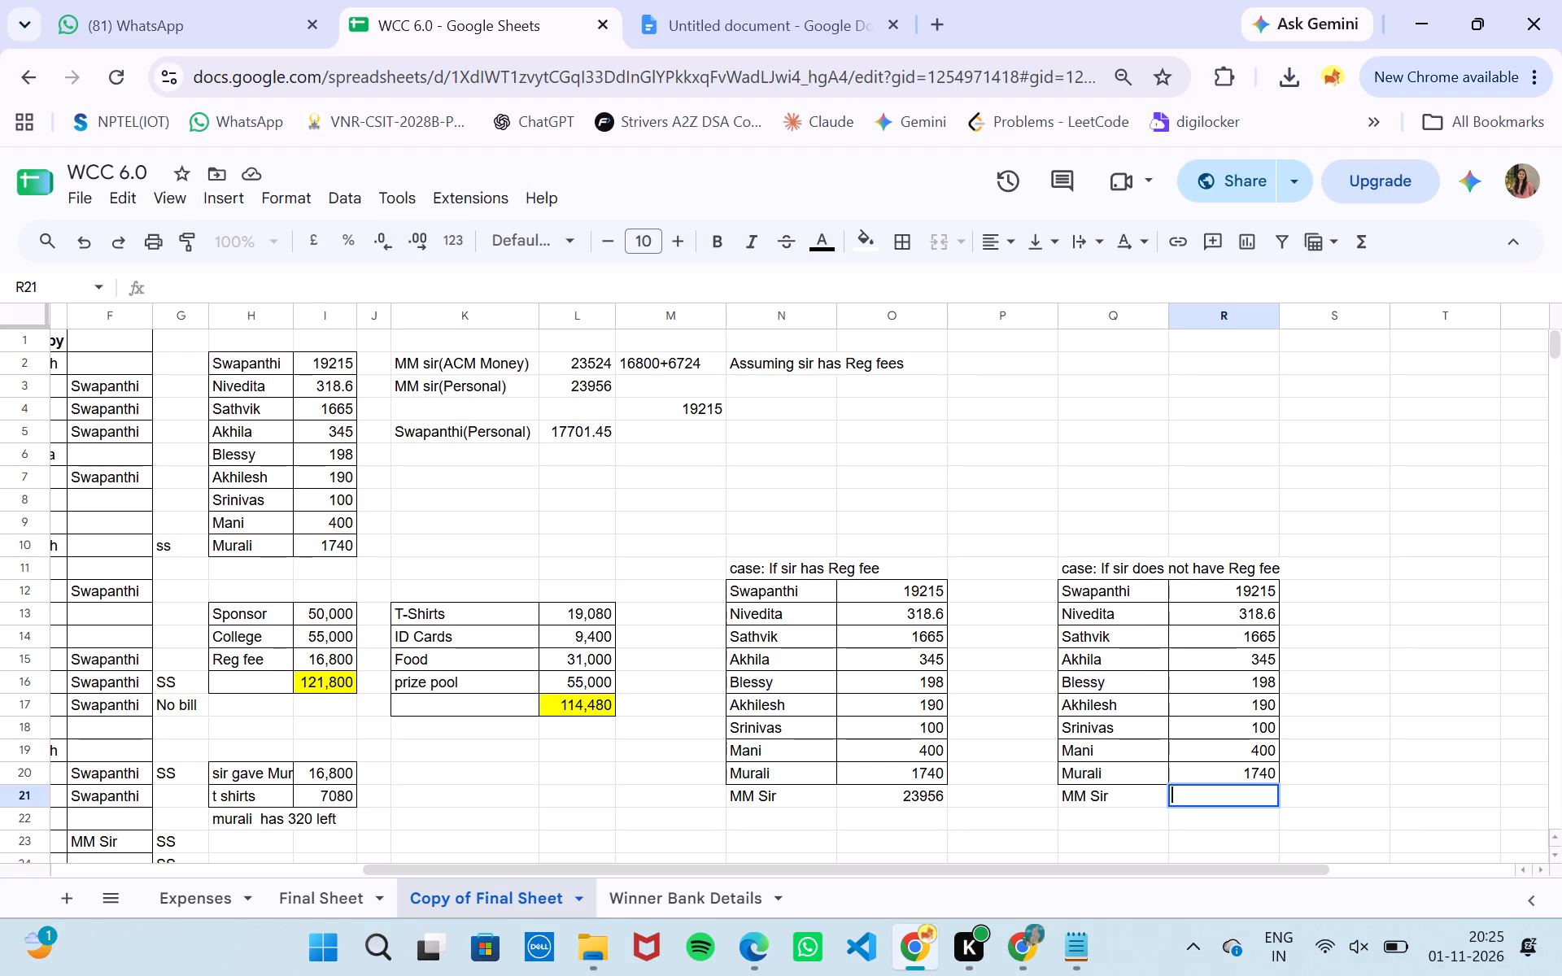
type("40")
type("75")
key("6")
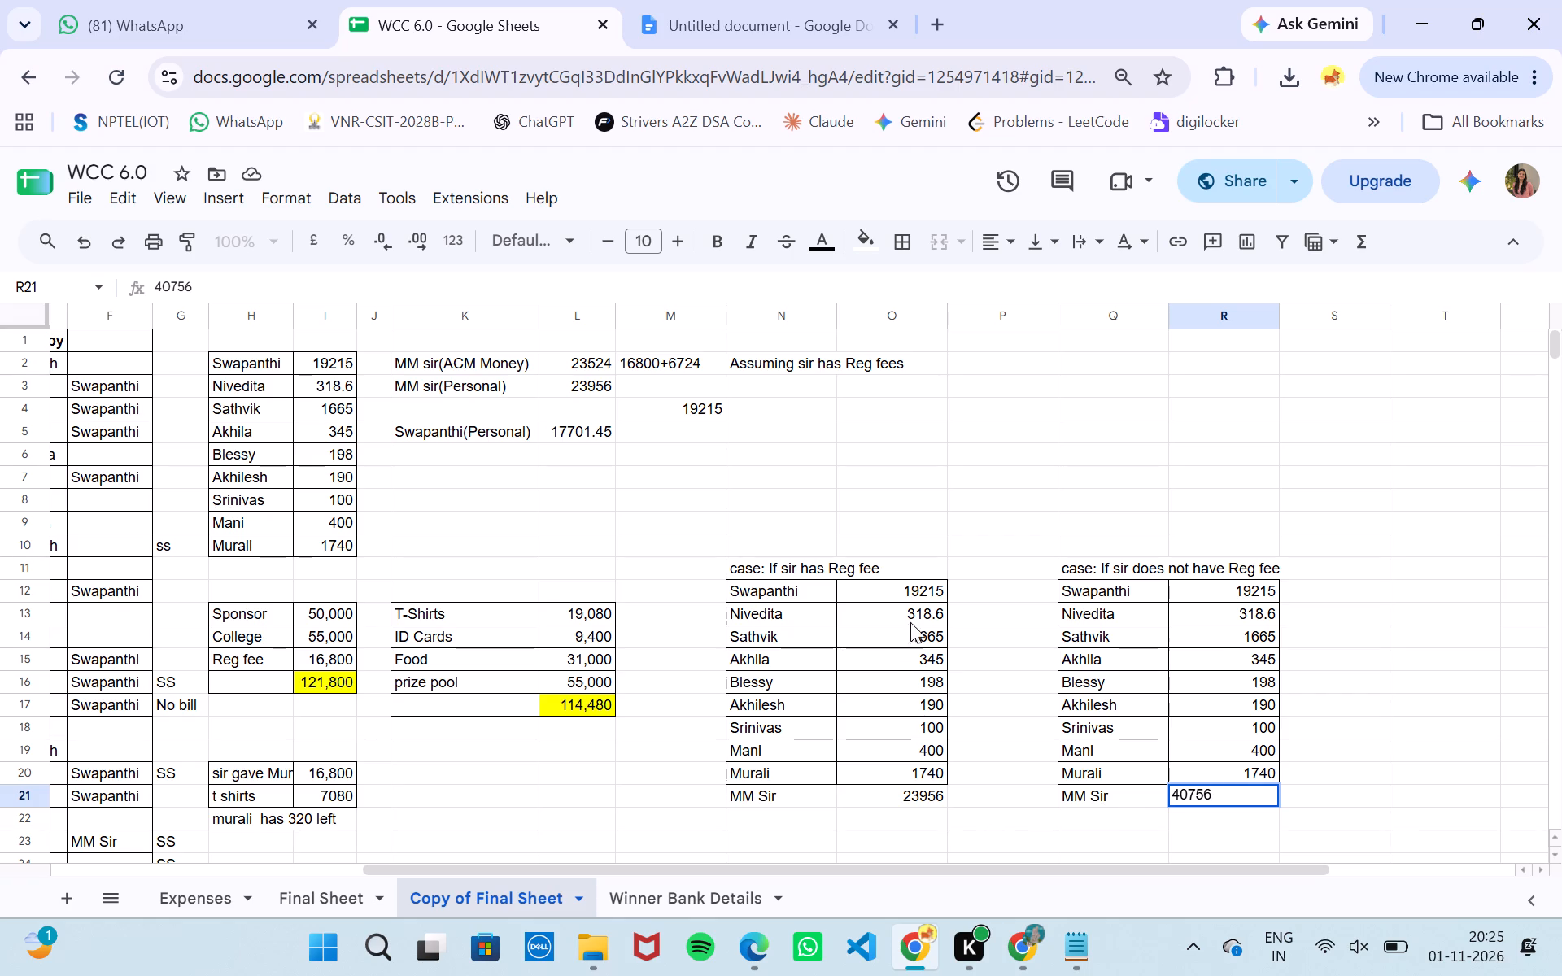
Replace Swapanthi's amount in O12 with the personal amount 17701.45 copied from L5.
double_click(920, 590)
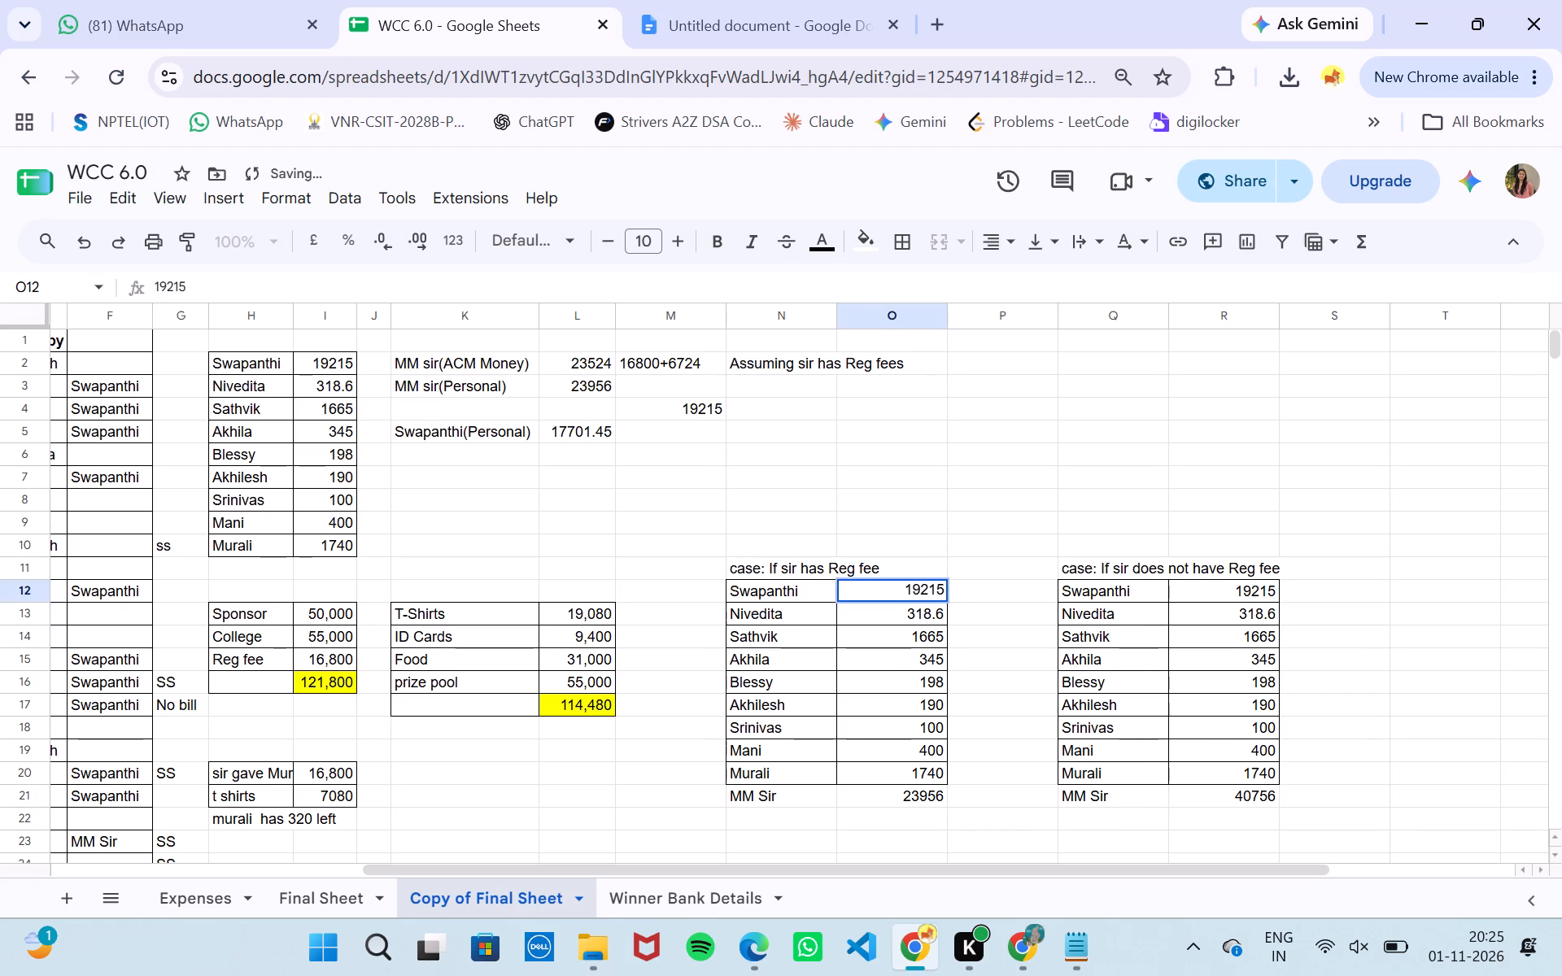
key("BackSpace")
key("BackSpace")
key("BackSpace")
key("BackSpace")
key("BackSpace")
key("BackSpace")
key("BackSpace")
key("BackSpace")
key("BackSpace")
key("BackSpace")
key("BackSpace")
key("BackSpace")
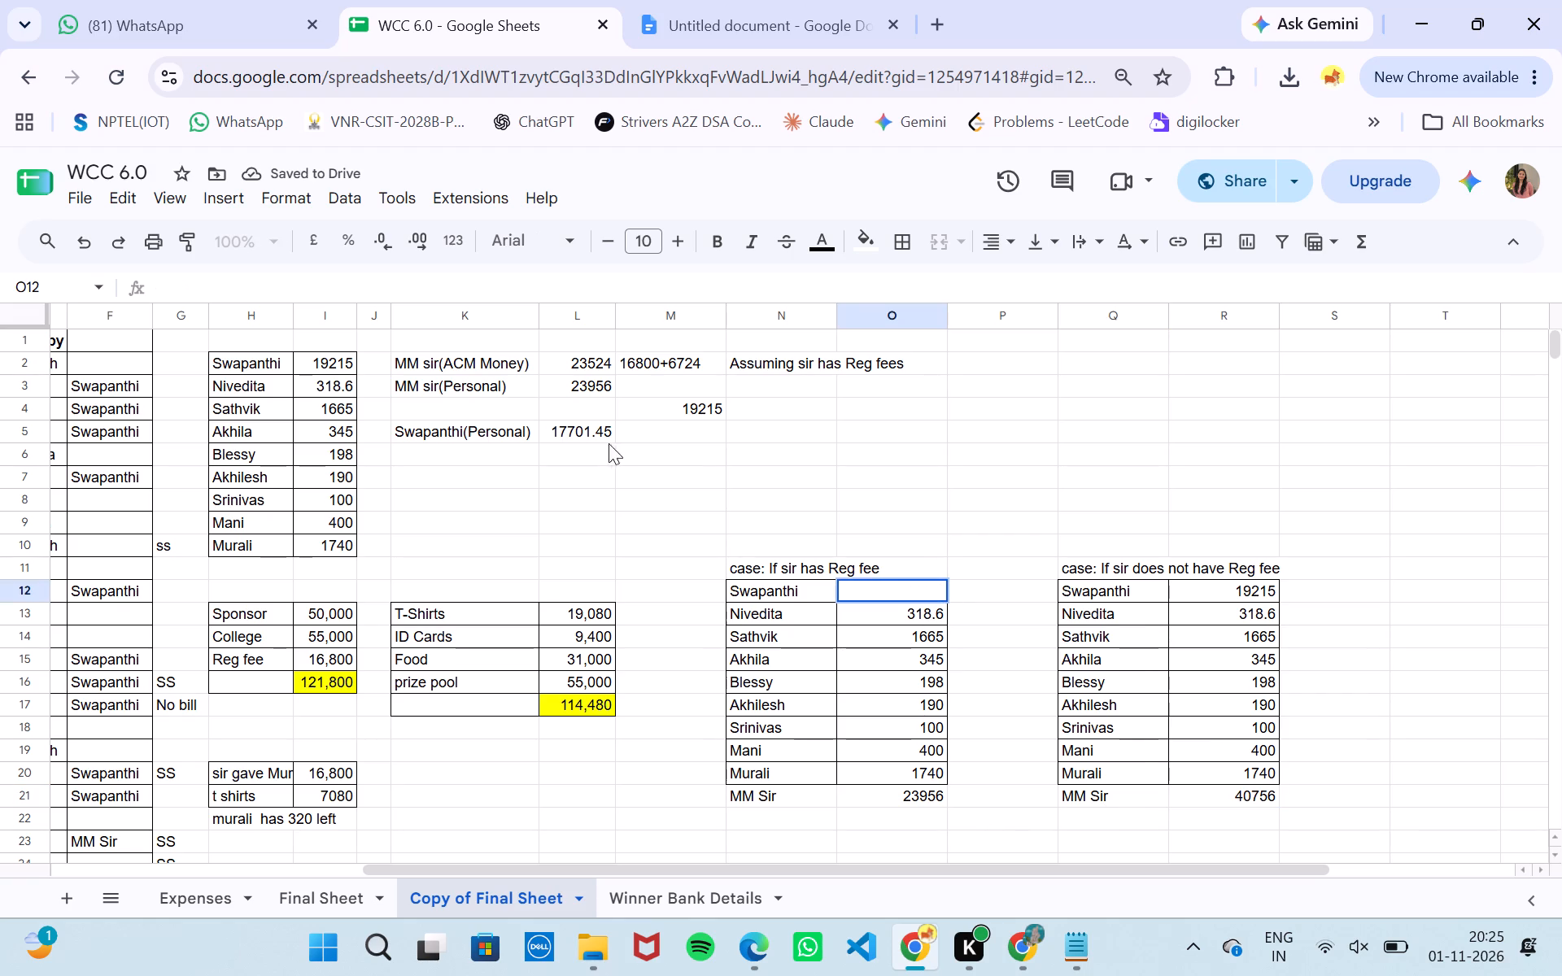
double_click(593, 431)
key("ctrl+a")
key("ctrl+c")
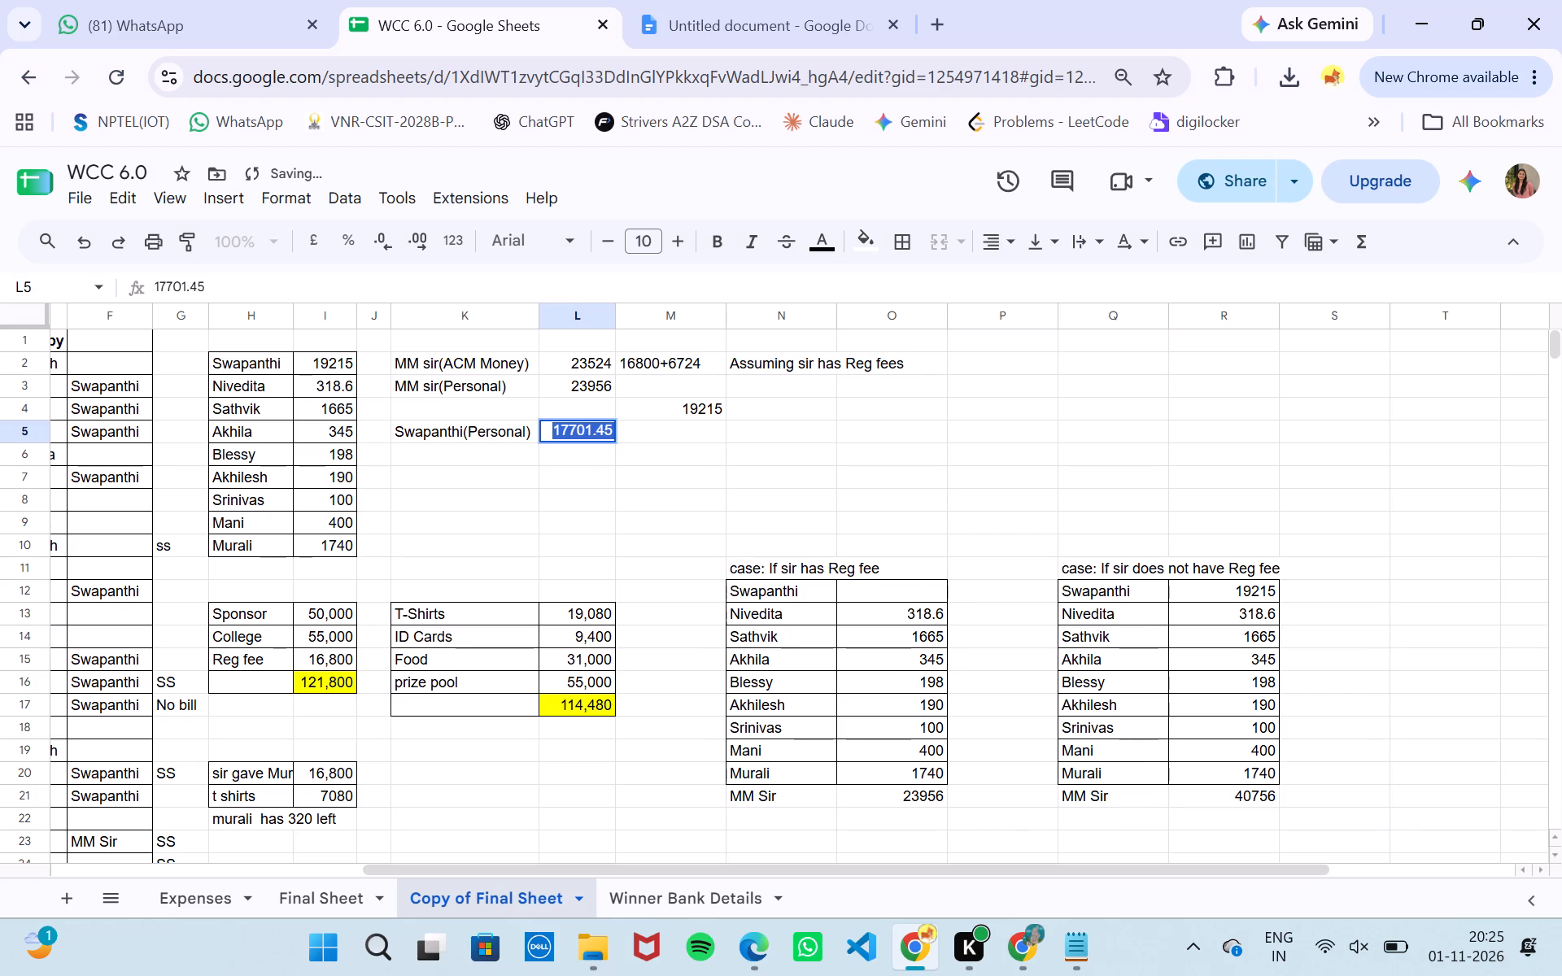
double_click(892, 588)
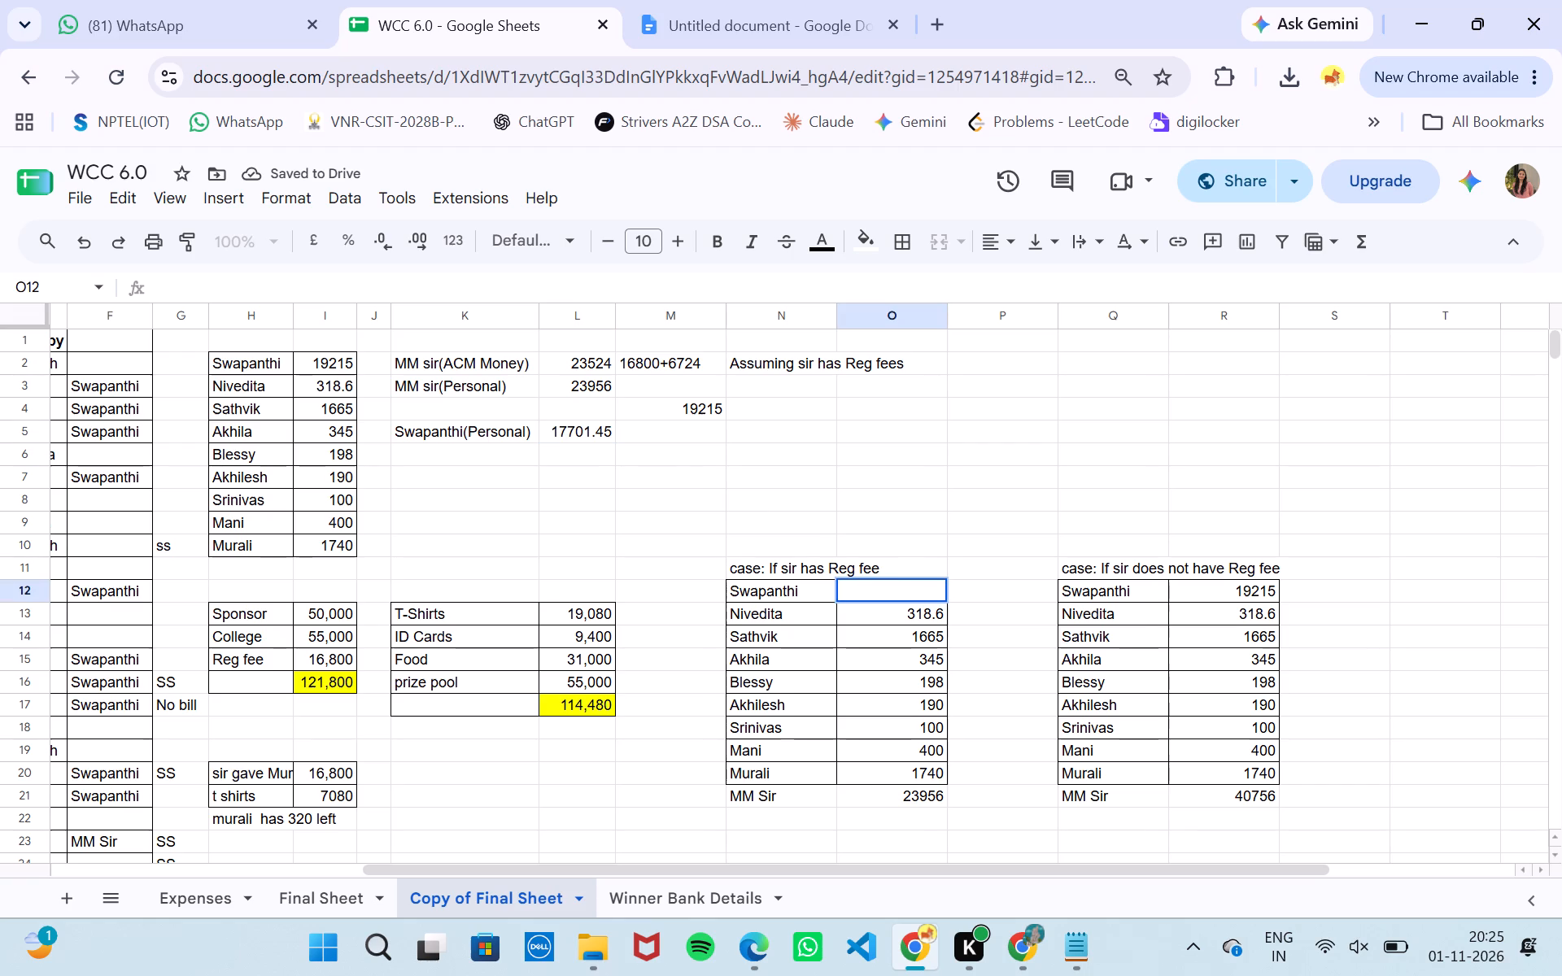
key("ctrl+v")
Replace Swapanthi's amount in R12 of the second case table with the copied 17701.45.
double_click(1268, 587)
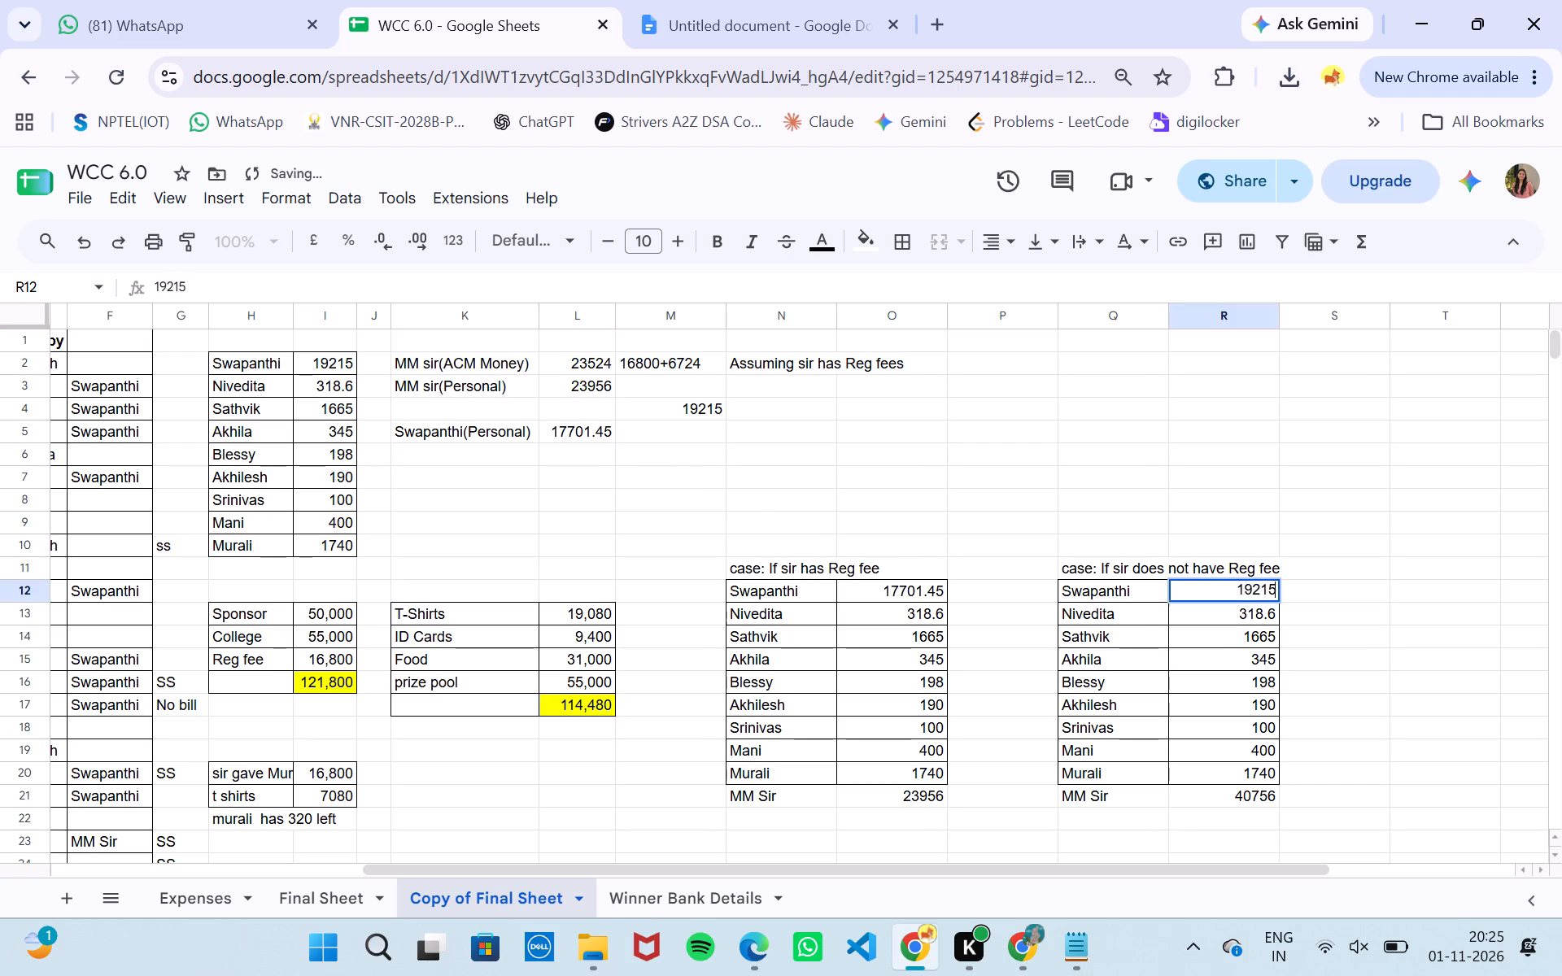
key("ctrl+a")
key("ctrl+v")
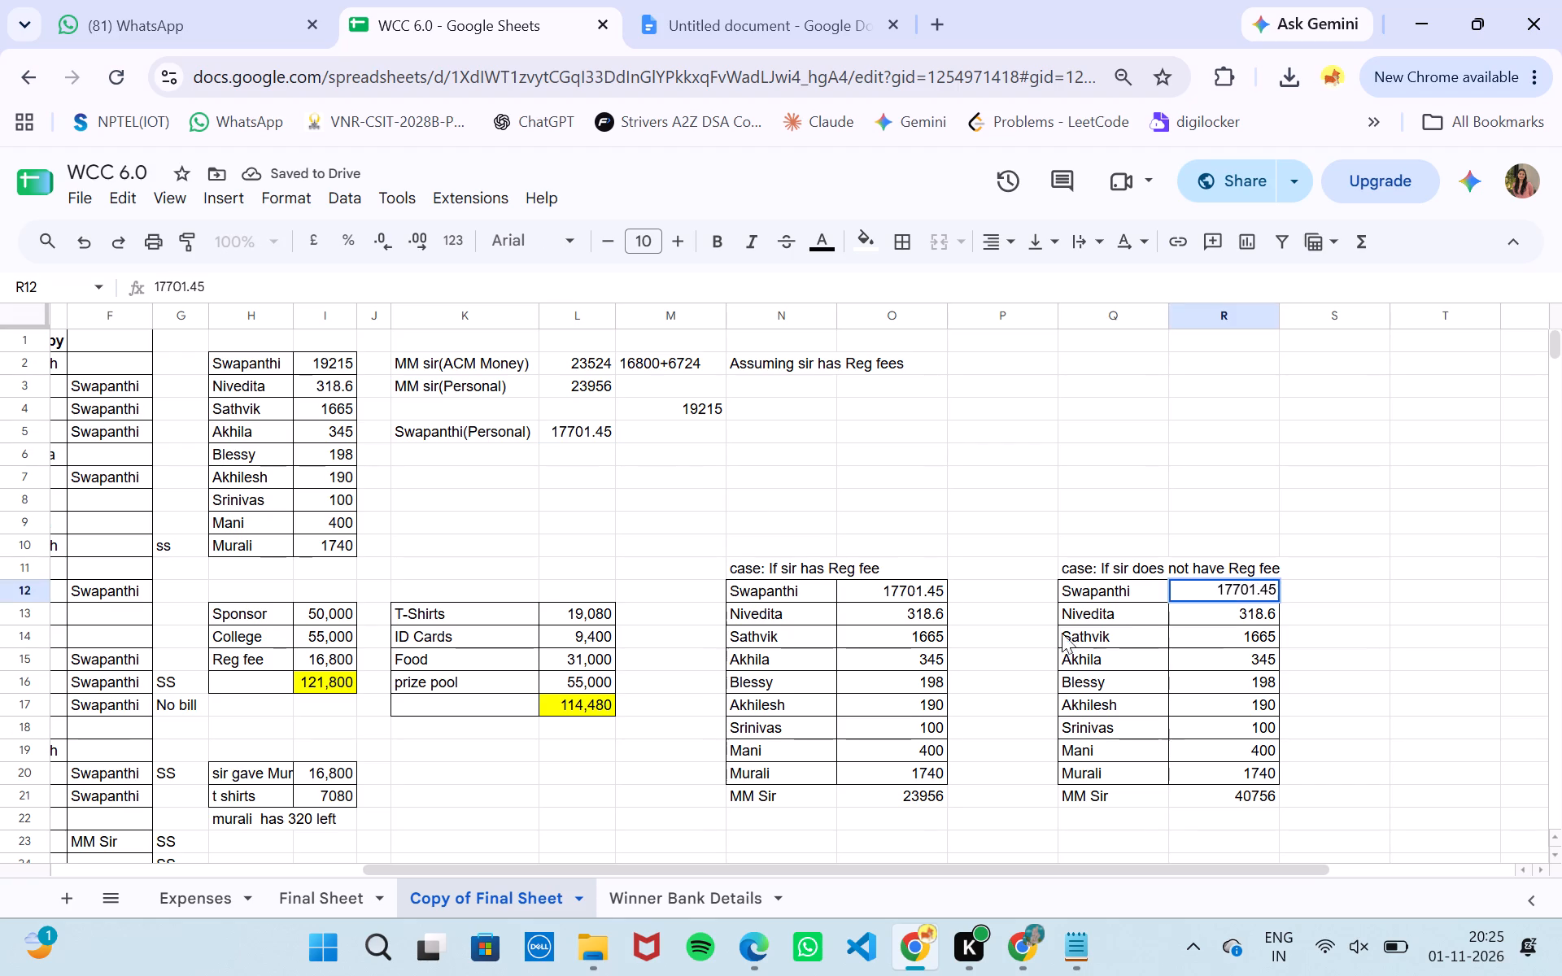
left_click(964, 641)
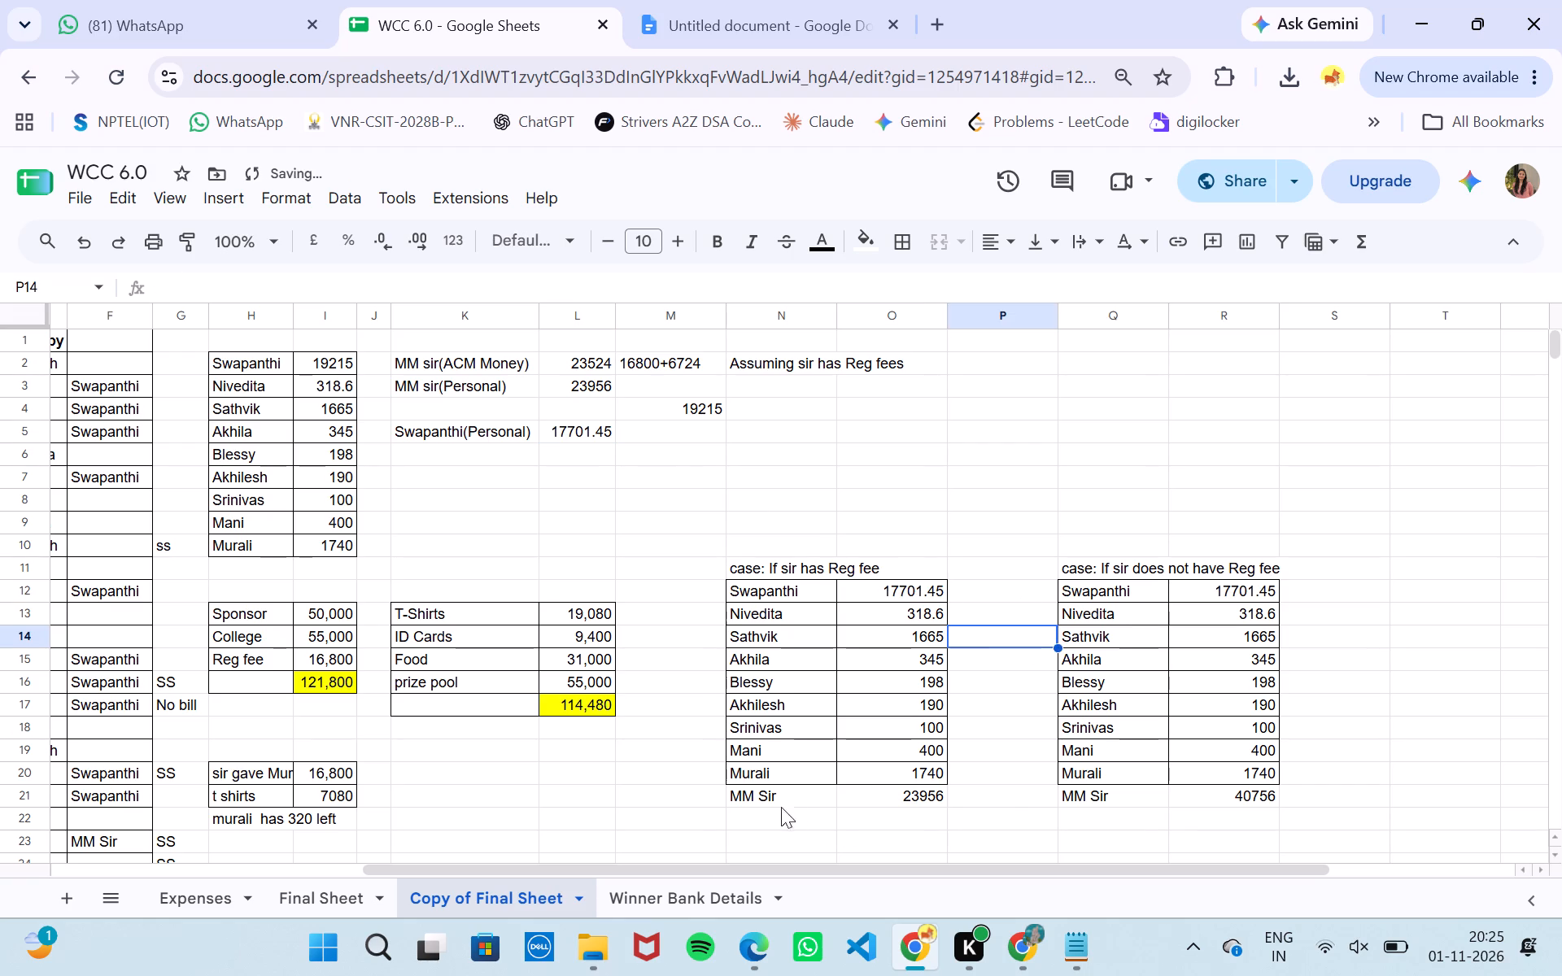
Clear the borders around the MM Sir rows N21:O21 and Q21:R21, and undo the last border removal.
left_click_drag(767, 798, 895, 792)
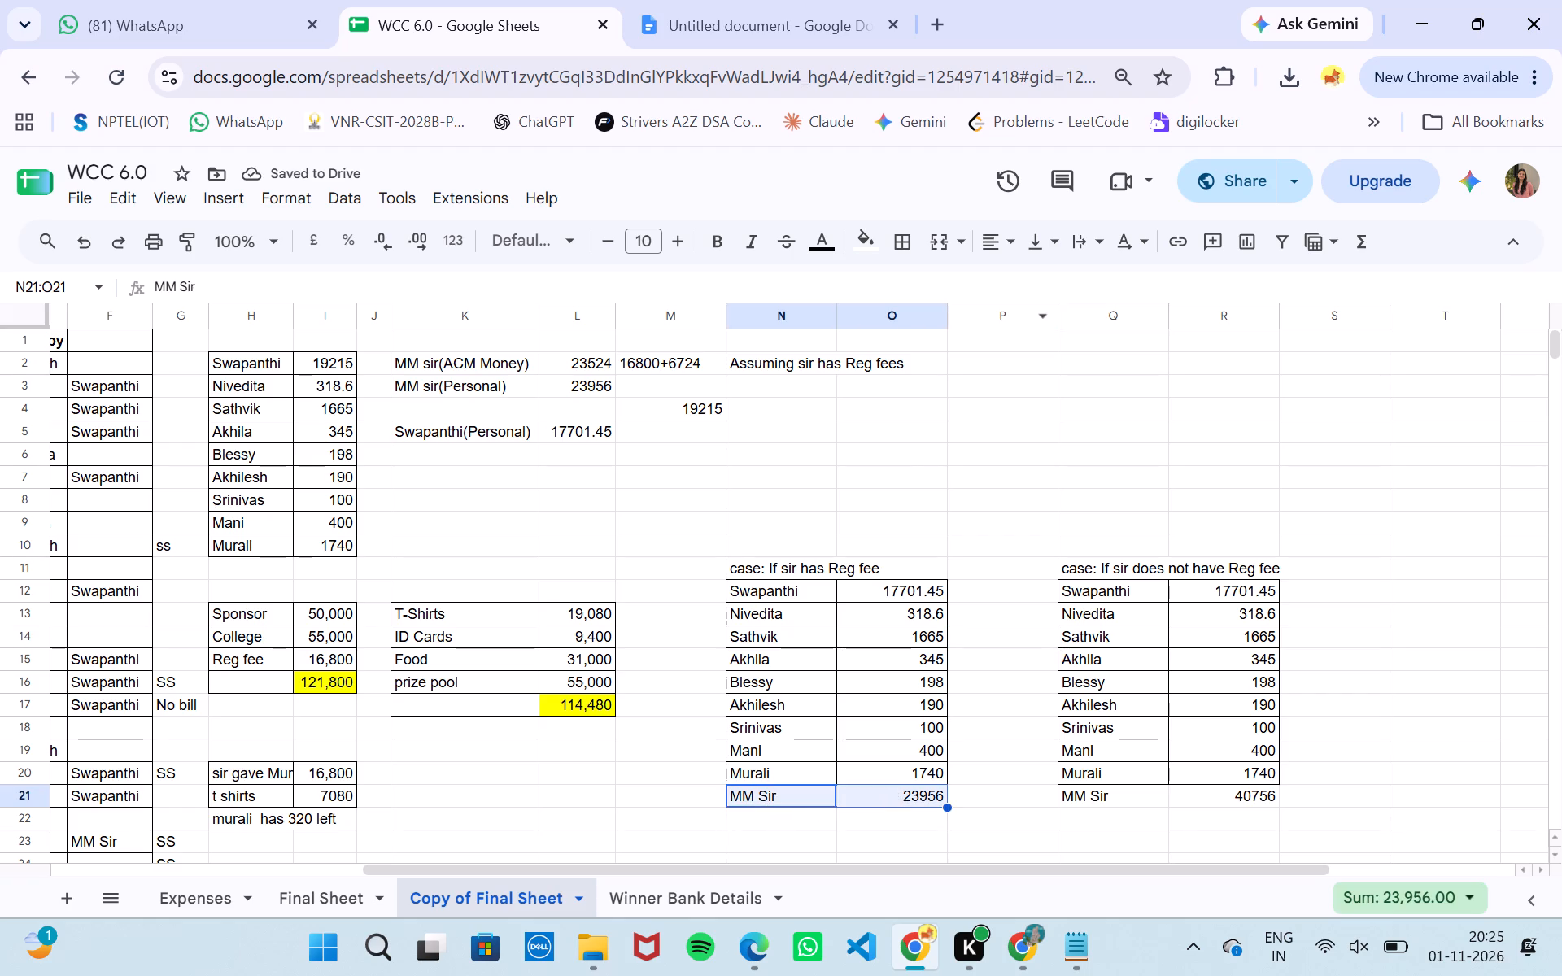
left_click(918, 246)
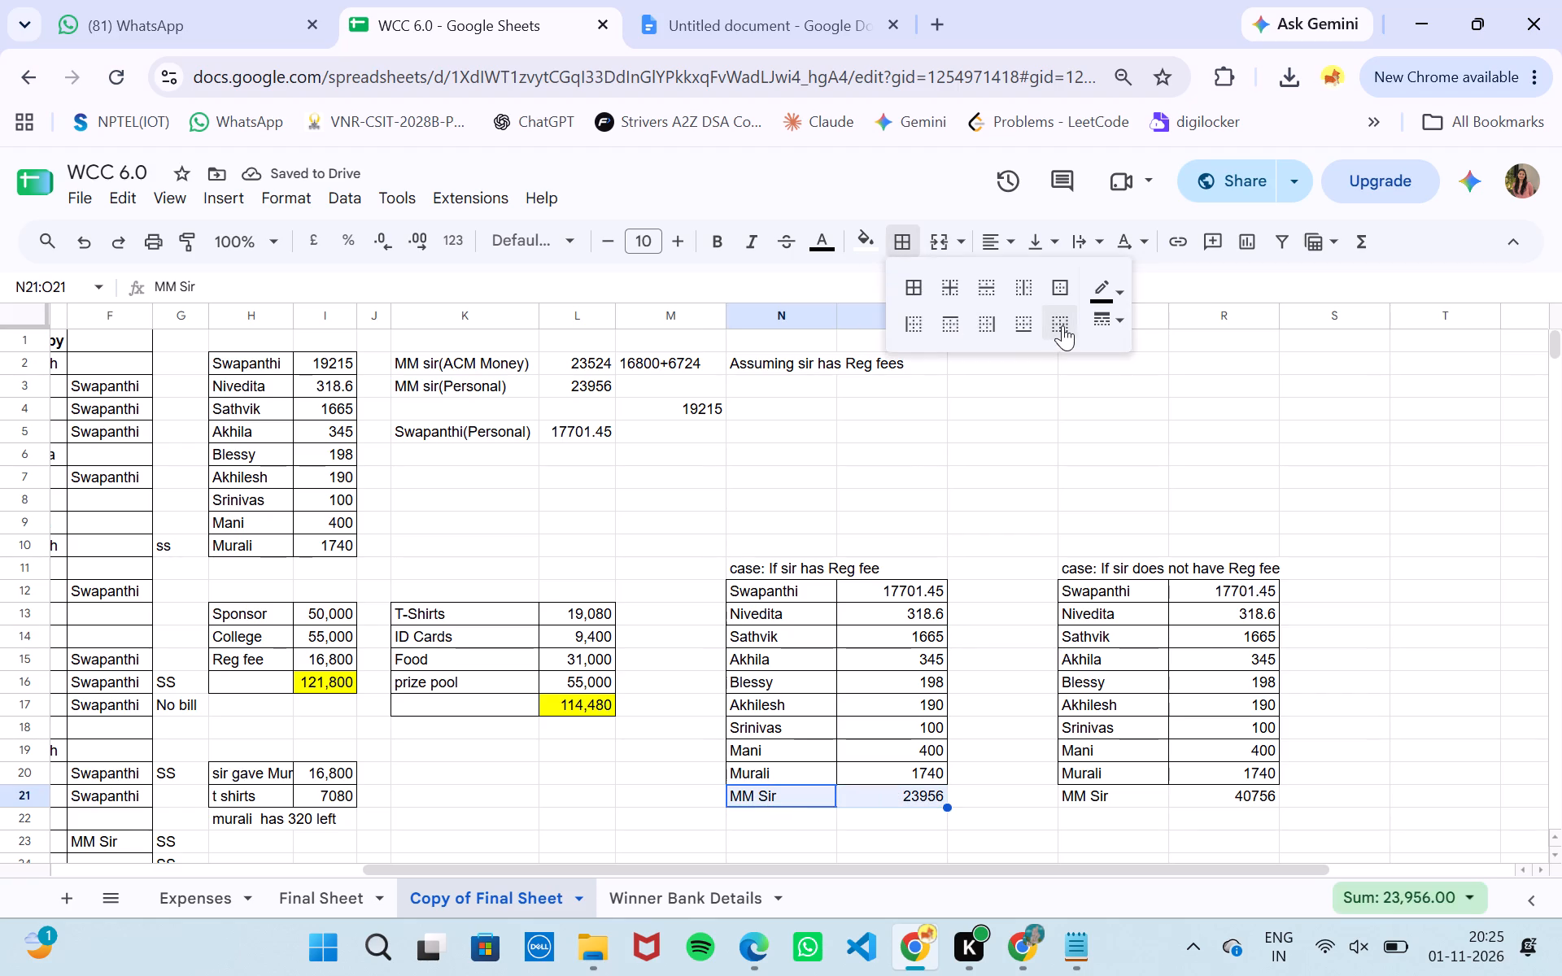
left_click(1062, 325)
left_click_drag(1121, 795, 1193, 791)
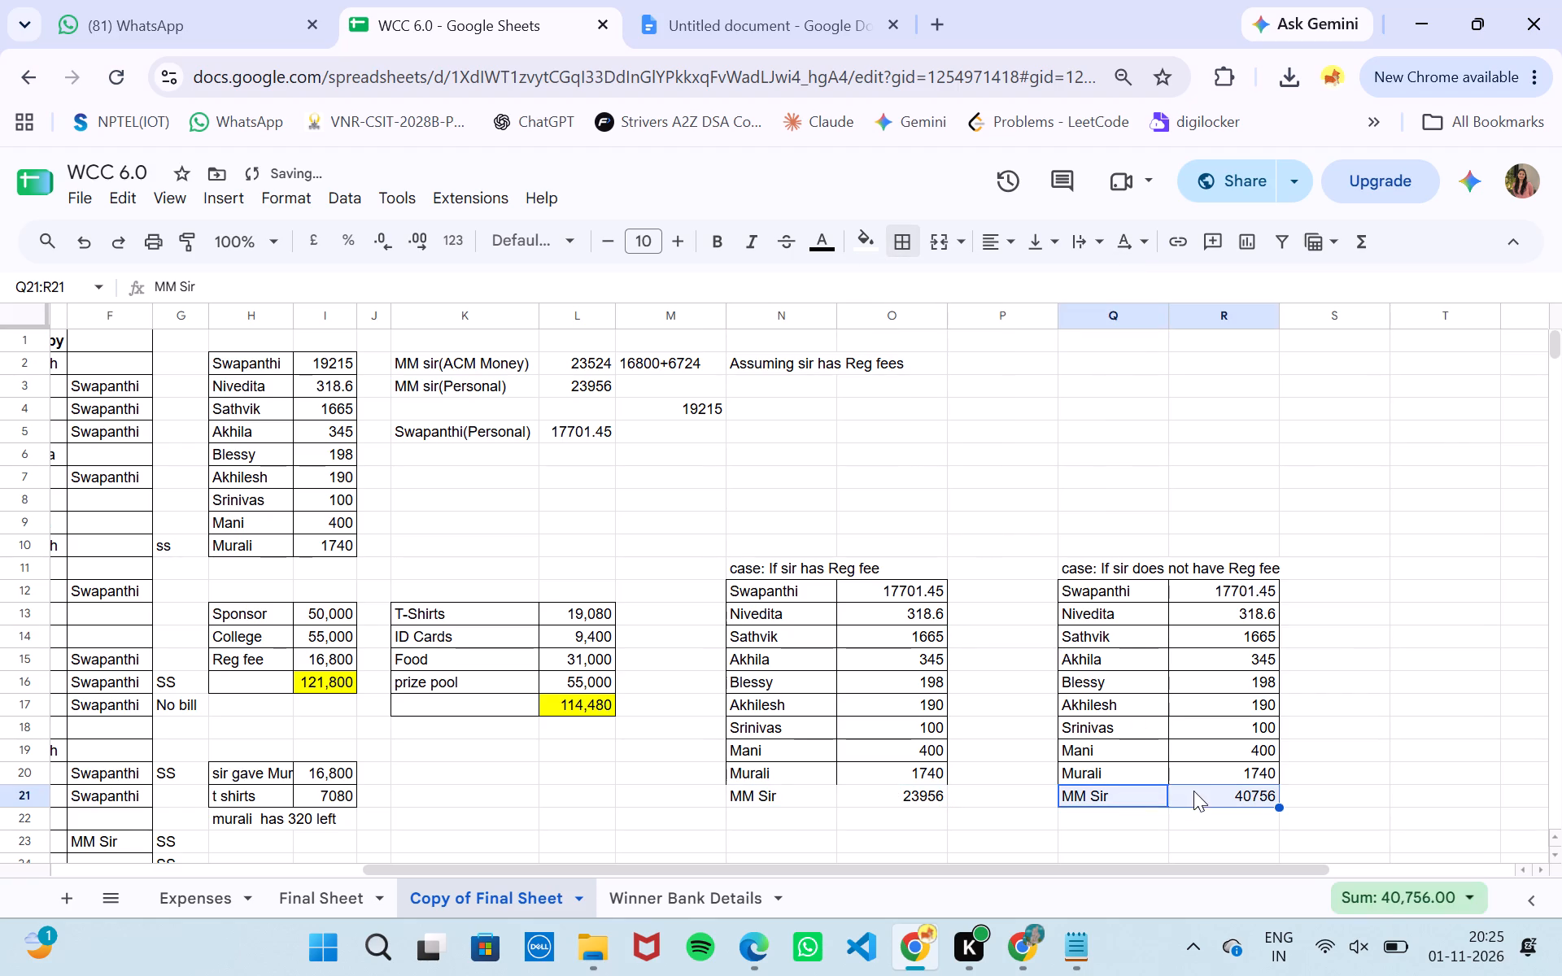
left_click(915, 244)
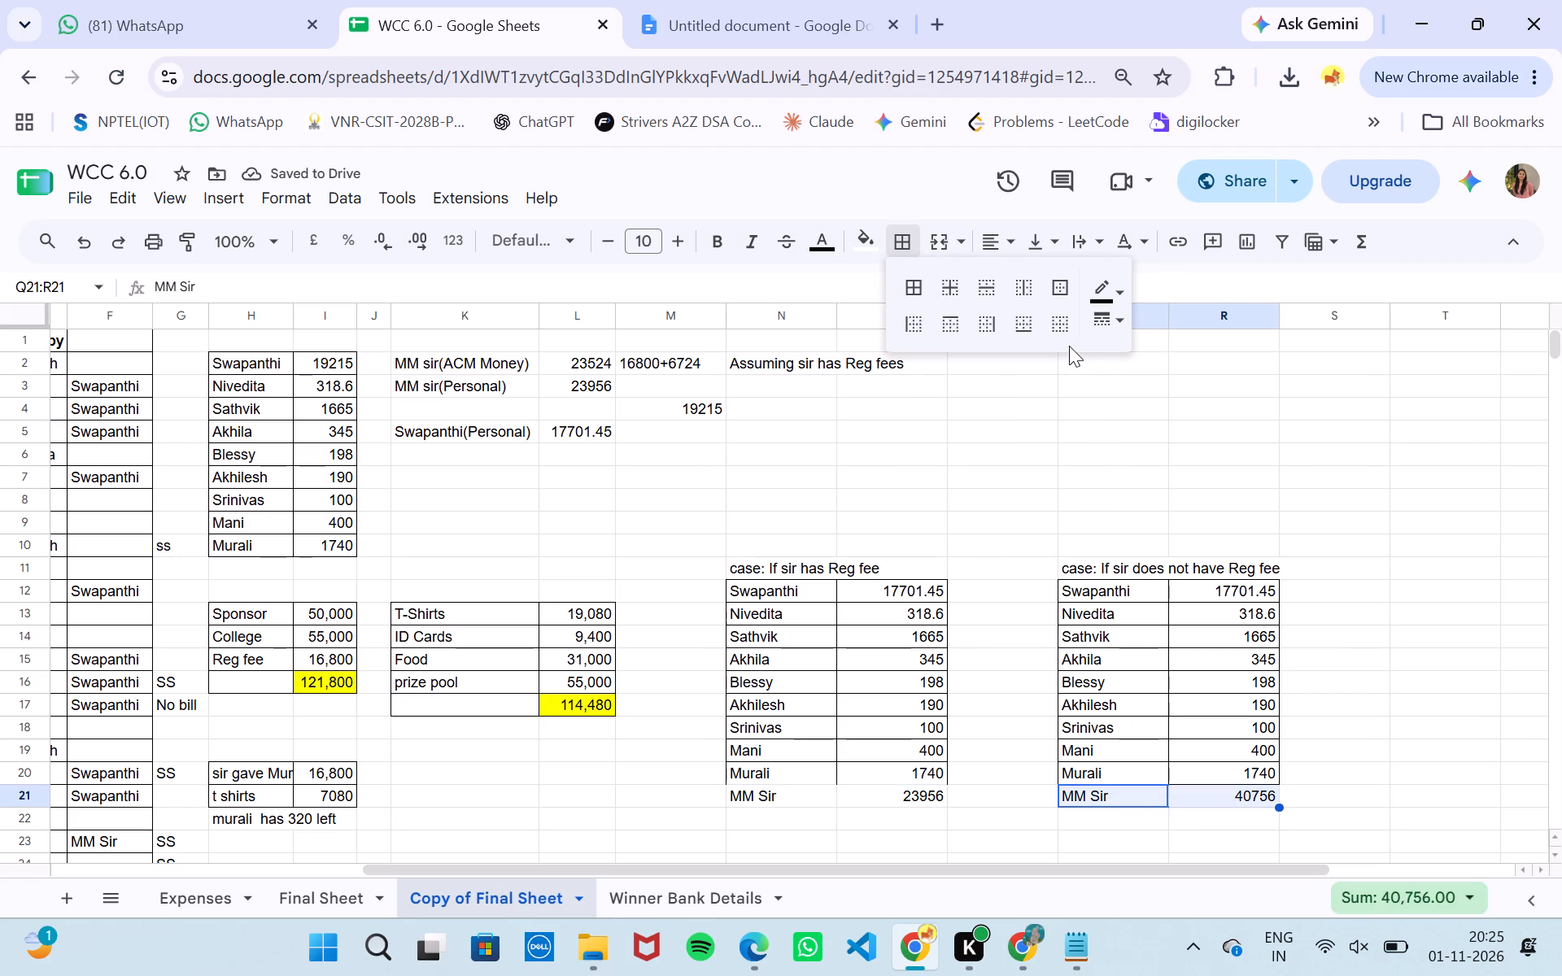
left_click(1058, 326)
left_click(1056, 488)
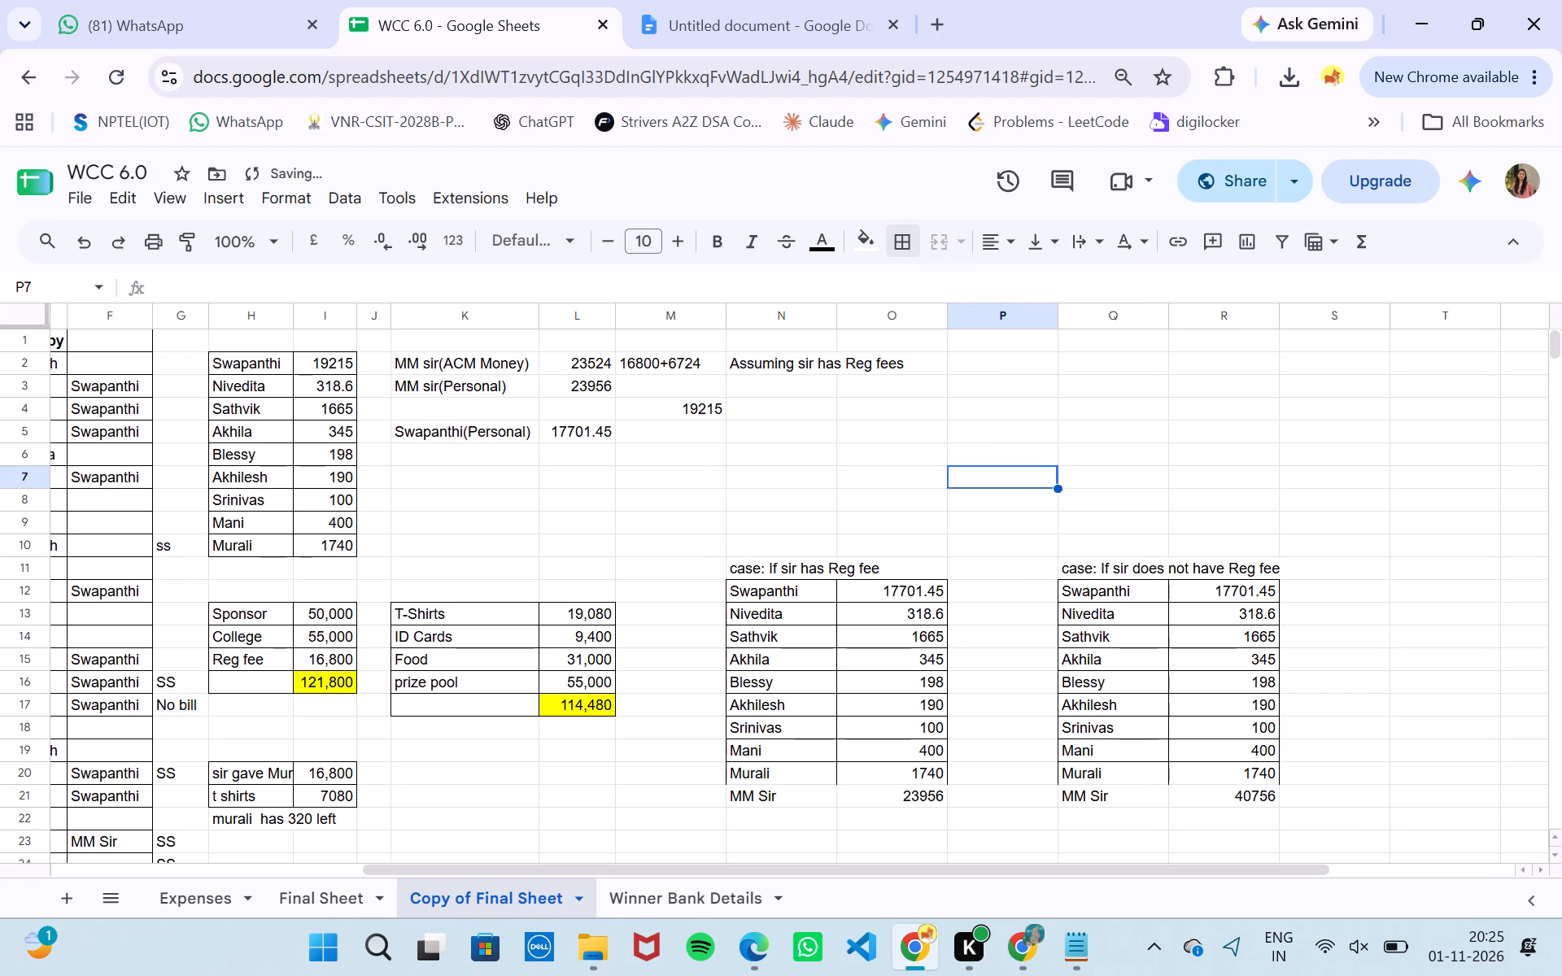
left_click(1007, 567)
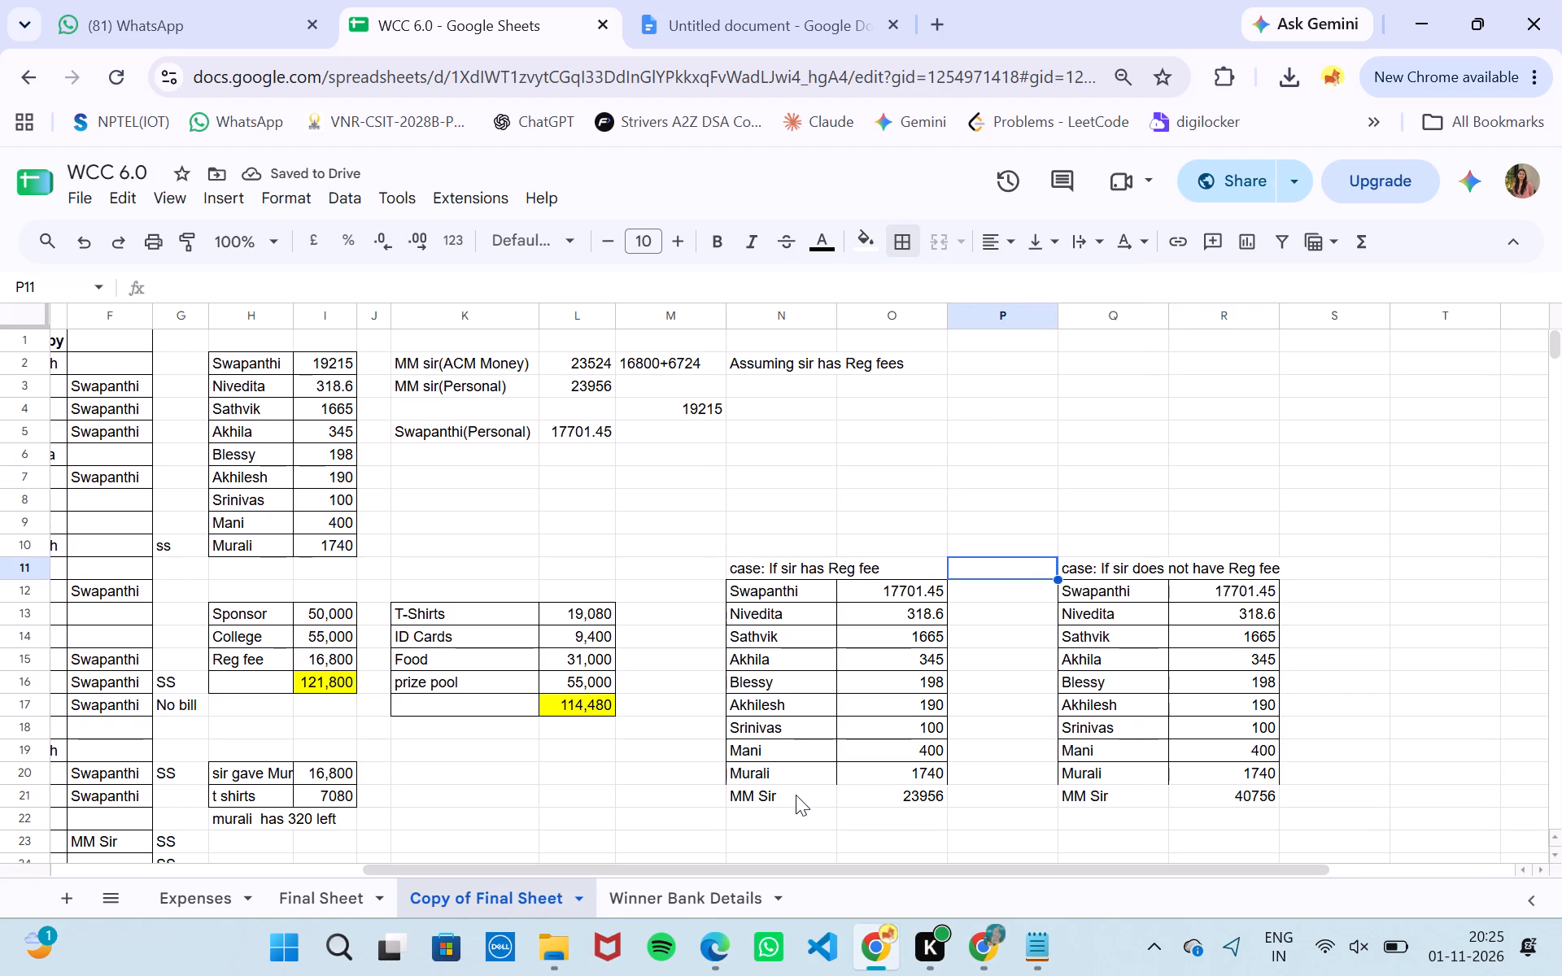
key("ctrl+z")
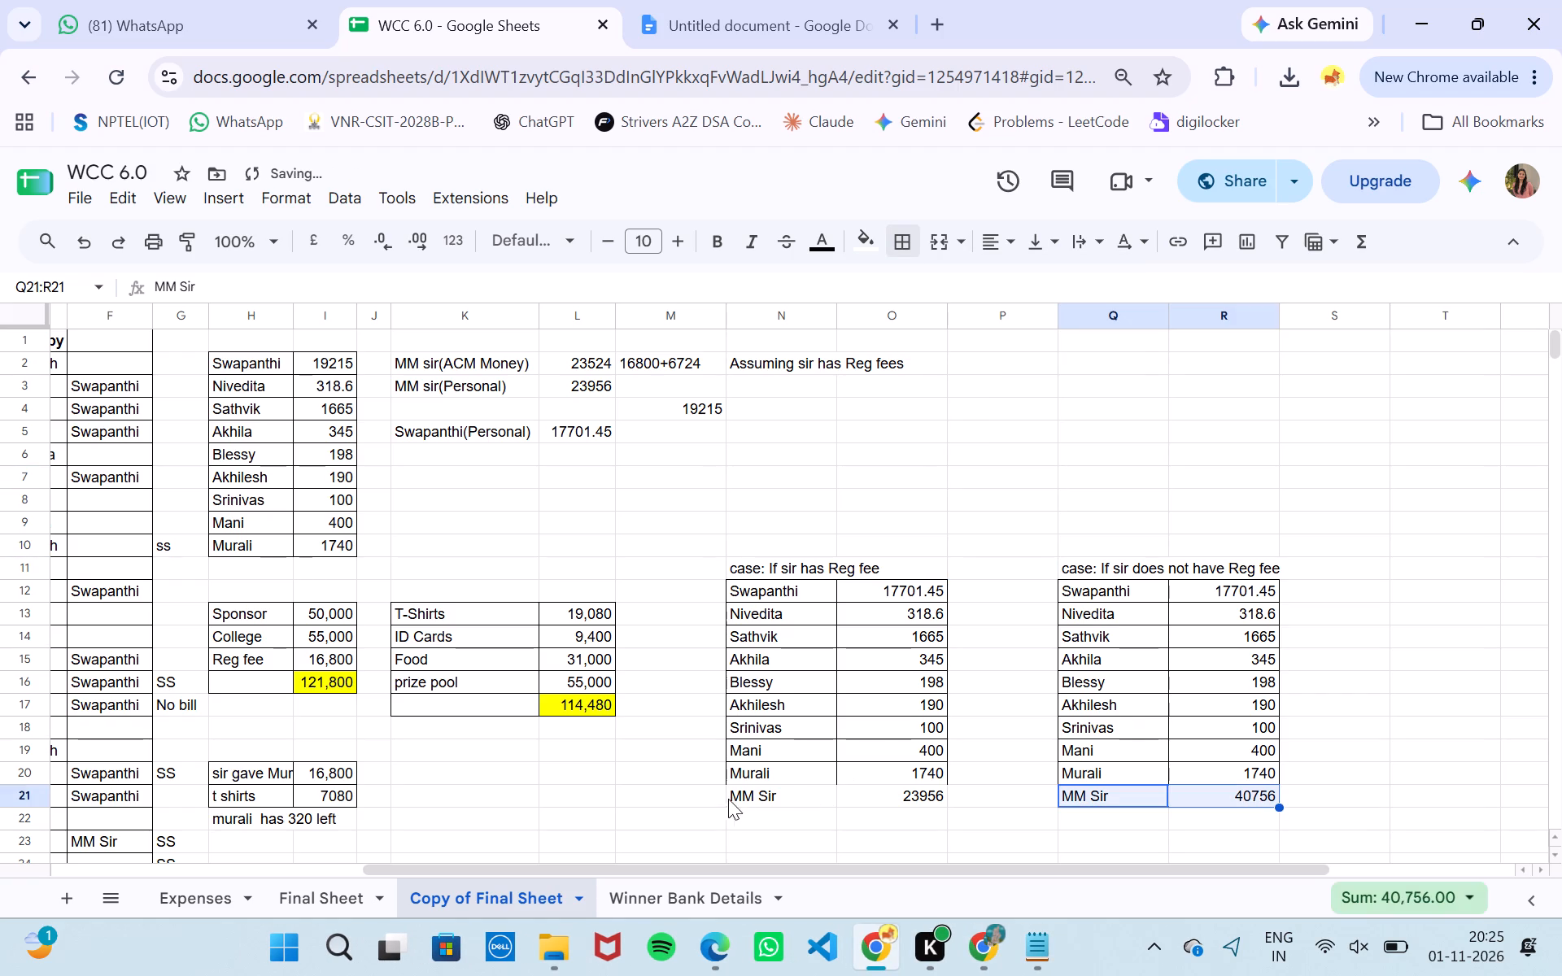
Apply all borders to the Murali and MM Sir rows of both case tables, N20:O21 and Q20:R21.
left_click_drag(734, 775, 905, 795)
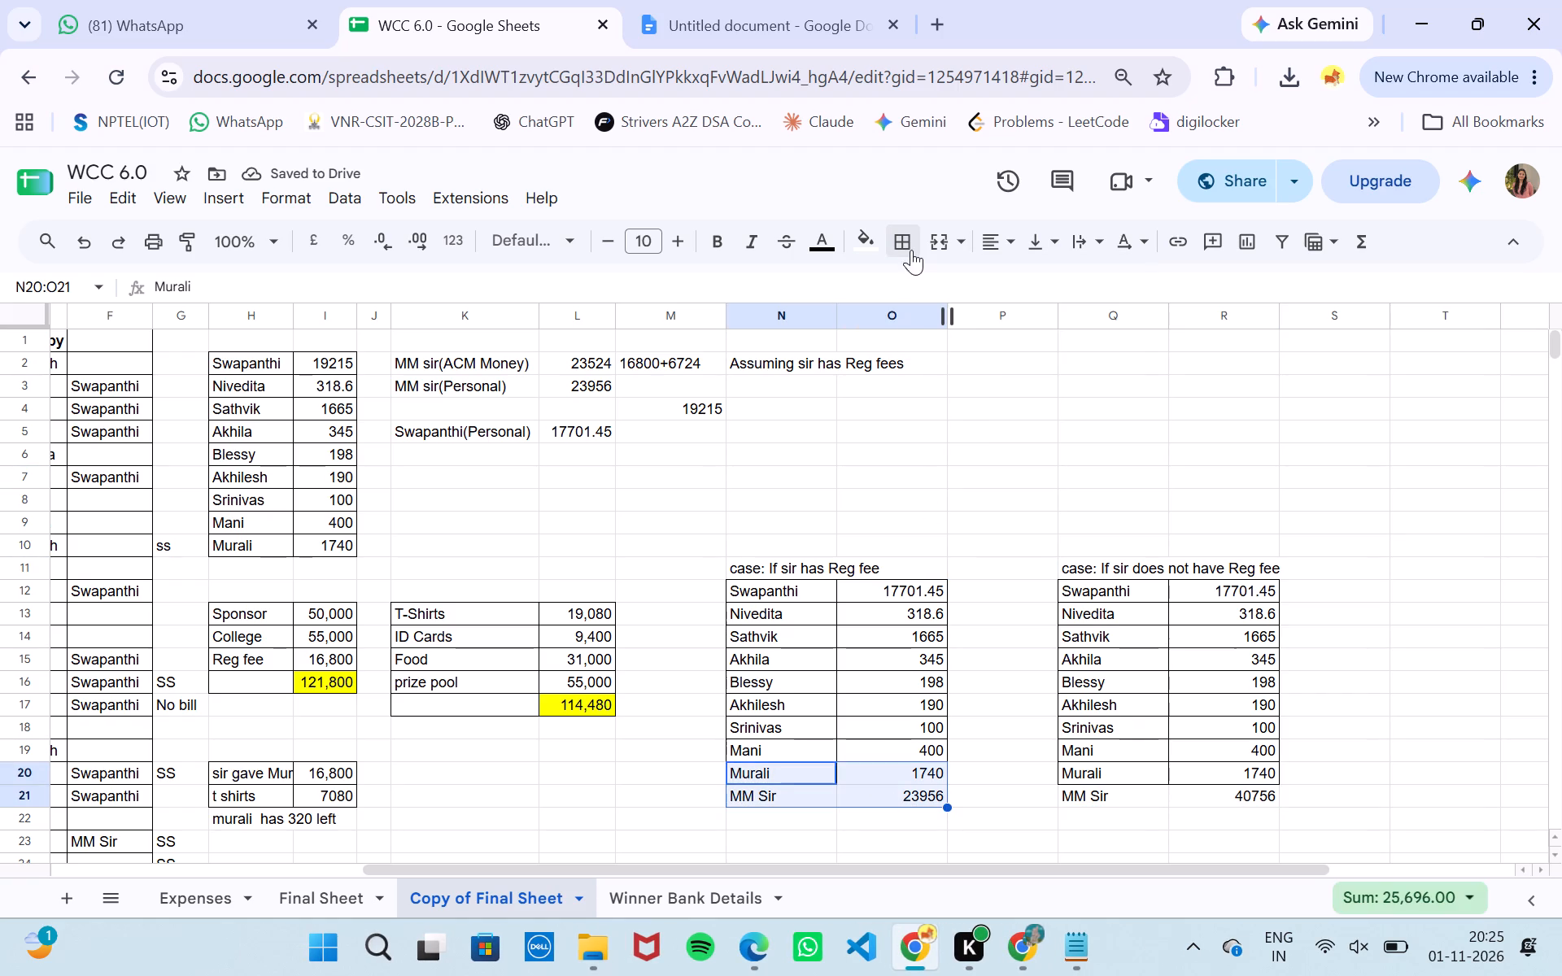
left_click(910, 248)
left_click(921, 282)
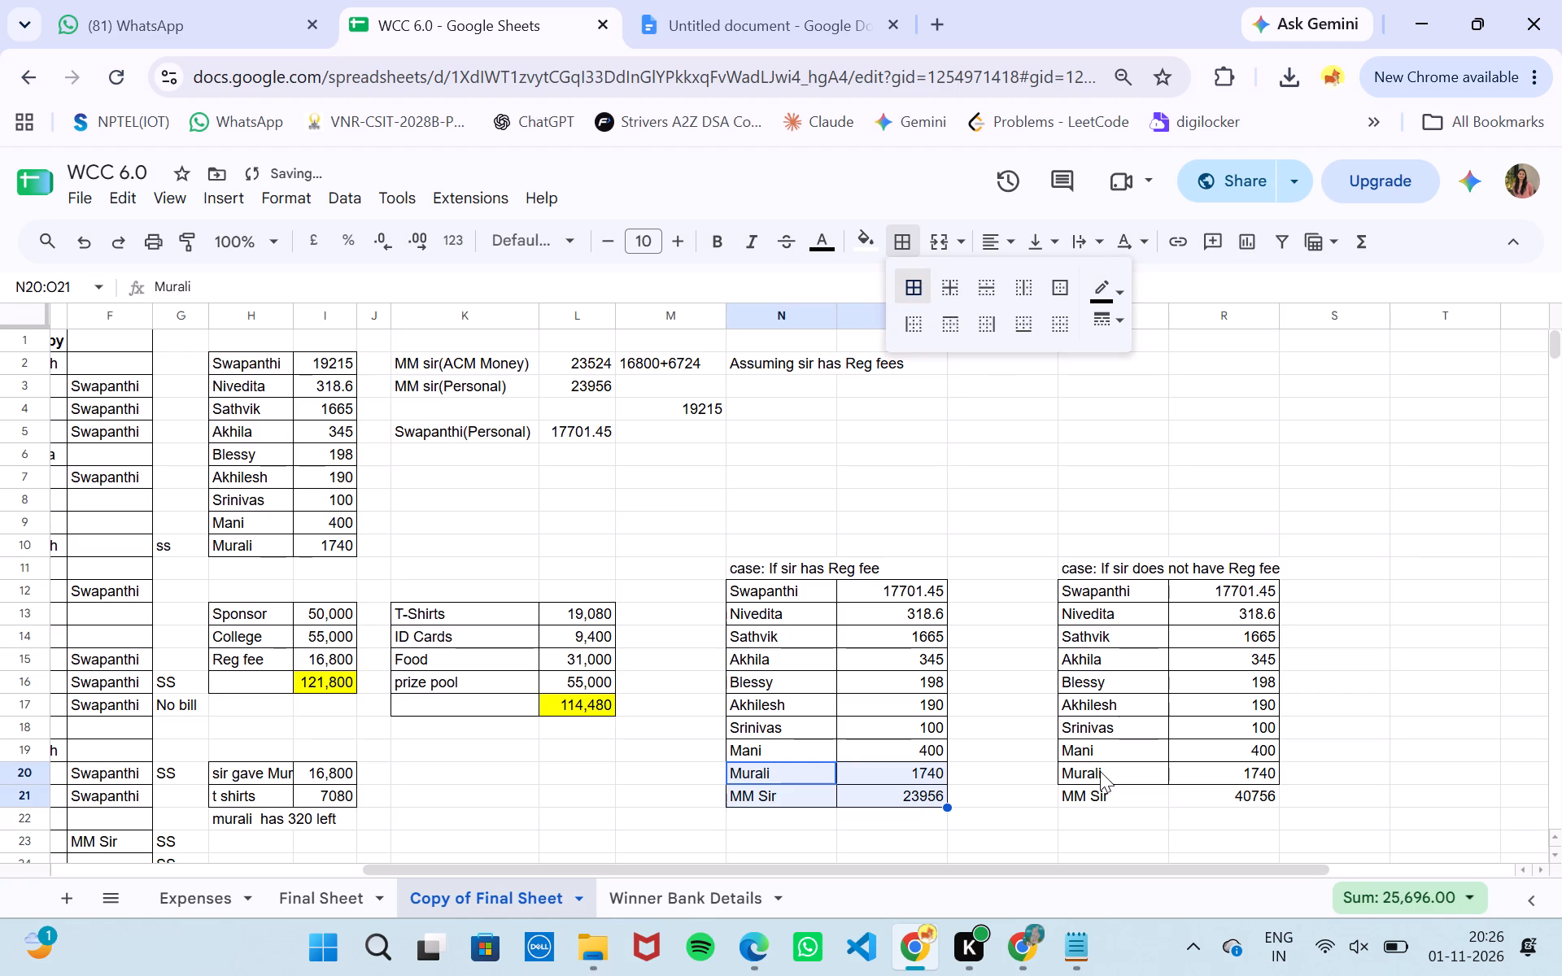
left_click_drag(1100, 771, 1227, 790)
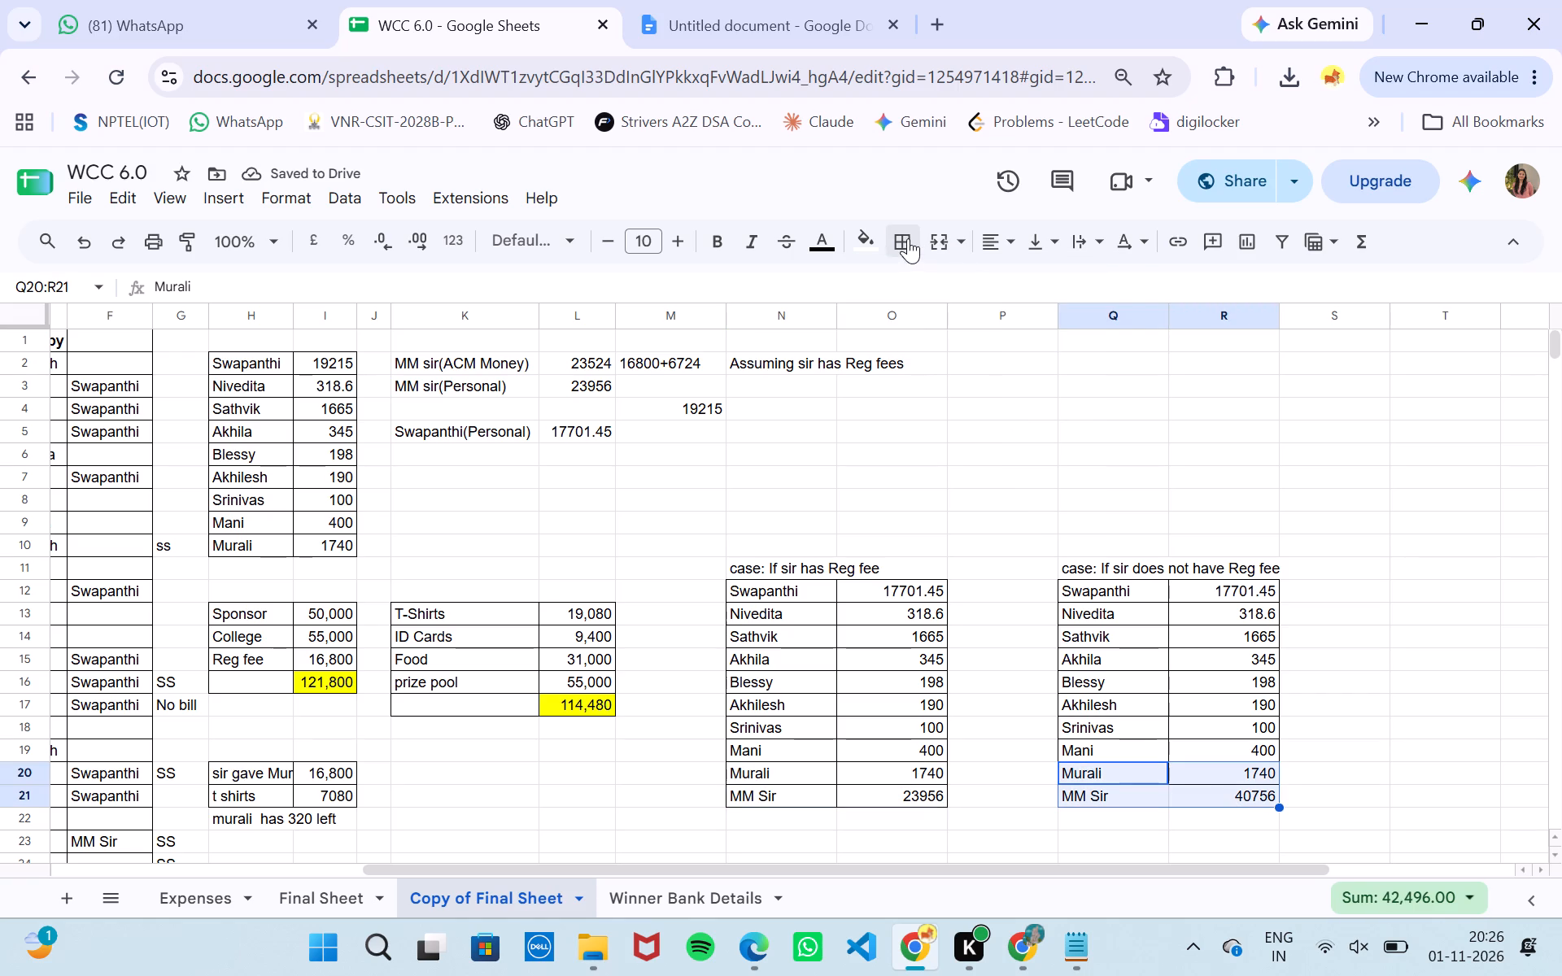
left_click(908, 238)
left_click(914, 284)
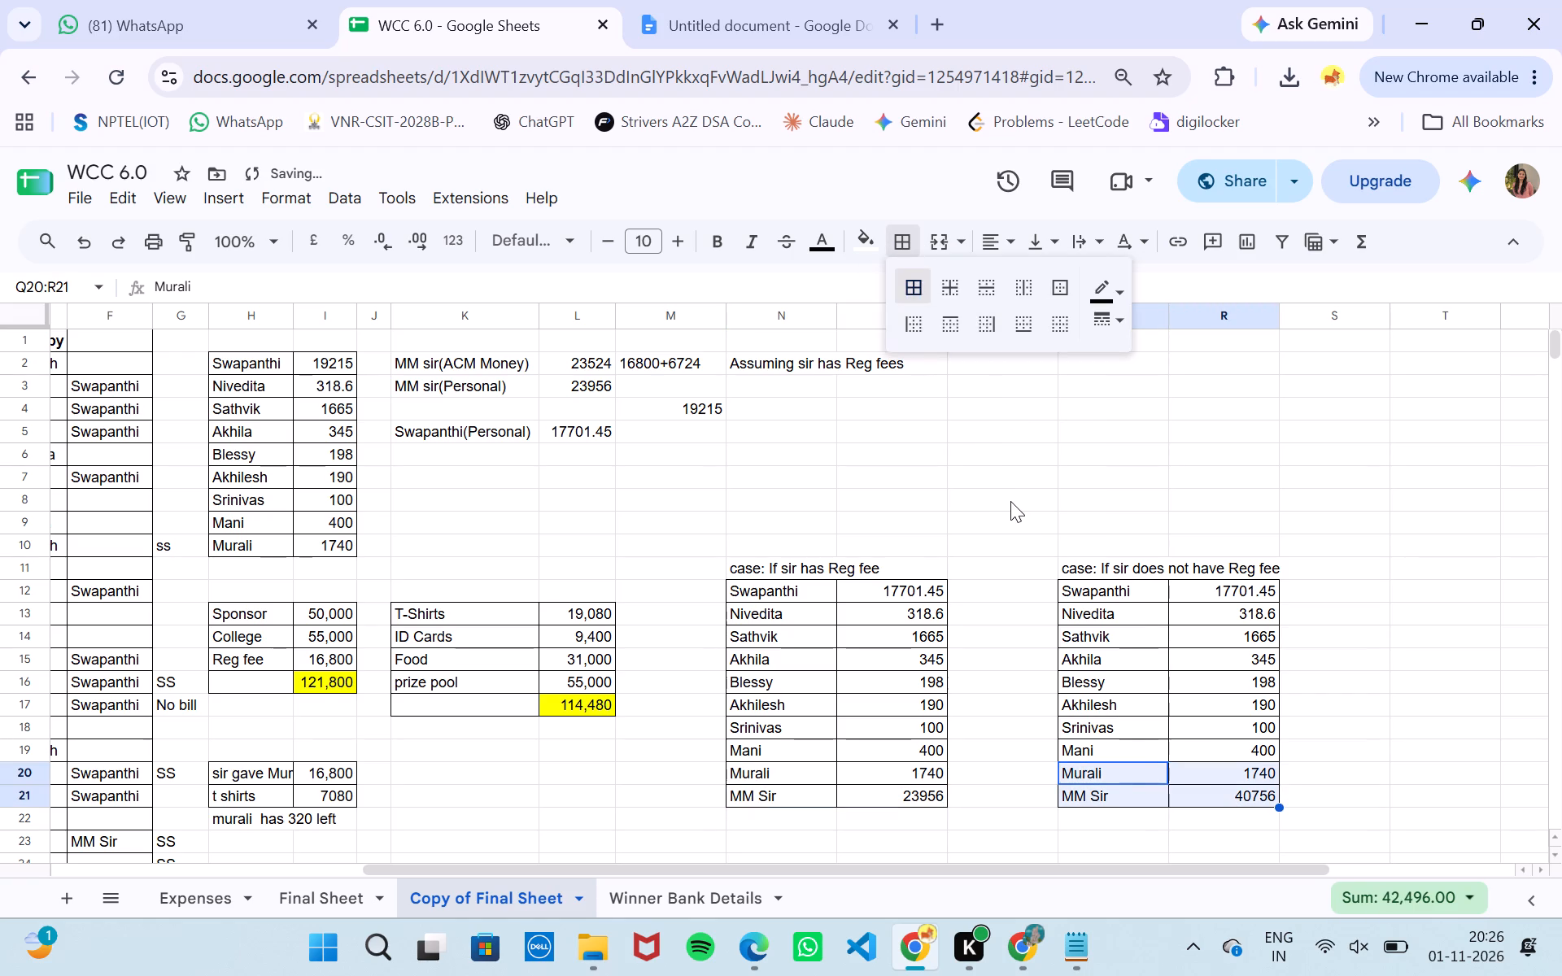
left_click(1010, 501)
Total both case tables below the MM Sir rows with =SUM(O12:O21) in O22 and =SUM(R12:R21) in R22.
scroll(1010, 501, "down", 1)
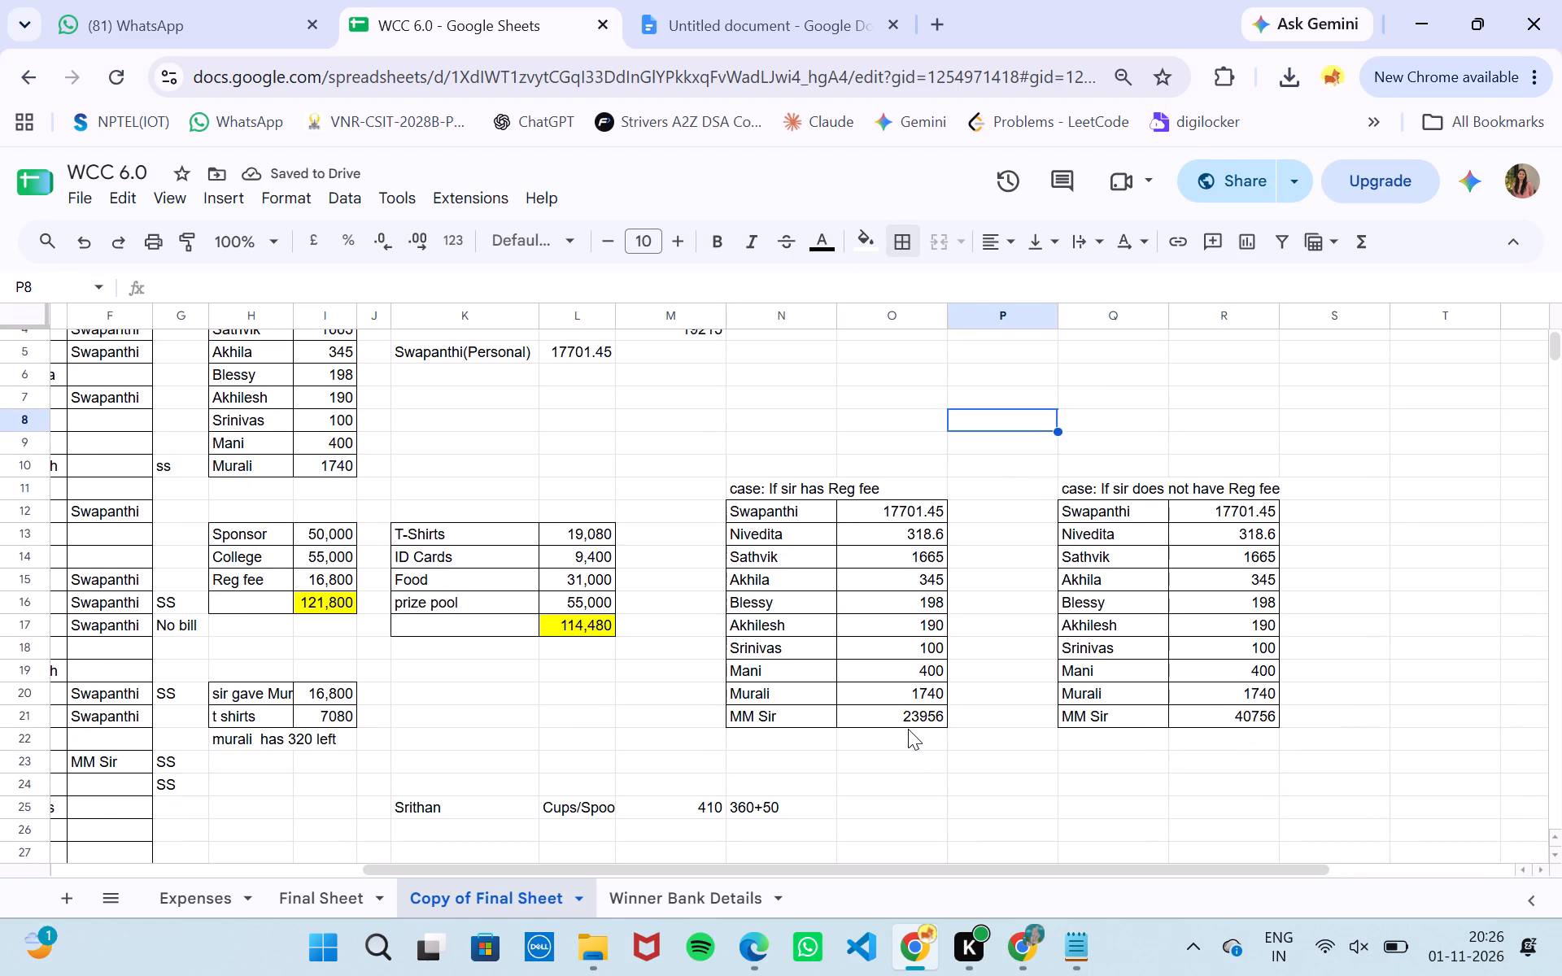
left_click(907, 741)
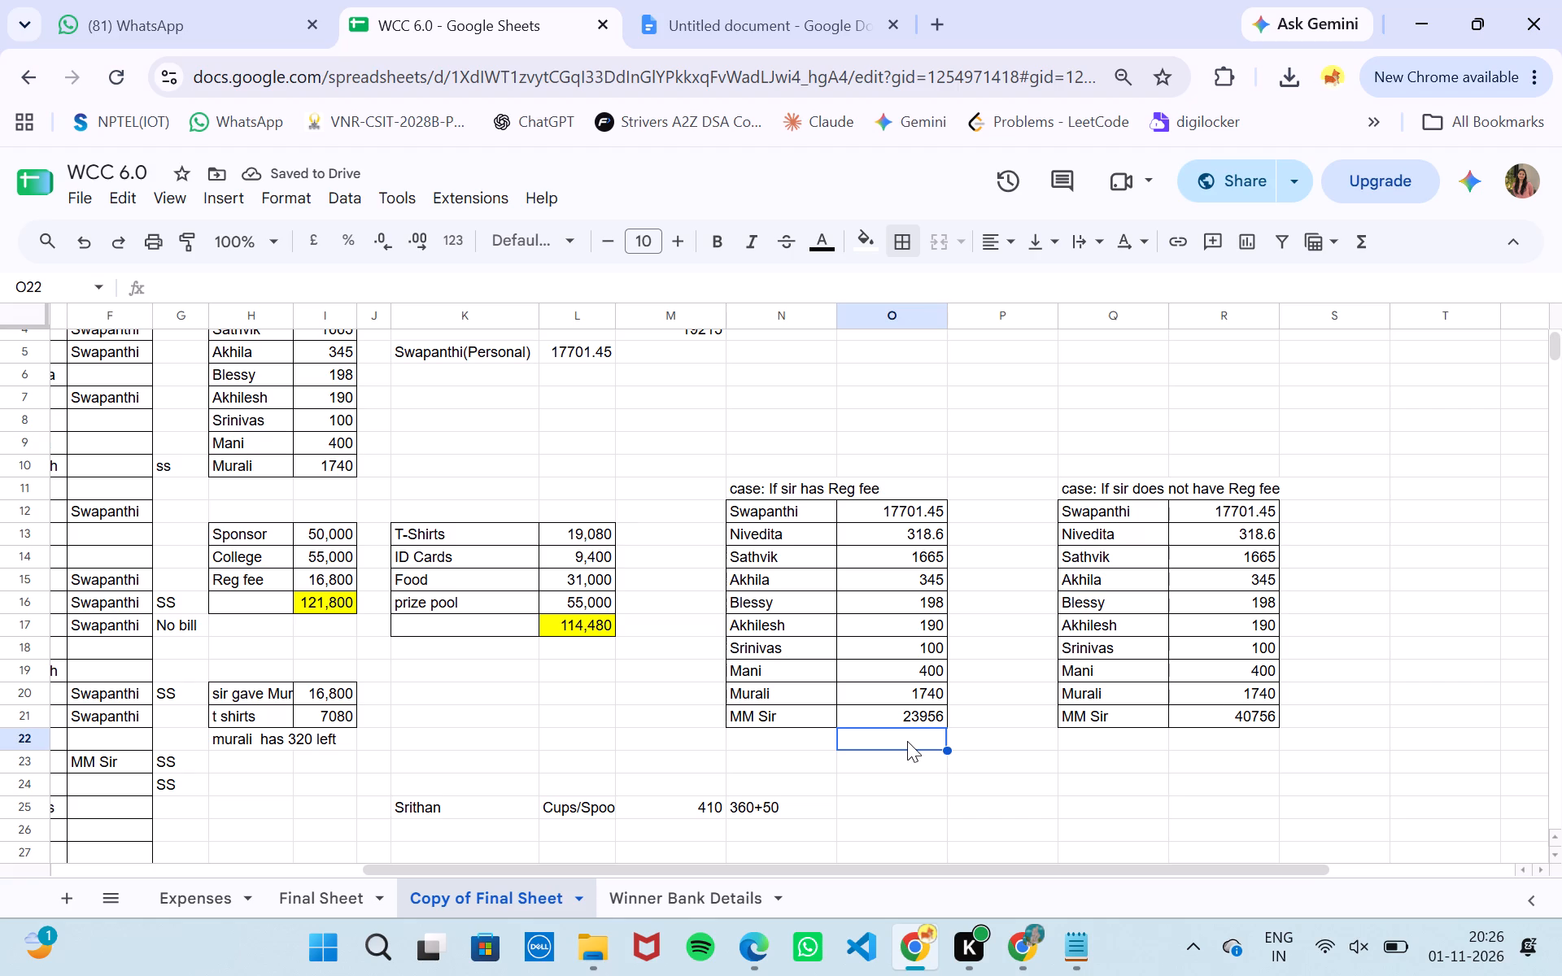
type("=sum")
key("shift+parenleft")
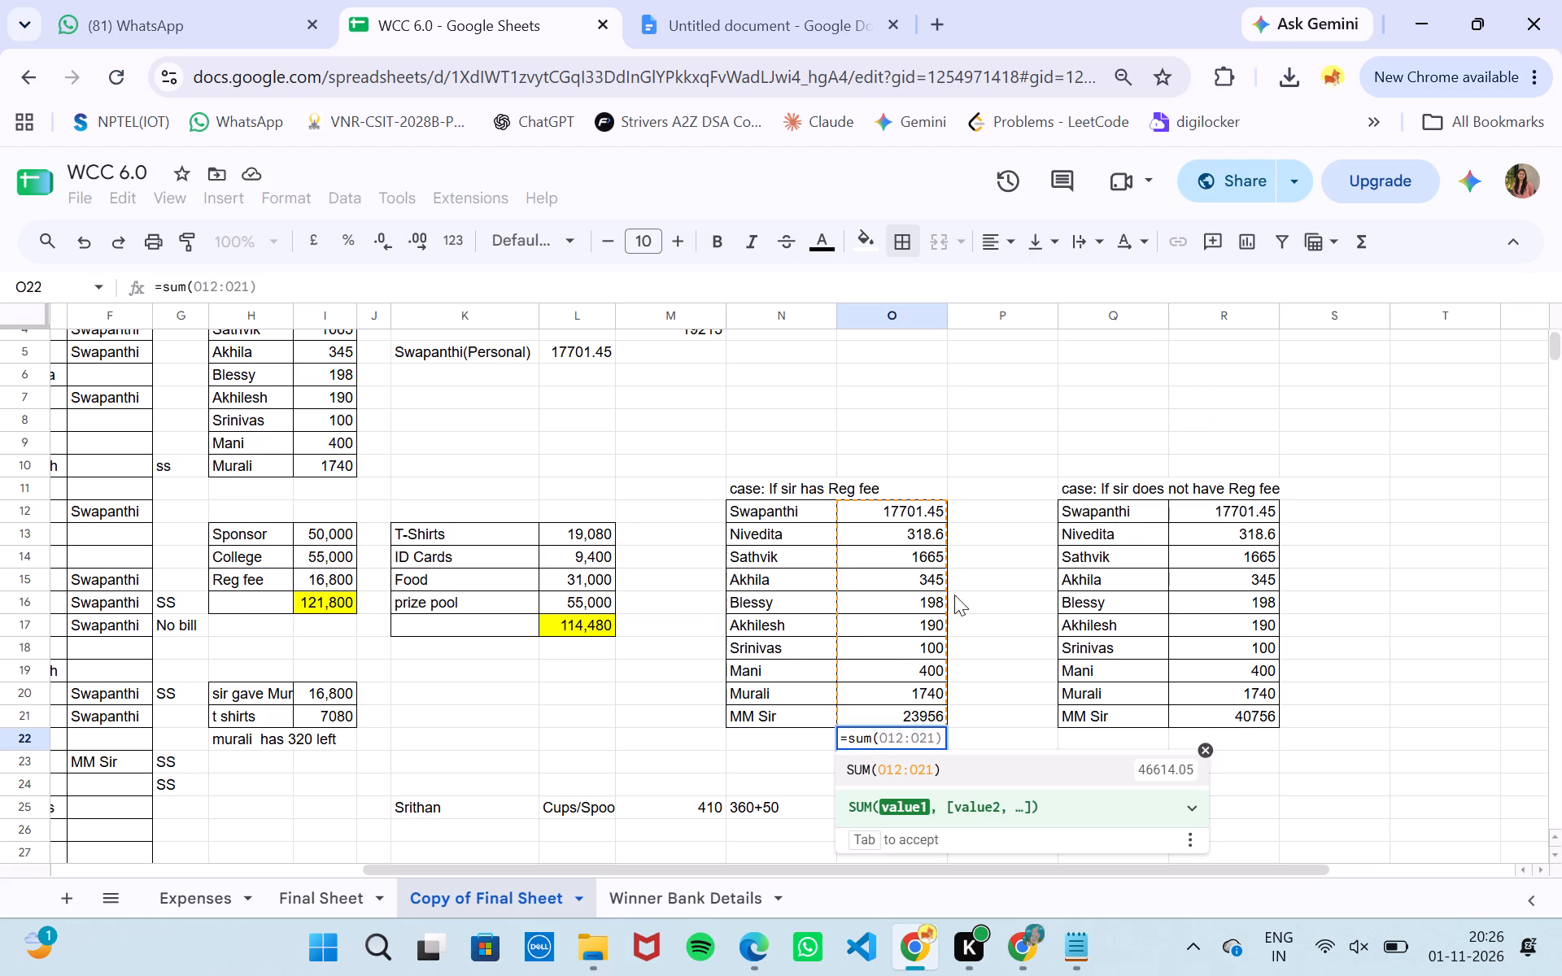
key("Return")
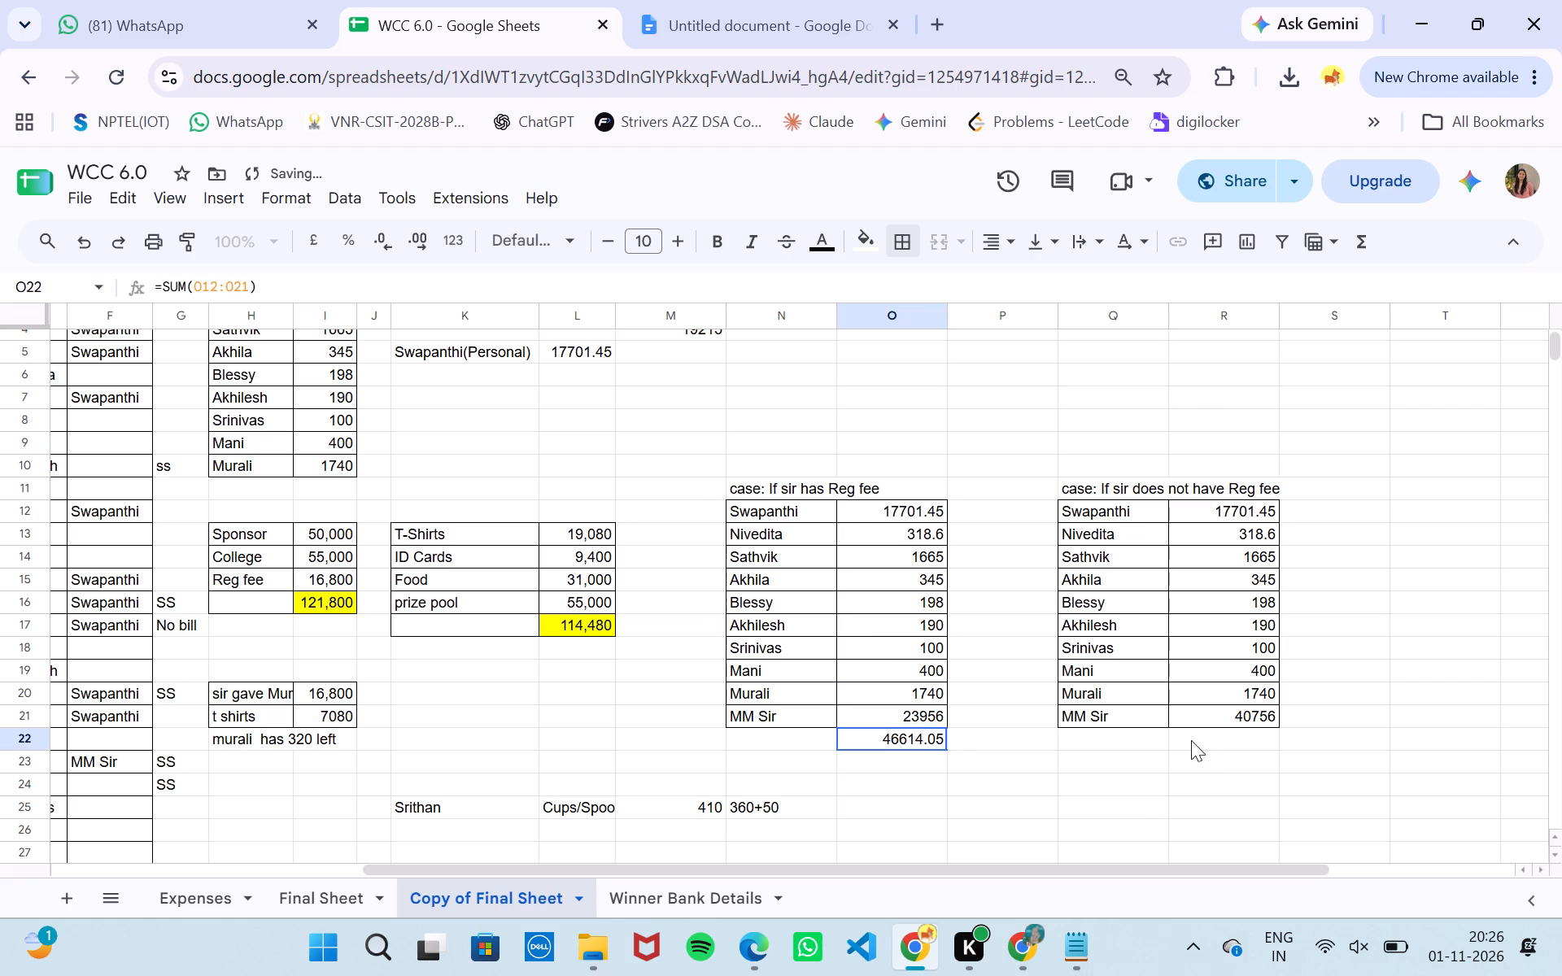
left_click(1204, 739)
type("=sum(")
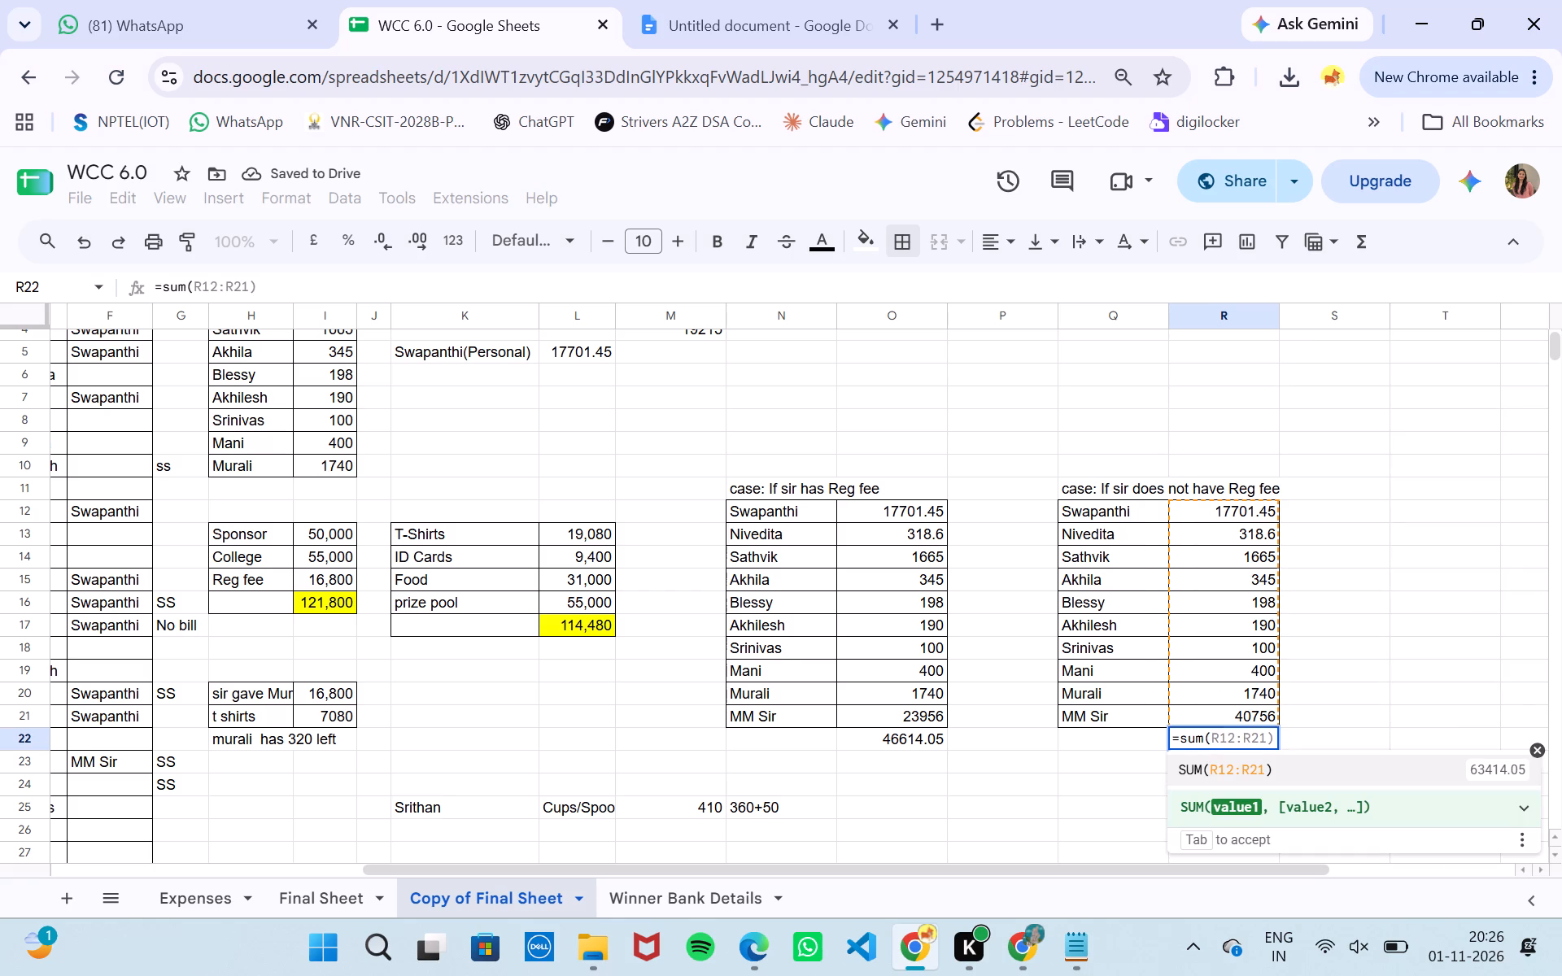
key("Return")
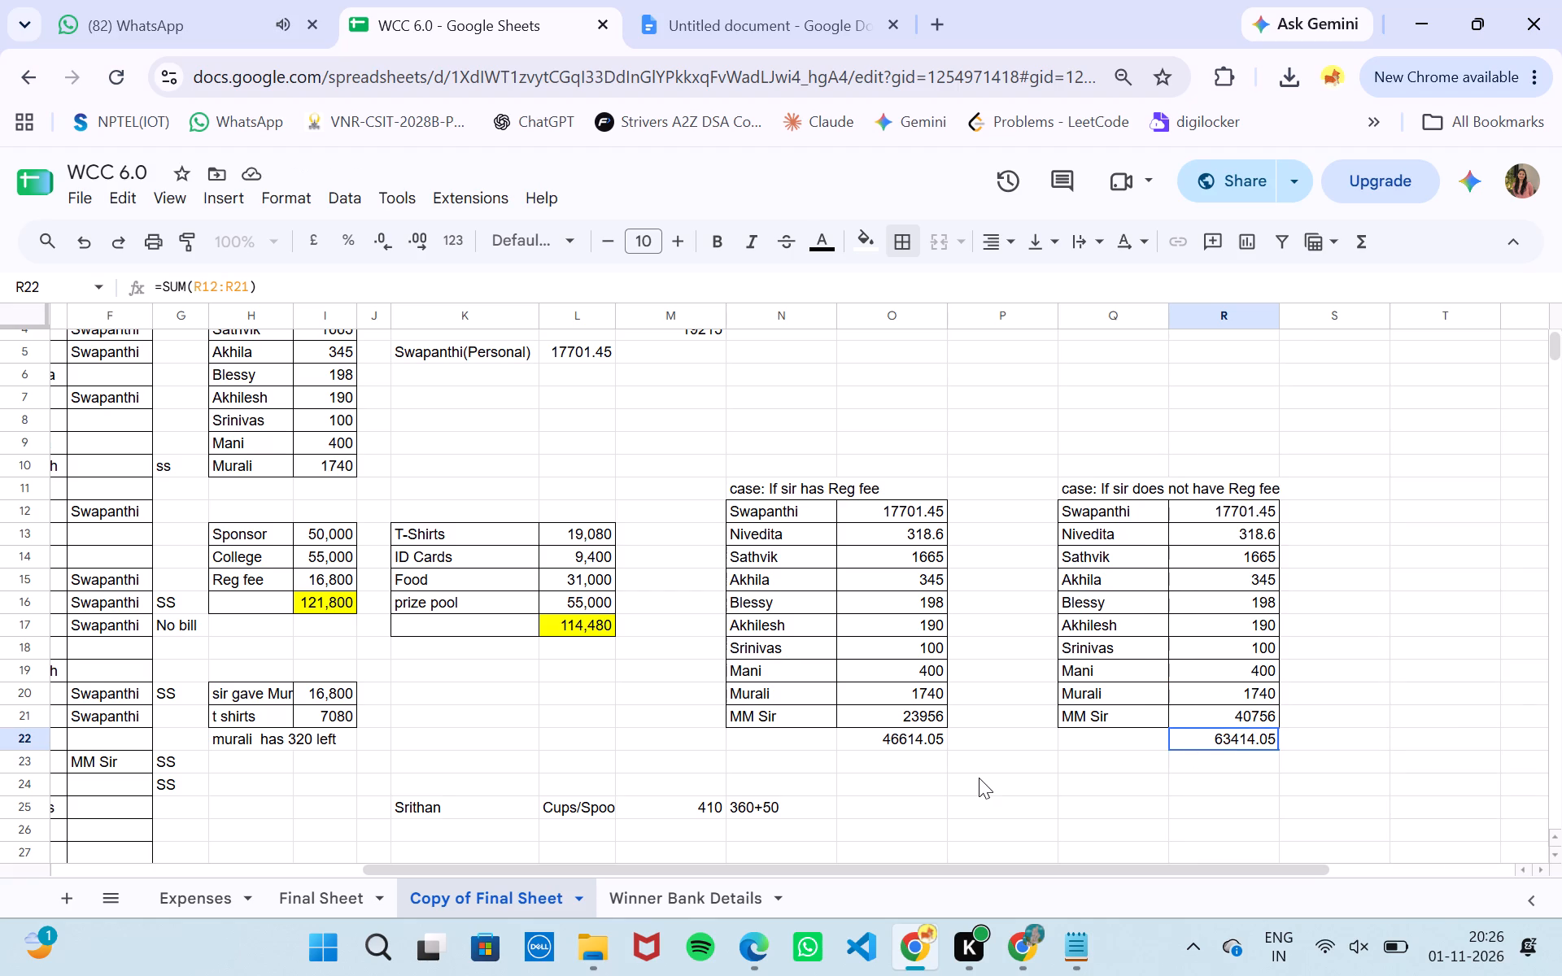
Format the two table totals in O22 and R22 with a yellow fill and bold text.
left_click(892, 745)
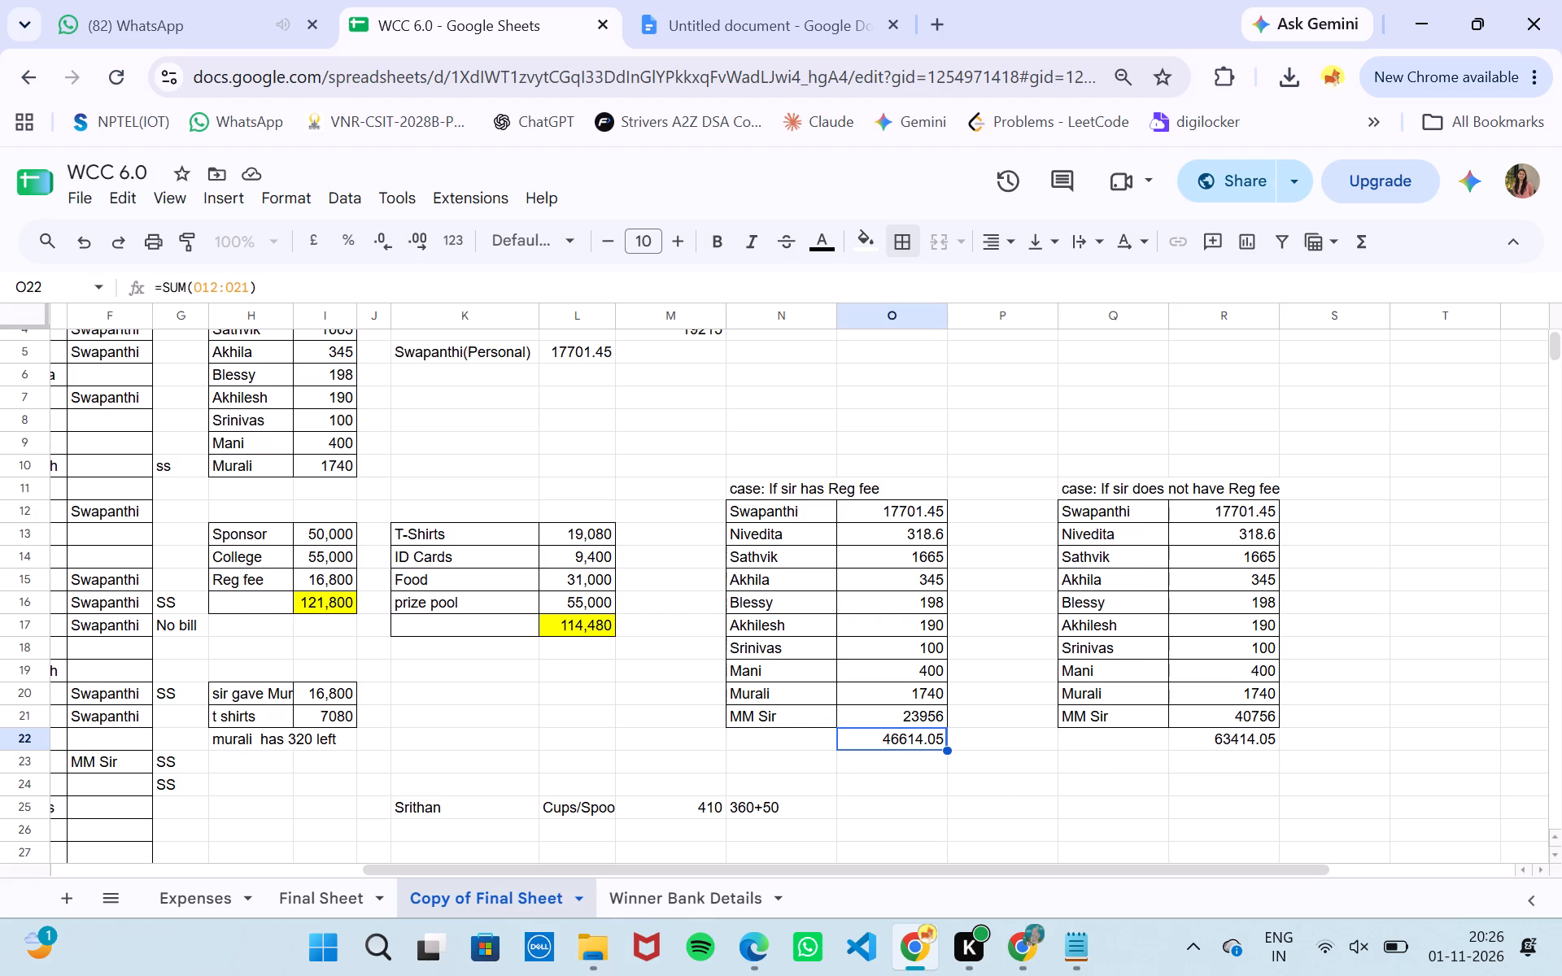
left_click(869, 251)
left_click(945, 339)
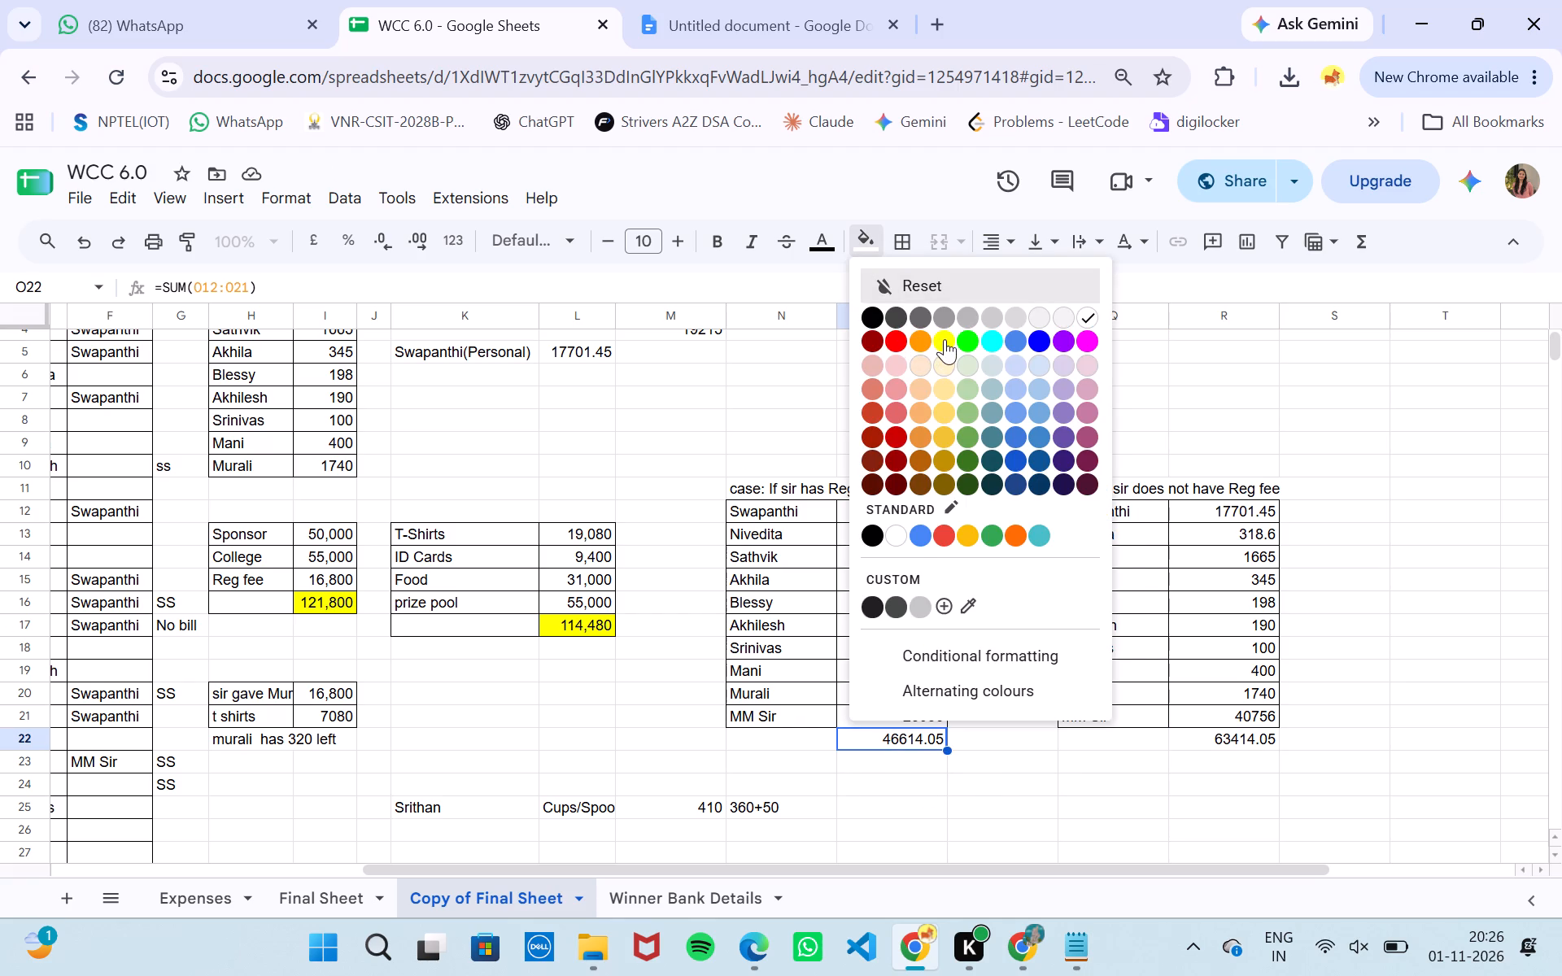
left_click(723, 246)
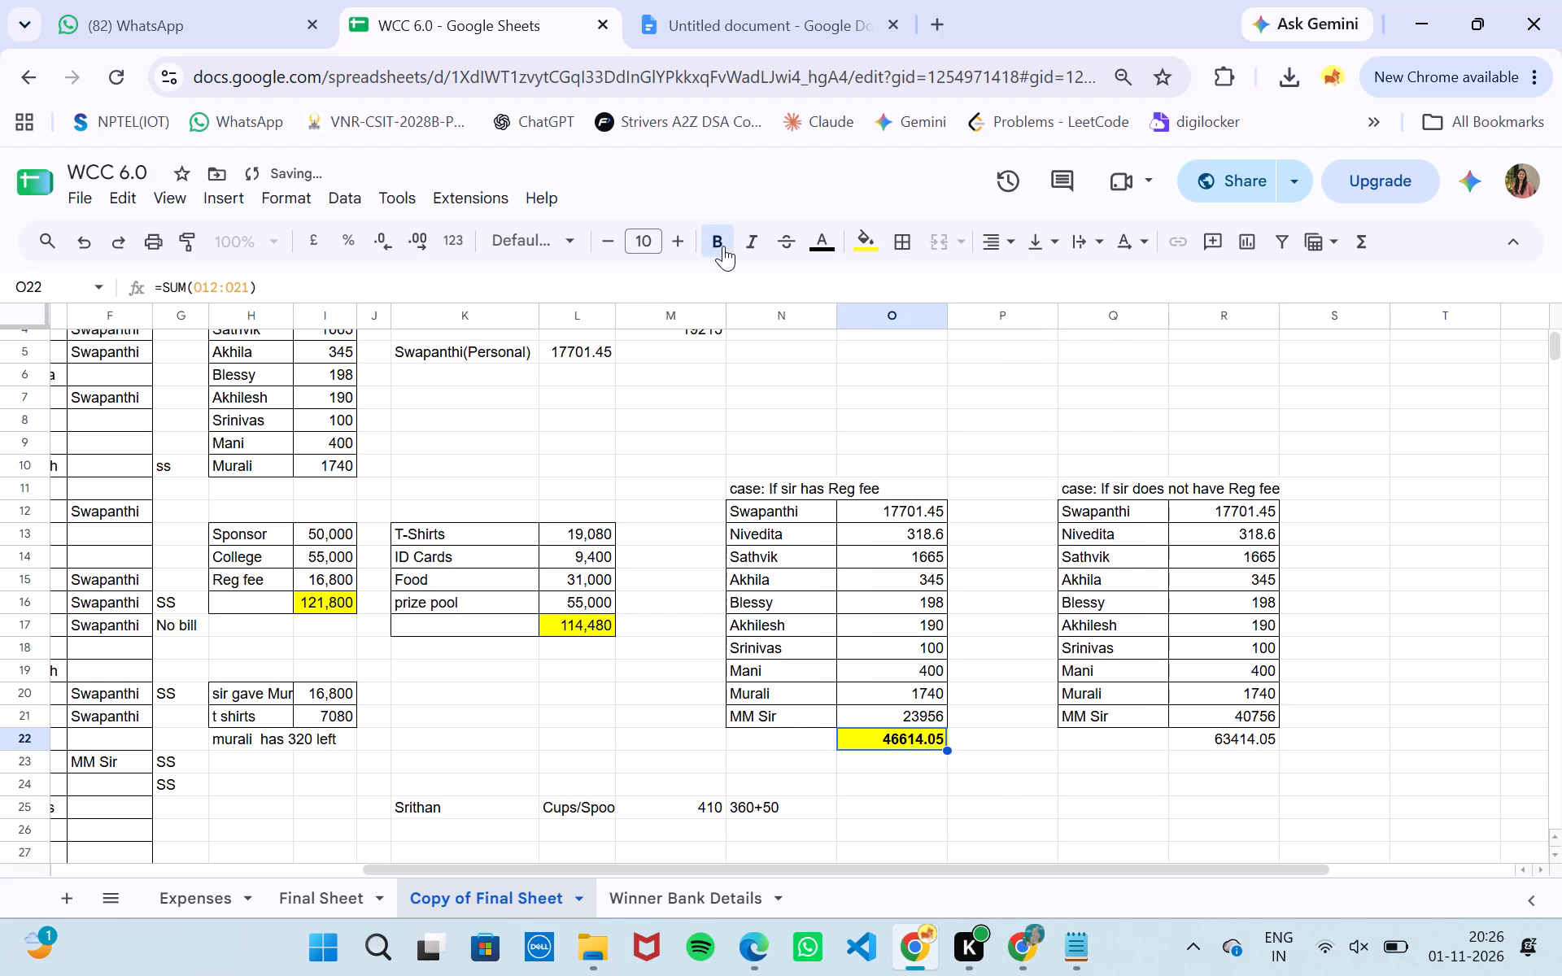
left_click(1254, 743)
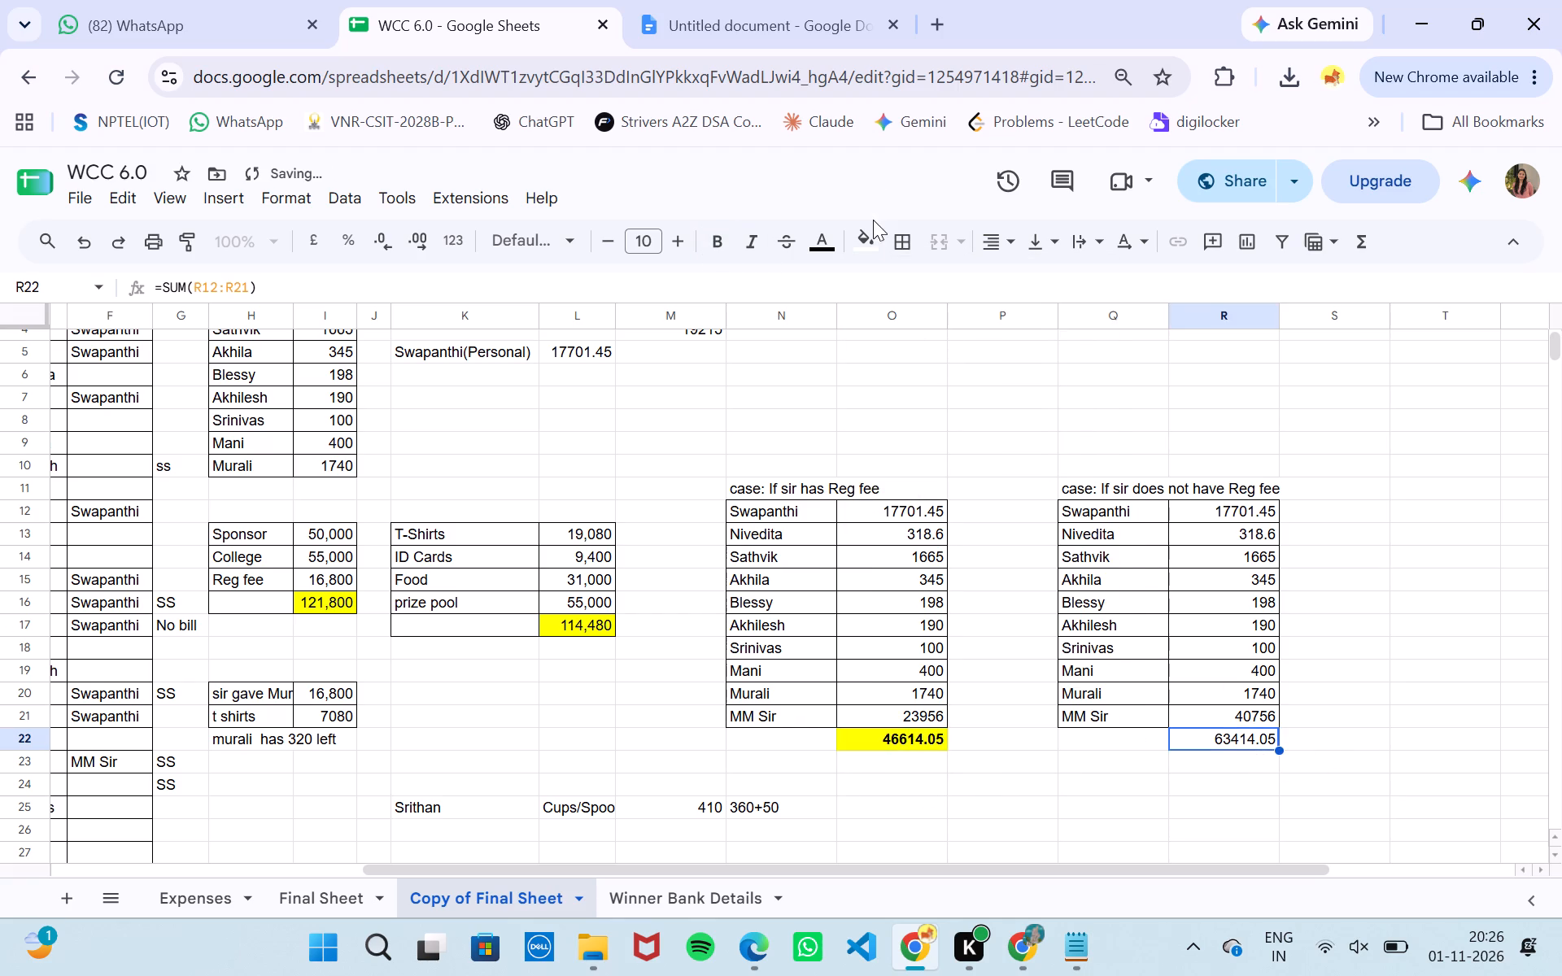
left_click(872, 235)
left_click(944, 342)
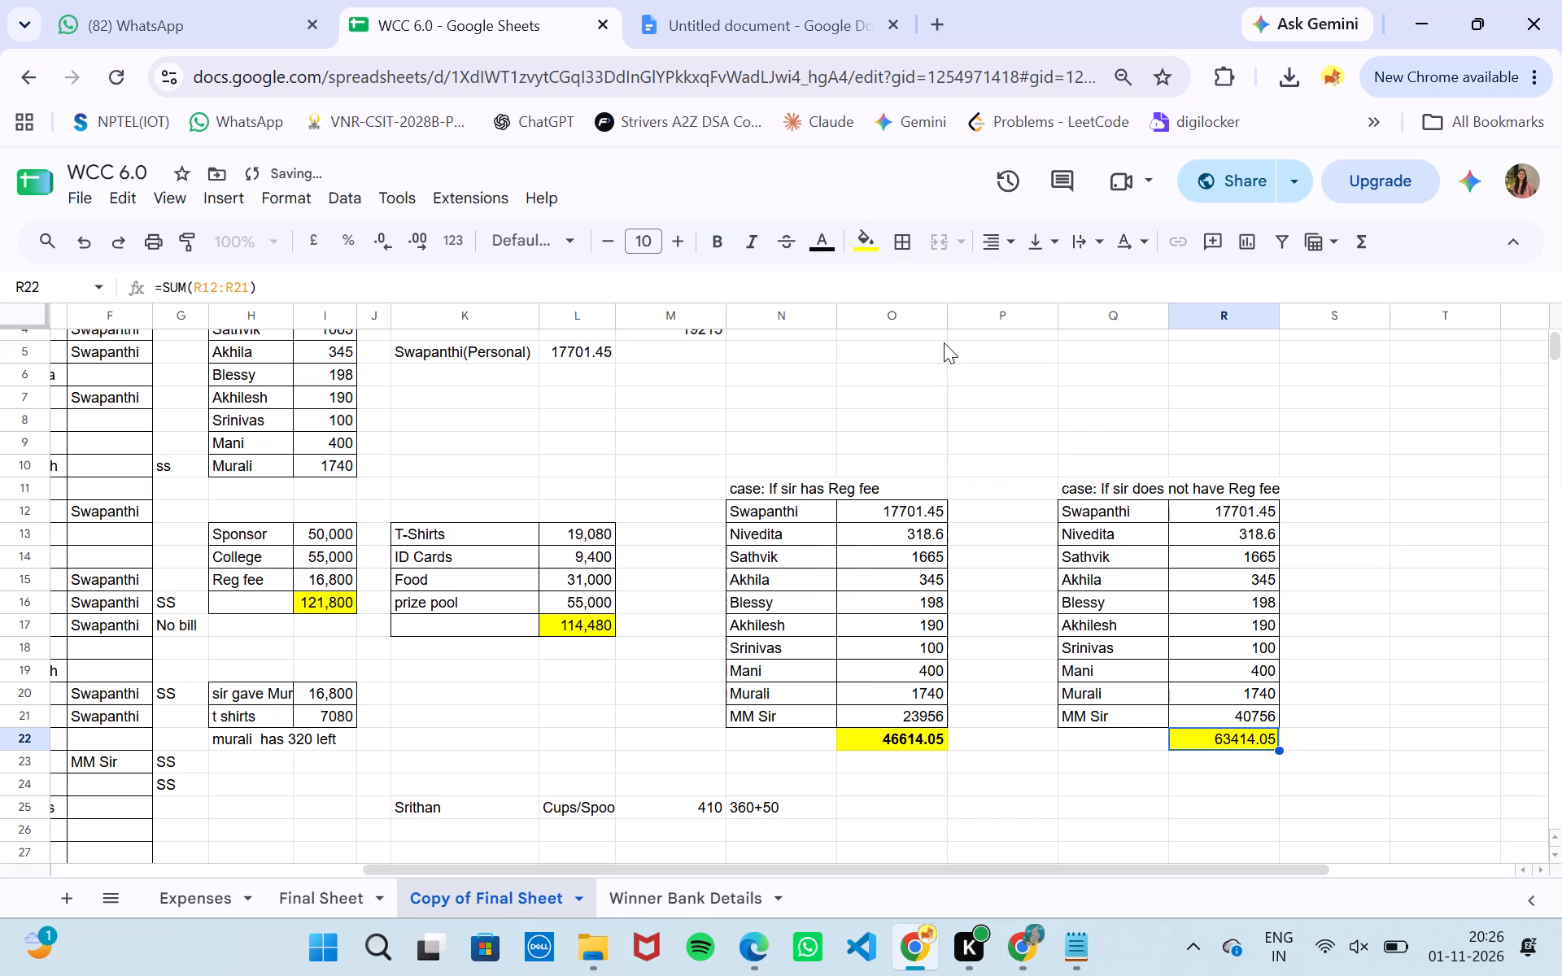
left_click(707, 246)
left_click(1021, 429)
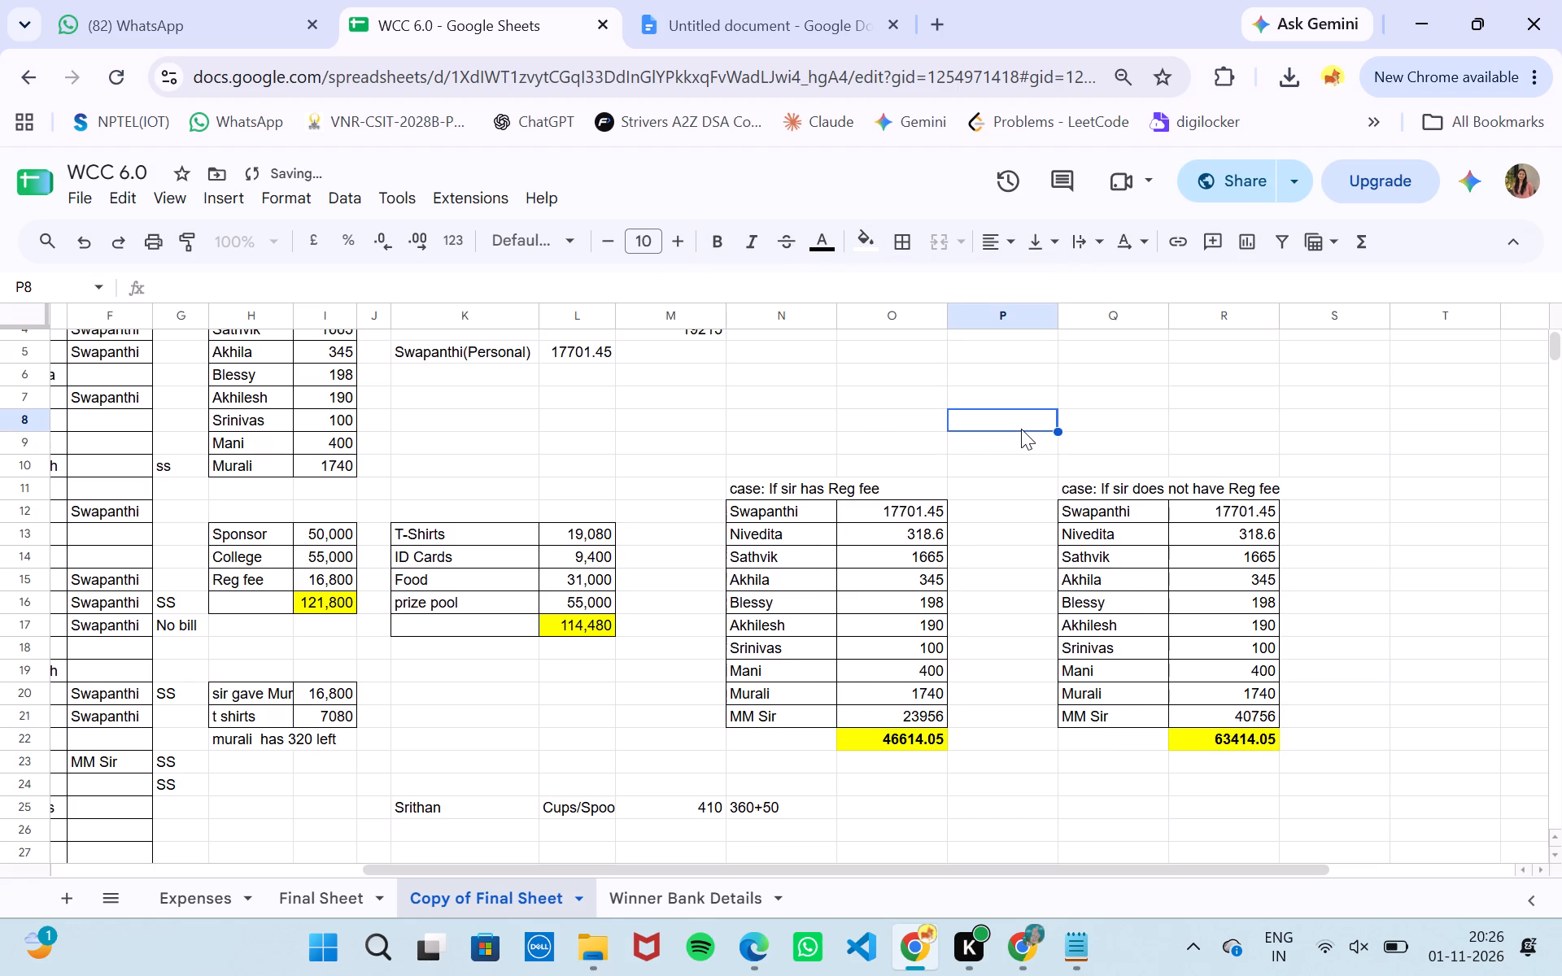
Narrow the empty column P to about a third of its width to bring the two case tables closer together.
left_click_drag(1058, 314, 1023, 318)
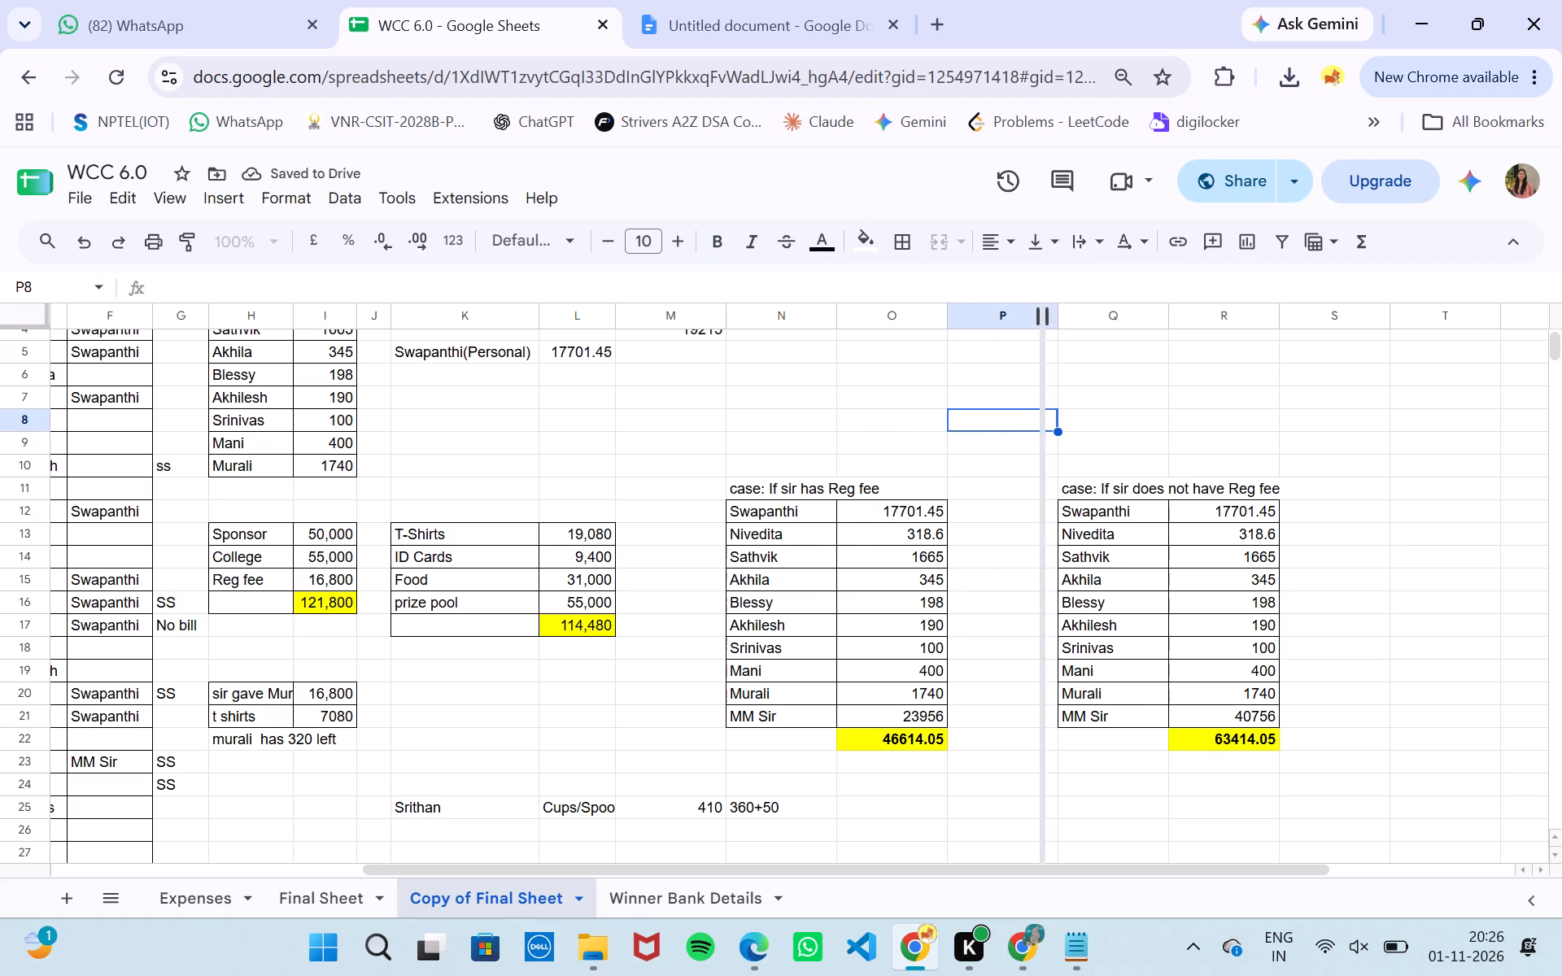
left_click_drag(1023, 318, 983, 320)
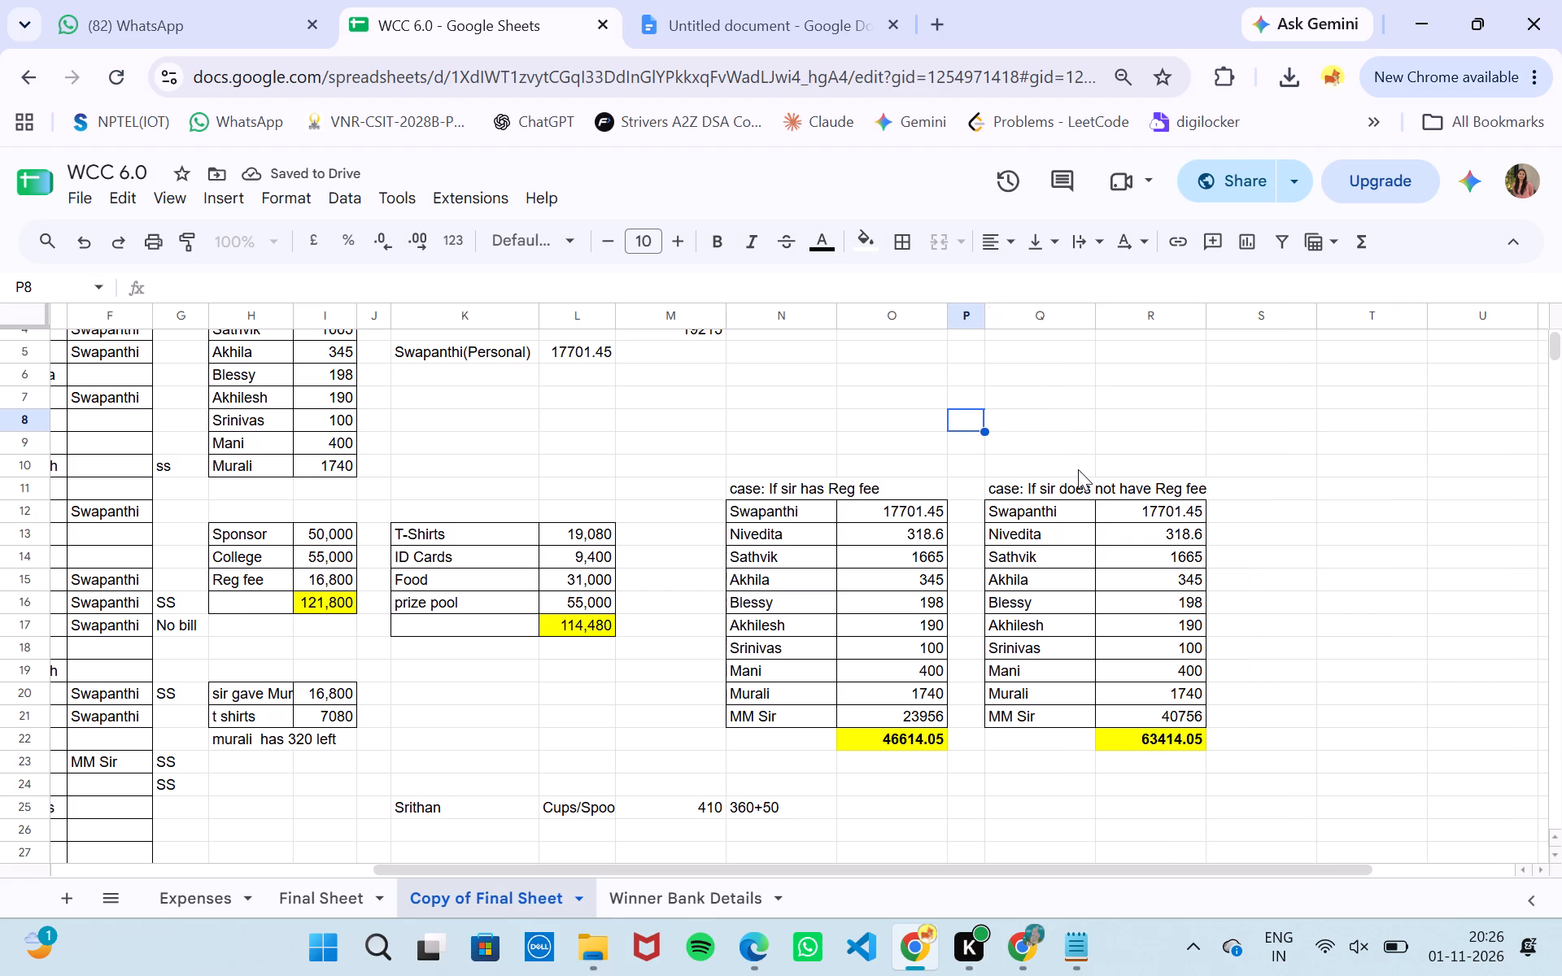
left_click(1277, 468)
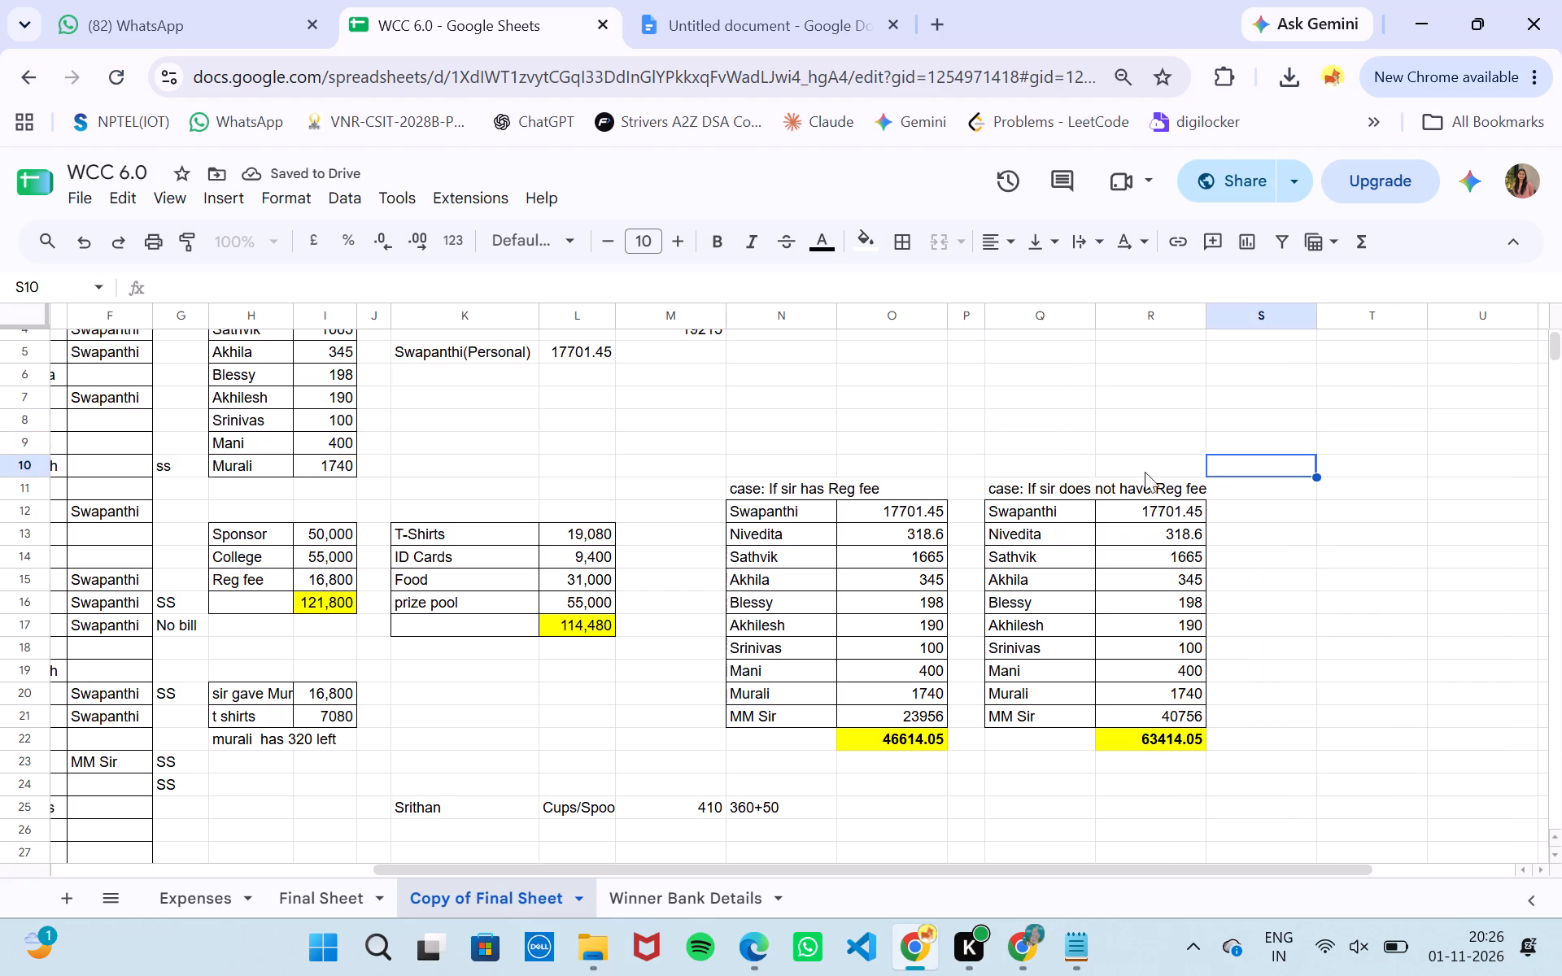
Merge the heading cells Q11:R11 and N11:O11 above the two case tables.
left_click(1040, 485)
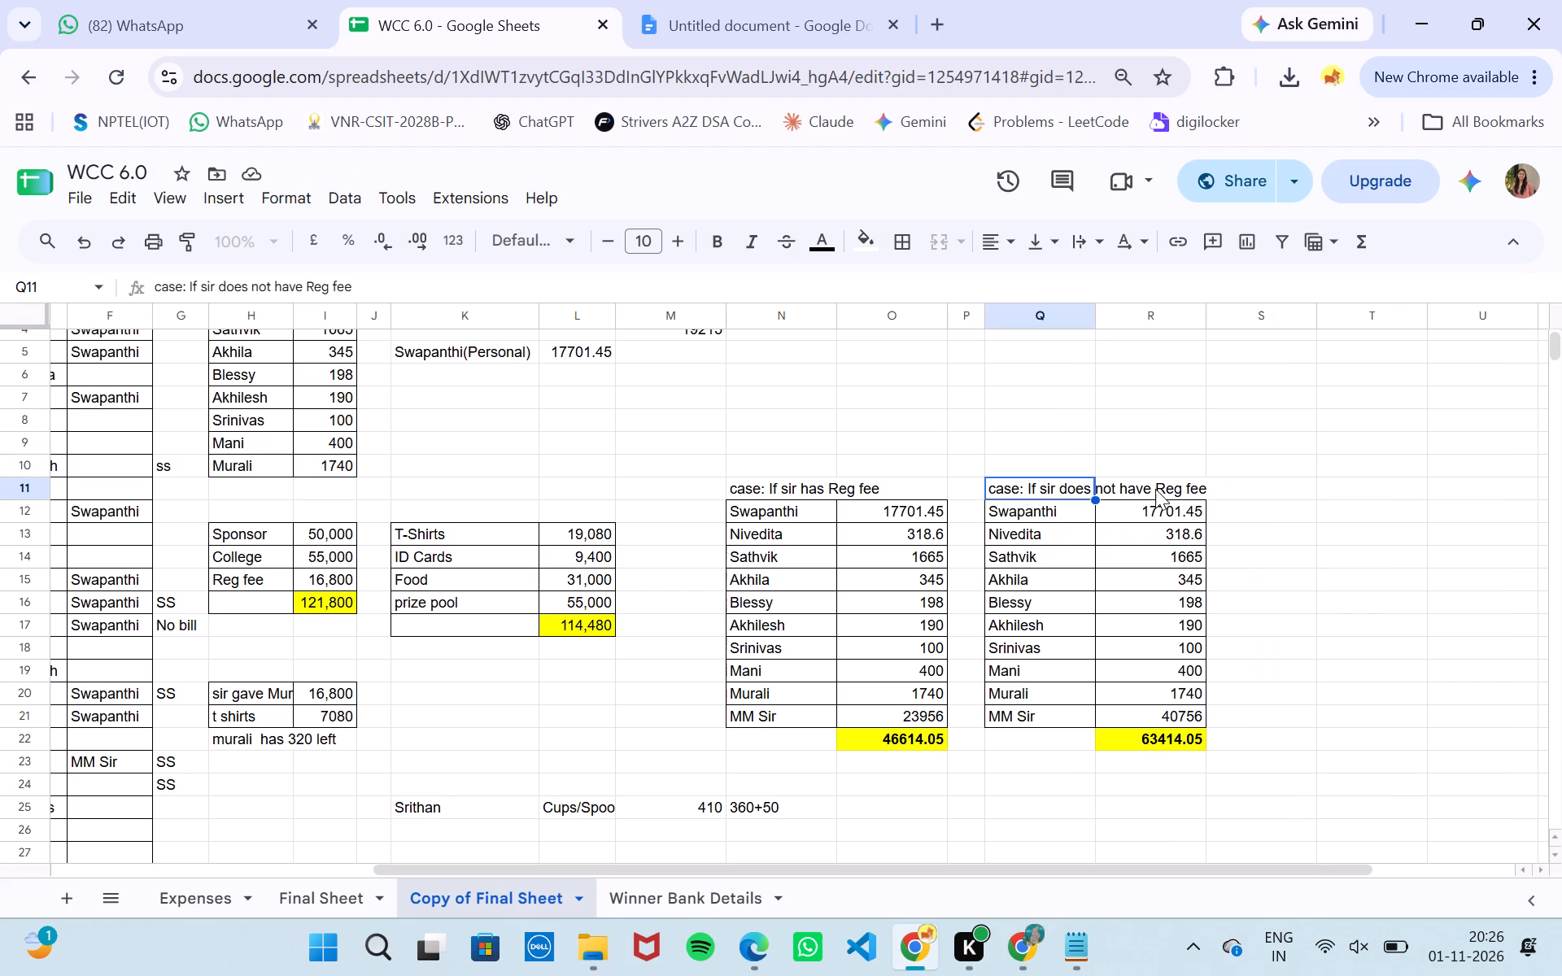
left_click(1155, 488, "ctrl")
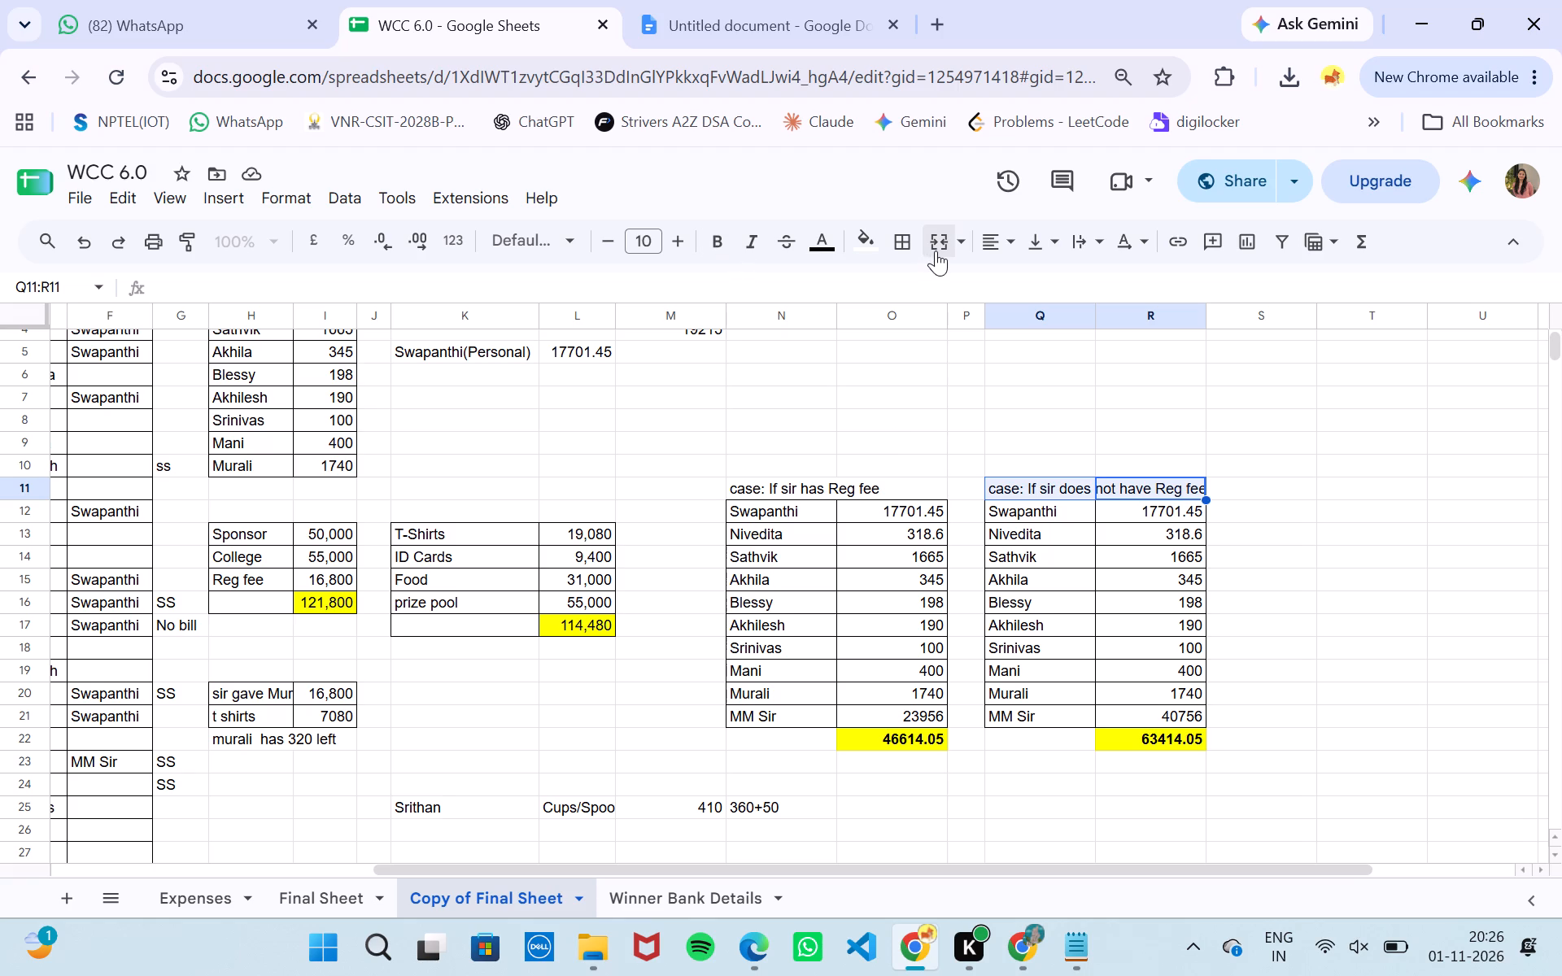
left_click(936, 251)
left_click(789, 486)
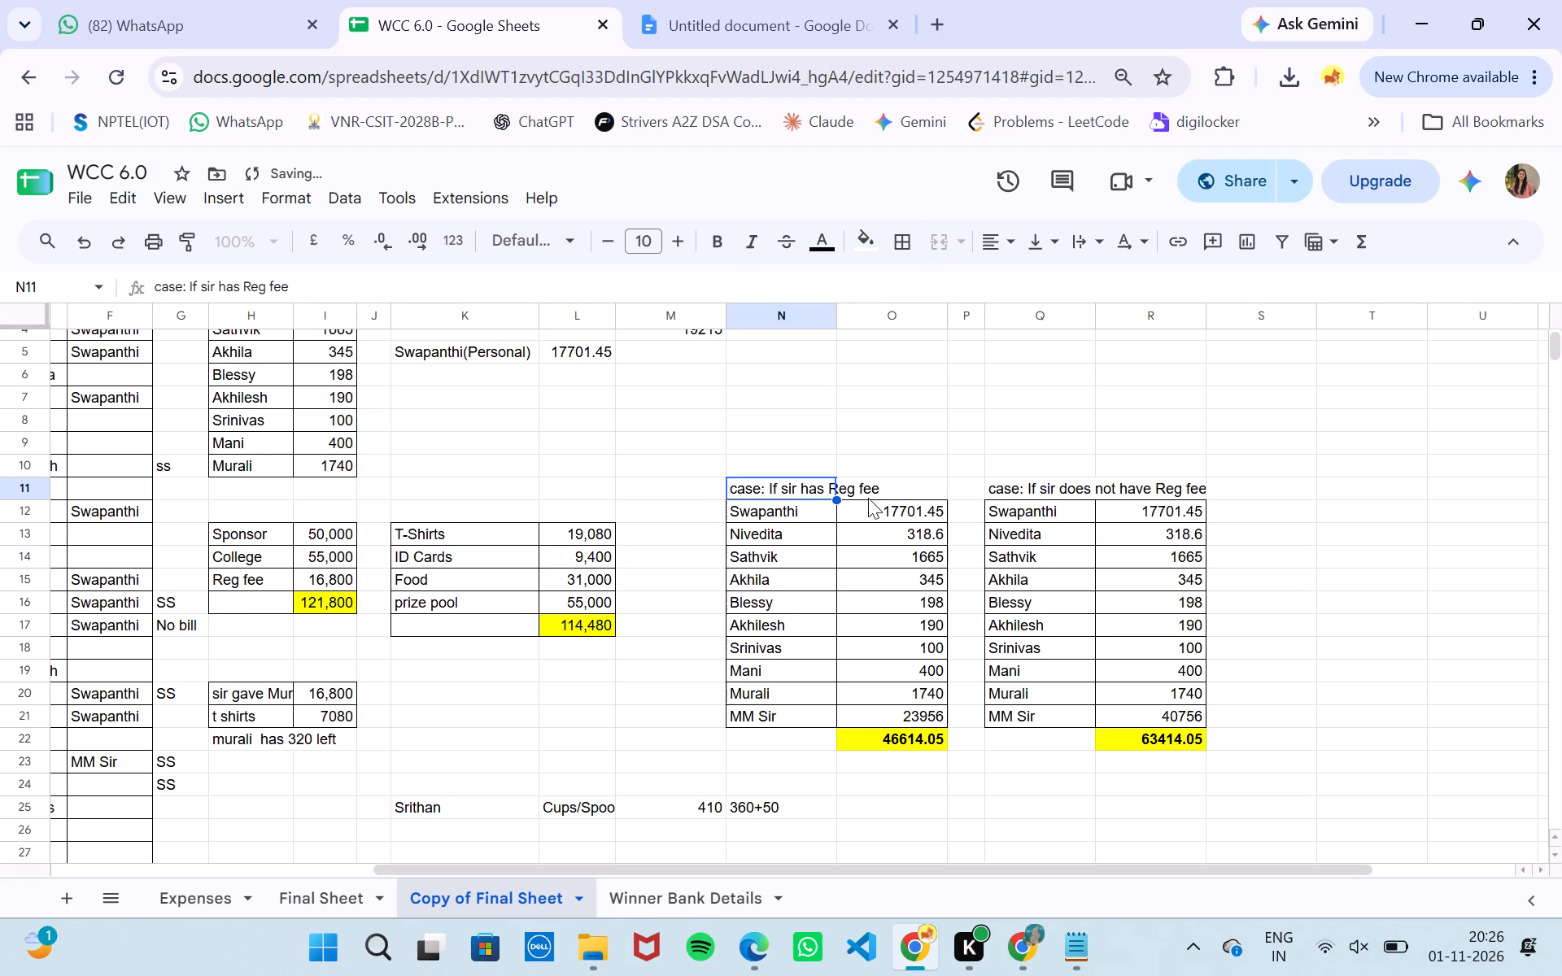
left_click(869, 488, "ctrl")
left_click(936, 244)
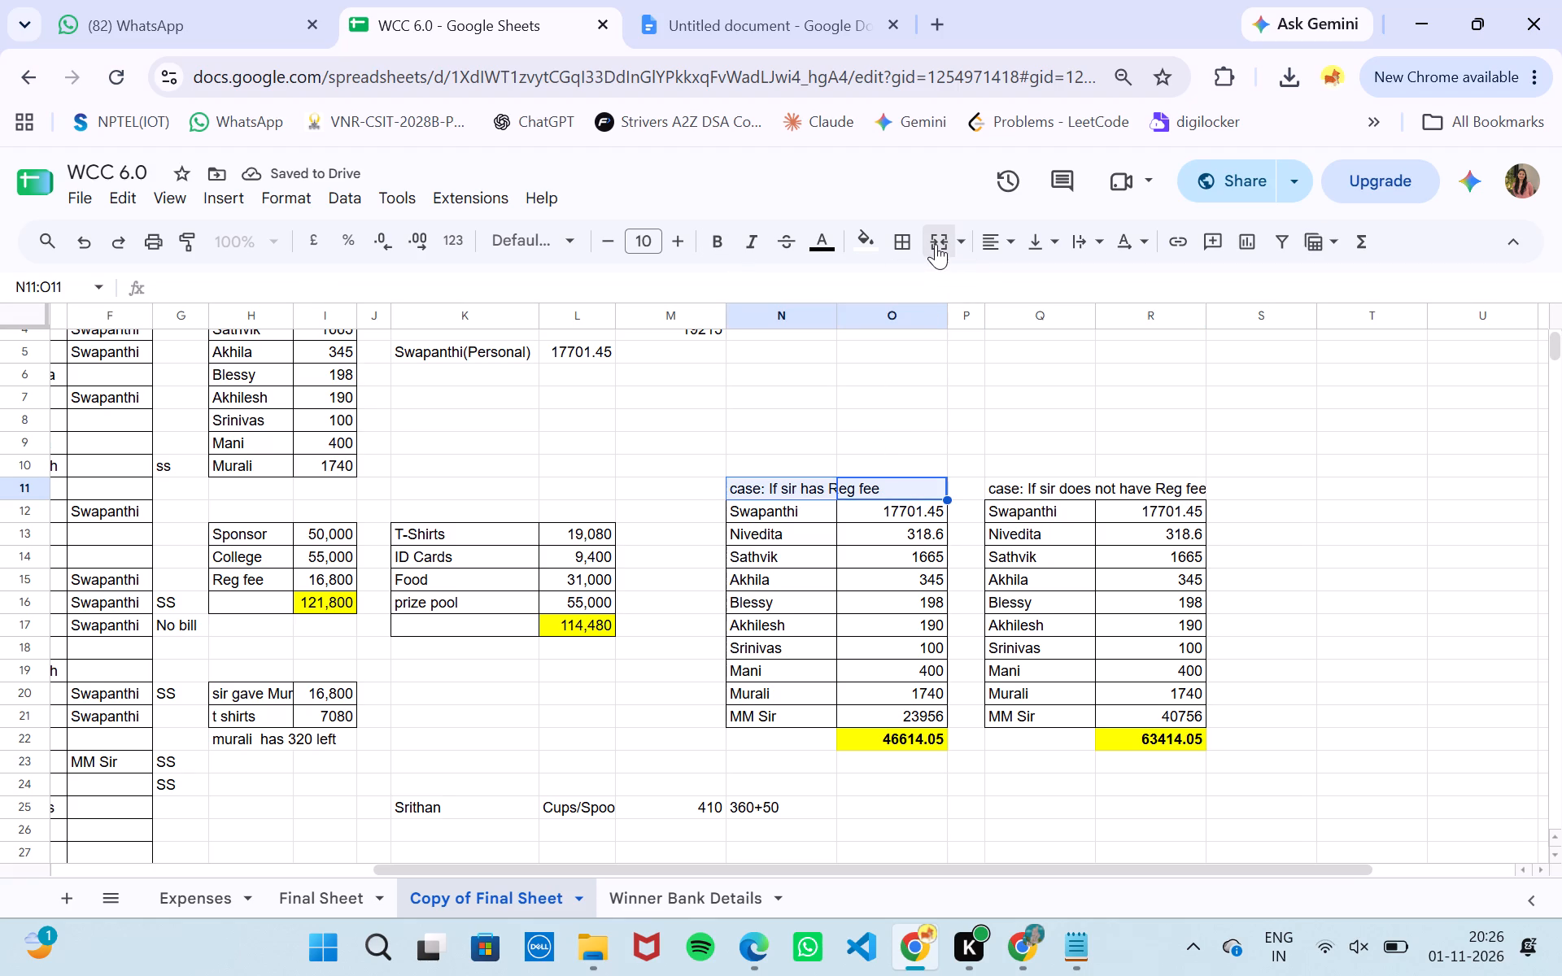
Widen column R slightly so the merged "case: If sir does not have Reg fee" heading fits.
left_click(1204, 318)
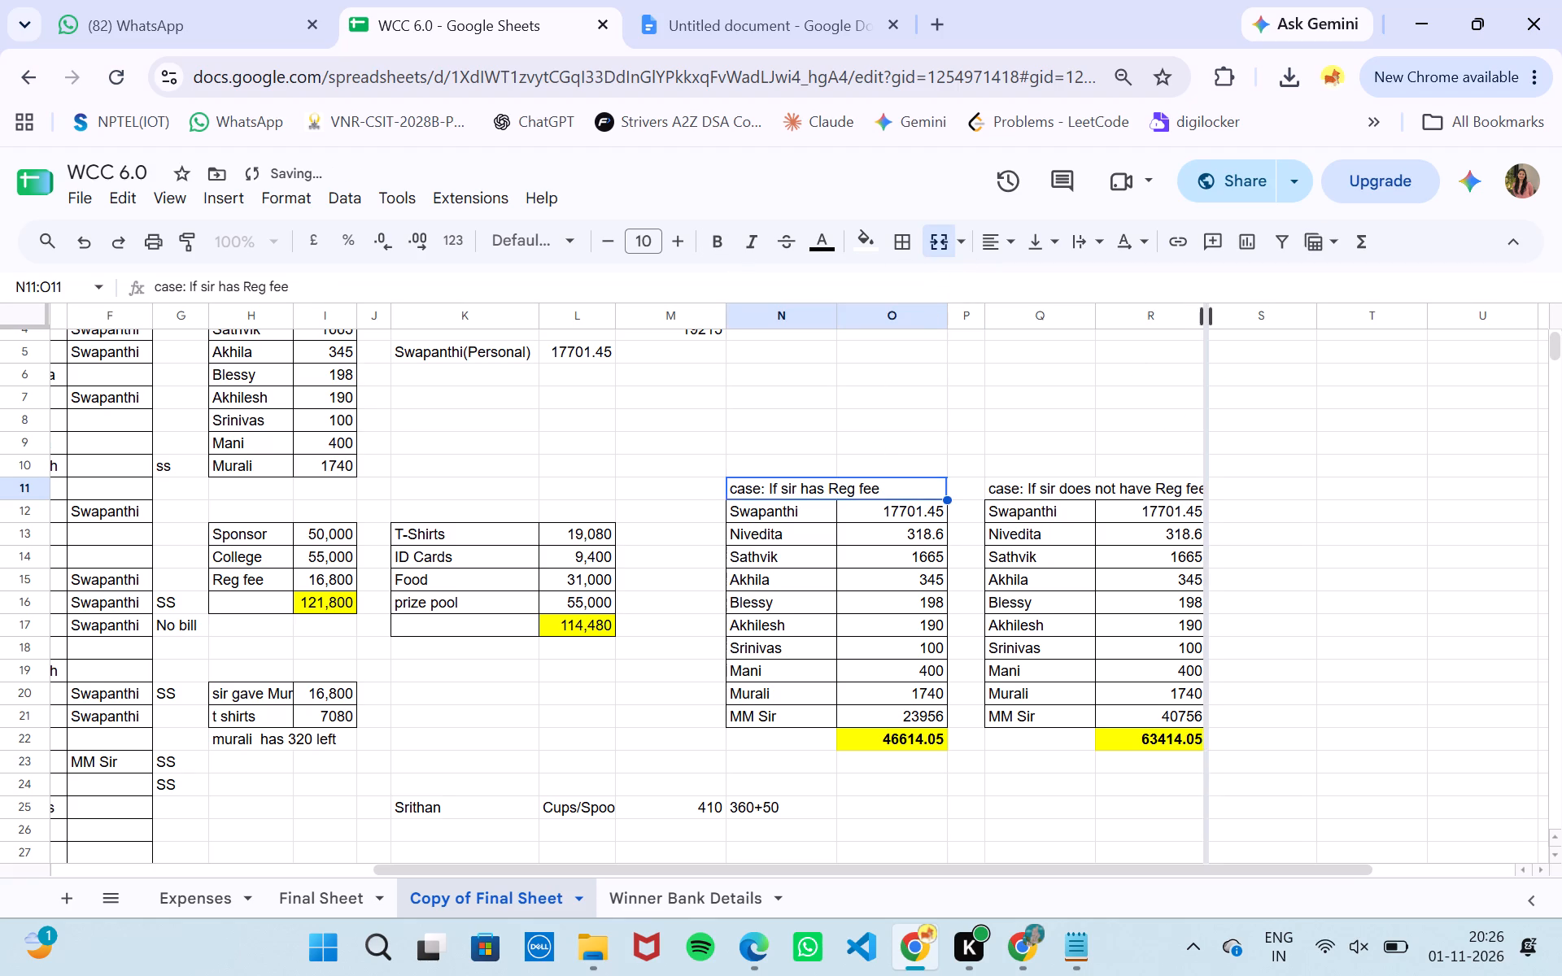
left_click(1282, 481)
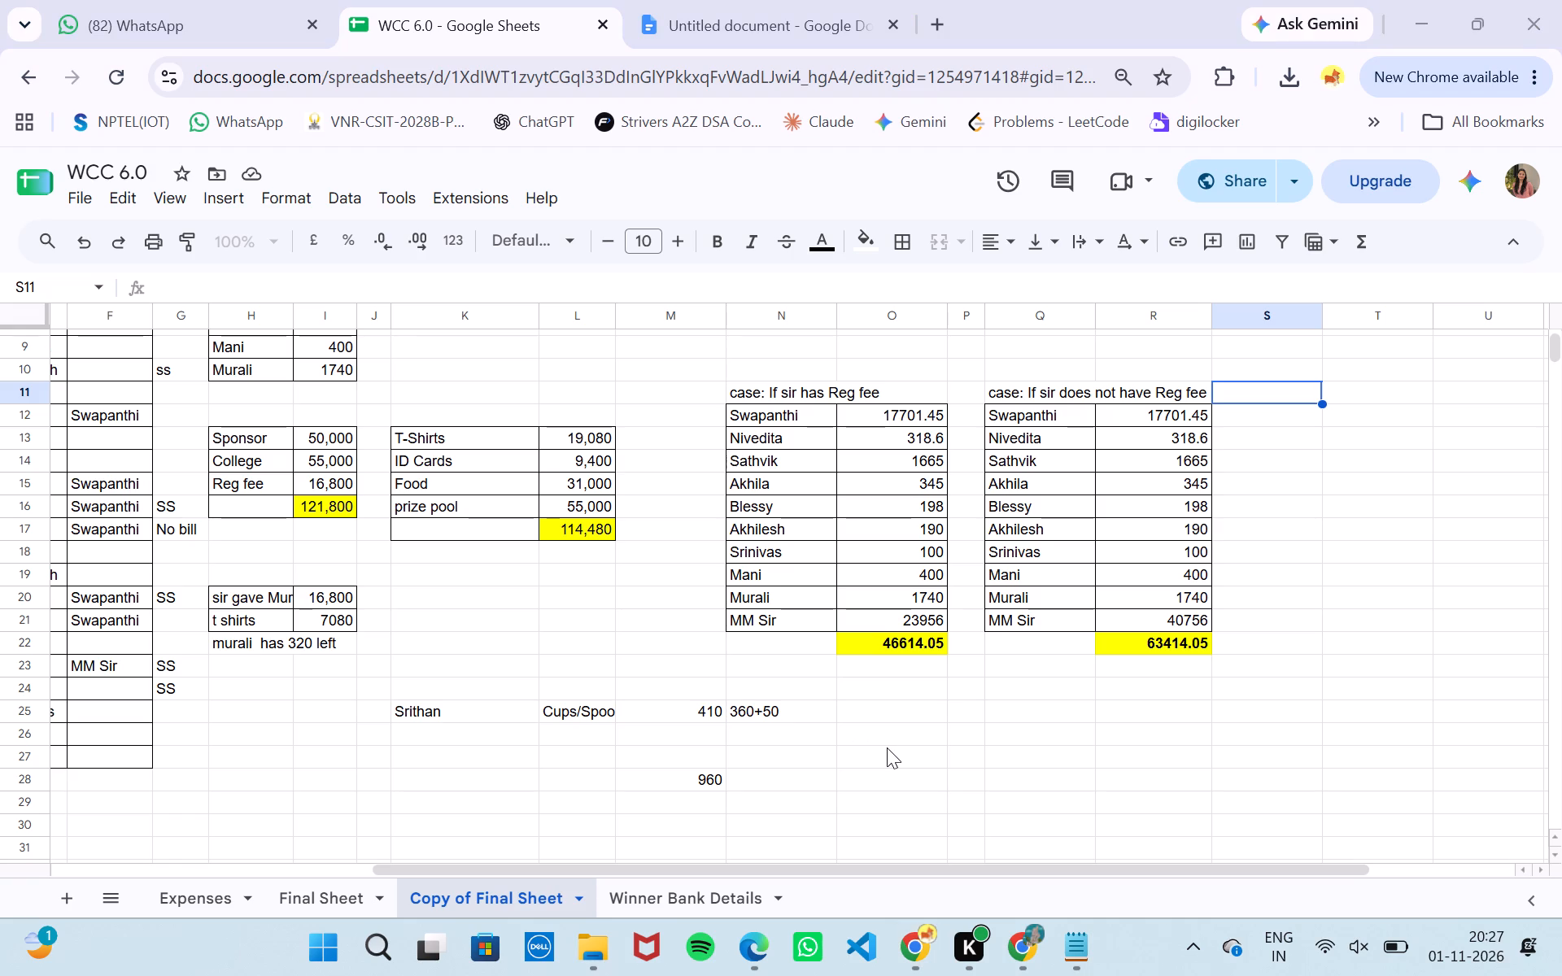
Open Snipping Tool and capture a rectangular screenshot of both Reg fee case tables with their headings and totals.
type("snipping")
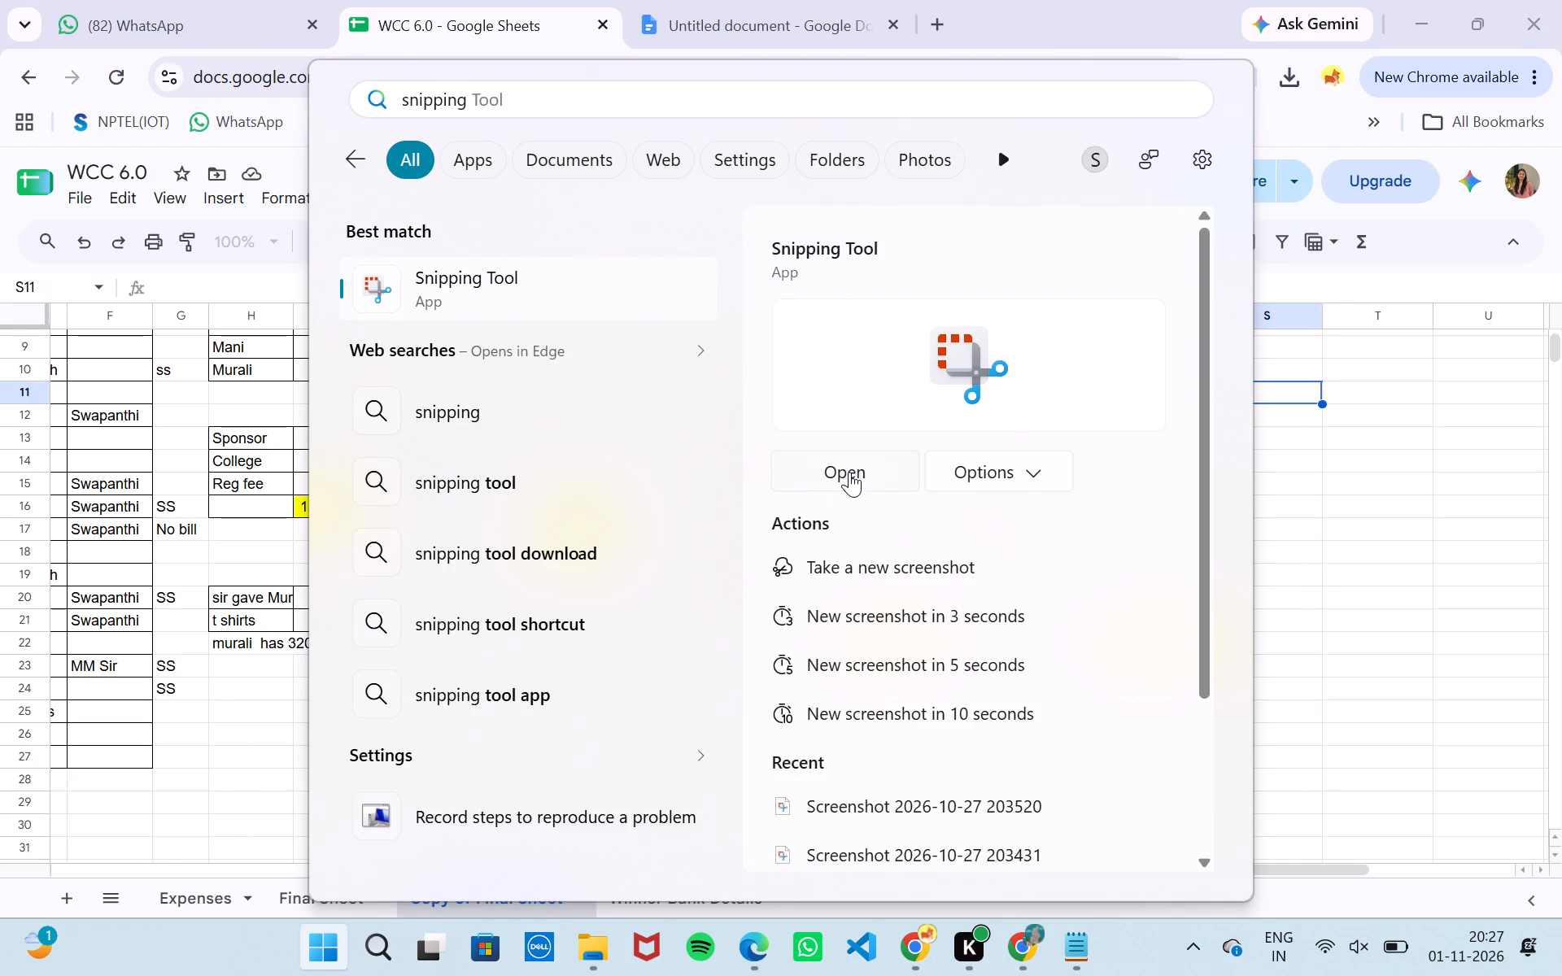
left_click(849, 472)
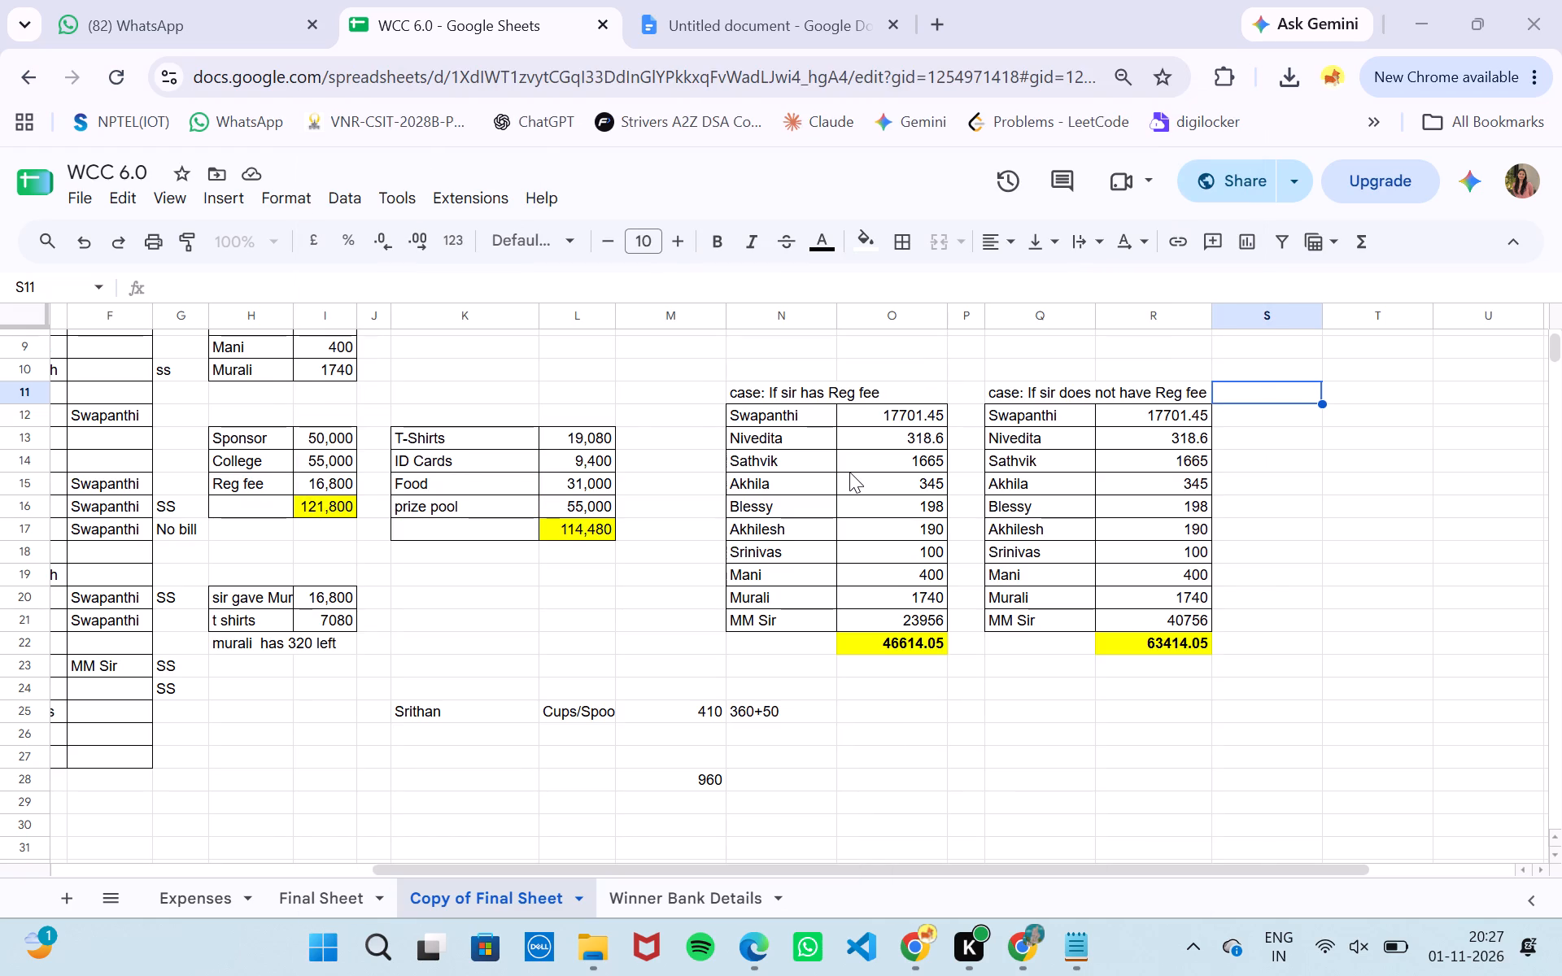
left_click(1382, 482)
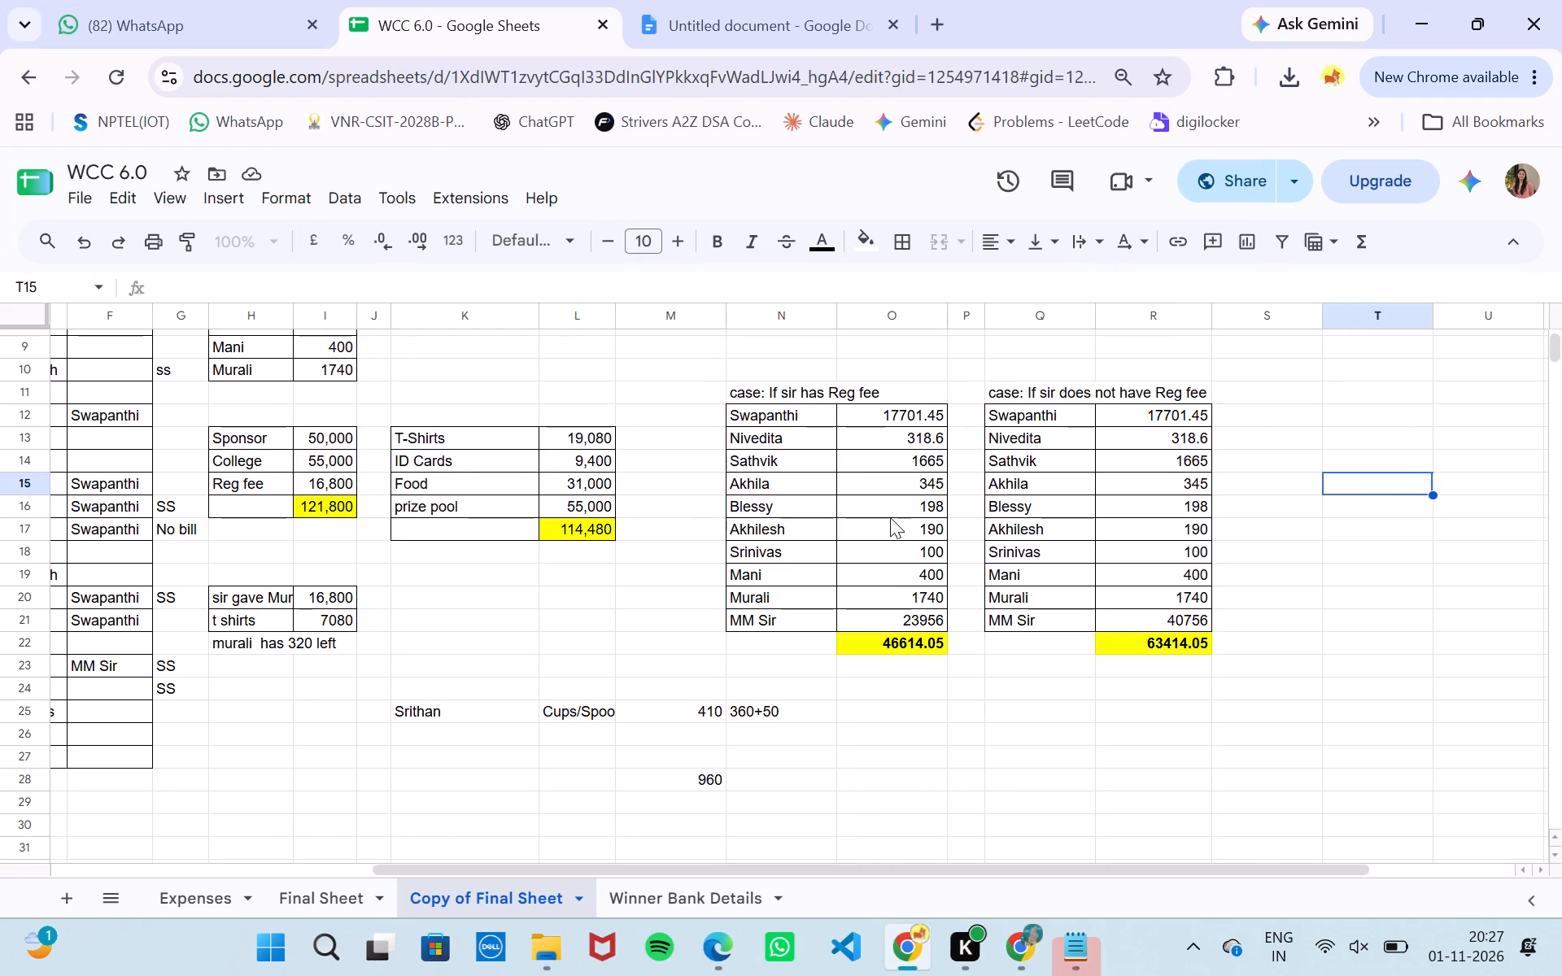
left_click(1072, 948)
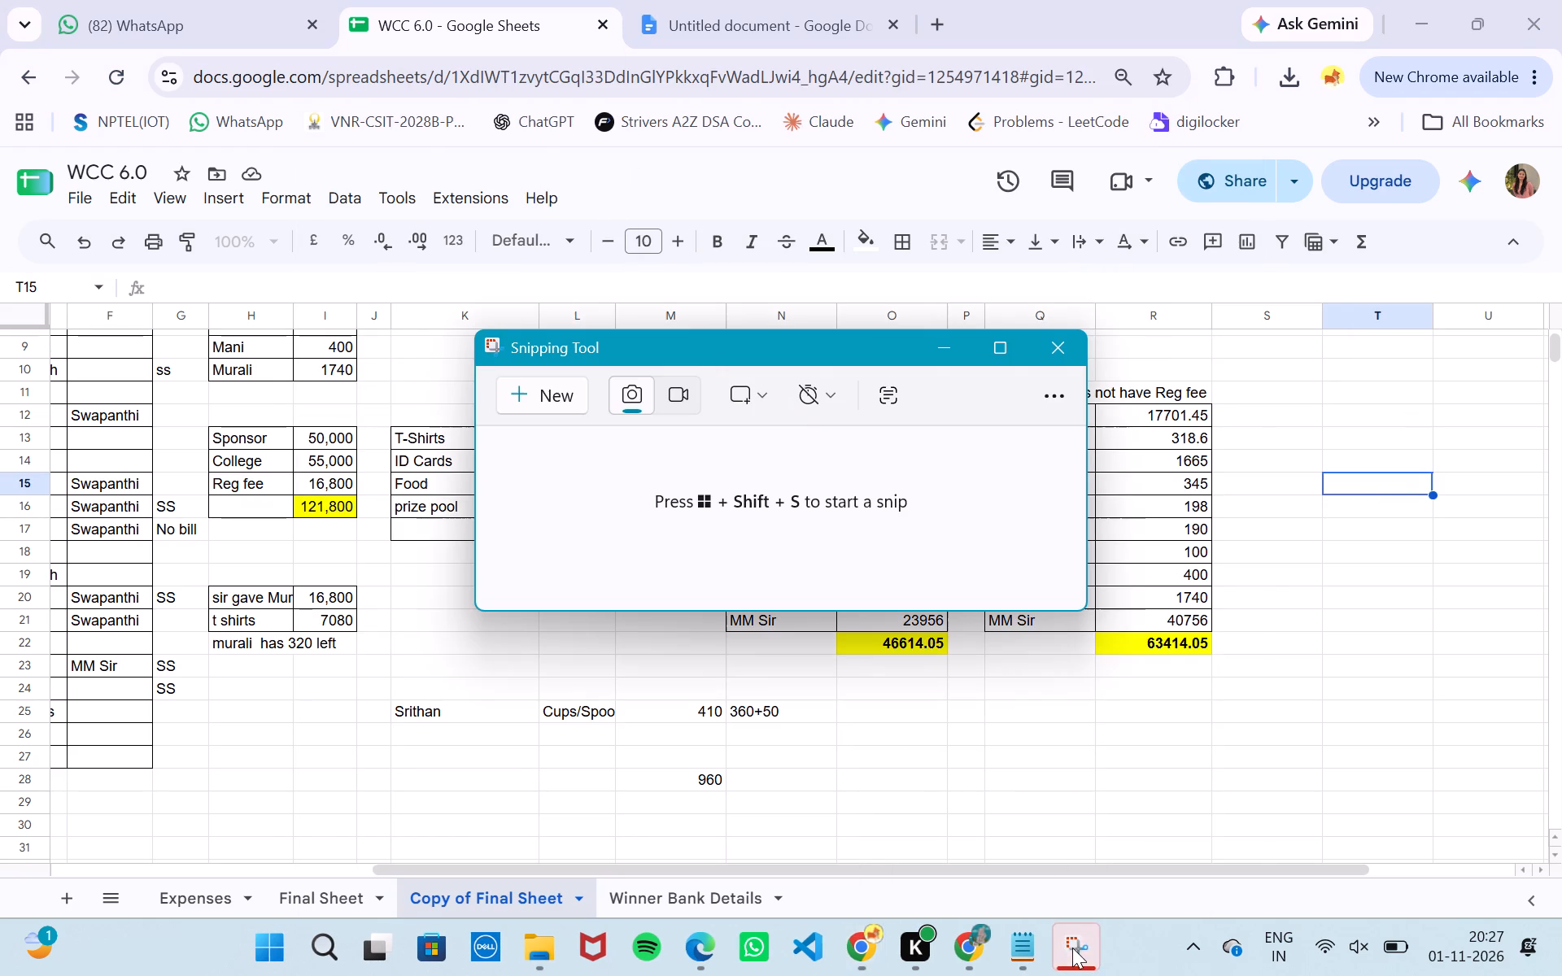
left_click(520, 393)
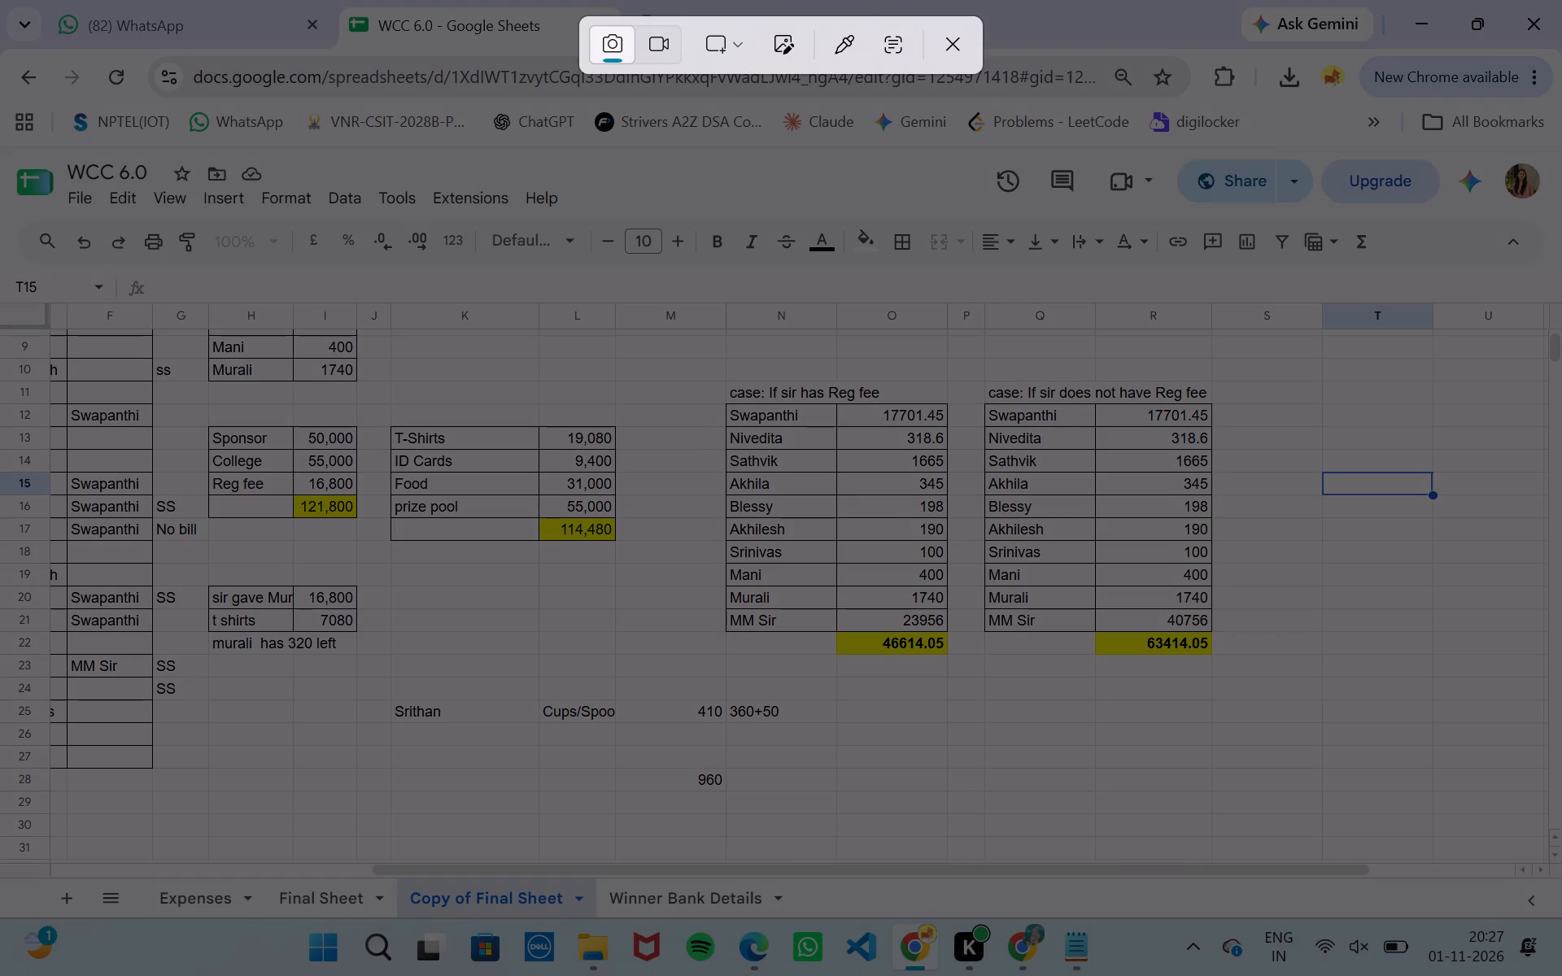
left_click_drag(708, 363, 1170, 704)
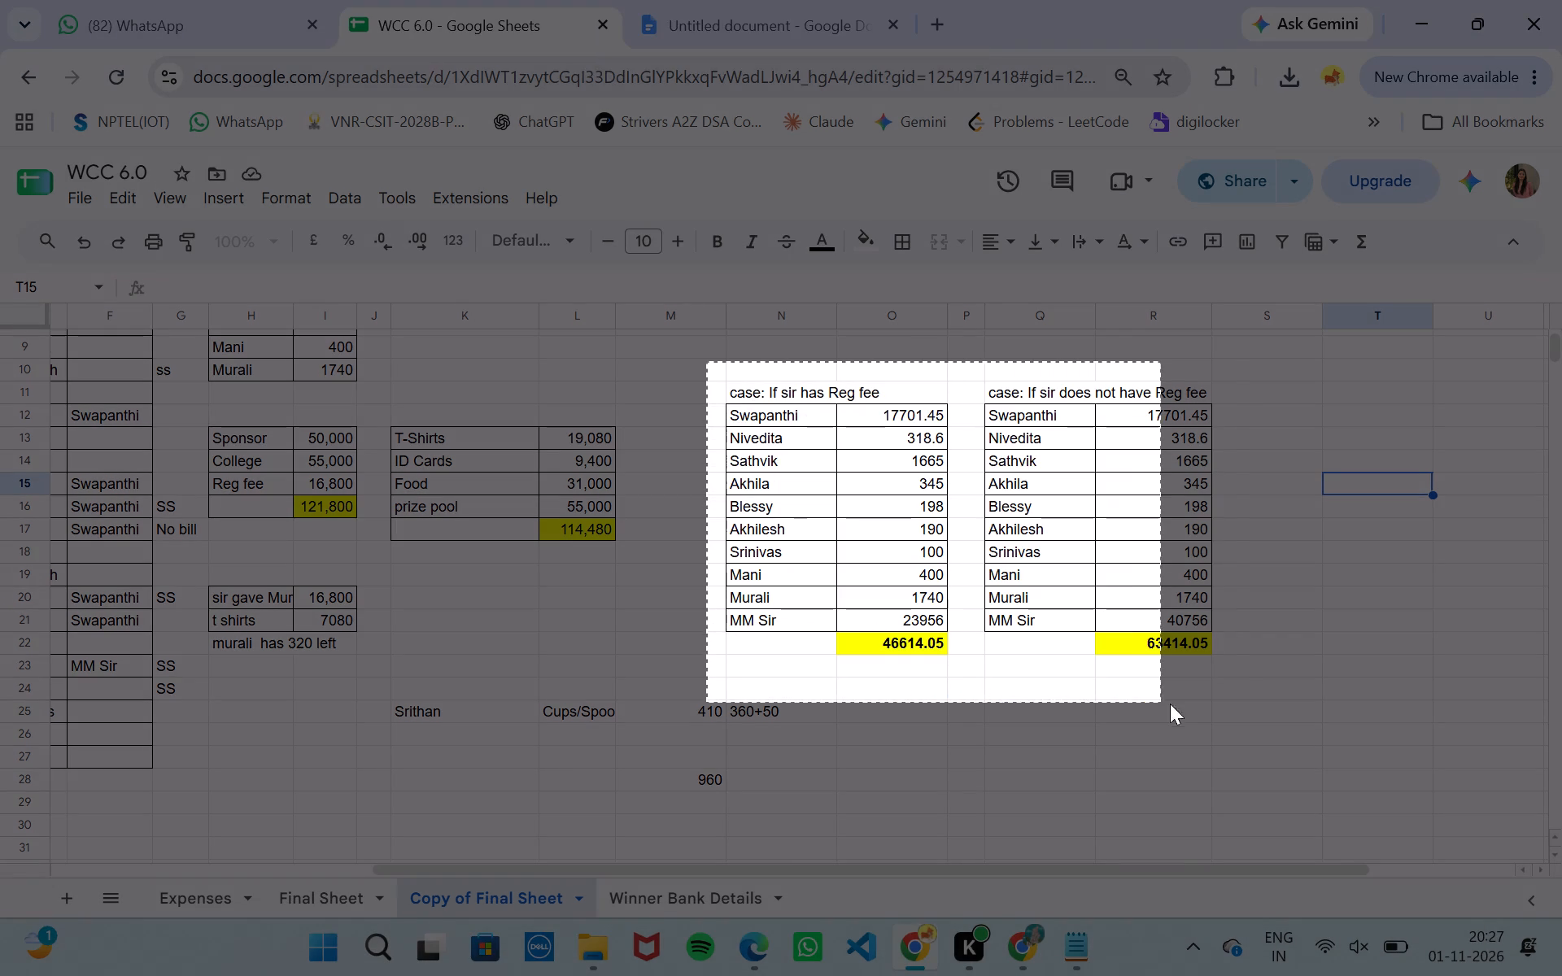
Finish the rectangular screenshot so it covers both Reg fee case tables in full, including their headings and highlighted totals.
left_click_drag(1170, 704, 1232, 674)
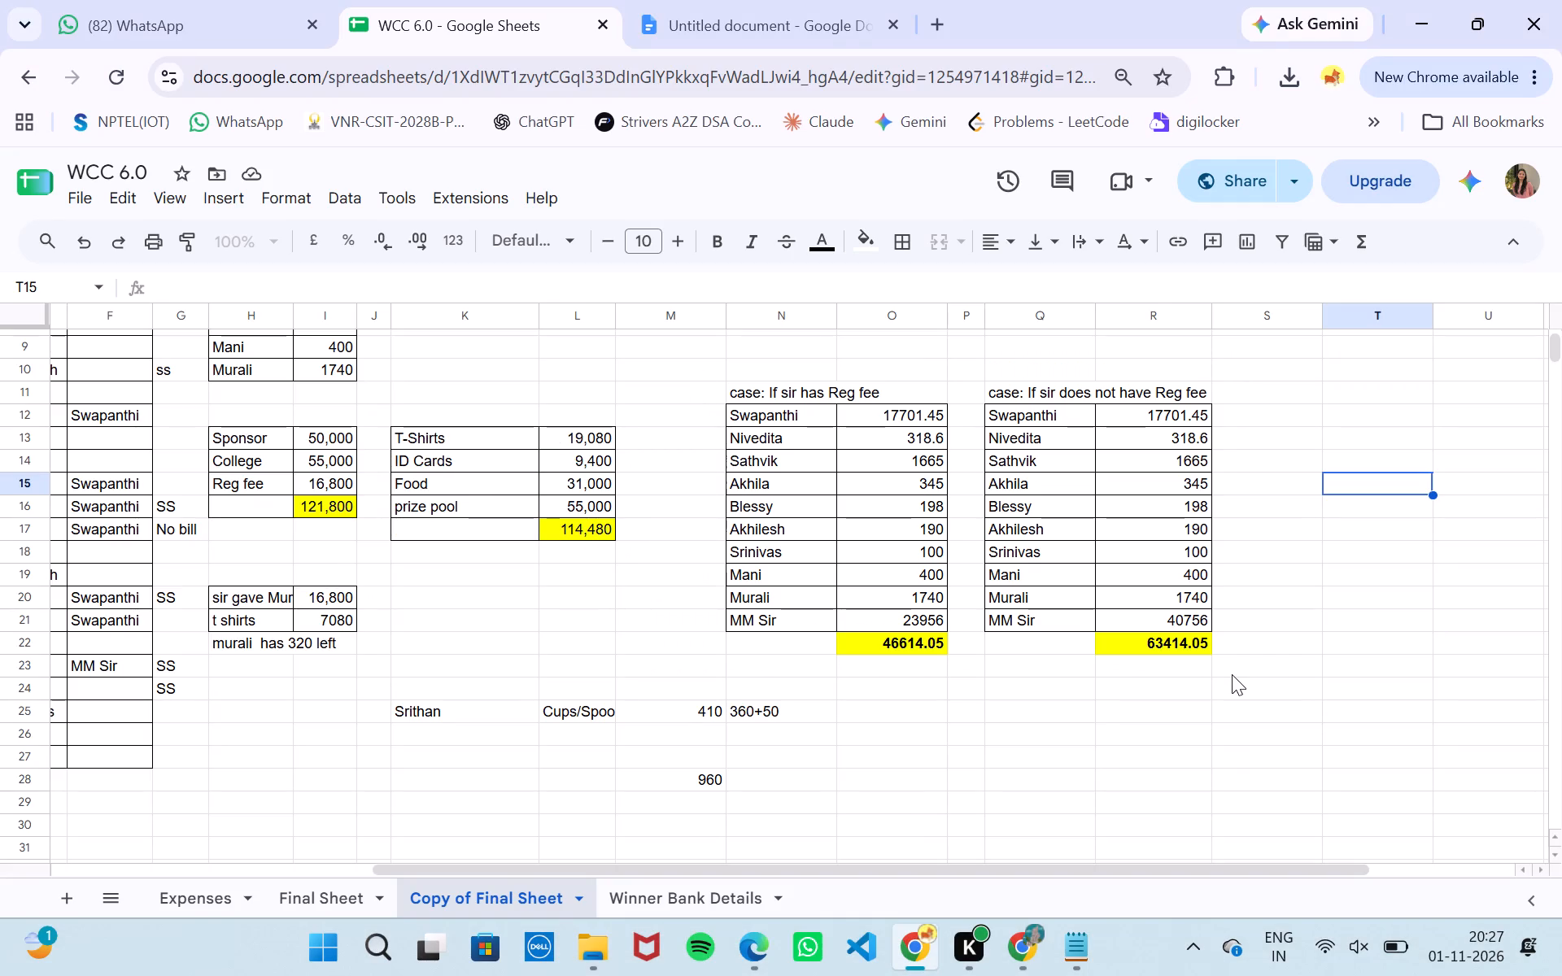
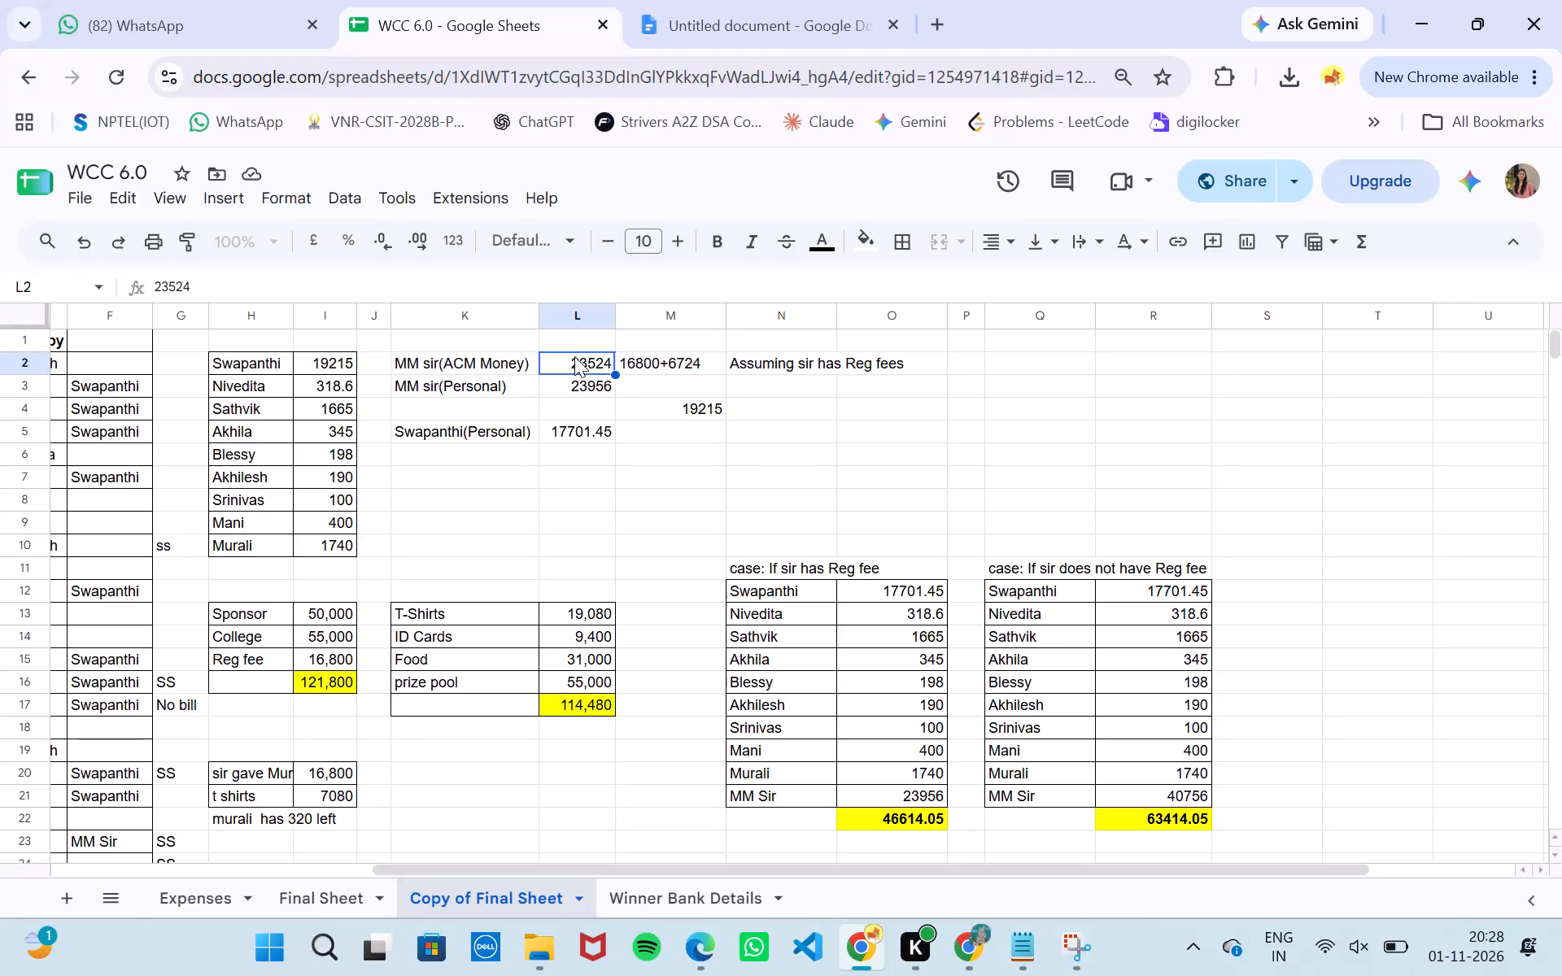
Examine the MM sir(Personal) amount in cell L3 and the expense list in columns A to F of Copy of Final Sheet.
left_click(578, 385)
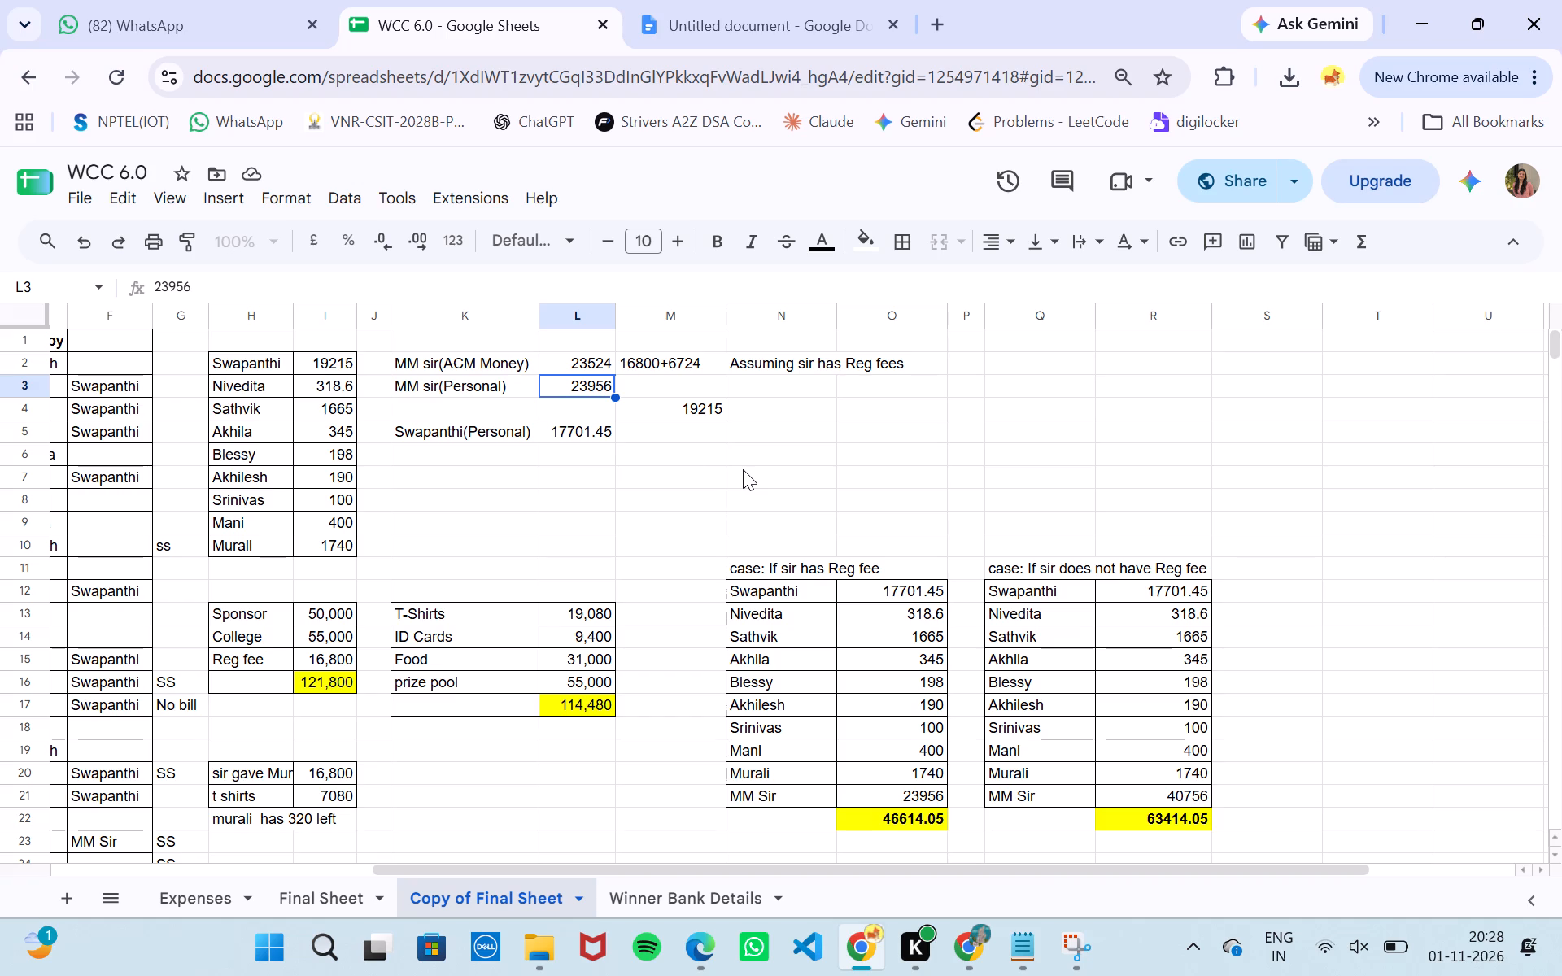
scroll(743, 469, "right", 1)
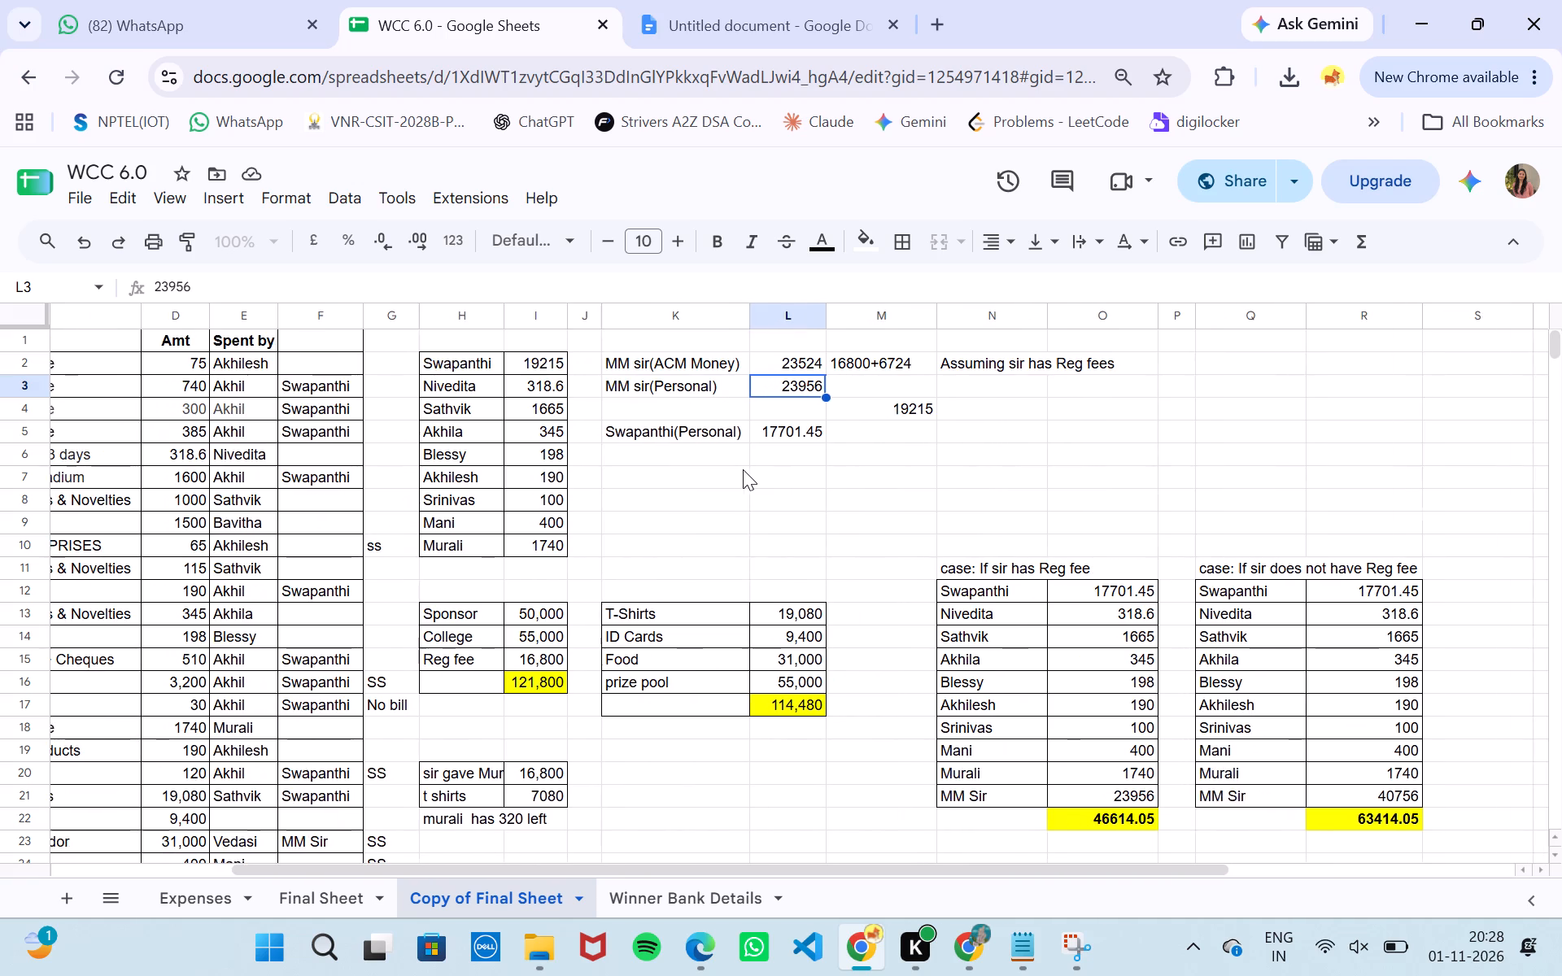
scroll(743, 469, "right", 3)
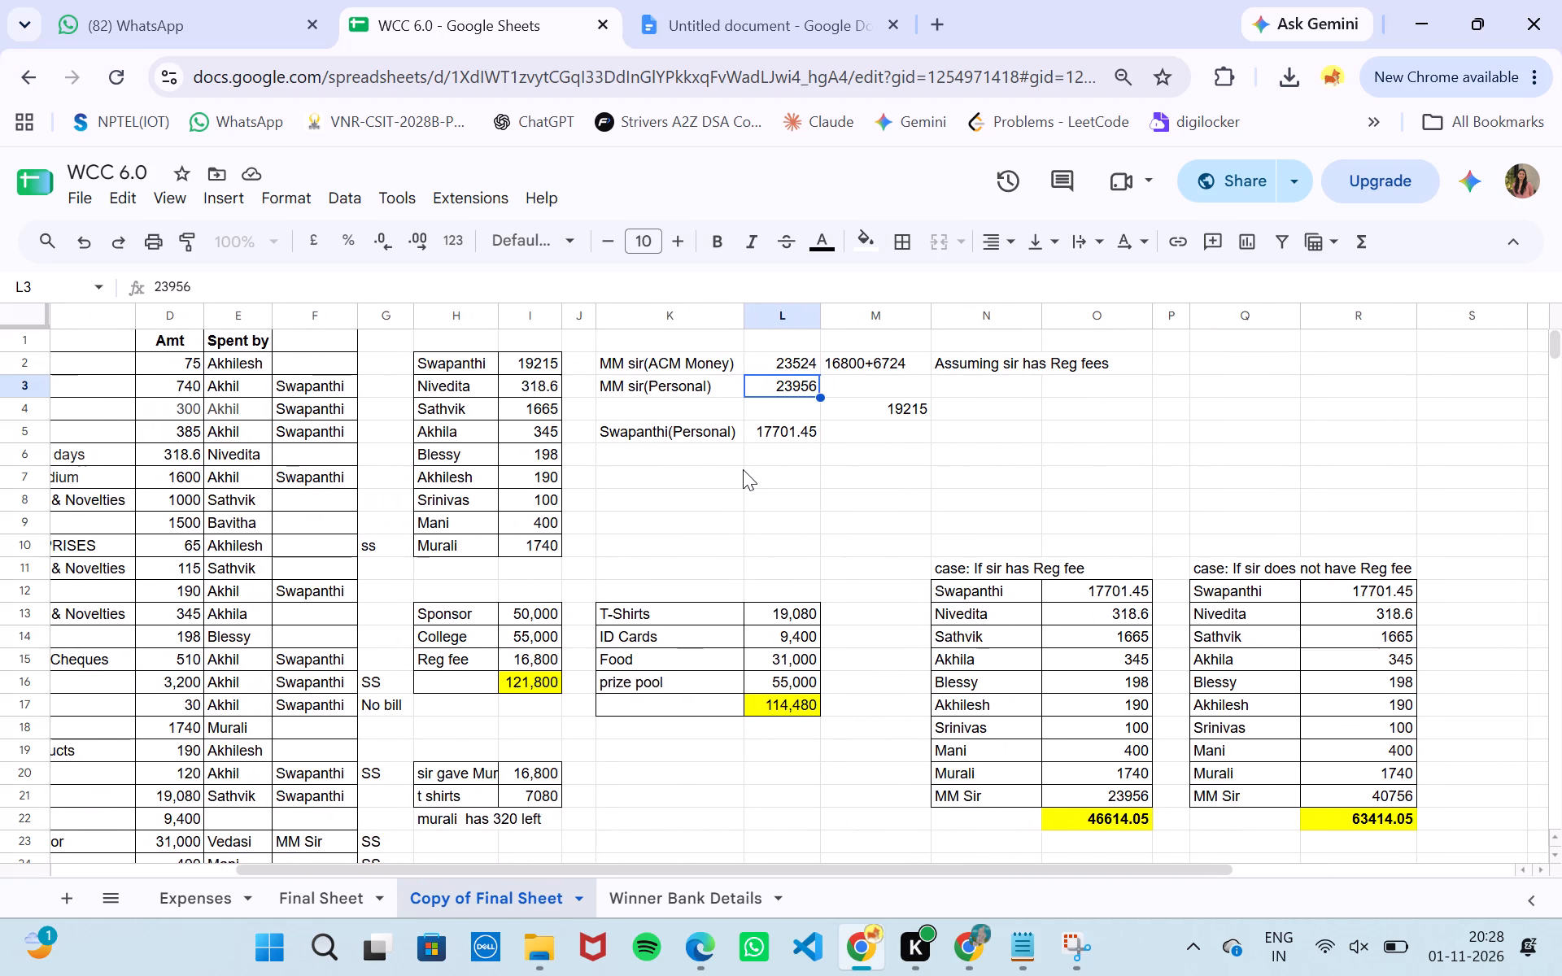
scroll(743, 469, "right", 3)
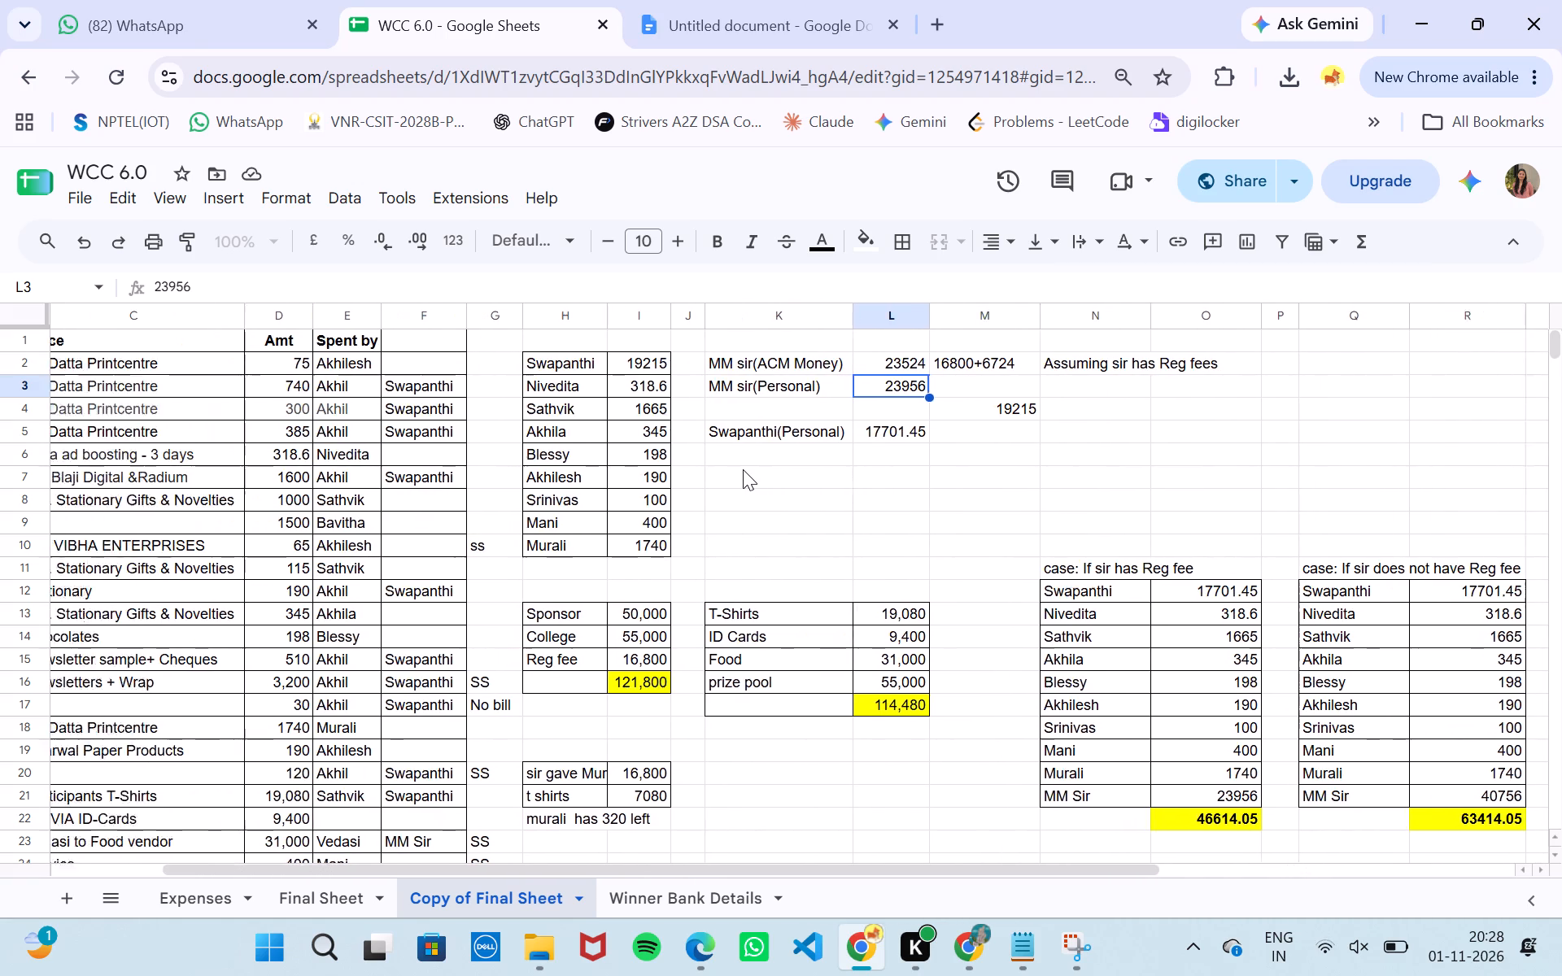
scroll(743, 469, "right", 3)
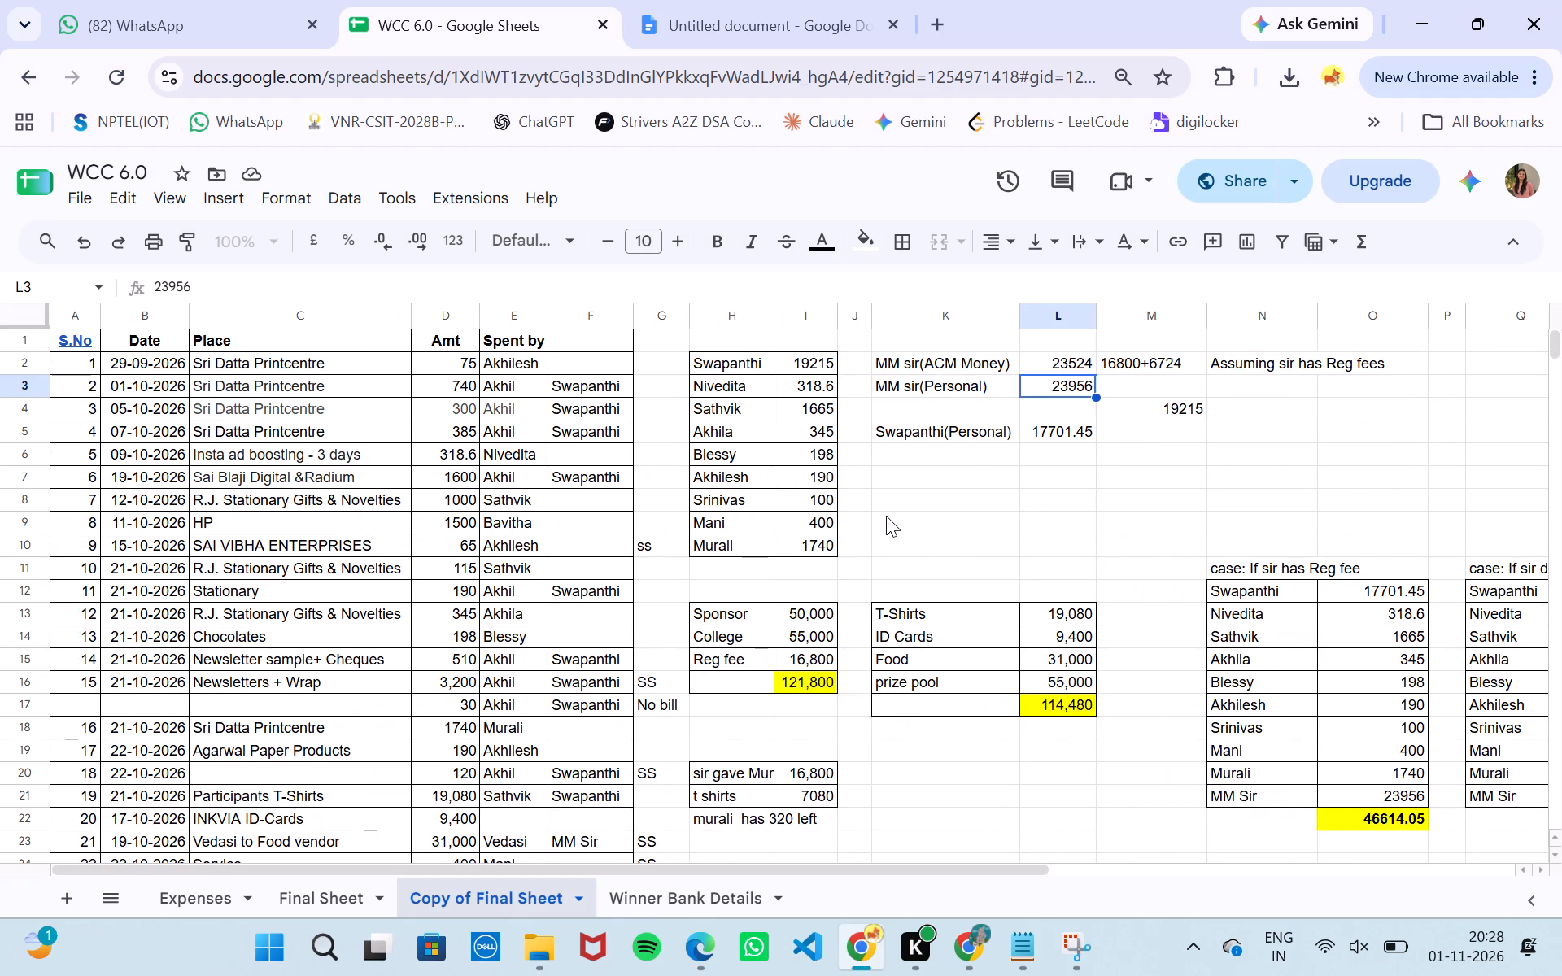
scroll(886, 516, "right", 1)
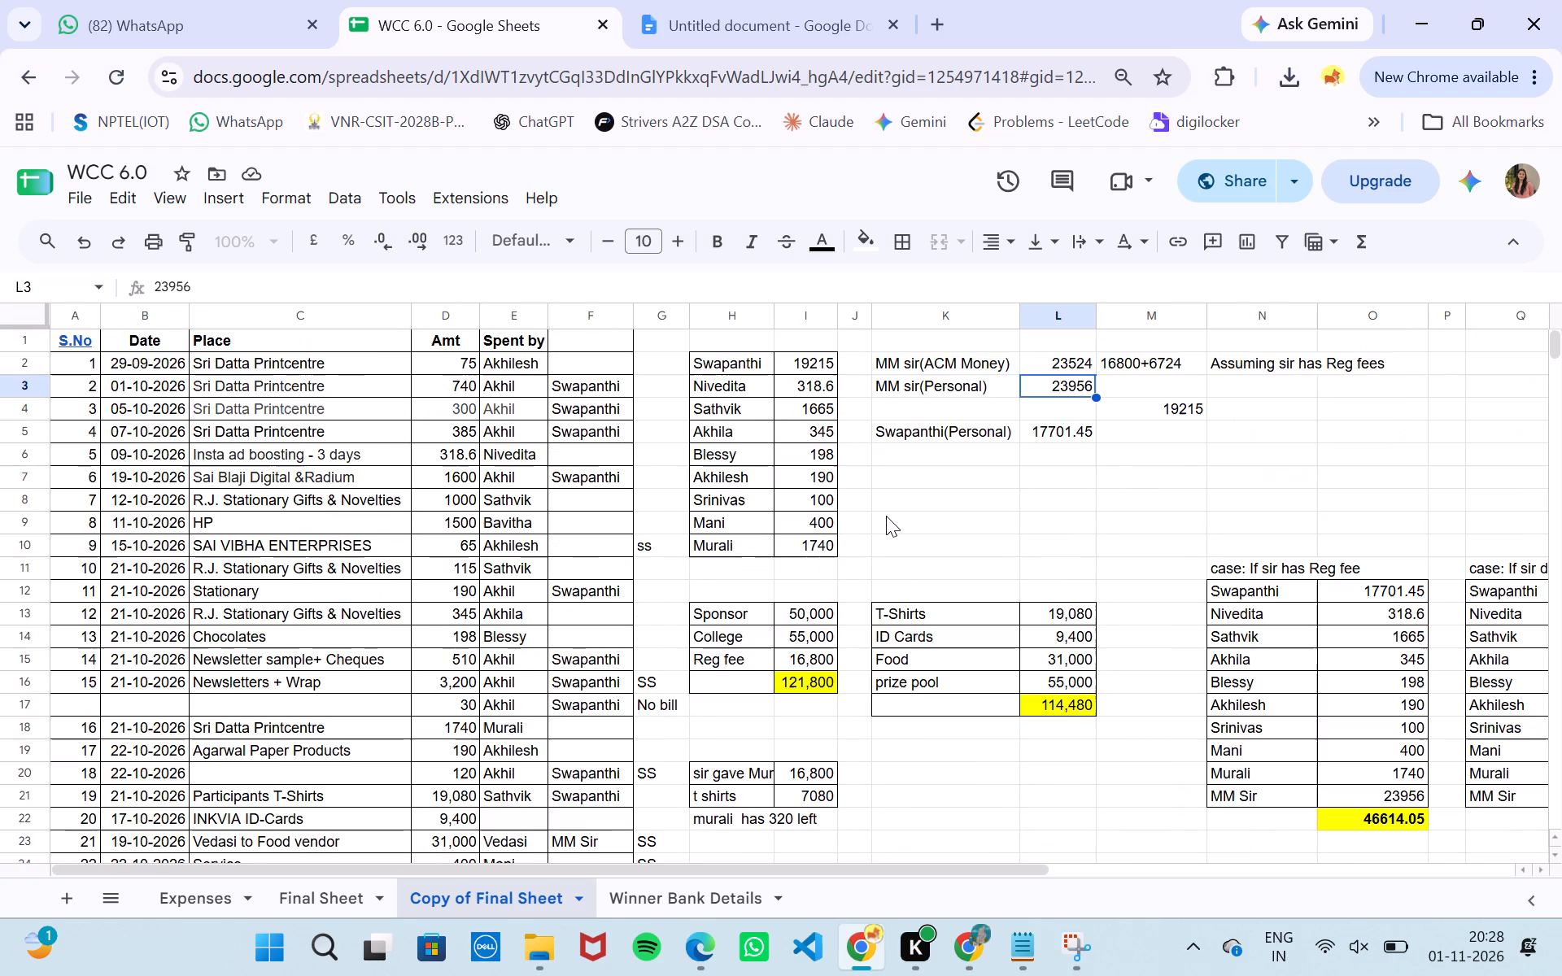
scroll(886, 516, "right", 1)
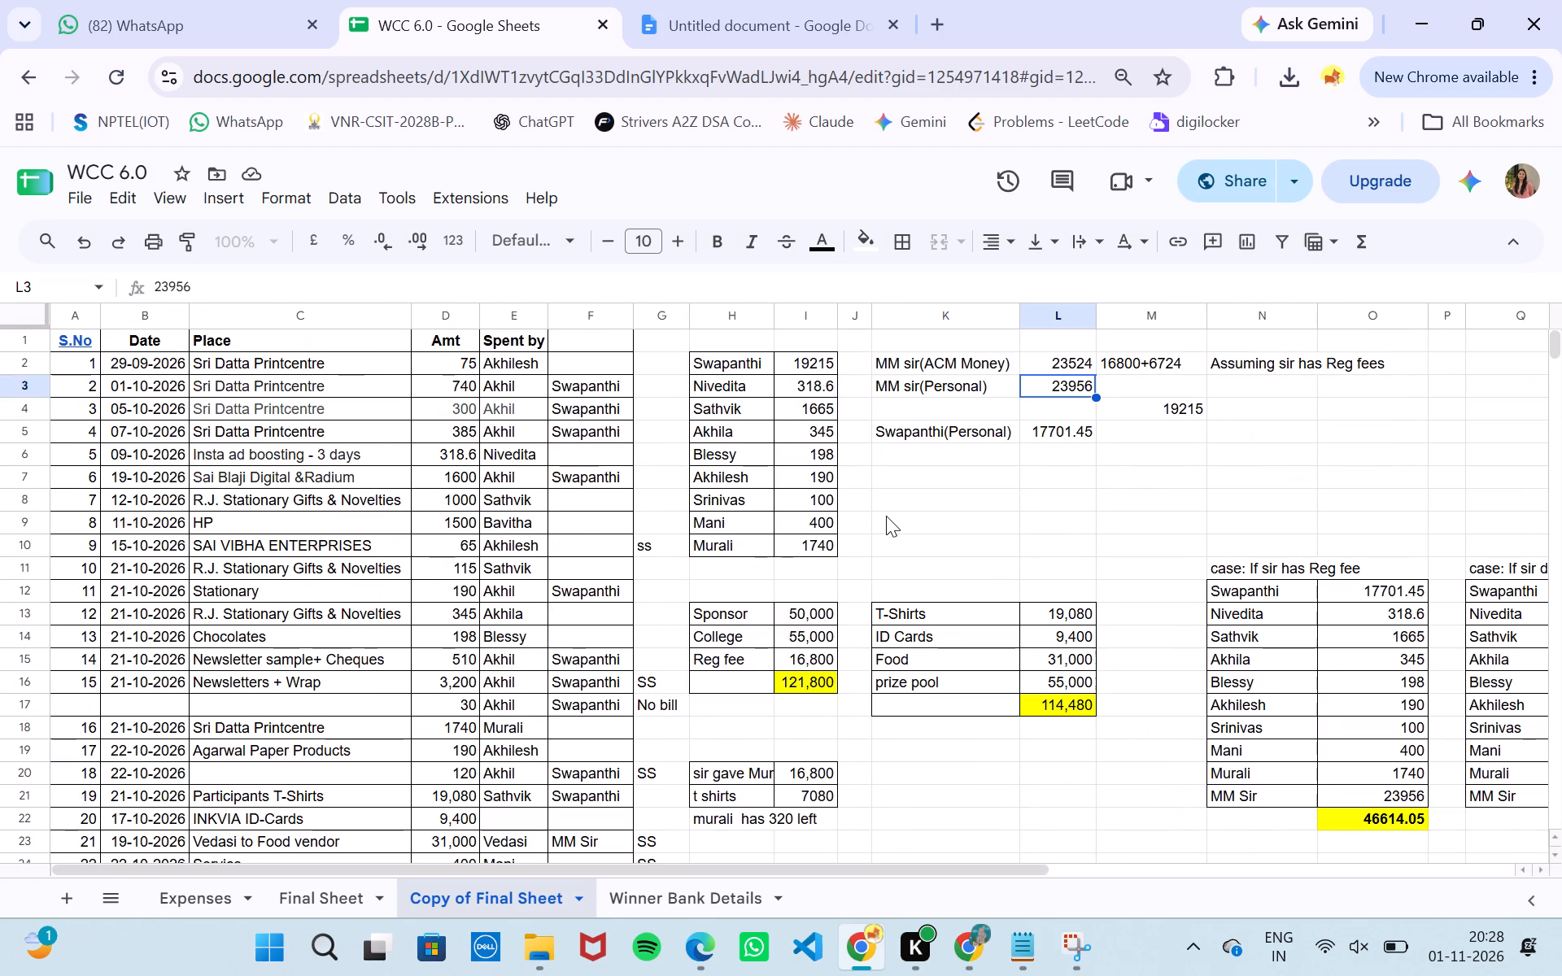
Put the computer to sleep.
left_click(951, 865)
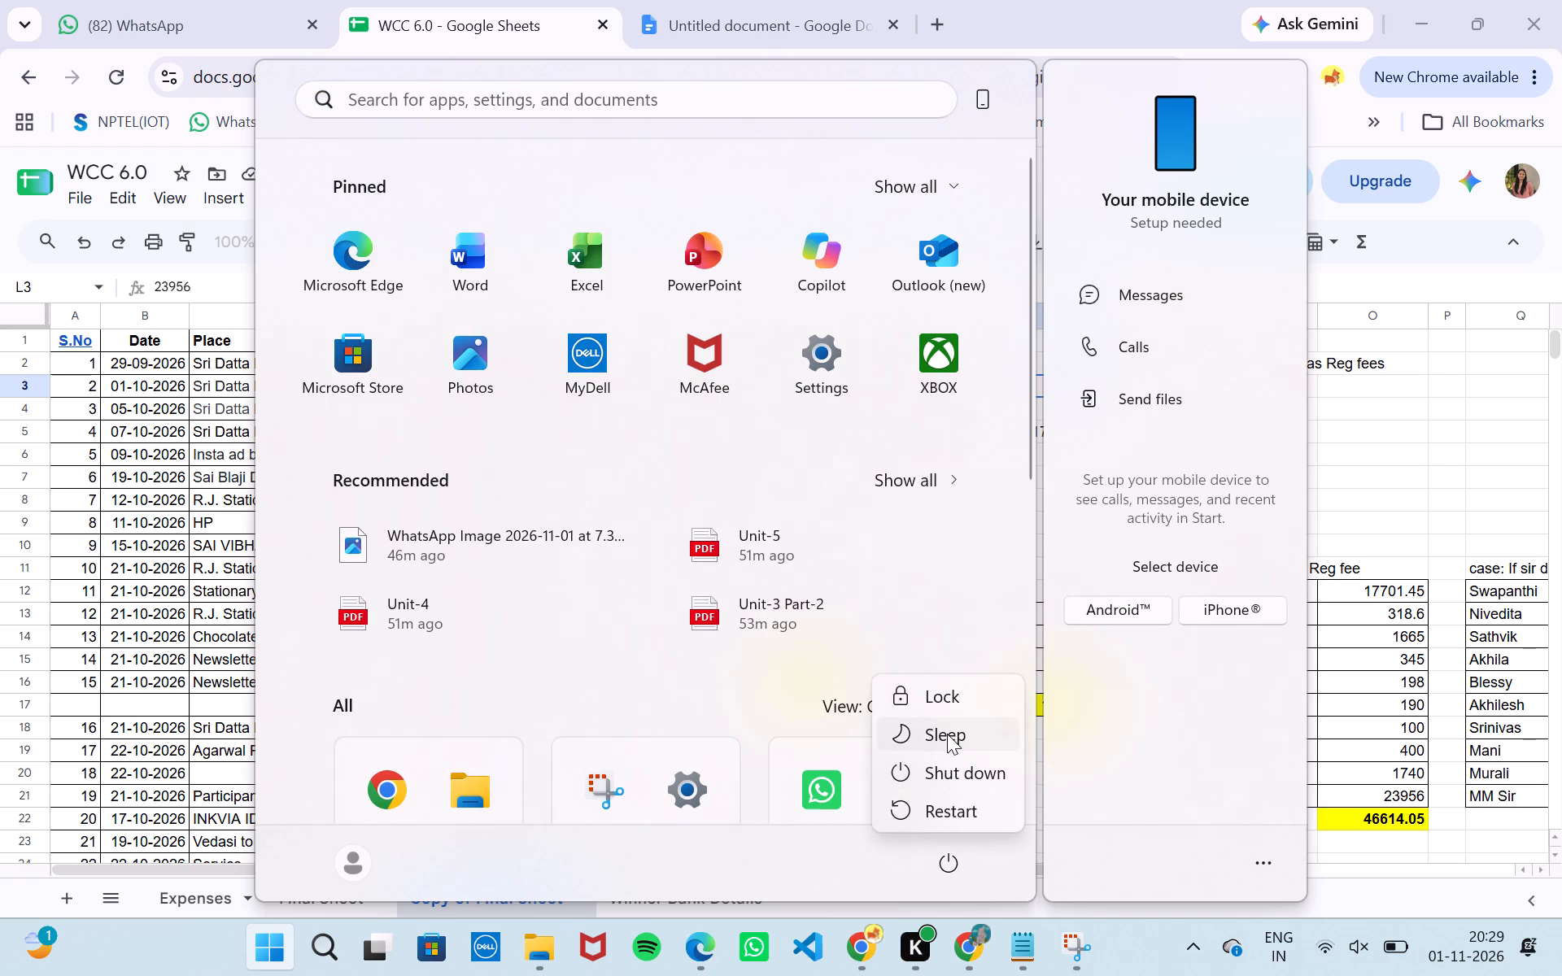
left_click(947, 734)
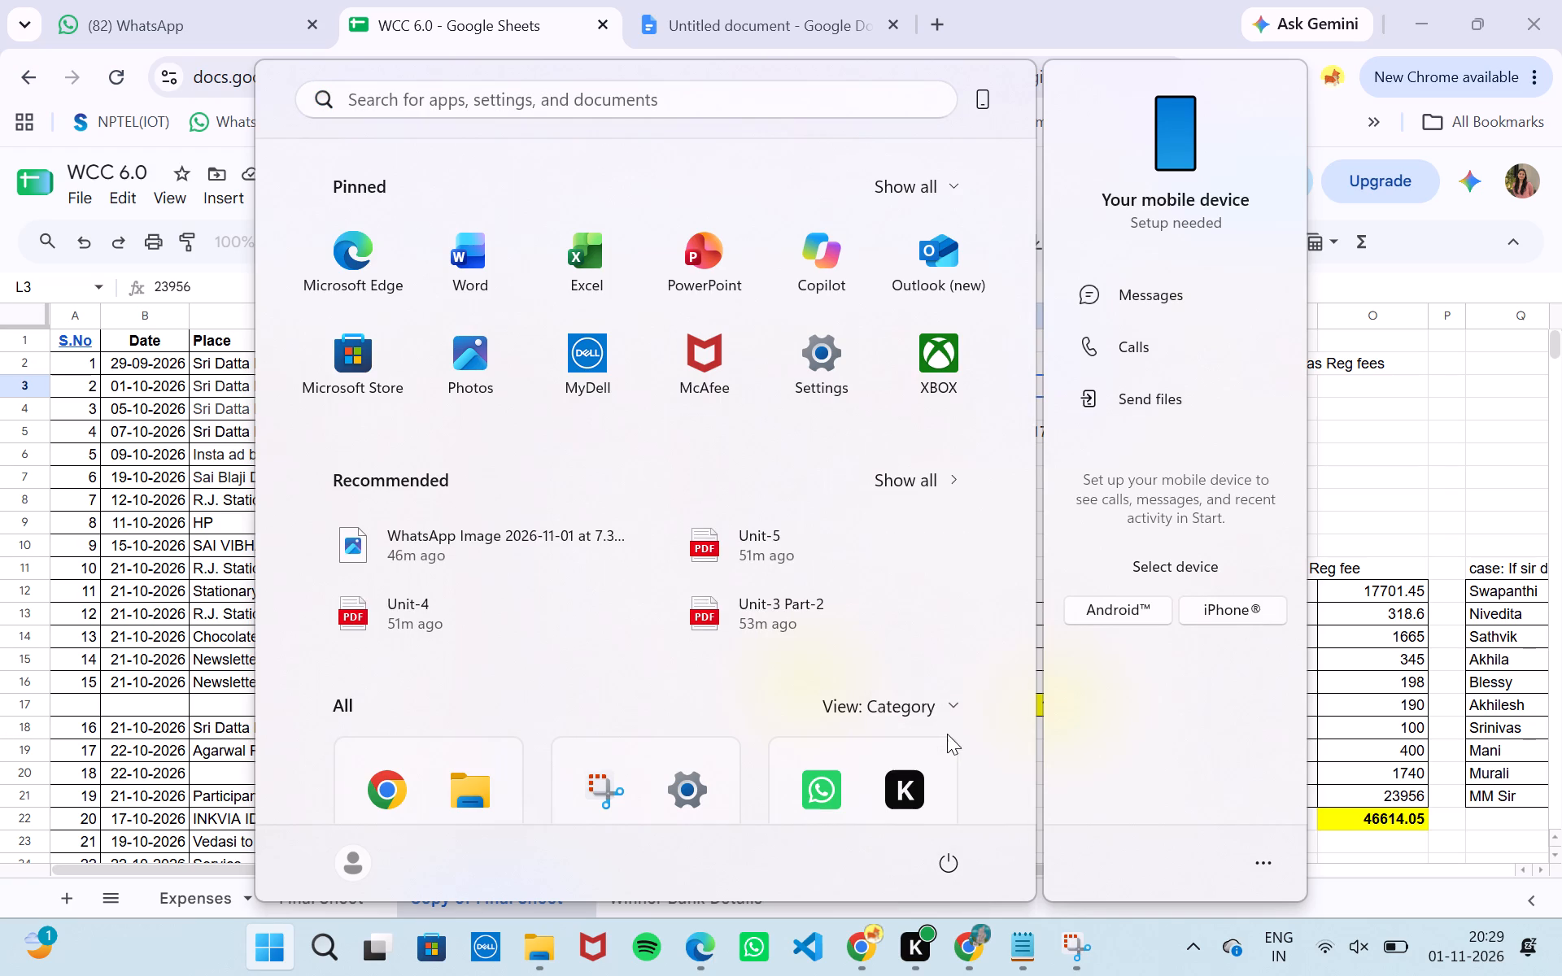